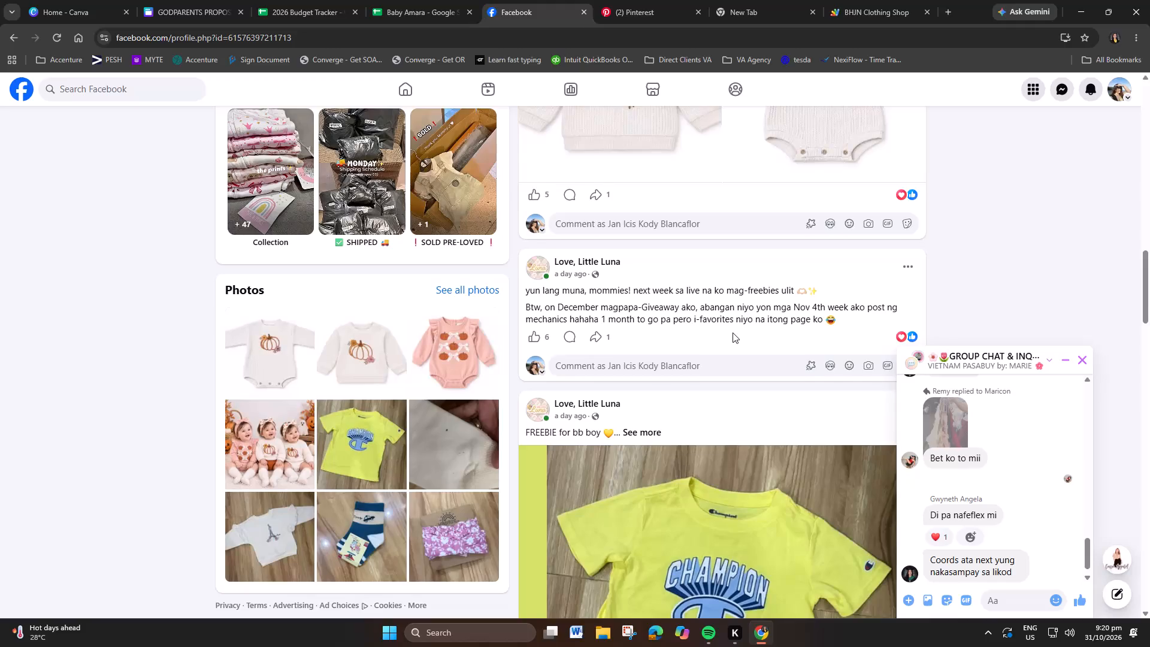
Look through the posts and photo gallery of the Love, Little Luna page, finishing on the Facebook home feed.
scroll(733, 332, "down", 12)
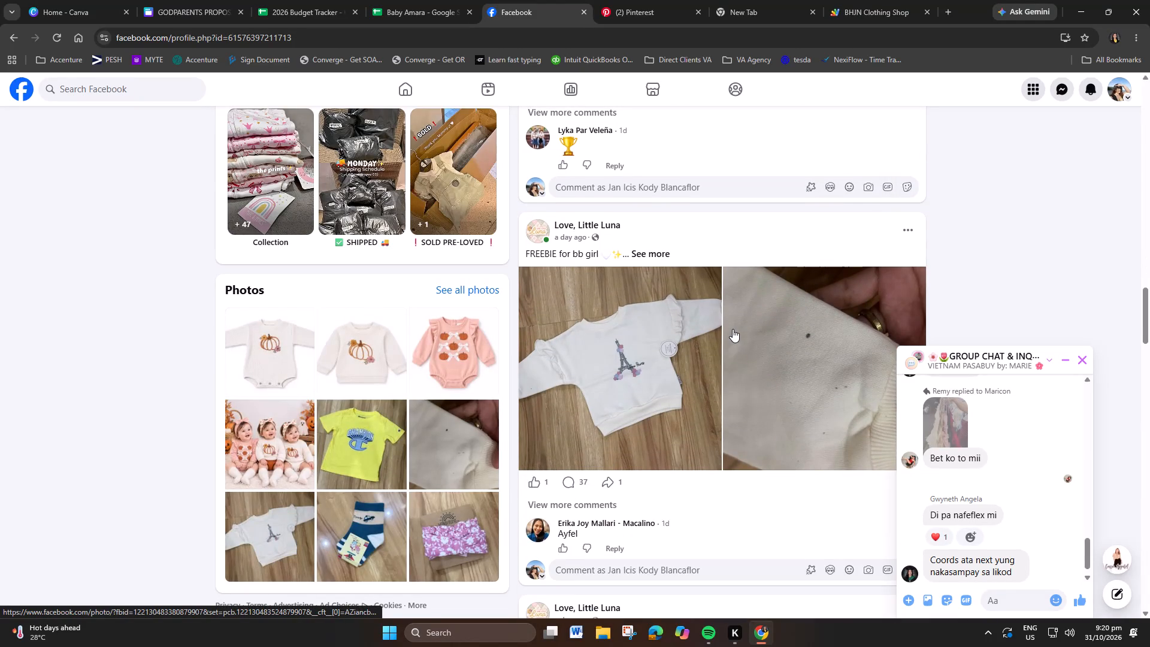
scroll(733, 329, "down", 14)
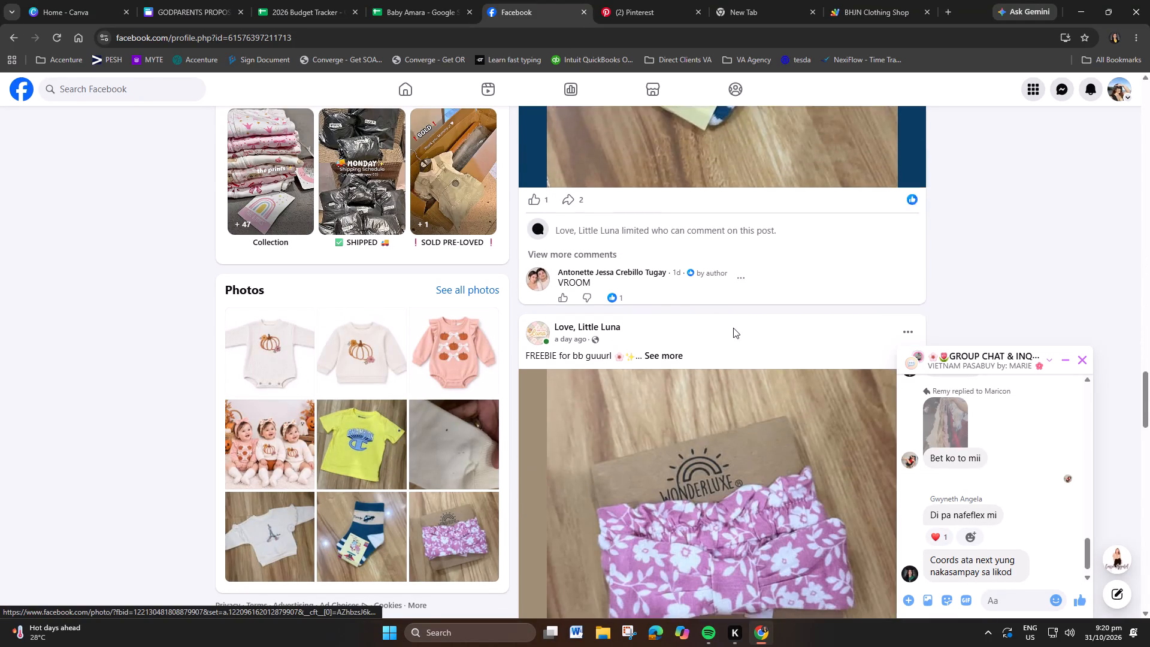
scroll(740, 324, "up", 20)
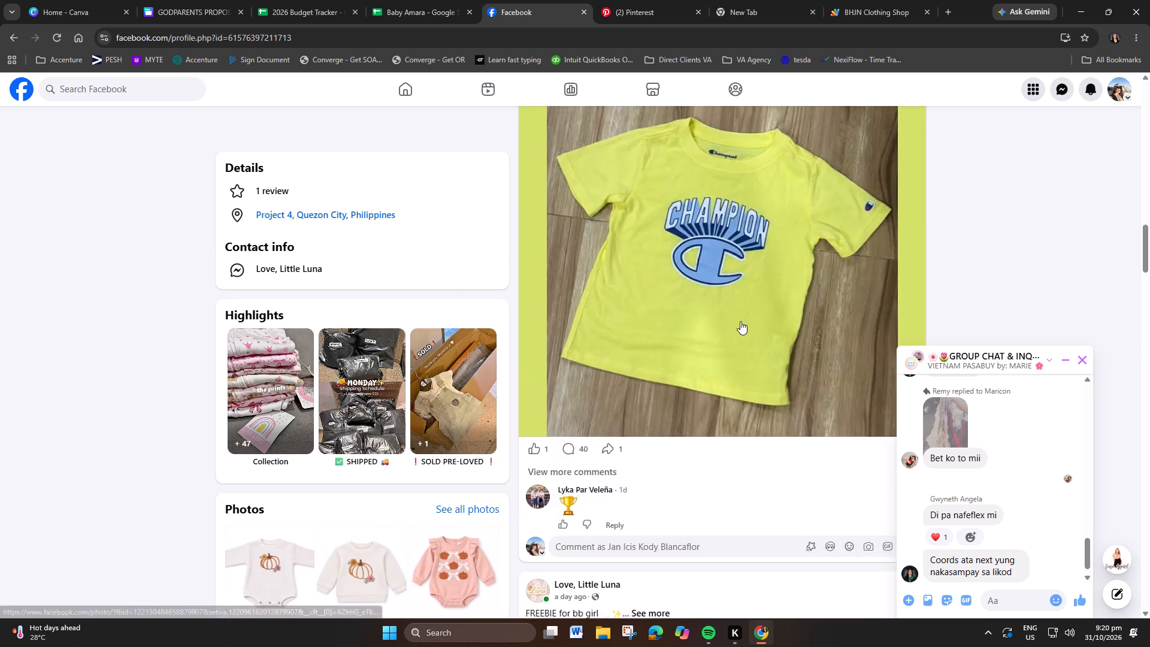
scroll(740, 321, "up", 20)
scroll(740, 321, "up", 9)
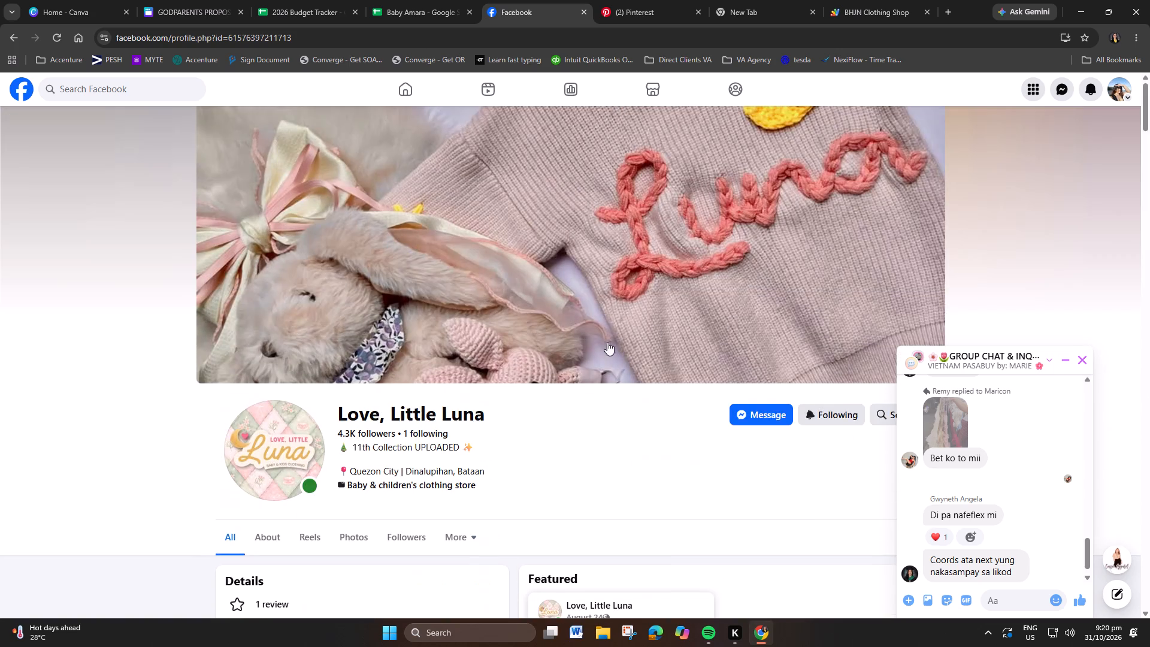
scroll(554, 375, "down", 1)
left_click(346, 476)
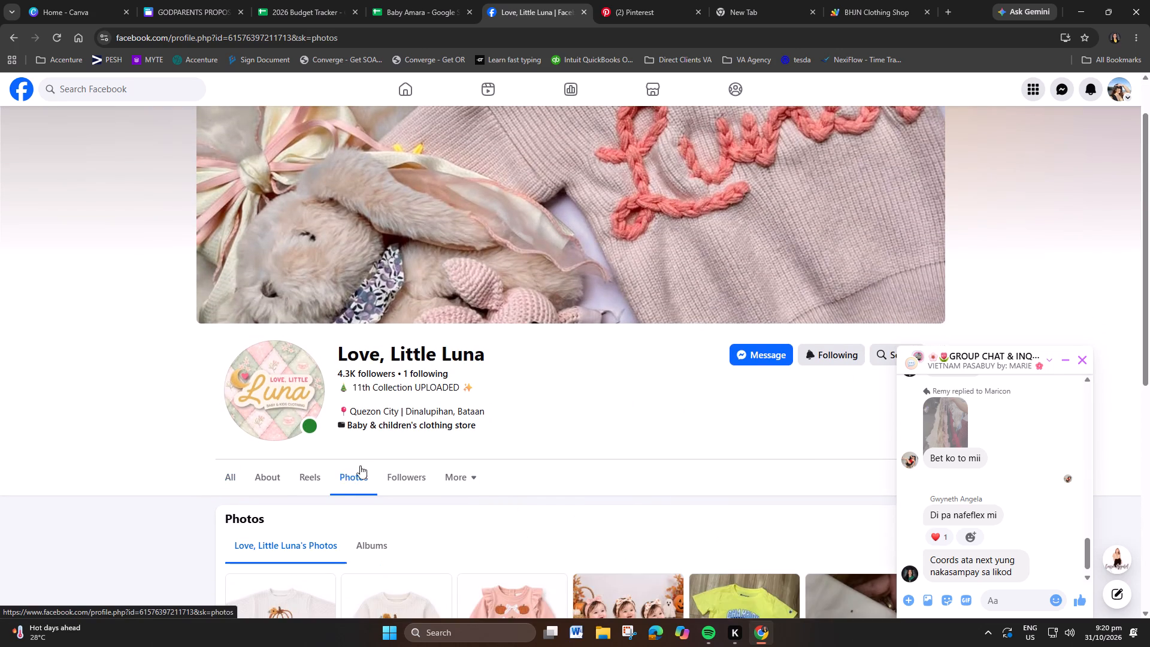
scroll(363, 463, "down", 7)
scroll(408, 437, "down", 4)
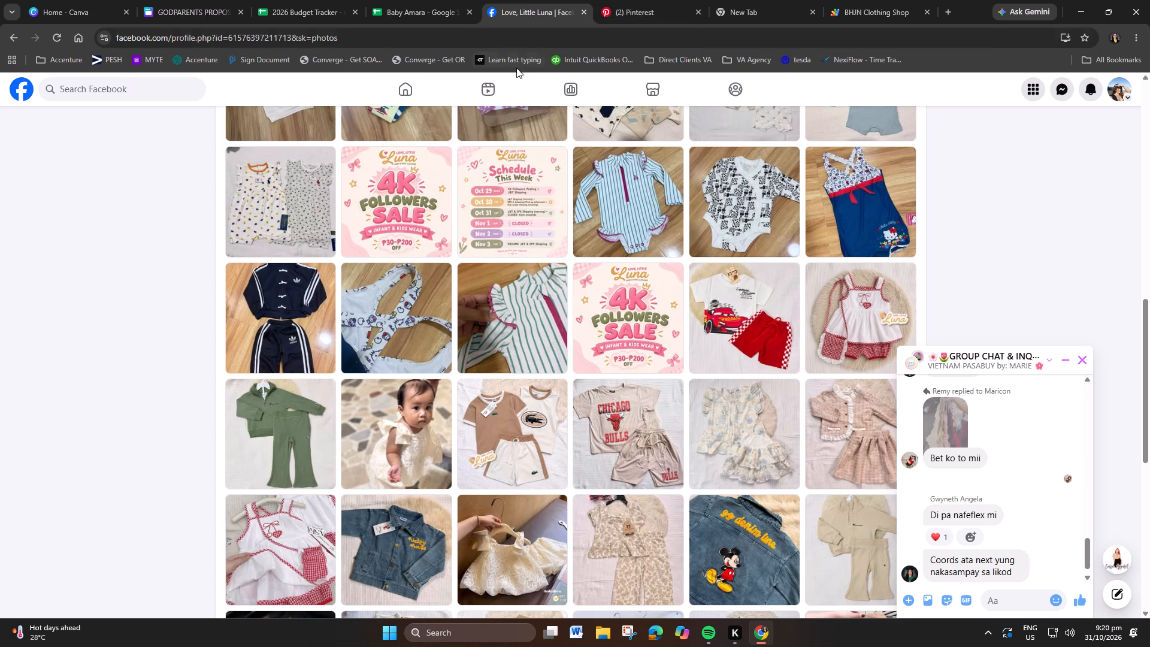
left_click(417, 86)
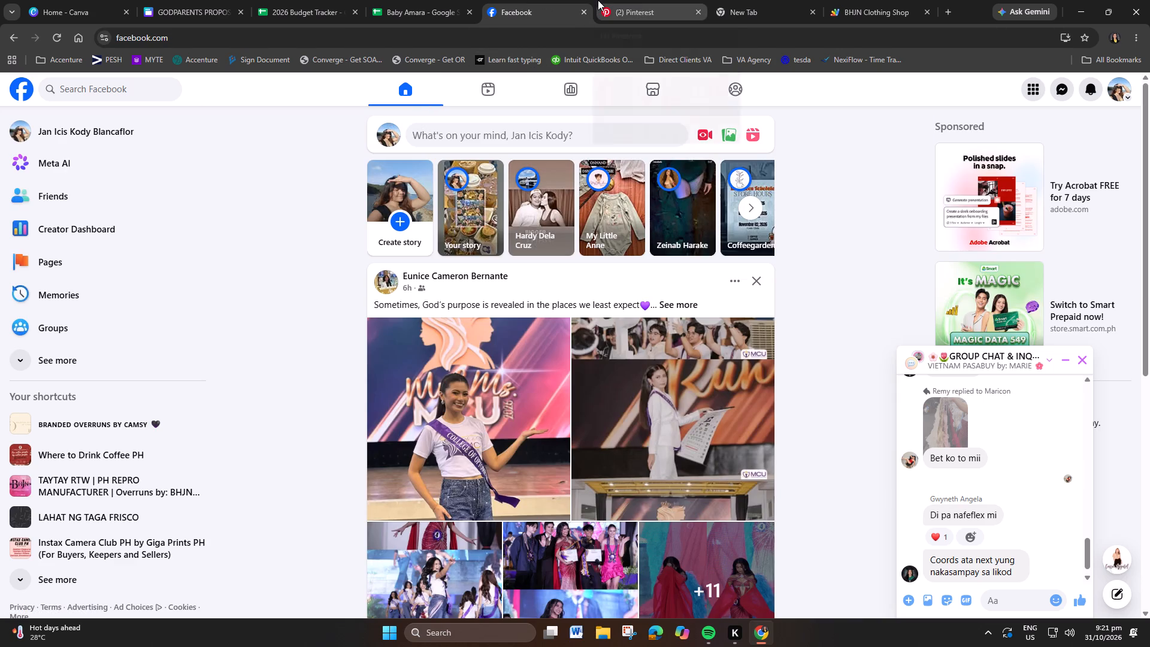
Switch to Pinterest and search for "envelope for digital invitation".
left_click(598, 0)
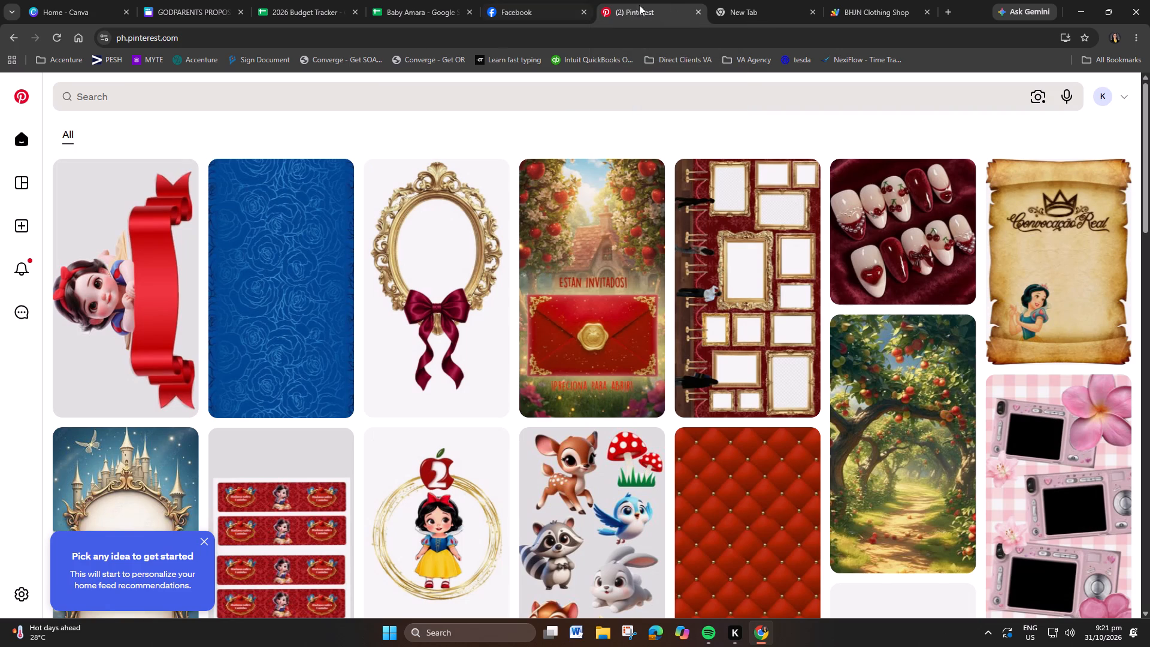
left_click(282, 101)
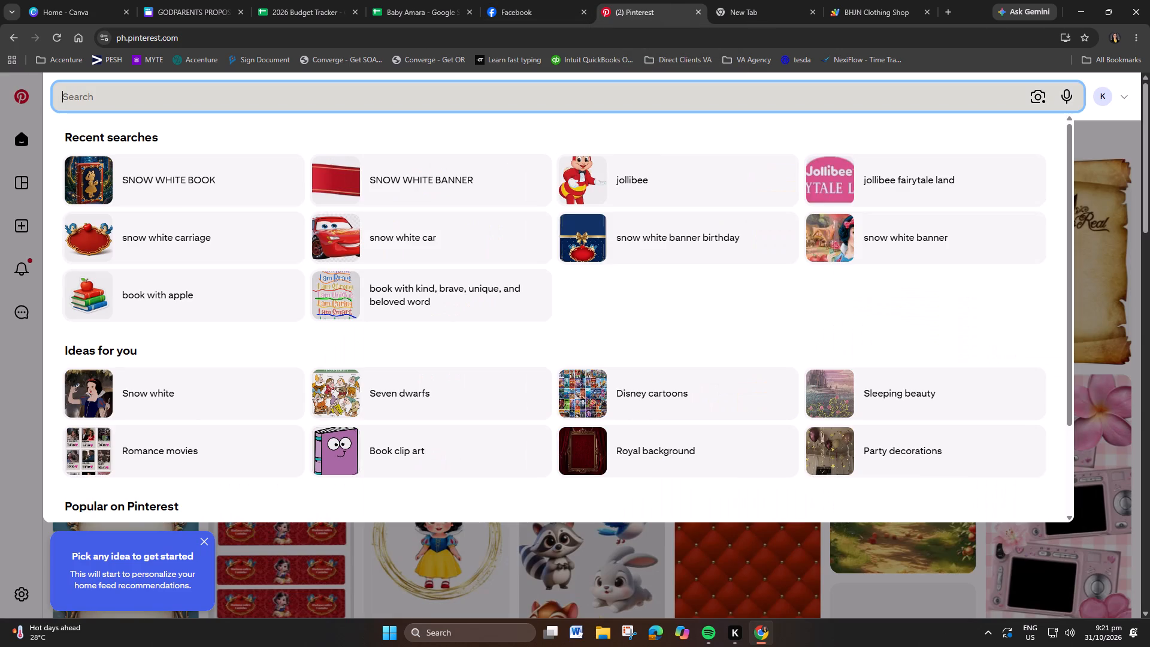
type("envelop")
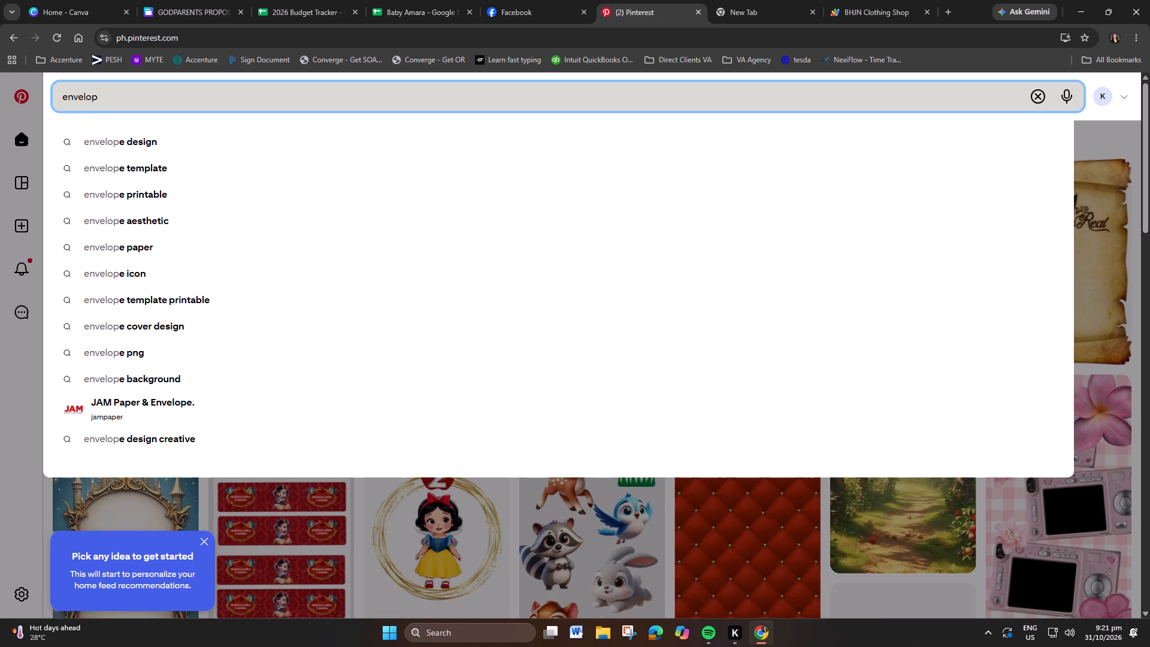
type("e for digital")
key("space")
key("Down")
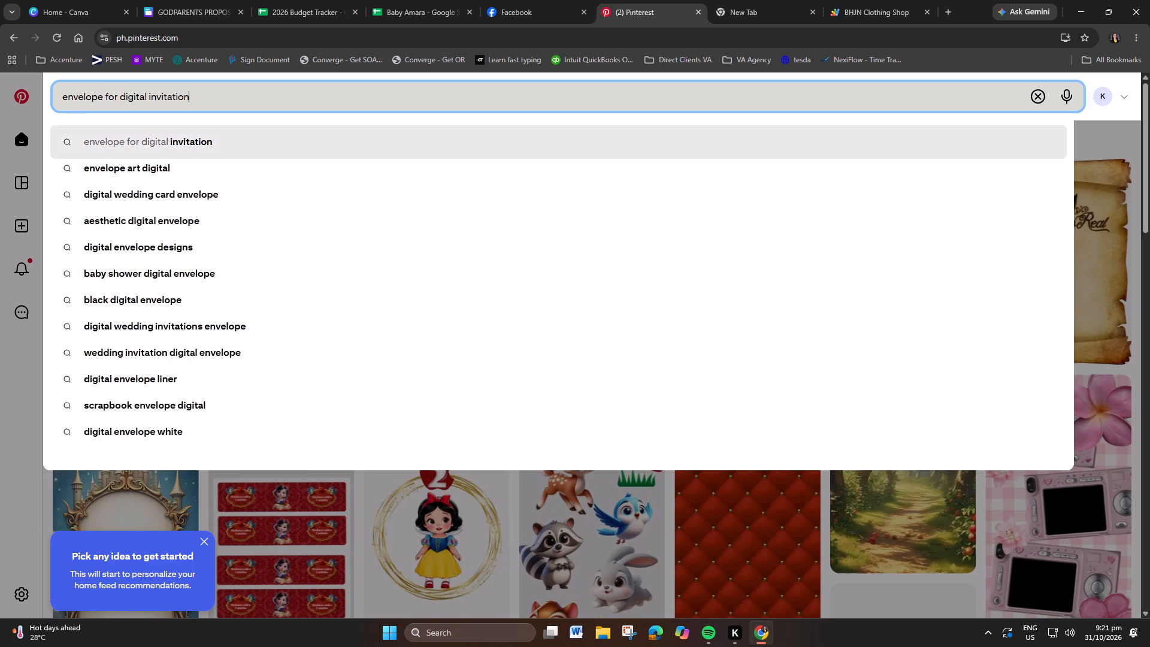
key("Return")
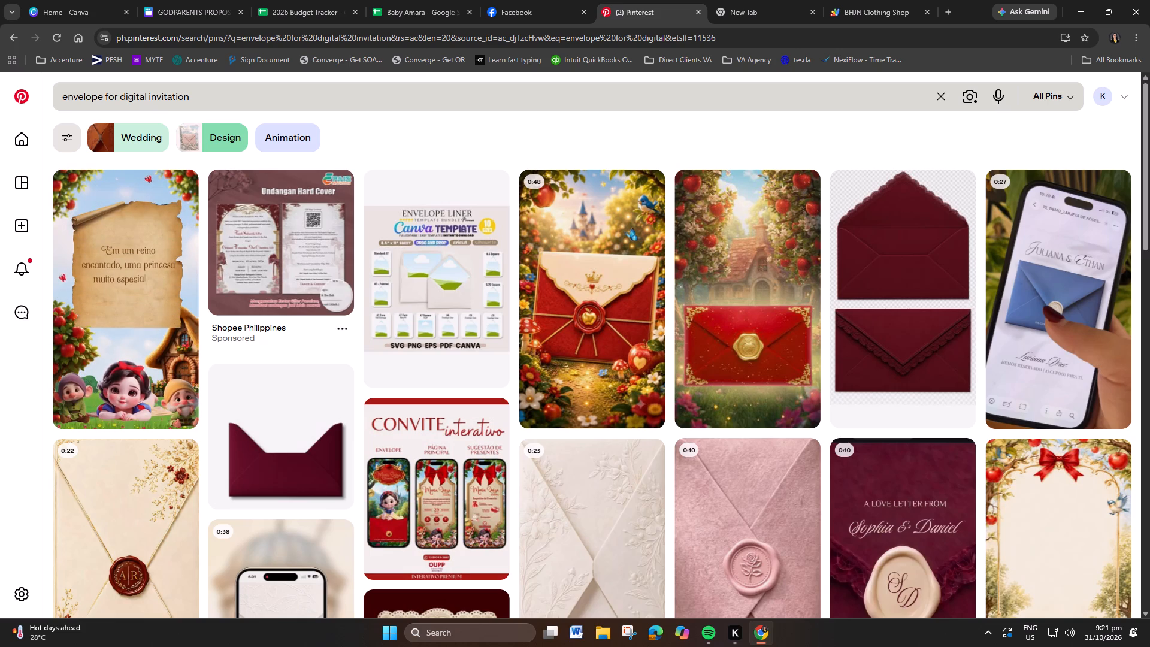
Browse the envelope pins and open the one showing a cream envelope with gold branches and a red rose wax seal.
scroll(614, 150, "down", 1)
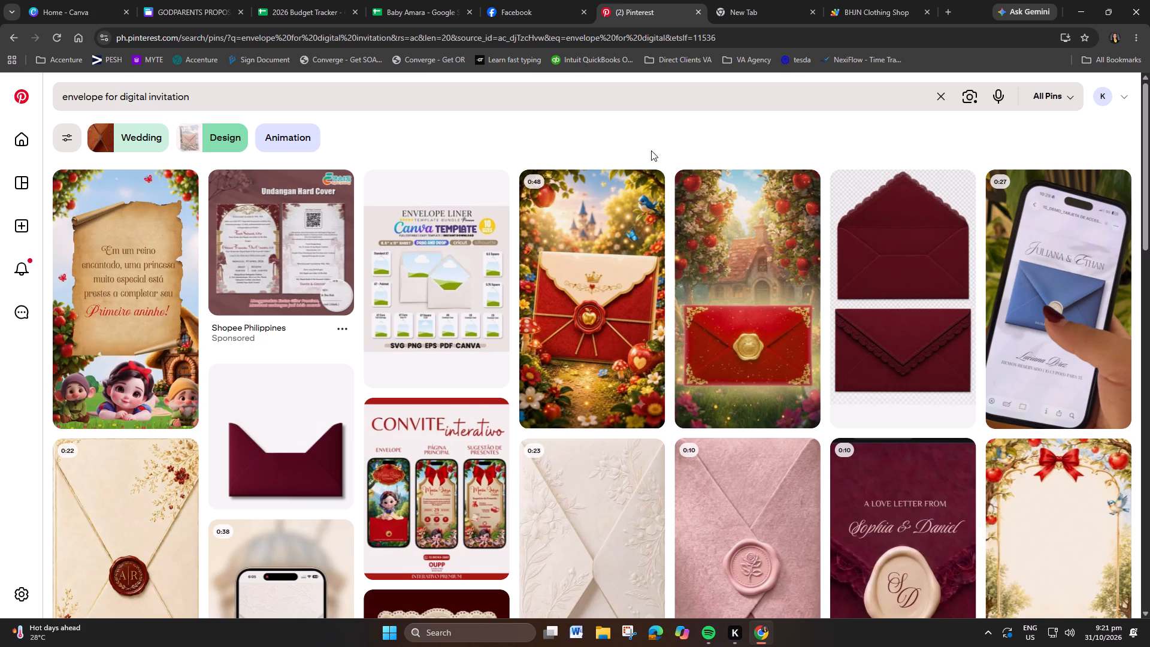
scroll(651, 150, "down", 2)
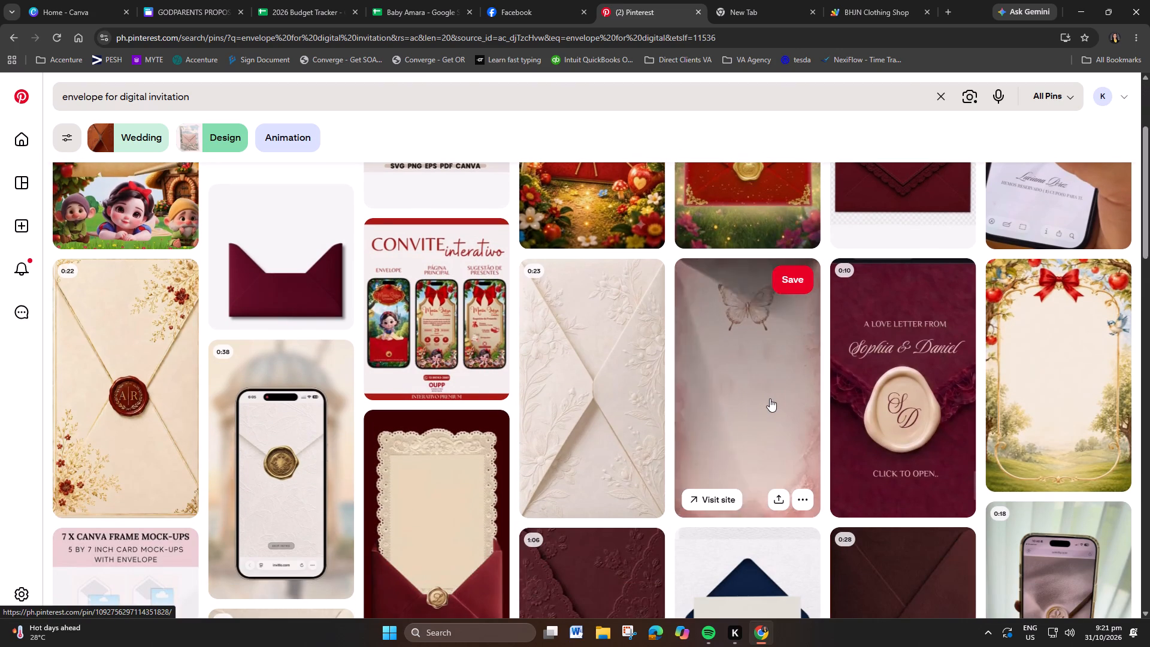
left_click(770, 398)
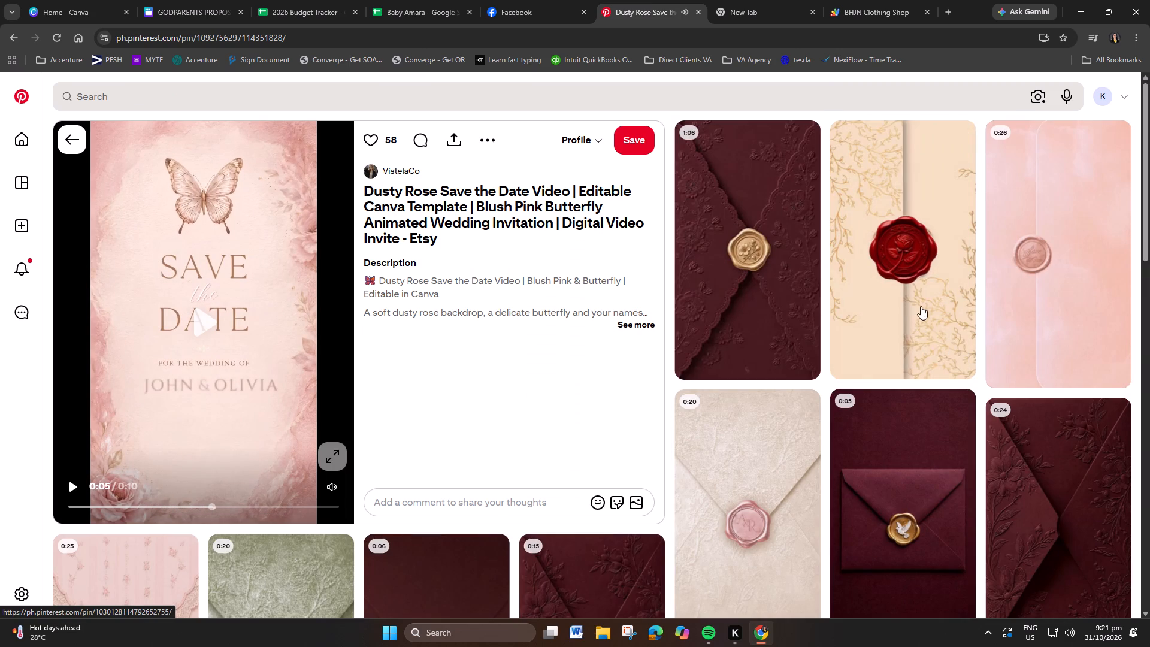
left_click(899, 310)
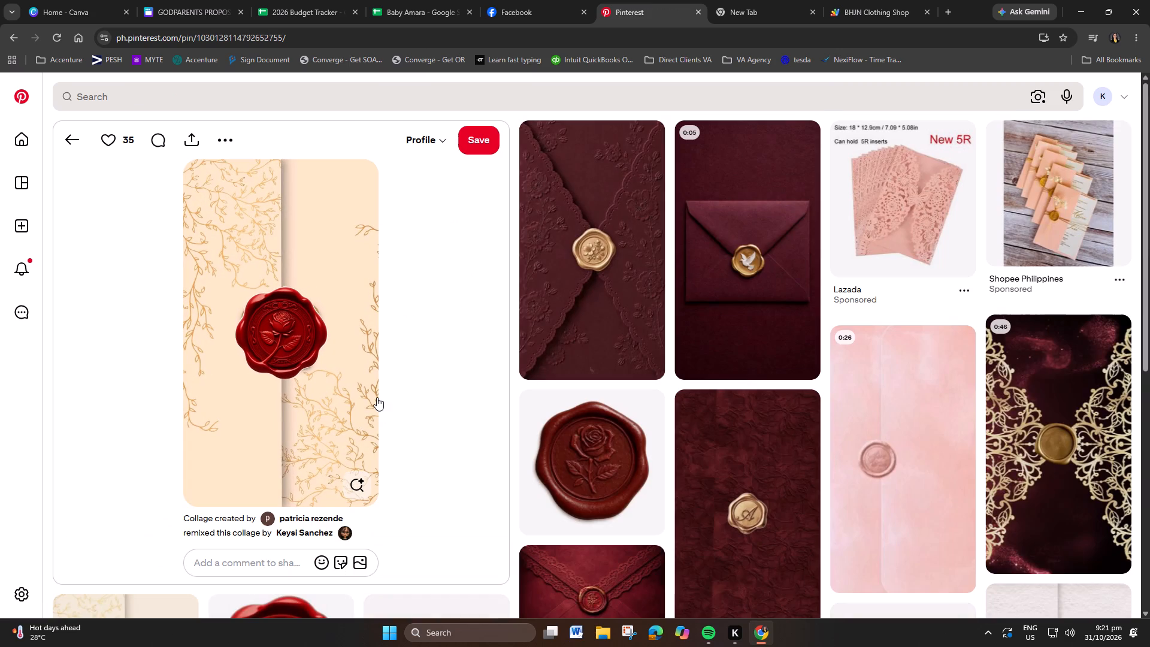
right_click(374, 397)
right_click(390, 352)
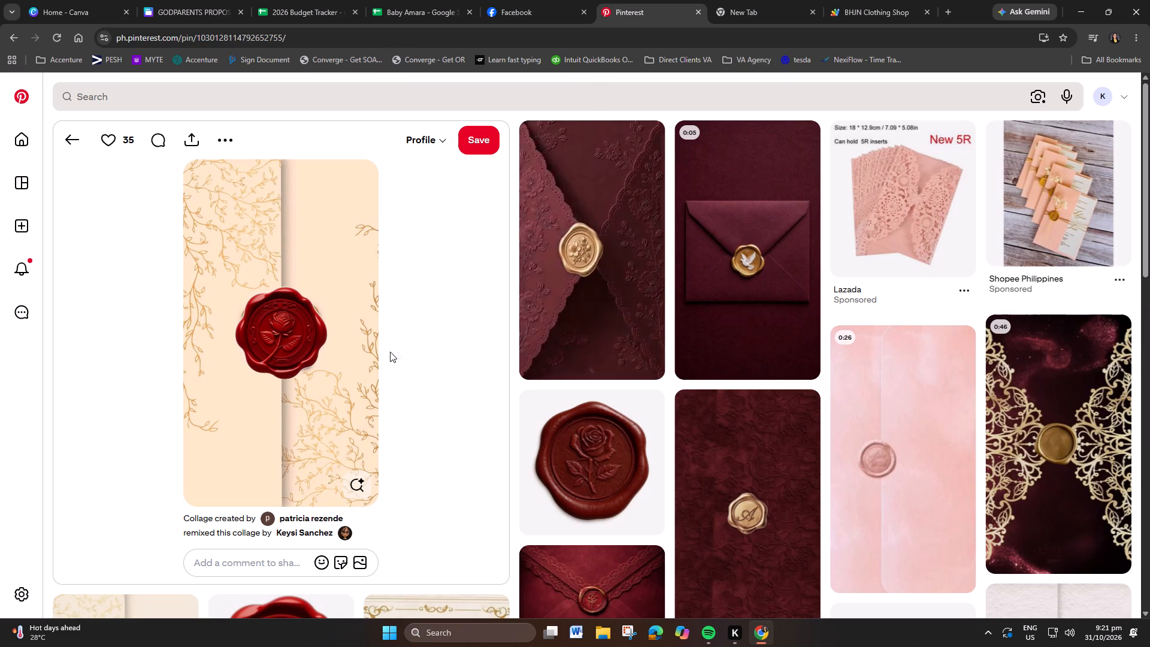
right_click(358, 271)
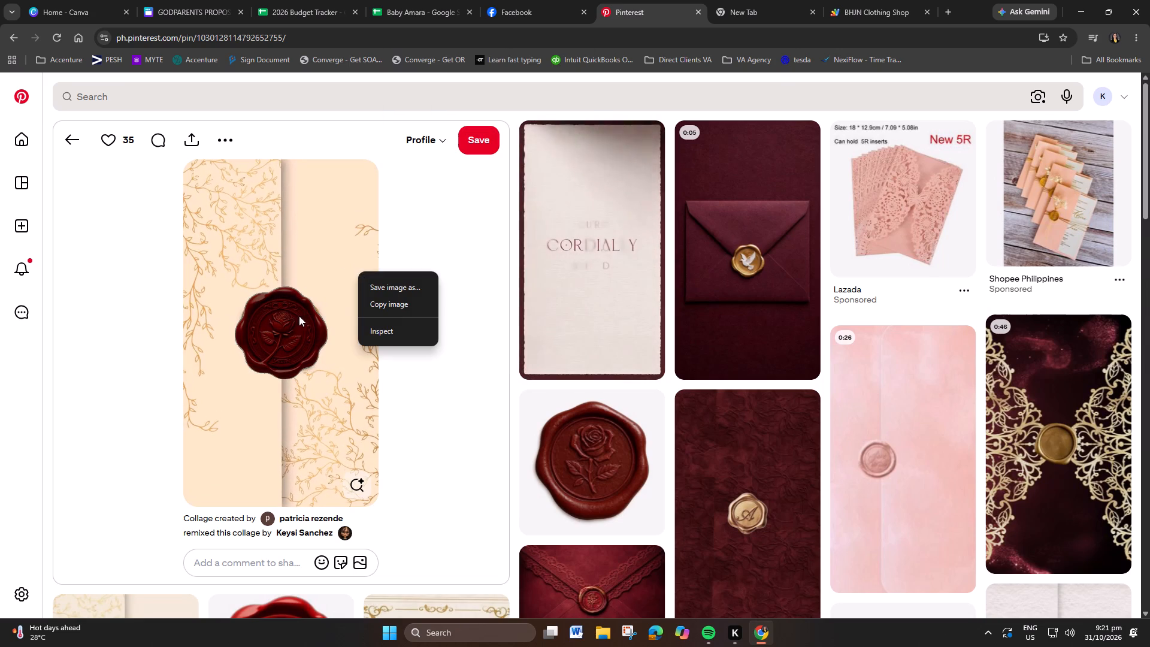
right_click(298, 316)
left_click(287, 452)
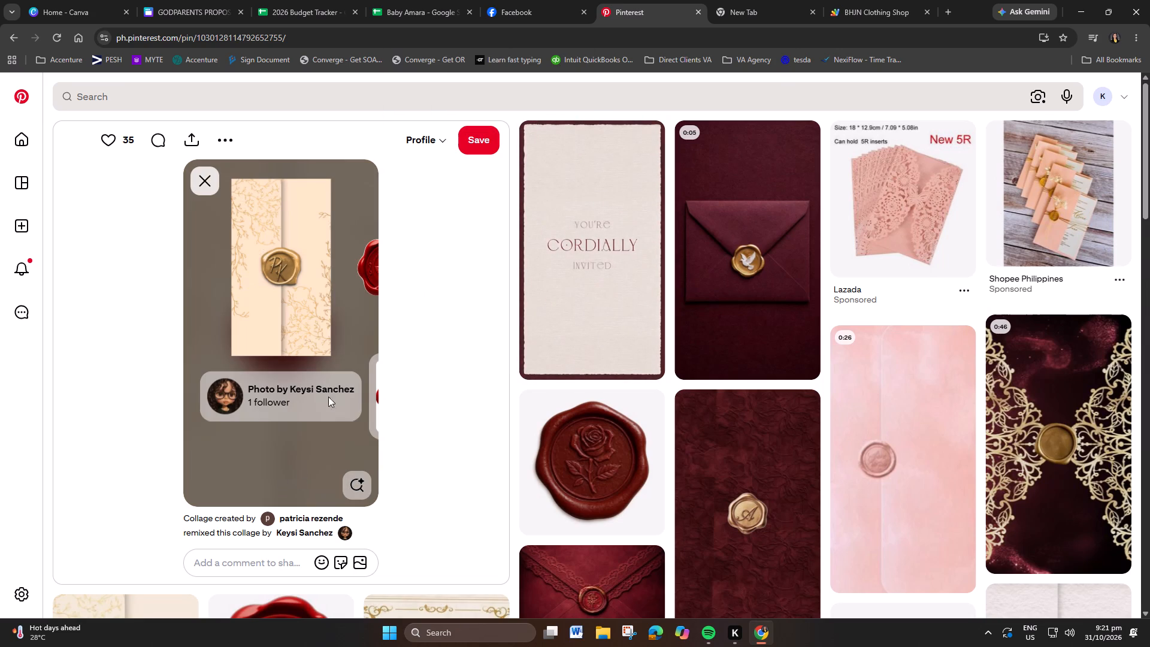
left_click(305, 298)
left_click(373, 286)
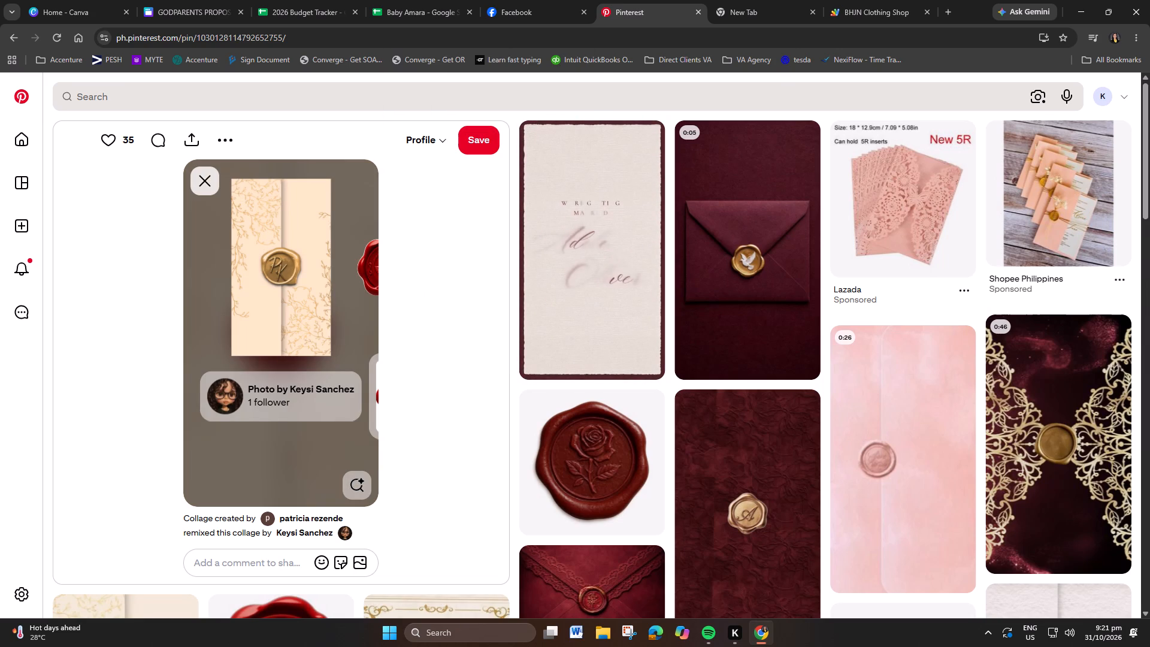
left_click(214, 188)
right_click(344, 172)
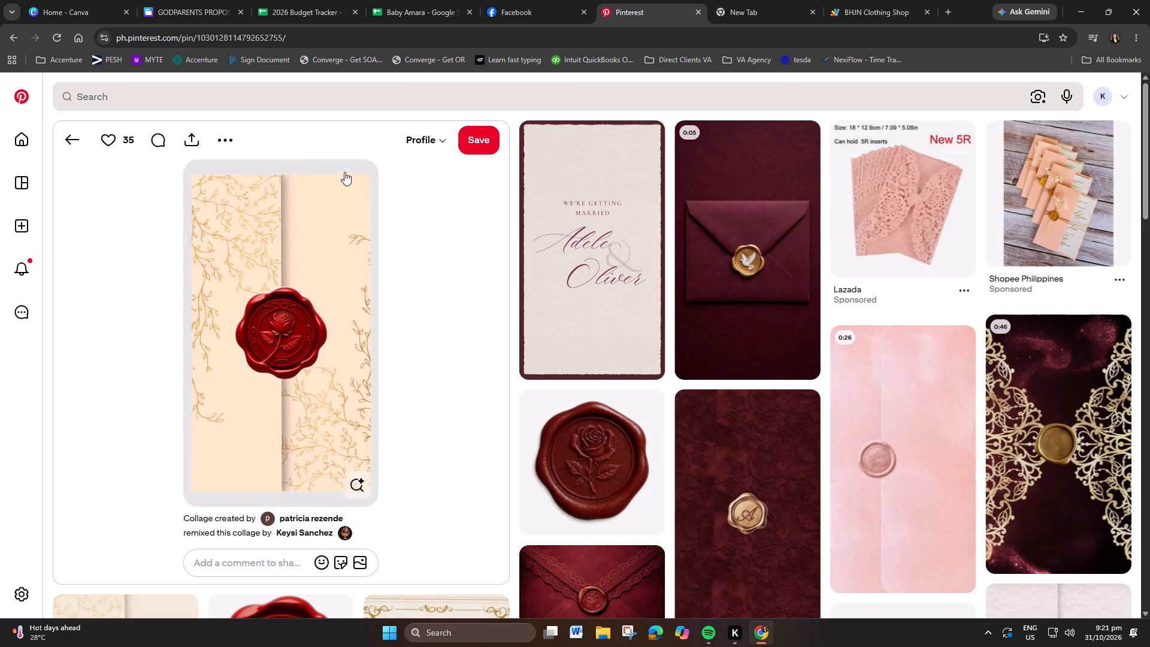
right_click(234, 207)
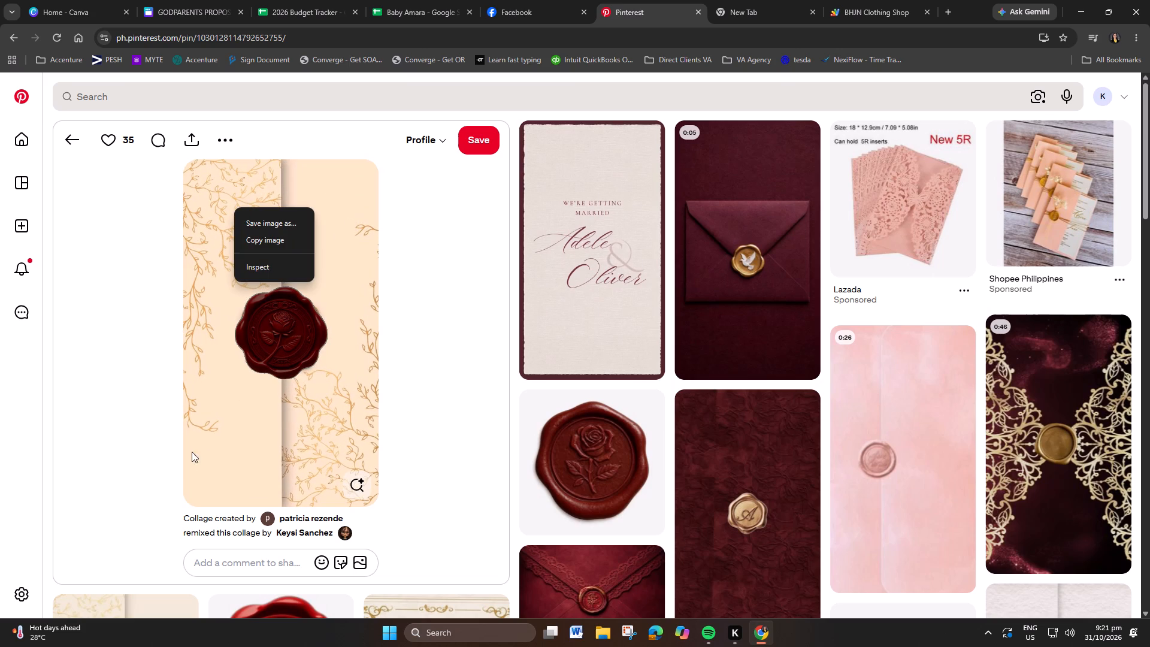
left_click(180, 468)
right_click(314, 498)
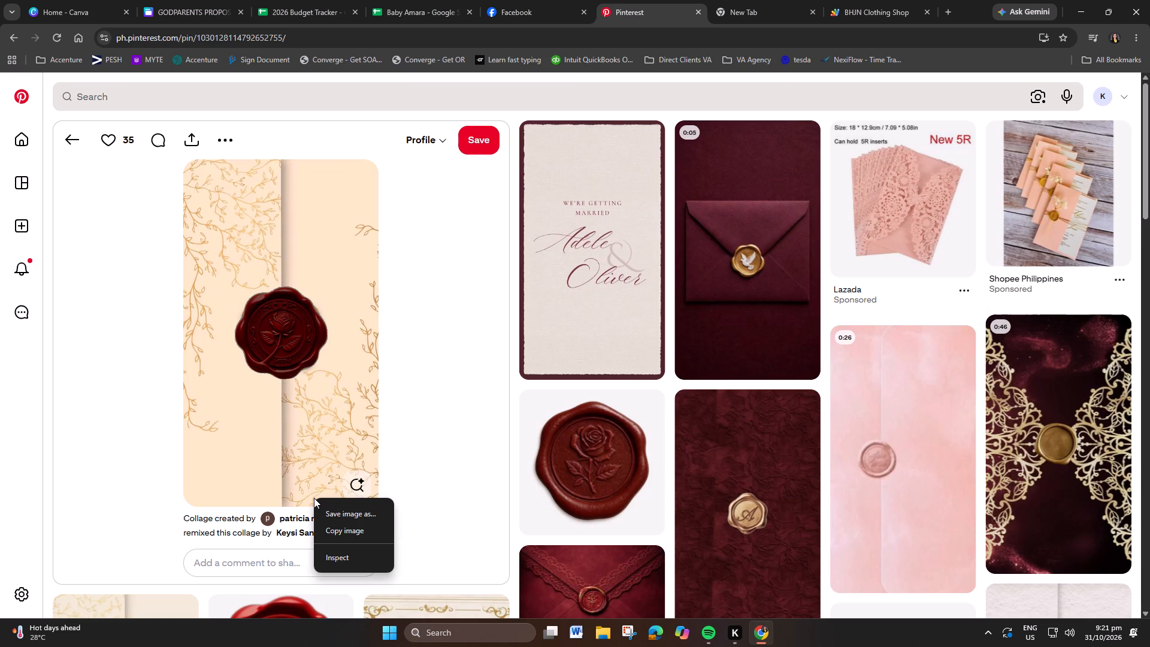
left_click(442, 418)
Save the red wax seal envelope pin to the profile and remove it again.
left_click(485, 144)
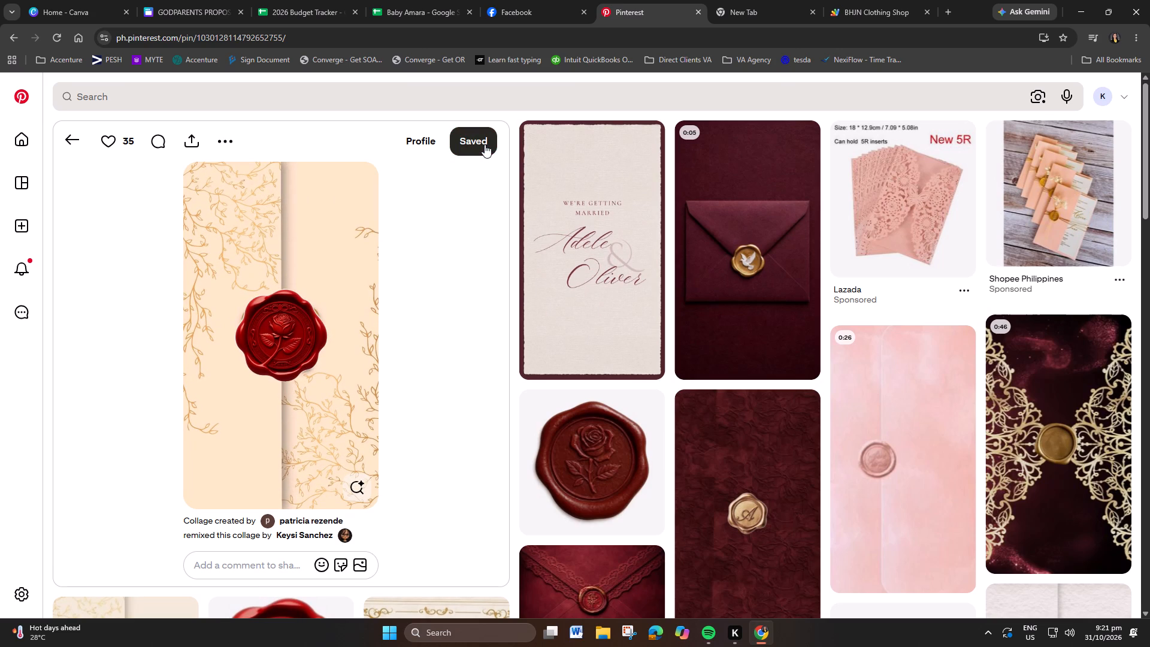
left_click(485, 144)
Download the image of the cream envelope with the red rose wax seal.
left_click(193, 138)
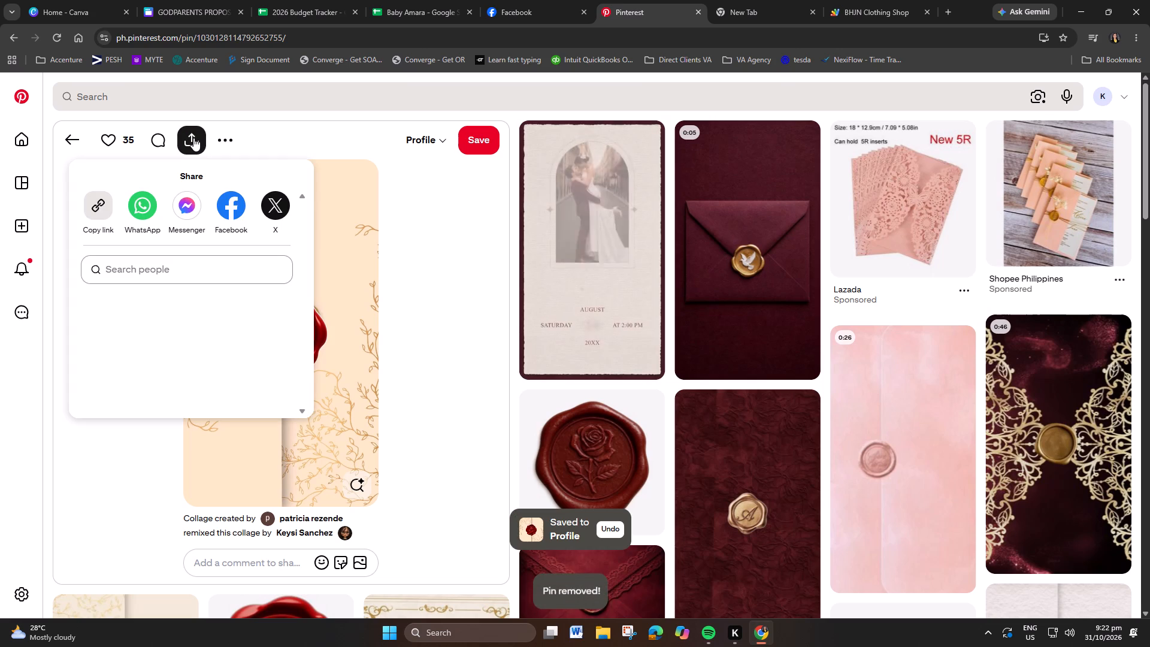
left_click(239, 135)
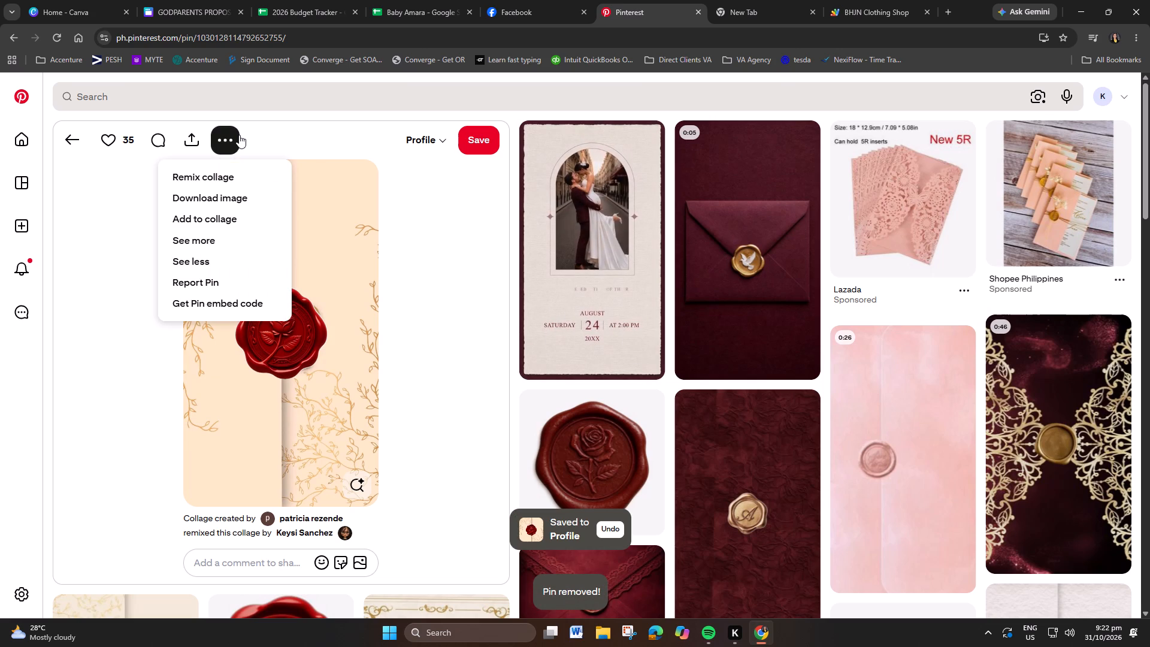
left_click(238, 196)
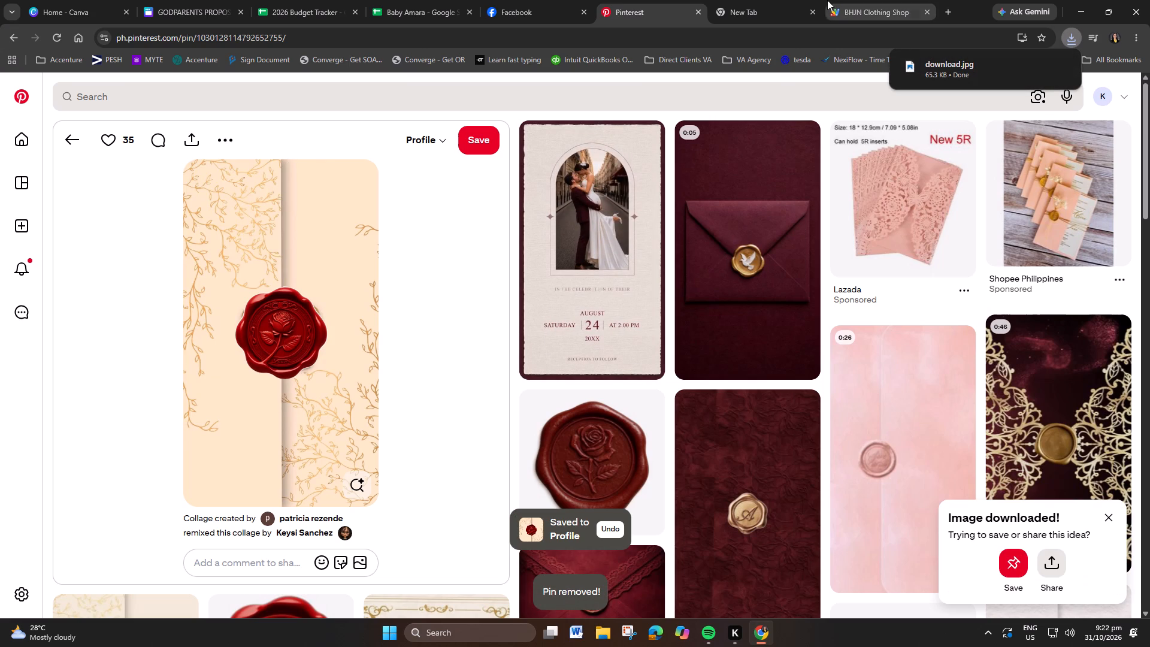
Switch to Canva, open the GODPARENTS PROPOSAL LETTER website design and add a blank fourth page.
left_click(46, 1)
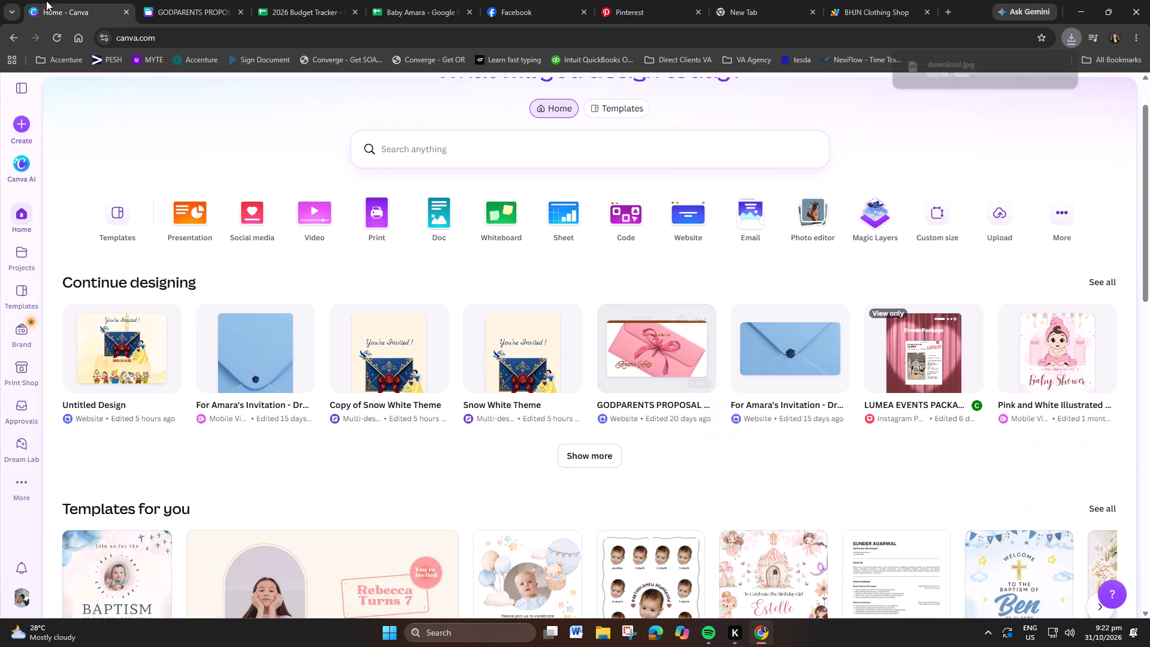
left_click(660, 360)
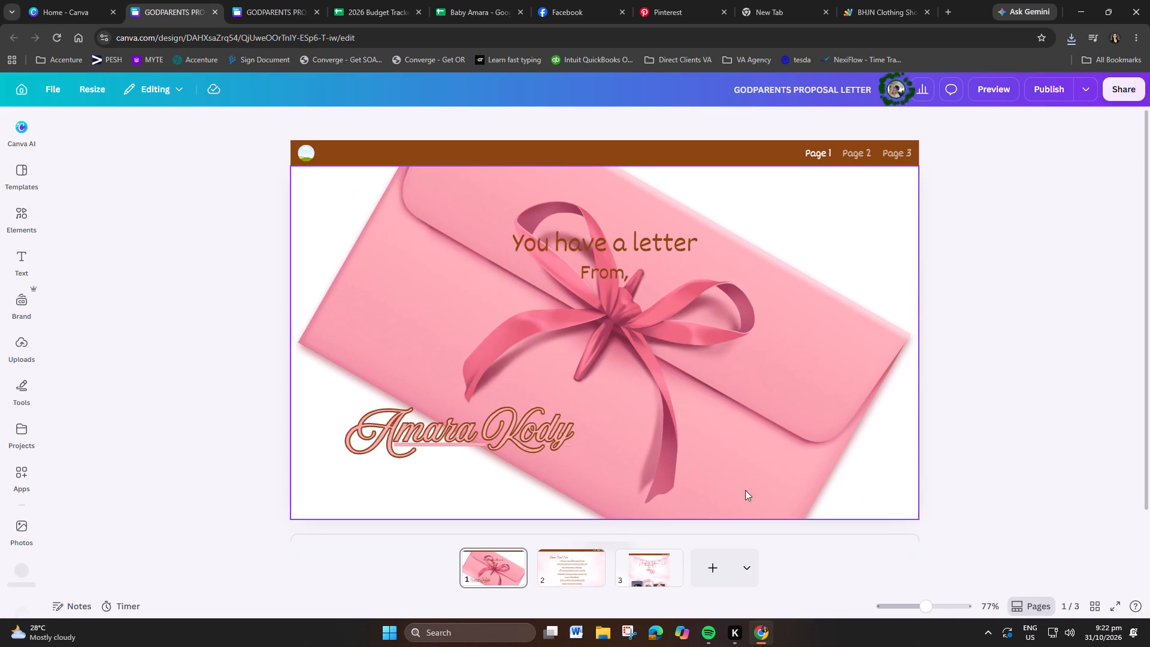
left_click(712, 557)
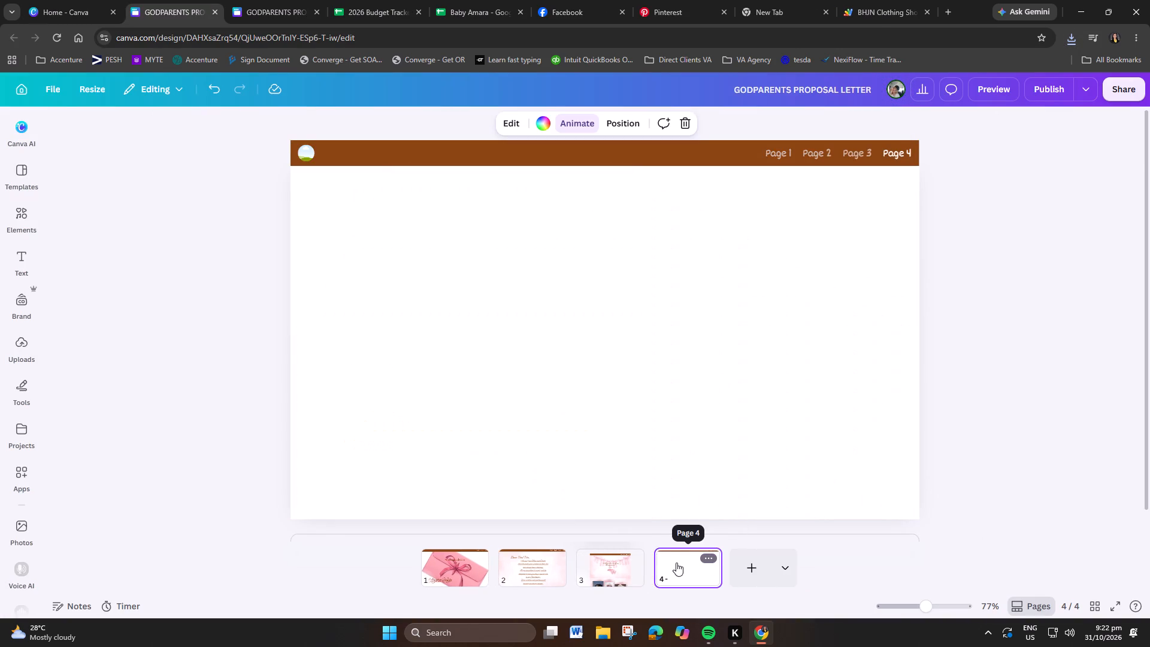
left_click(676, 563)
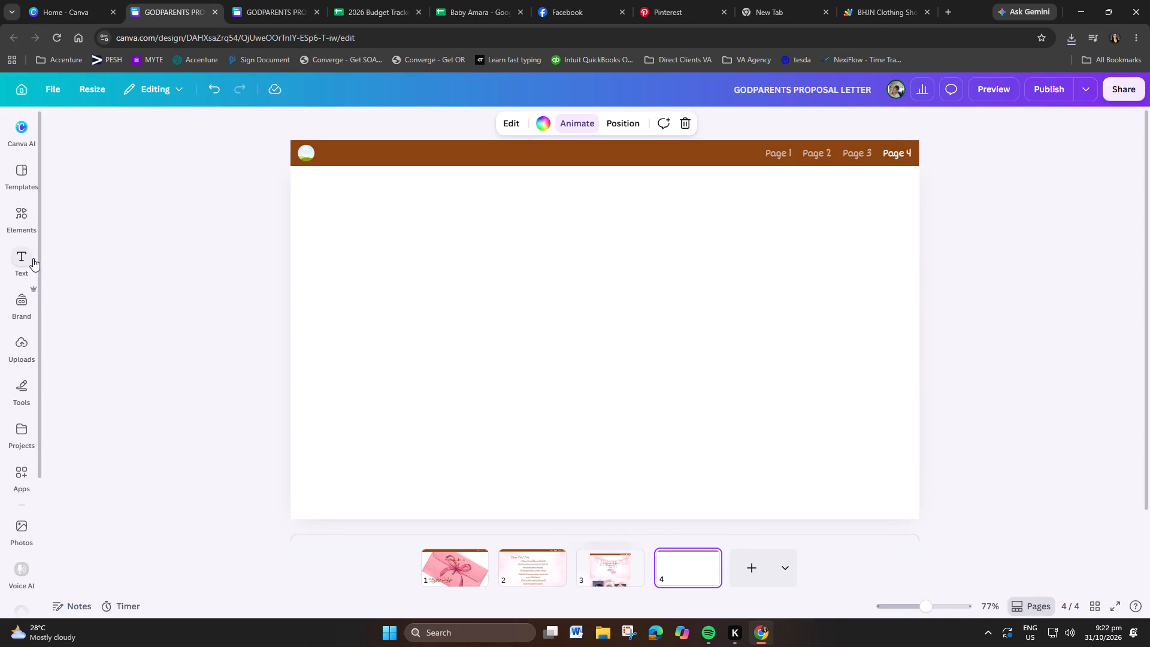
Upload the envelope image named download from the Downloads folder to the design's uploads.
left_click(19, 187)
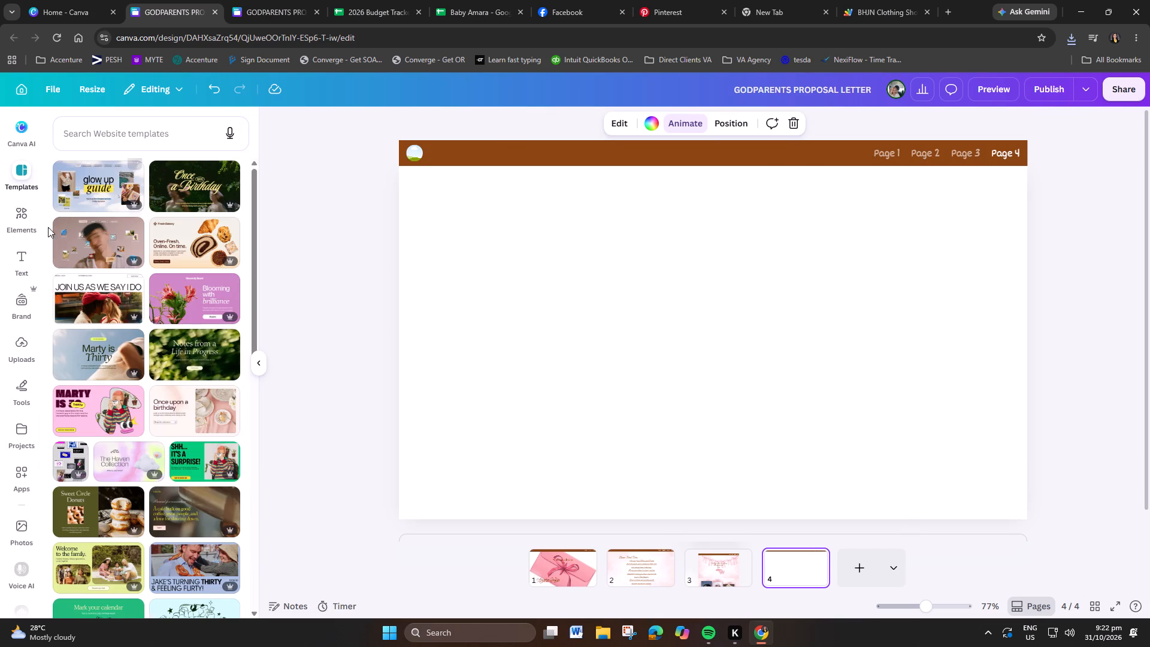
left_click(19, 347)
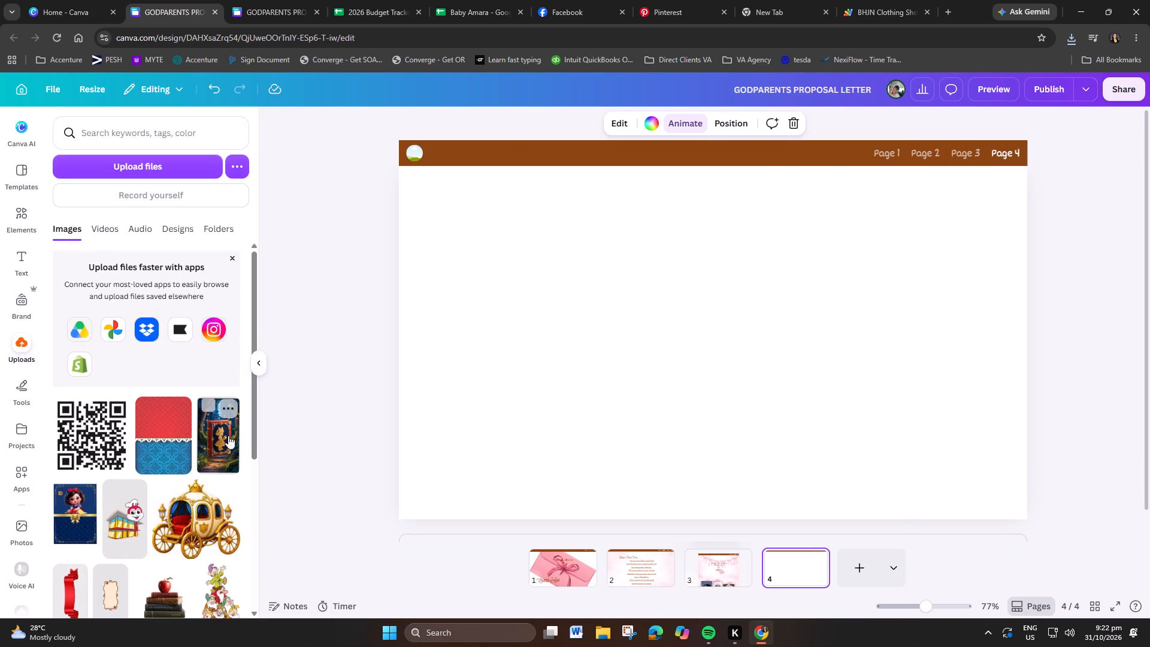
left_click(113, 166)
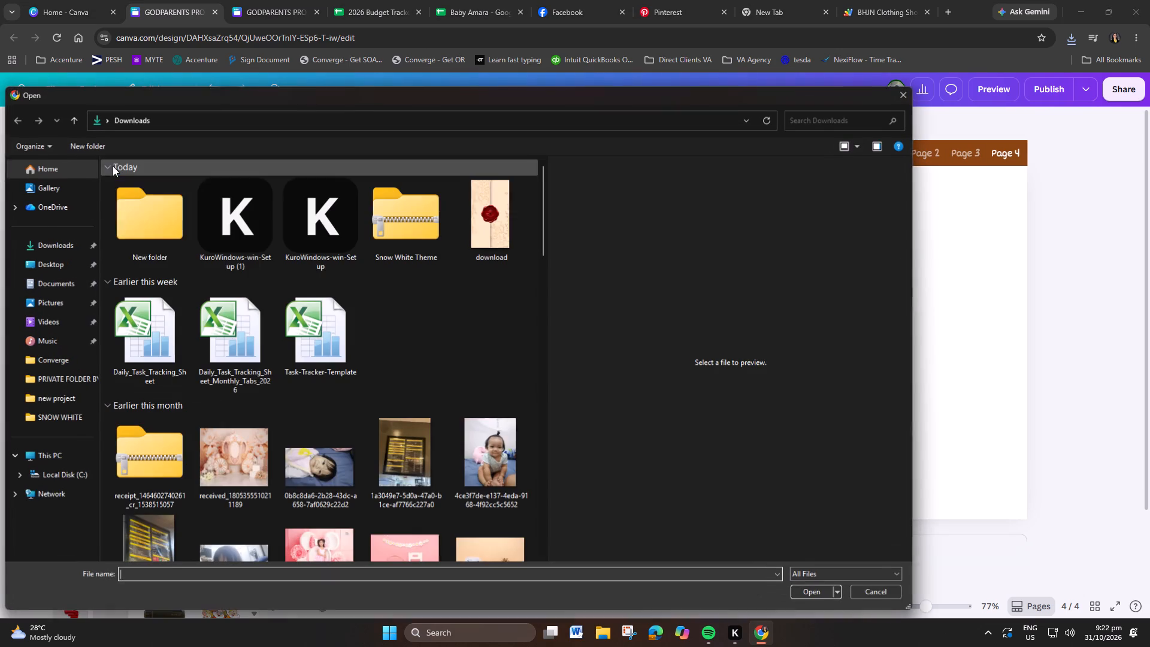
left_click(60, 244)
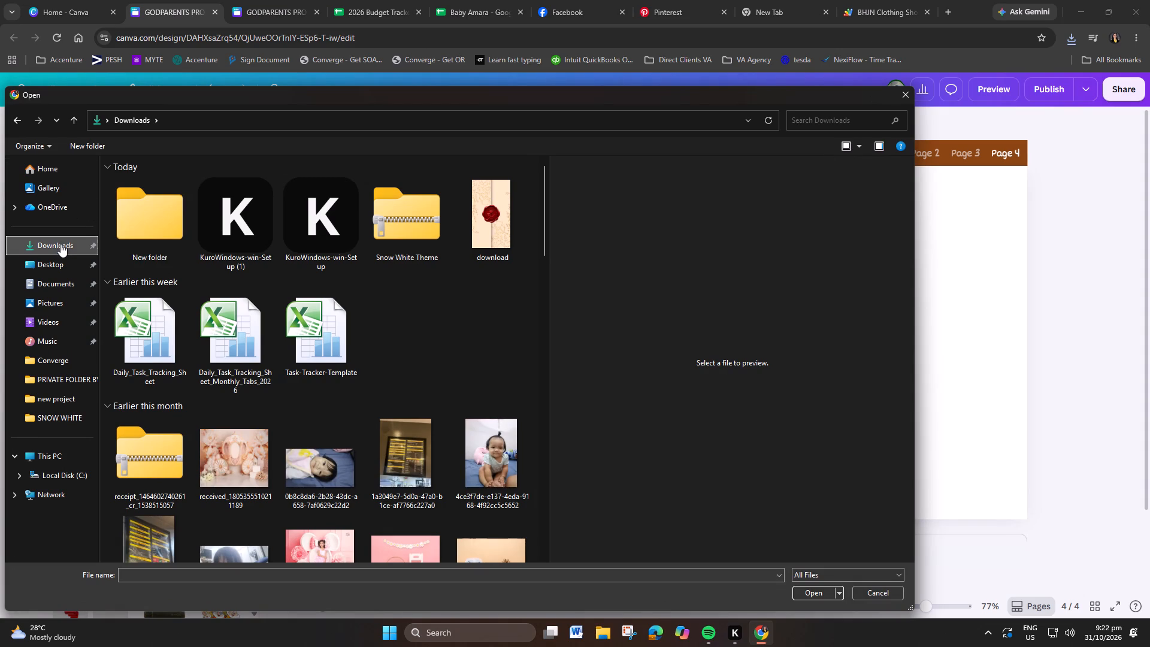
double_click(501, 216)
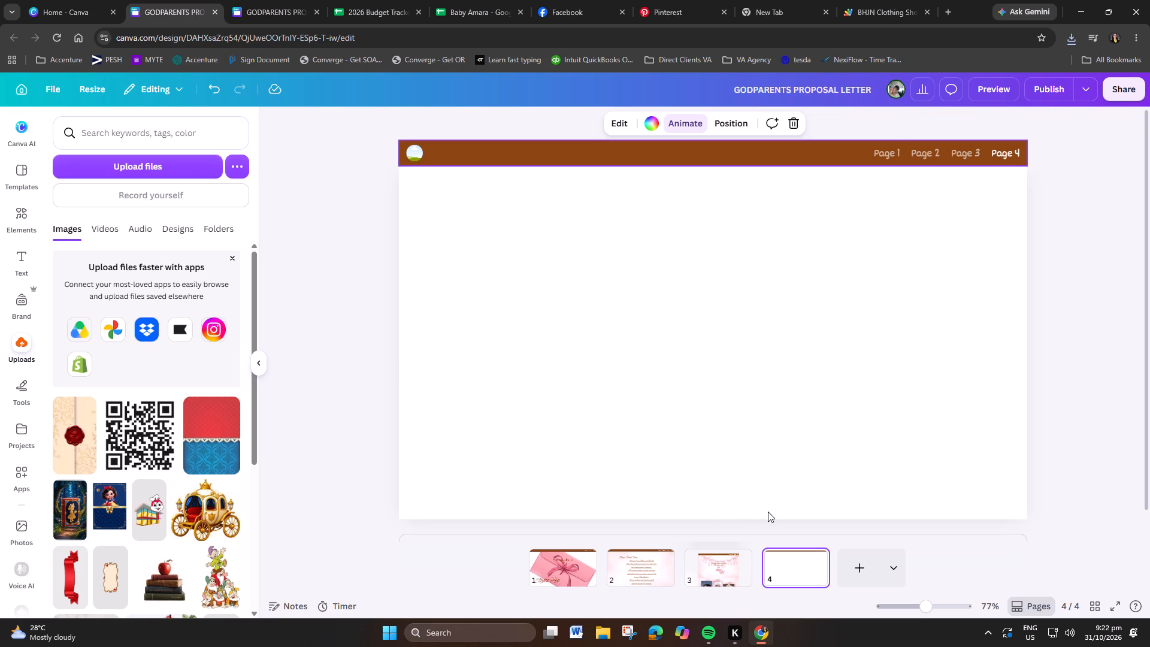
Place the uploaded wax seal envelope image on page 4 and set it as the page background.
left_click(86, 433)
right_click(741, 343)
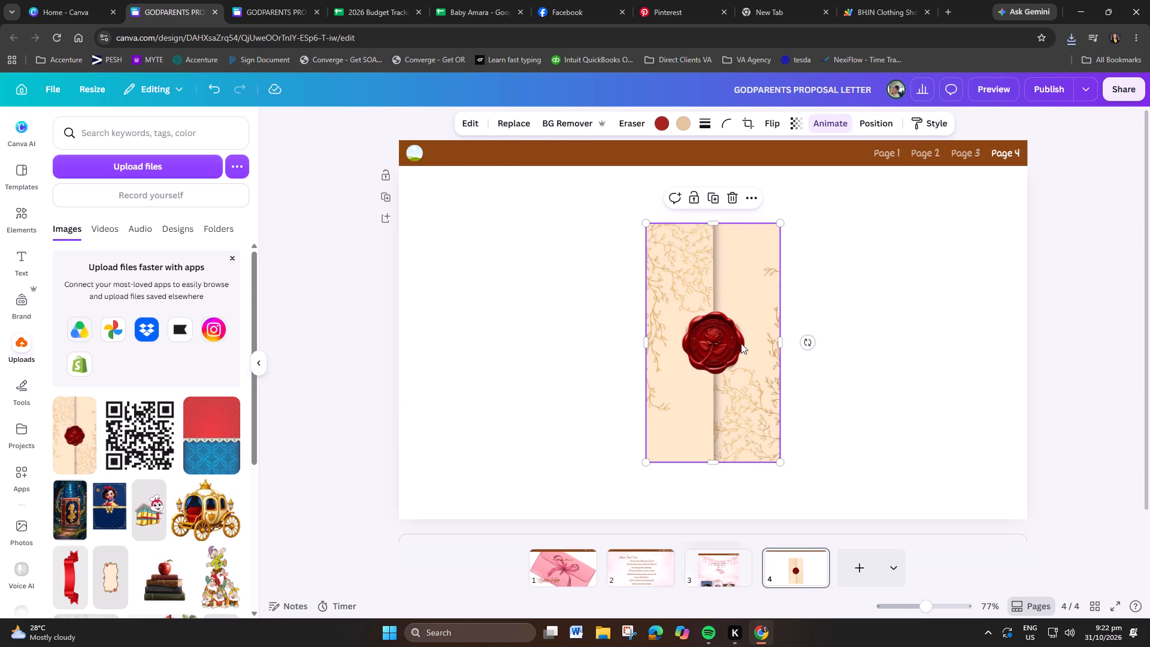
left_click(827, 494)
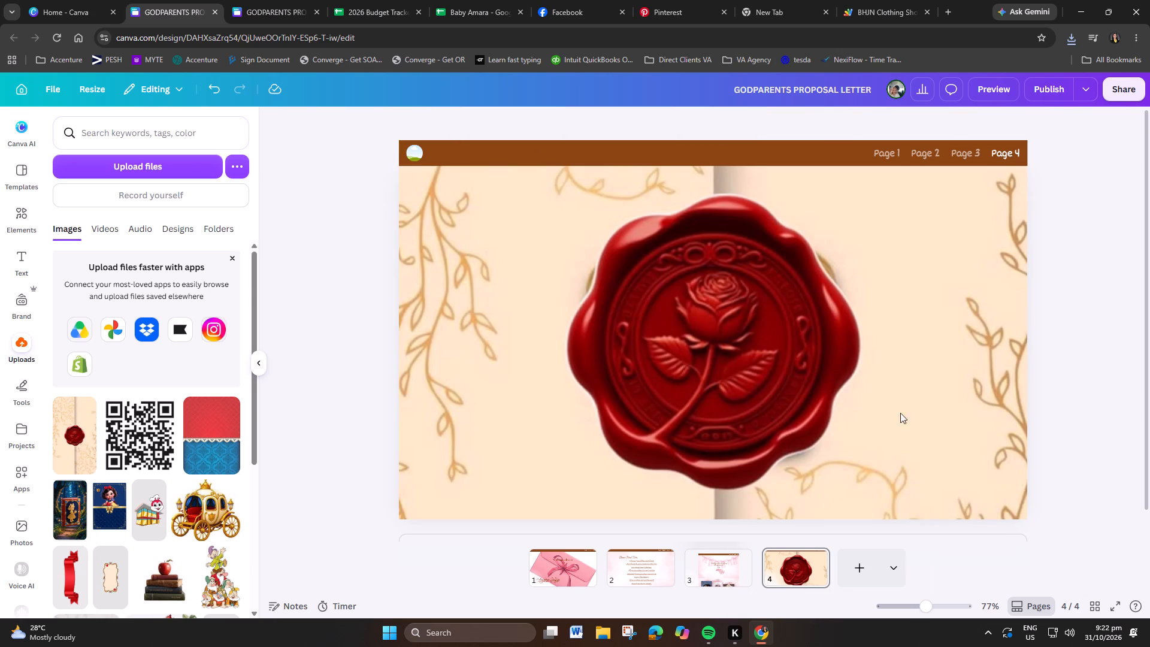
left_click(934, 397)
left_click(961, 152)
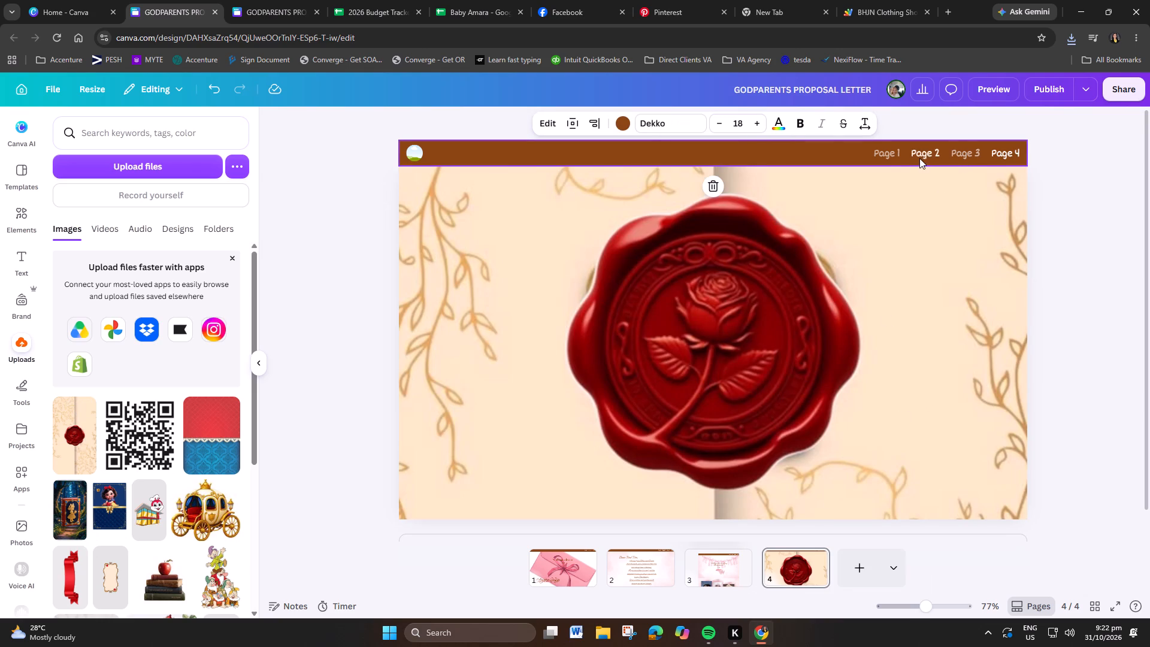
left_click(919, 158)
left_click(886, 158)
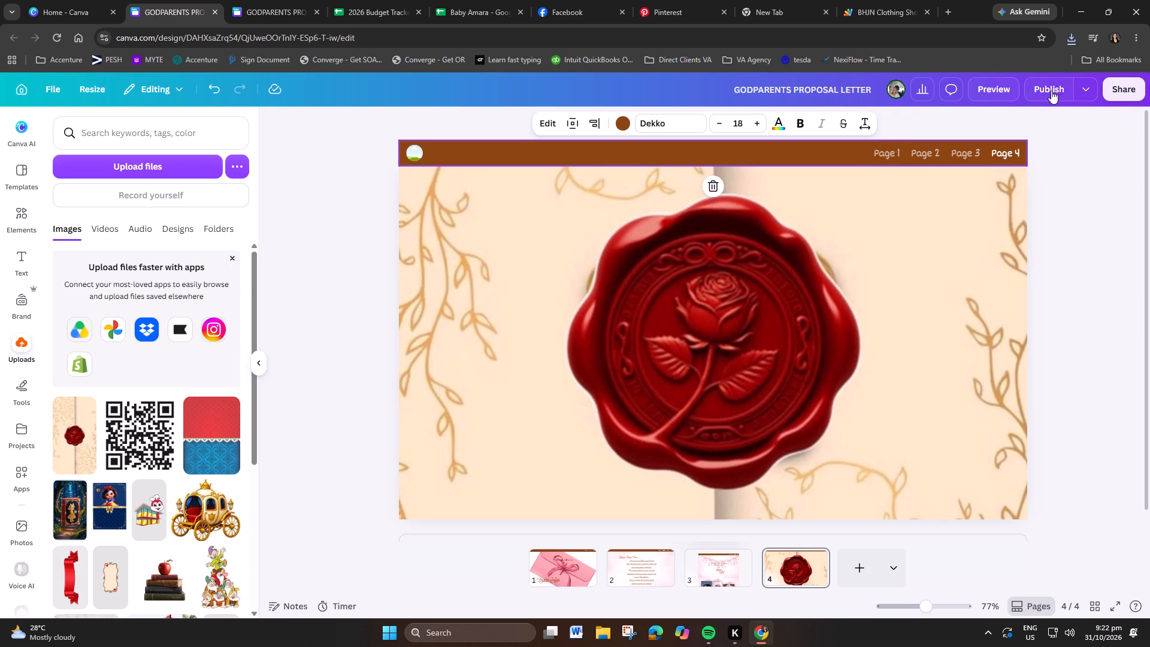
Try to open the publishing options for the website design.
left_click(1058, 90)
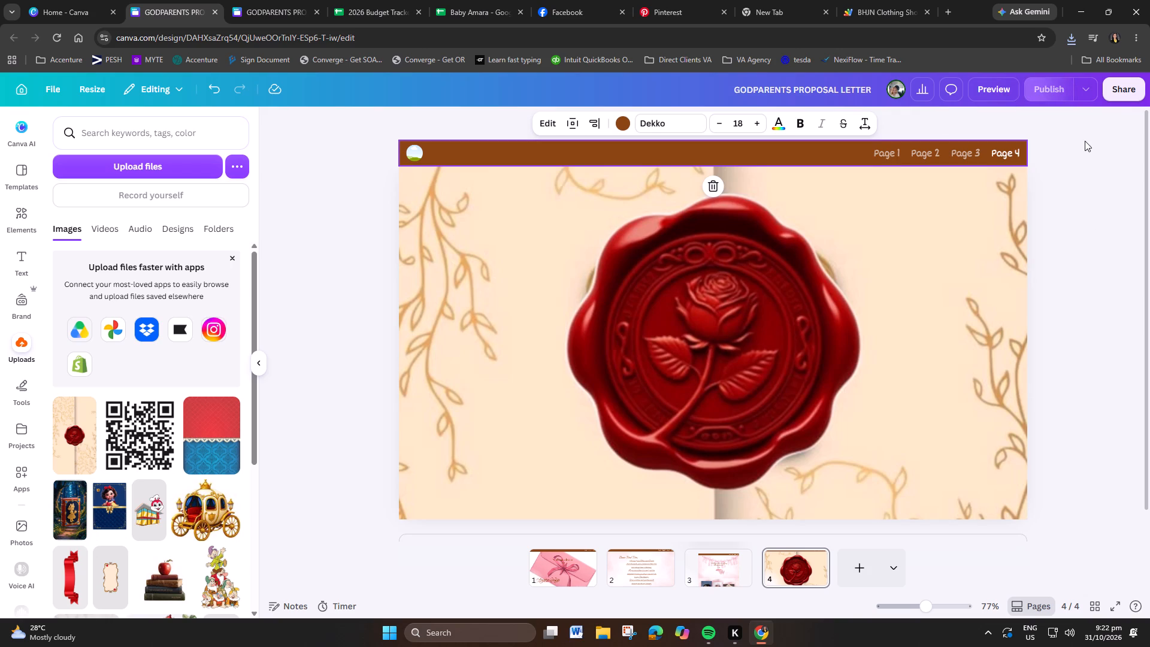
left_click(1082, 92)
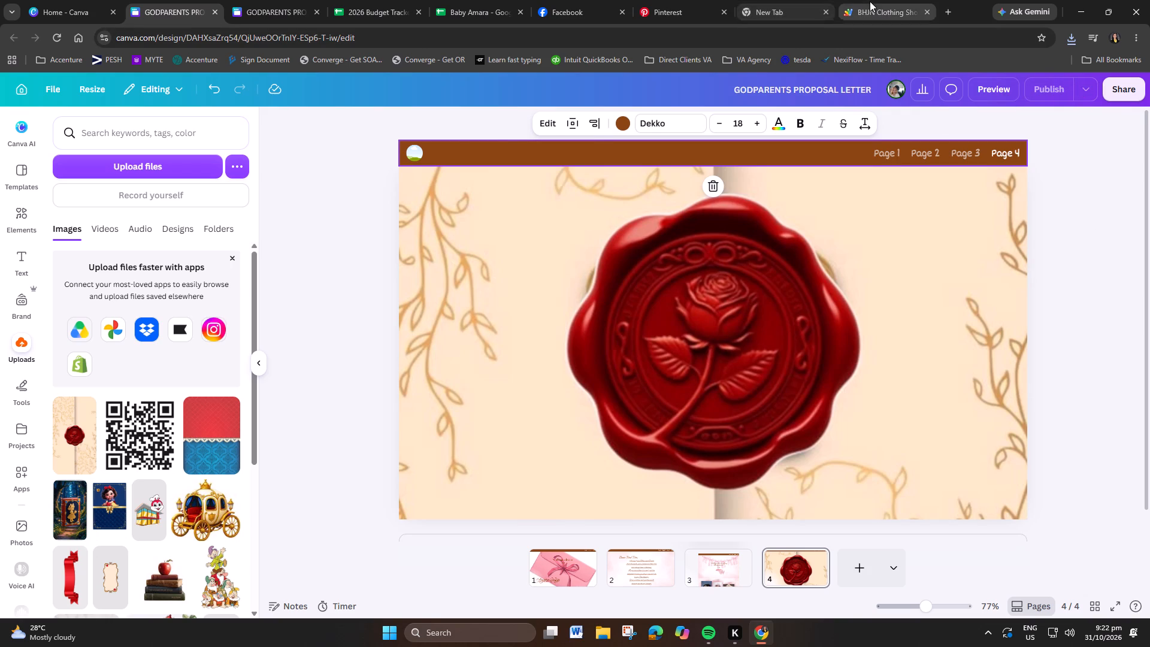
Switch to the BHJN Clothing Shop website and examine its product listing and layout as an example.
left_click(870, 1)
scroll(724, 371, "down", 4)
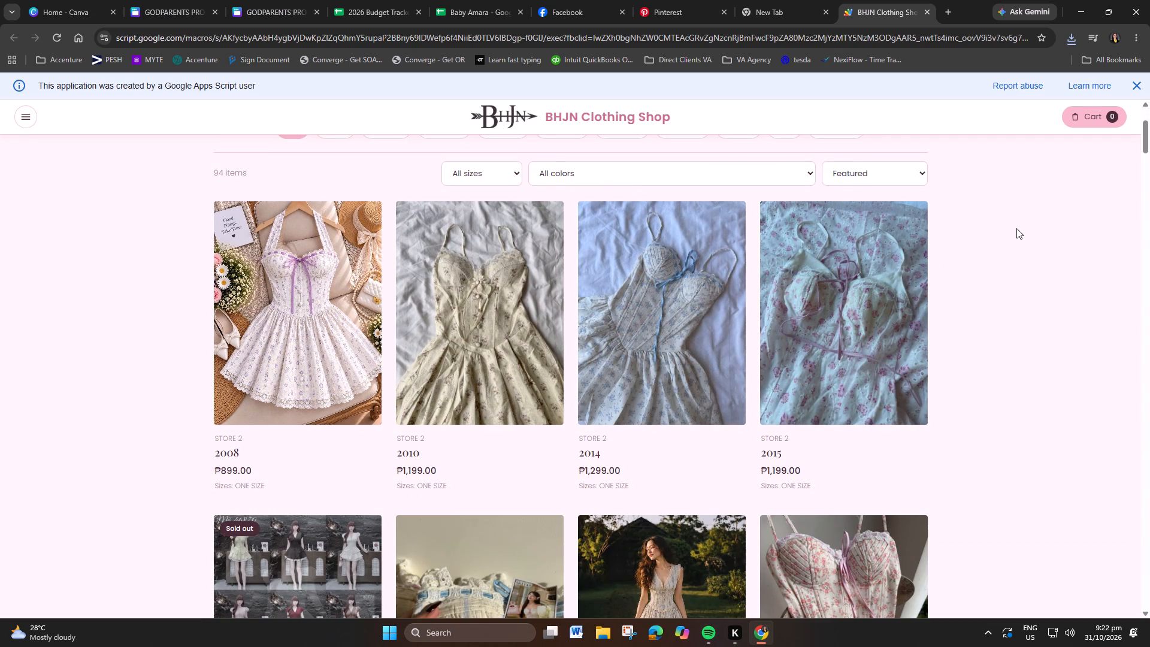
scroll(1006, 226, "down", 4)
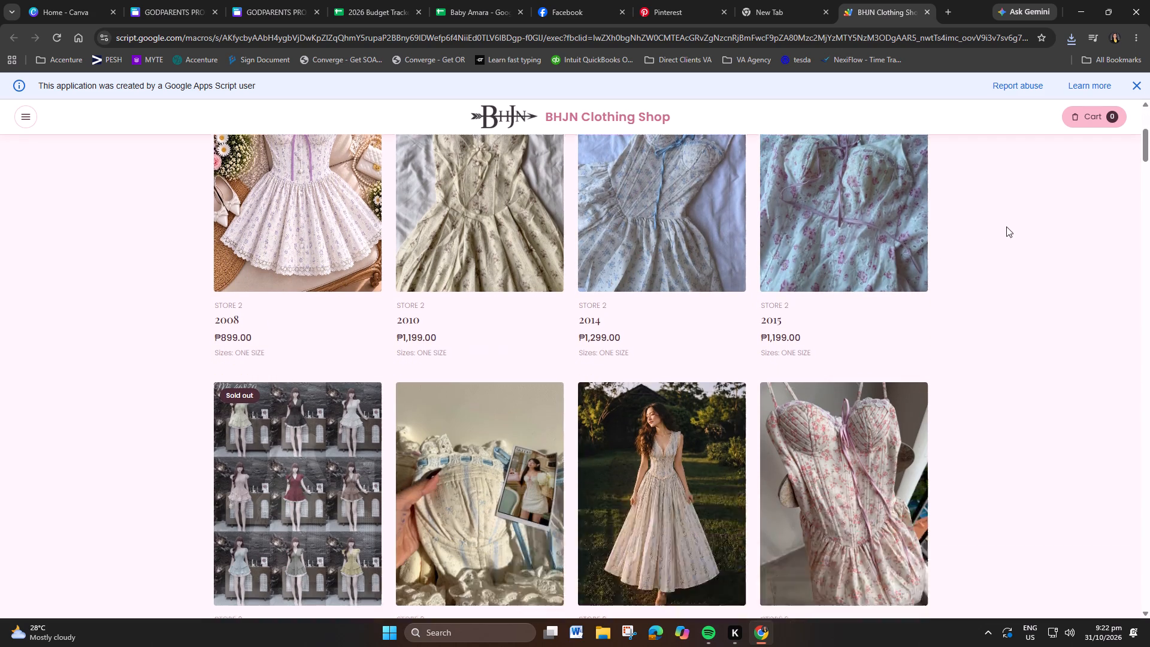
scroll(998, 224, "down", 3)
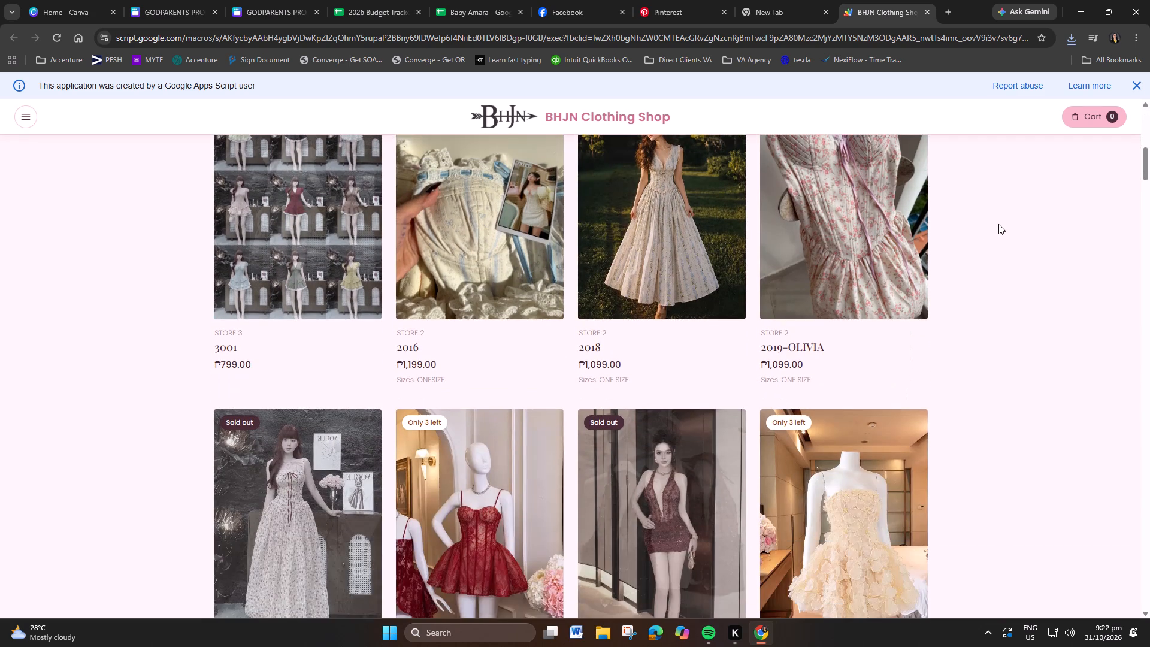
scroll(978, 219, "down", 5)
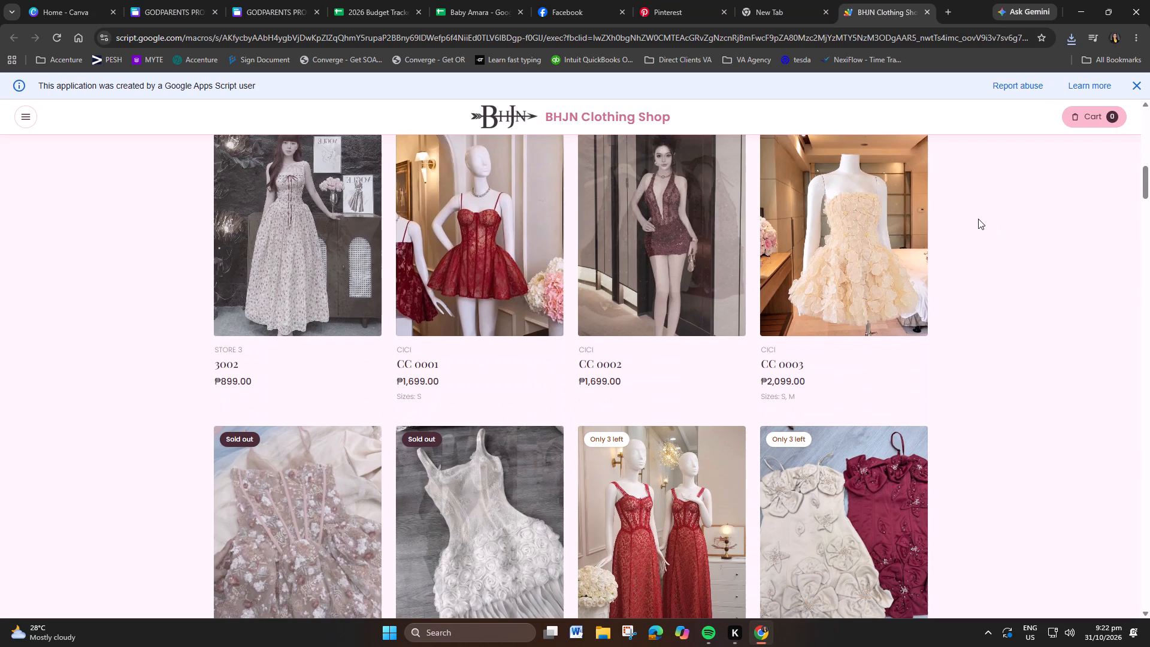
scroll(978, 219, "down", 1)
scroll(978, 219, "up", 1)
scroll(978, 219, "down", 6)
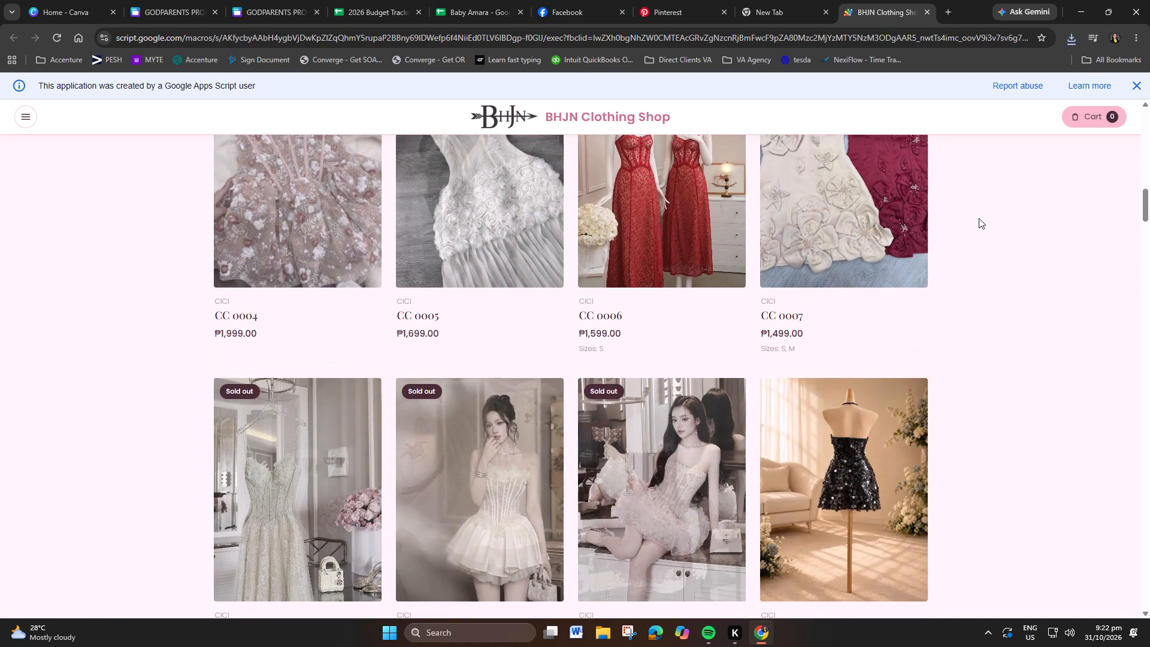
scroll(979, 218, "down", 5)
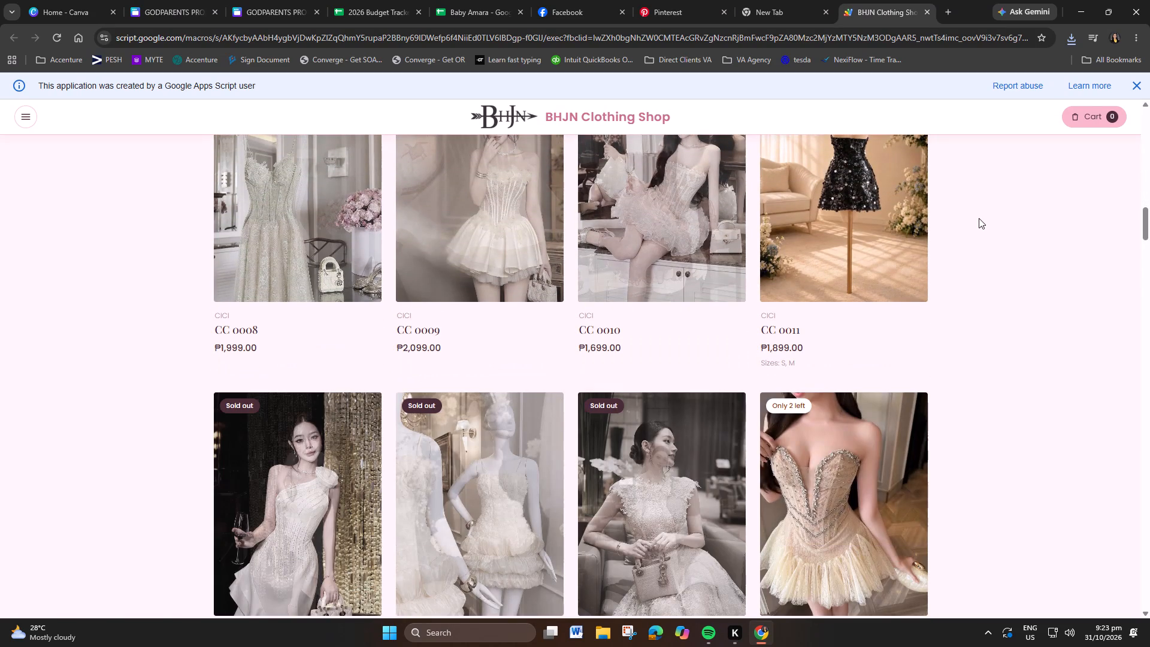
scroll(979, 218, "down", 11)
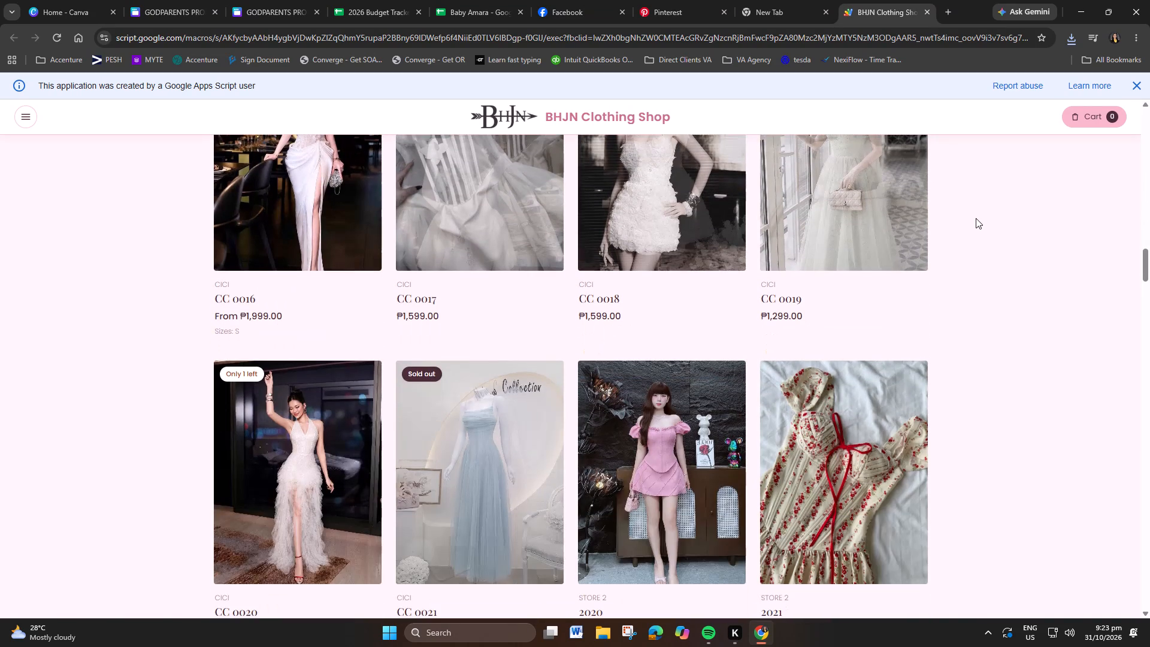
scroll(975, 218, "down", 2)
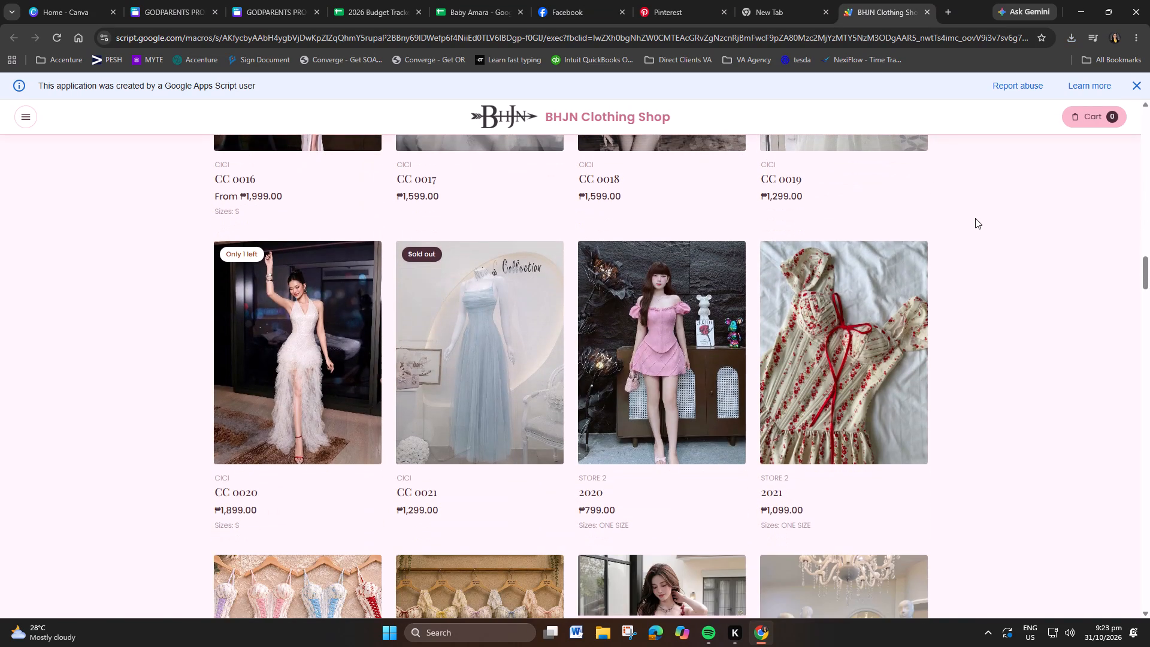
scroll(722, 341, "down", 2)
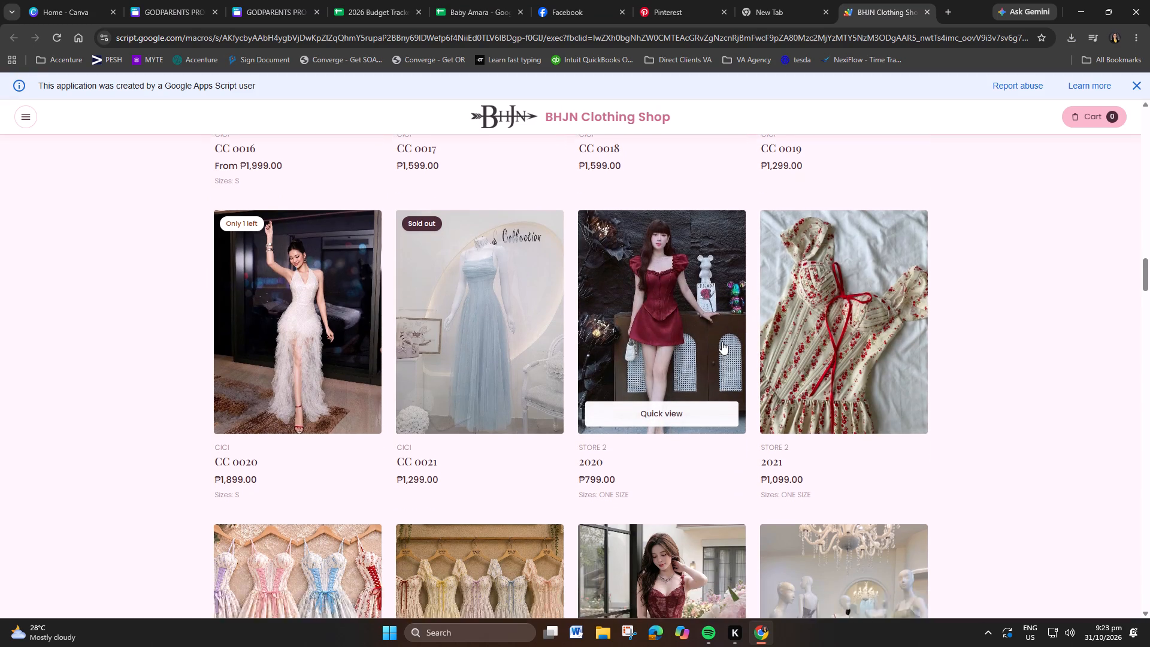
scroll(722, 341, "down", 1)
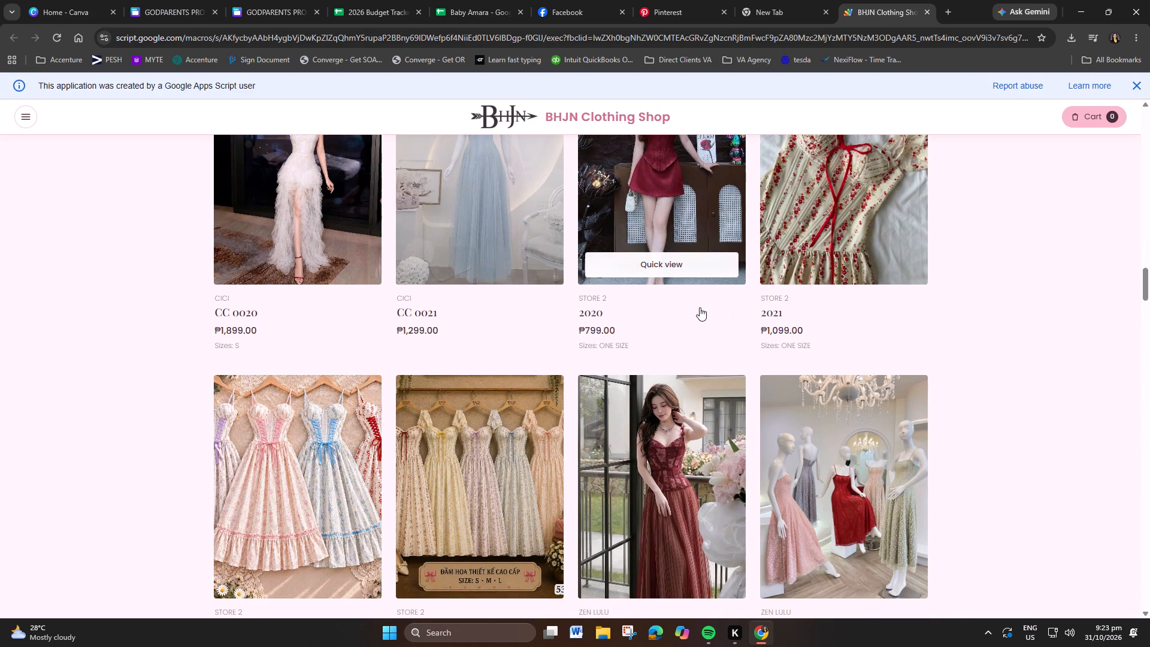
scroll(700, 306, "down", 8)
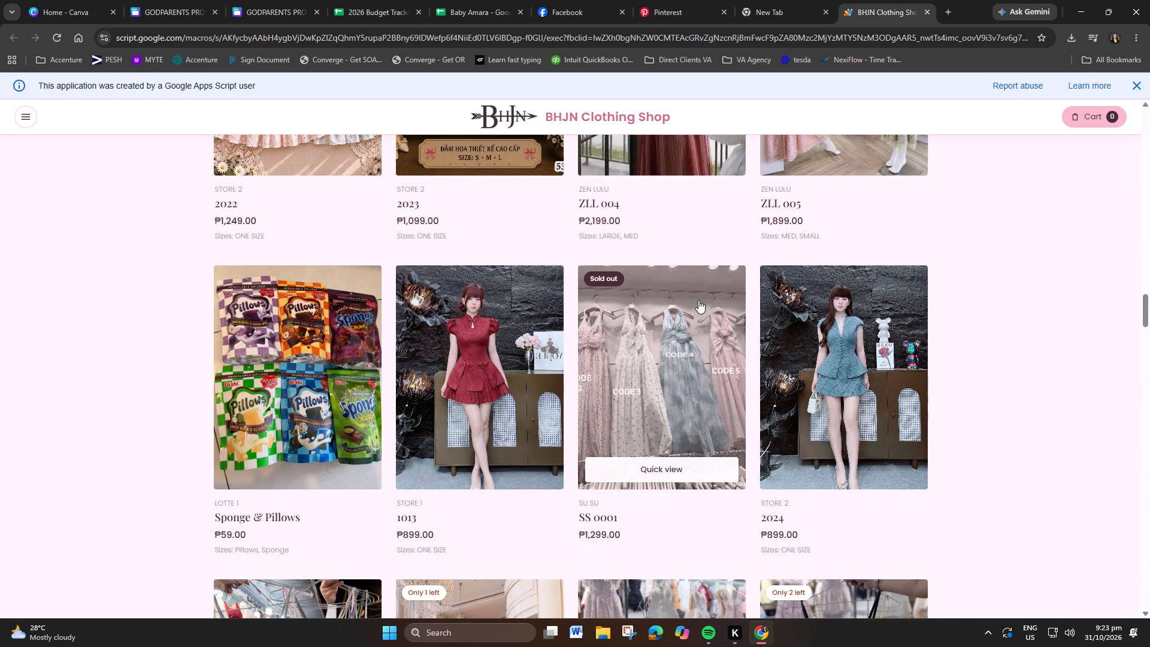
scroll(698, 298, "down", 4)
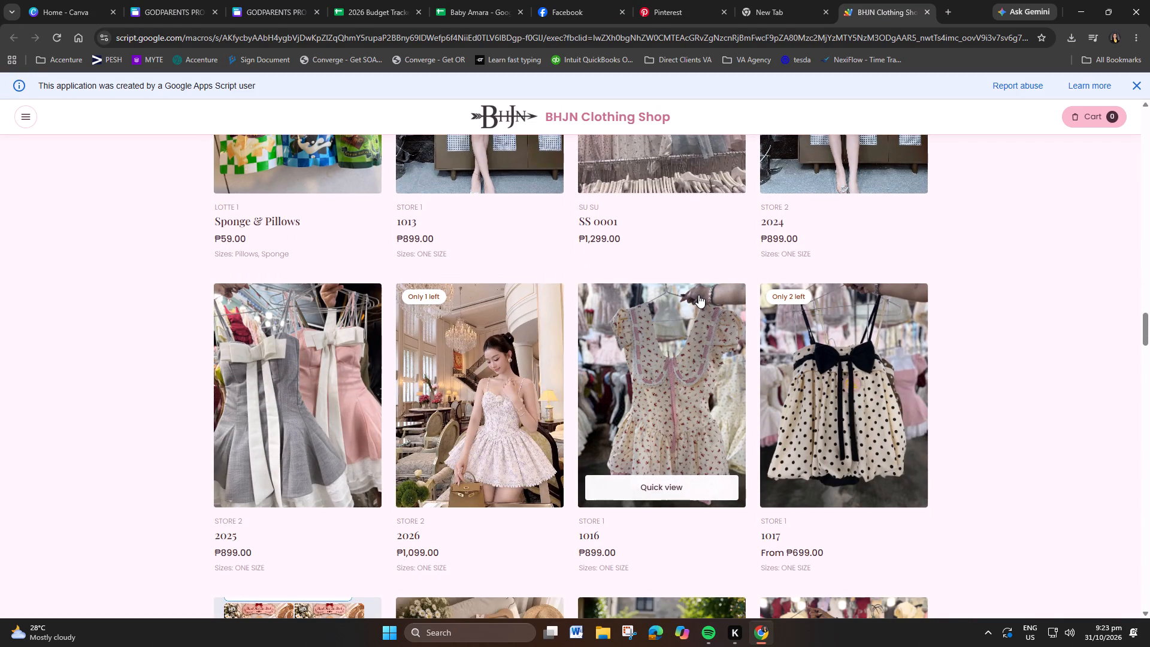
scroll(698, 292, "down", 3)
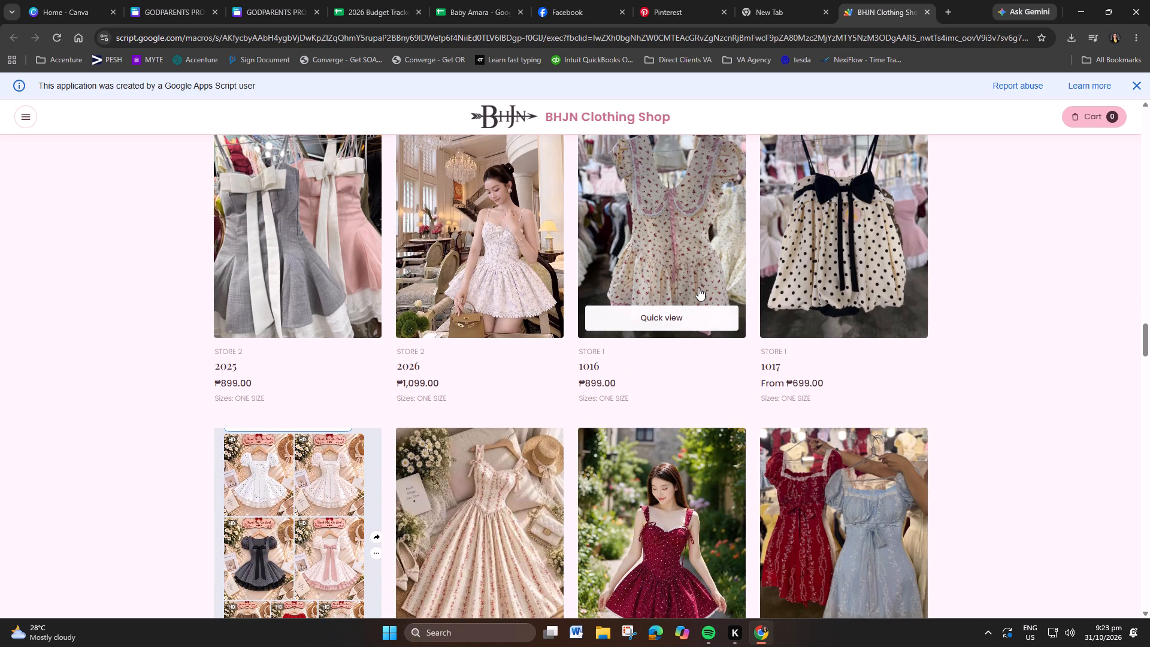
scroll(698, 286, "down", 2)
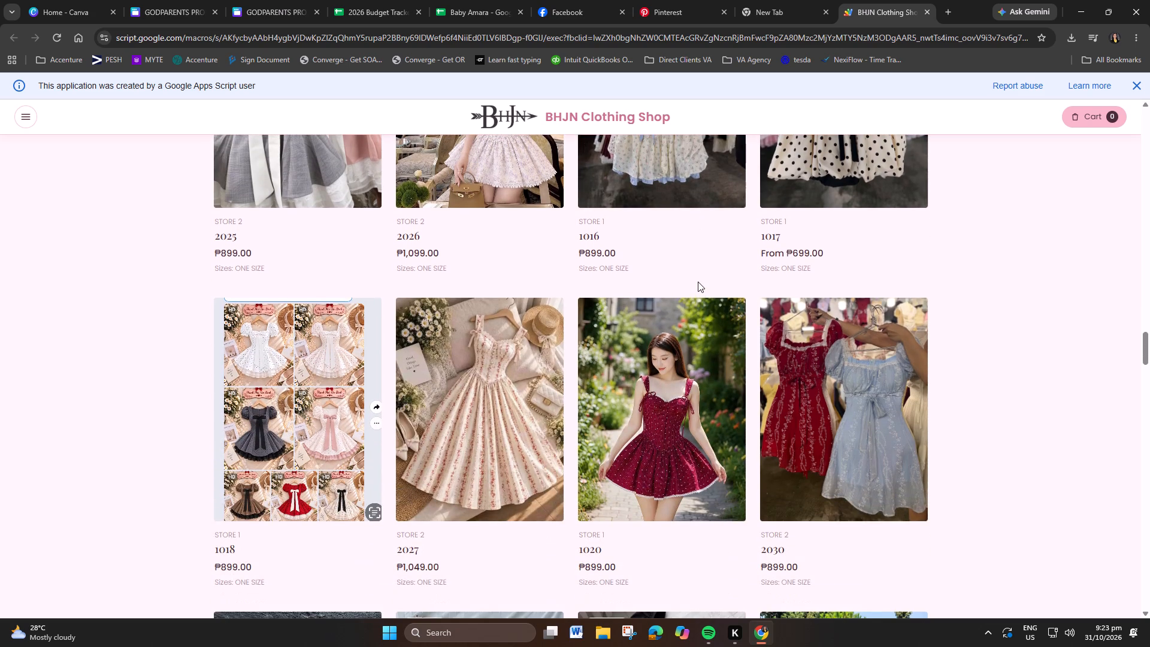
scroll(697, 280, "down", 3)
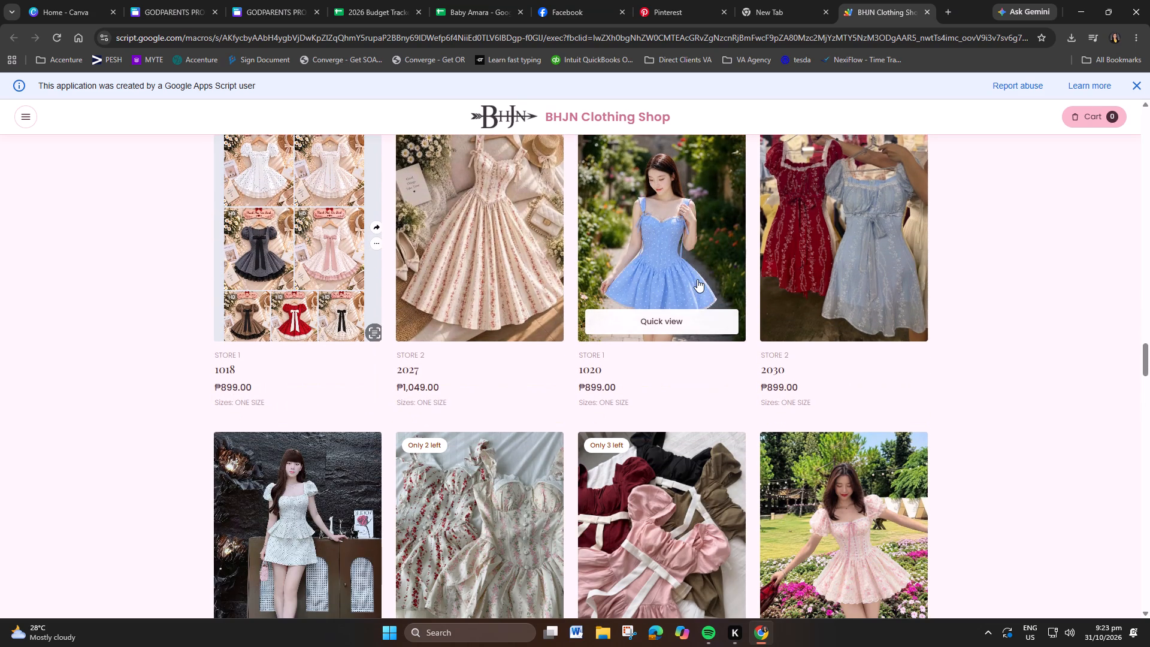
scroll(697, 279, "down", 3)
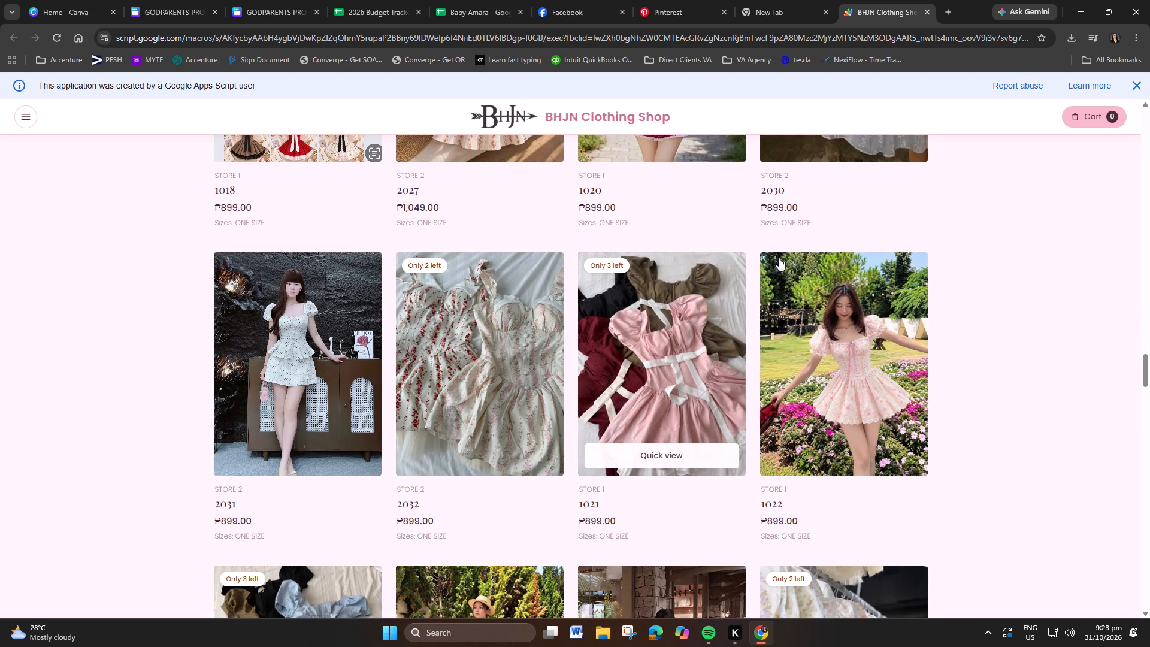
scroll(933, 246, "down", 6)
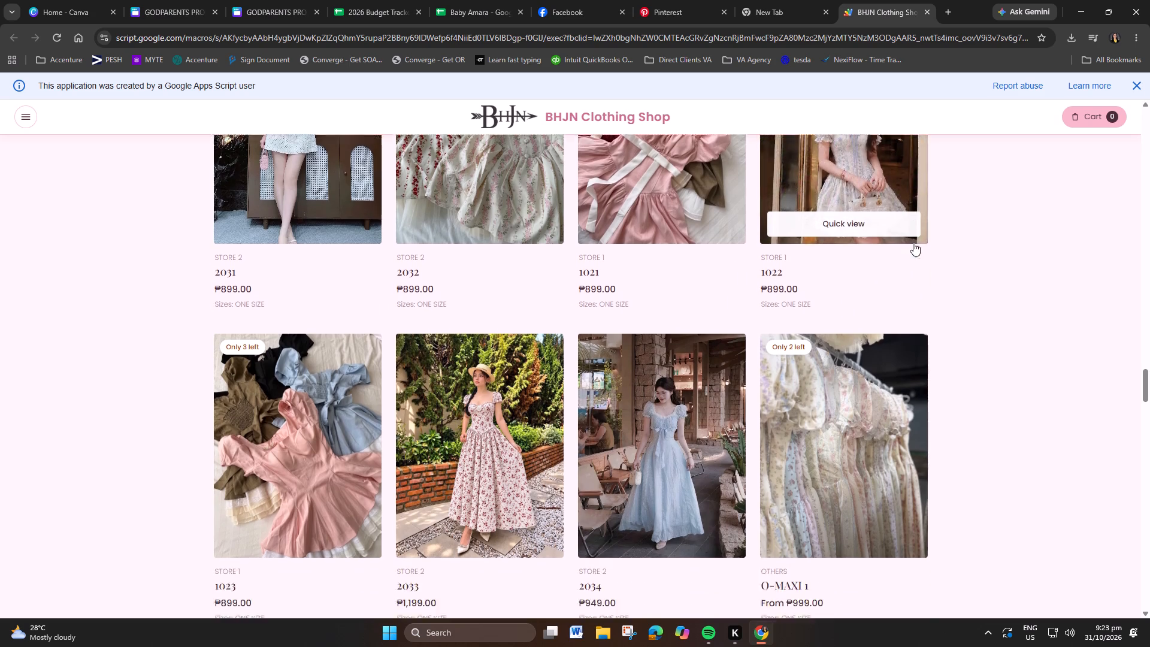
scroll(913, 243, "down", 10)
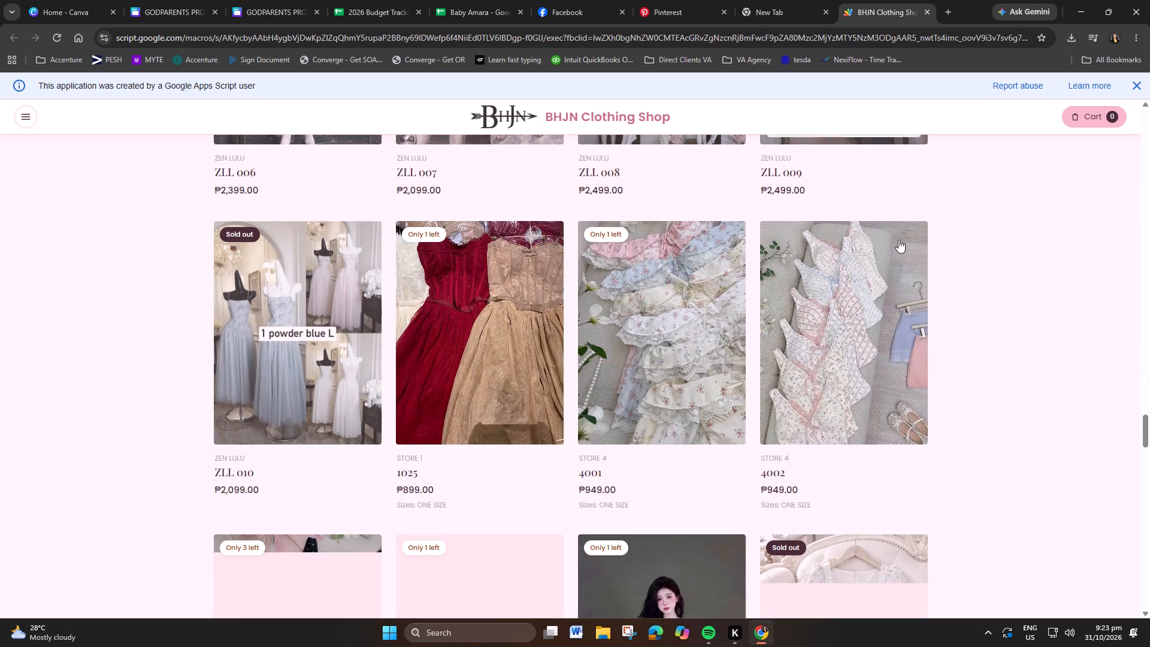
scroll(892, 237, "down", 5)
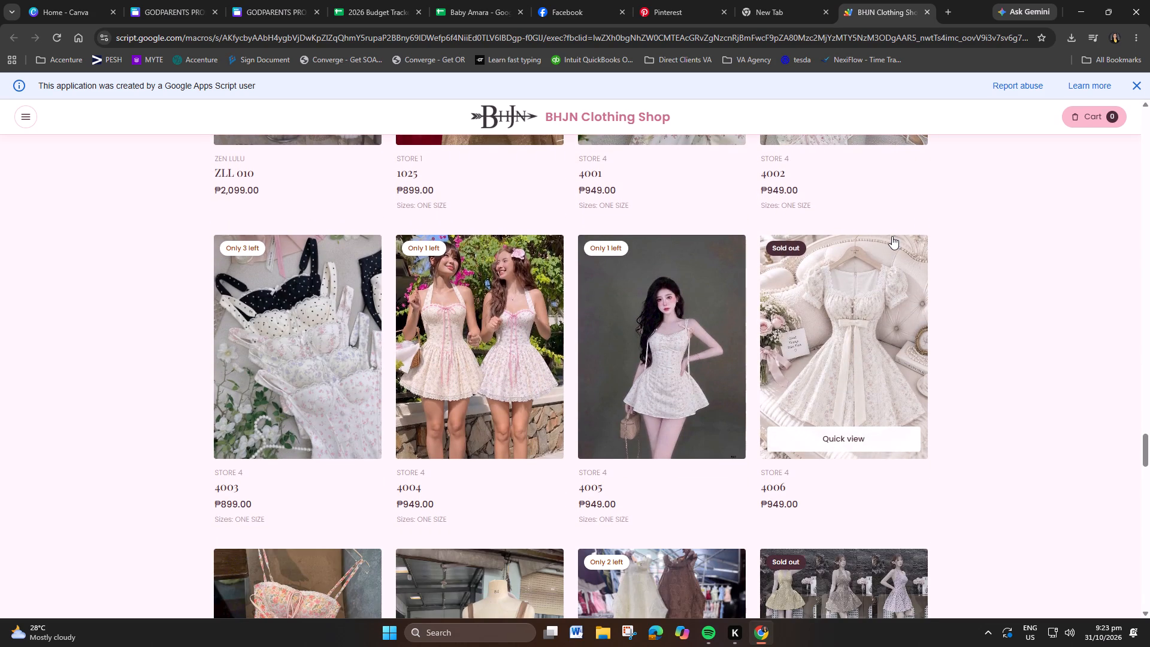
scroll(890, 235, "down", 3)
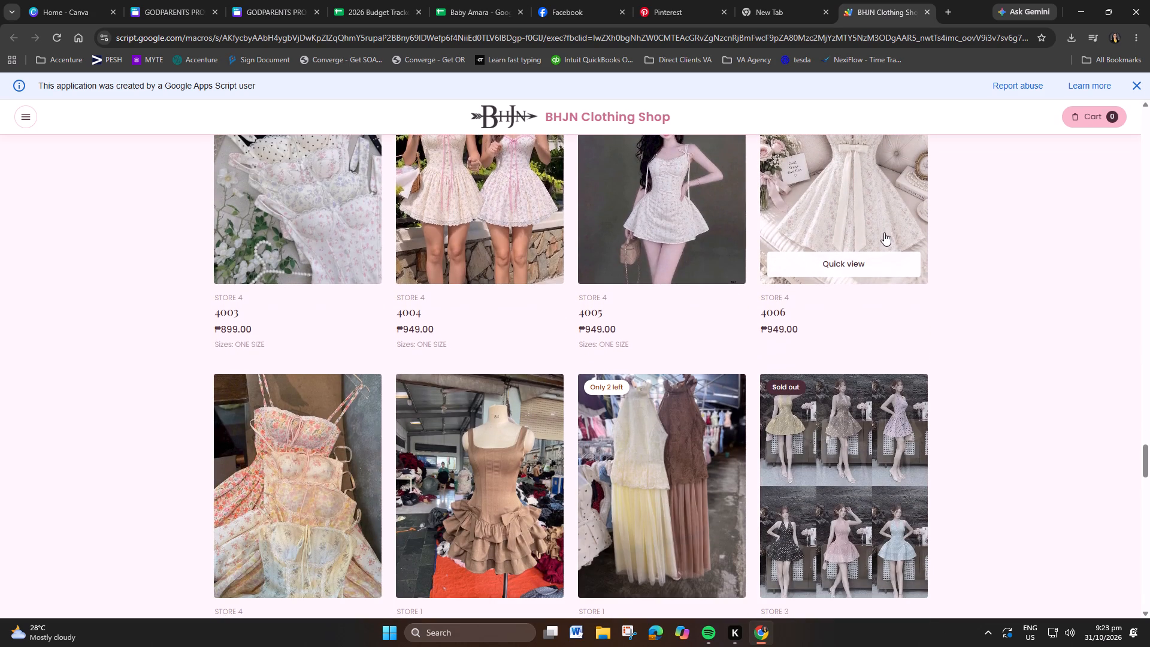
scroll(884, 232, "down", 6)
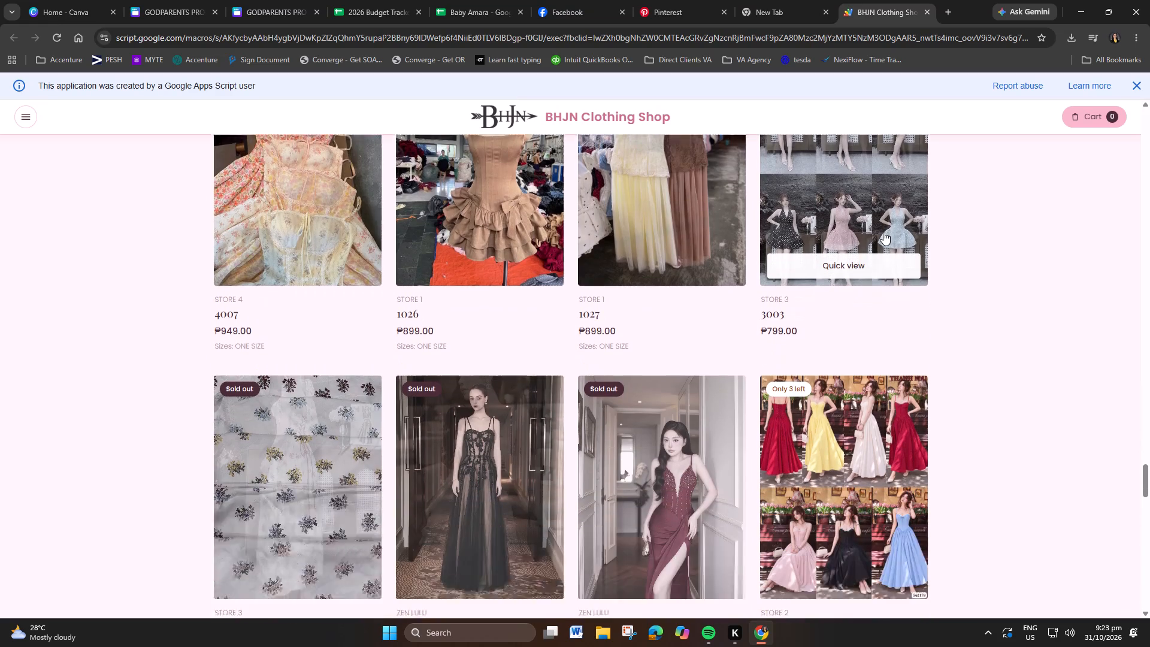
scroll(883, 232, "down", 8)
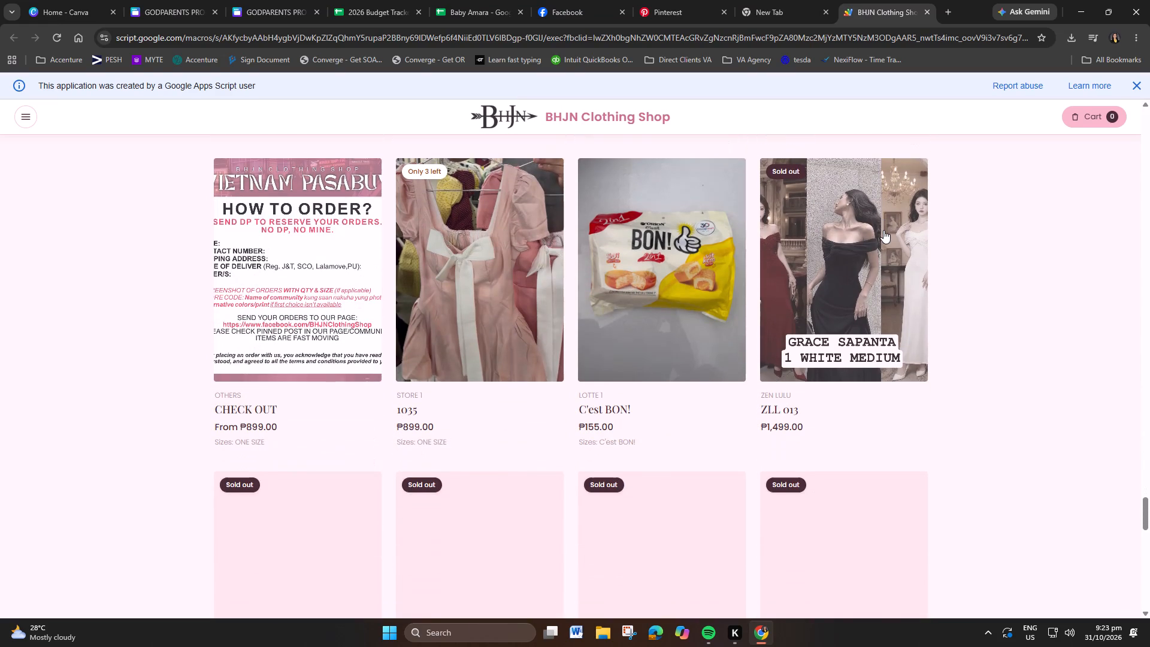
scroll(883, 230, "down", 3)
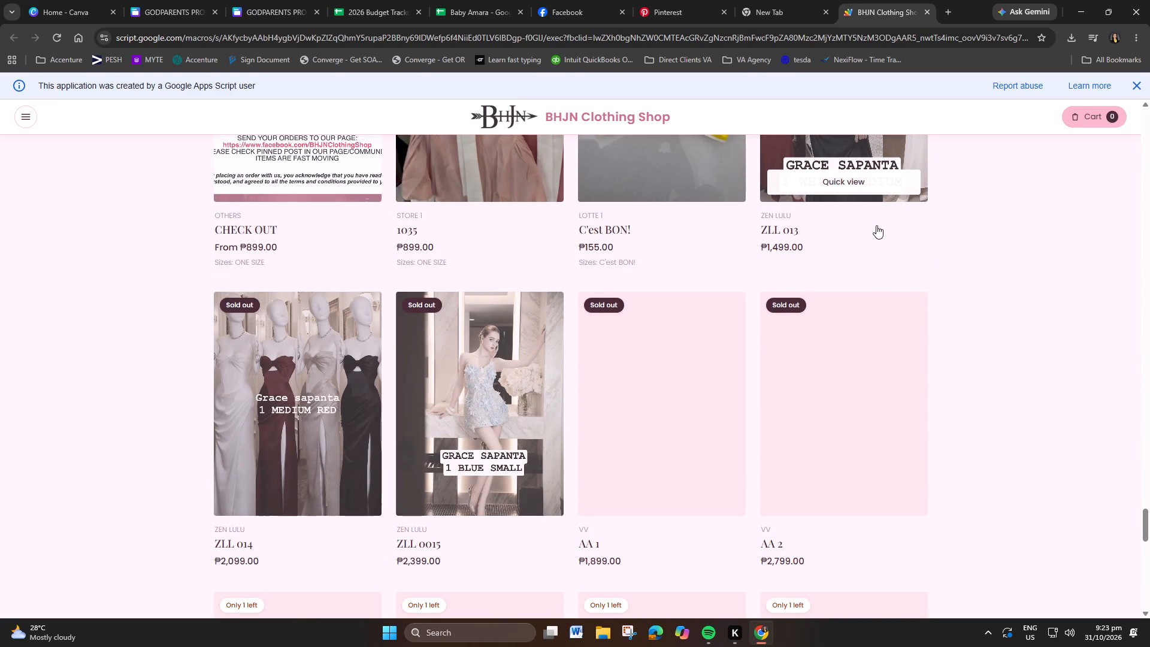
scroll(870, 225, "down", 1)
scroll(870, 225, "up", 1)
scroll(870, 225, "down", 2)
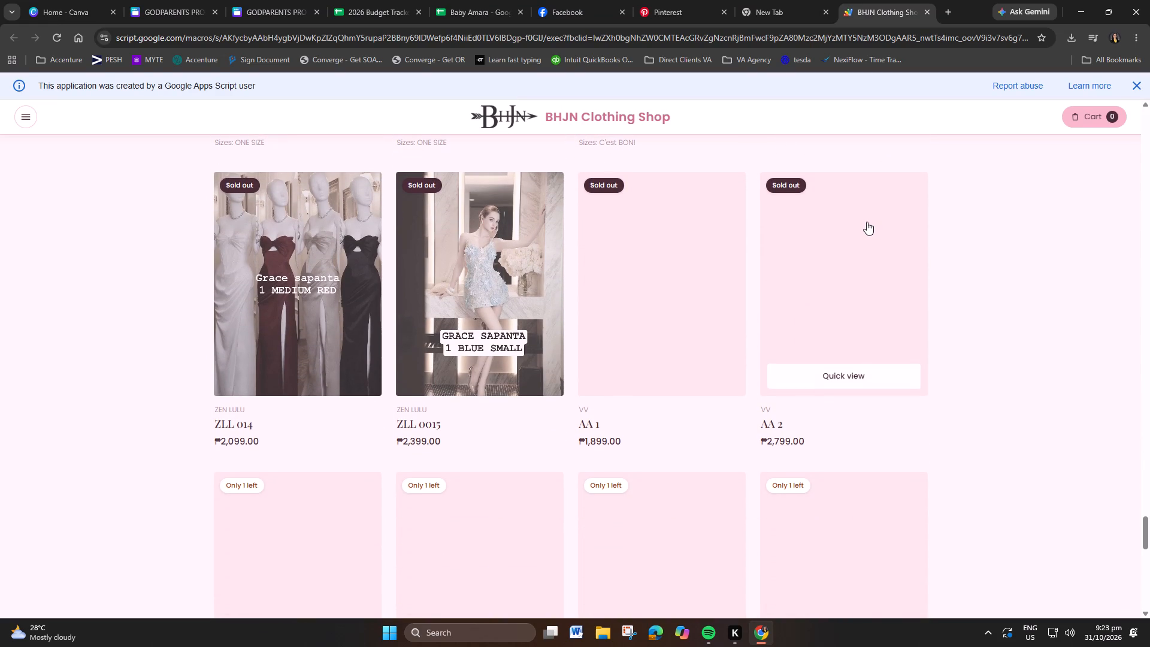
scroll(867, 222, "down", 1)
scroll(972, 309, "down", 4)
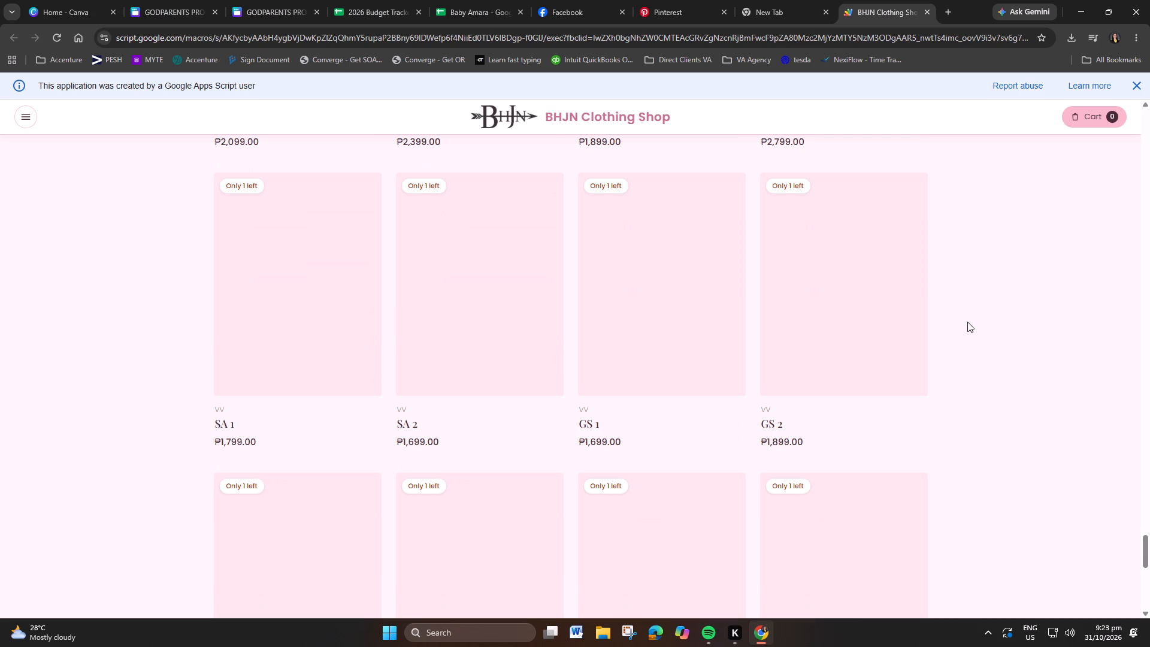
View the details of product GS 2, close them, and look at the end of the shop page.
left_click(898, 308)
left_click(490, 353)
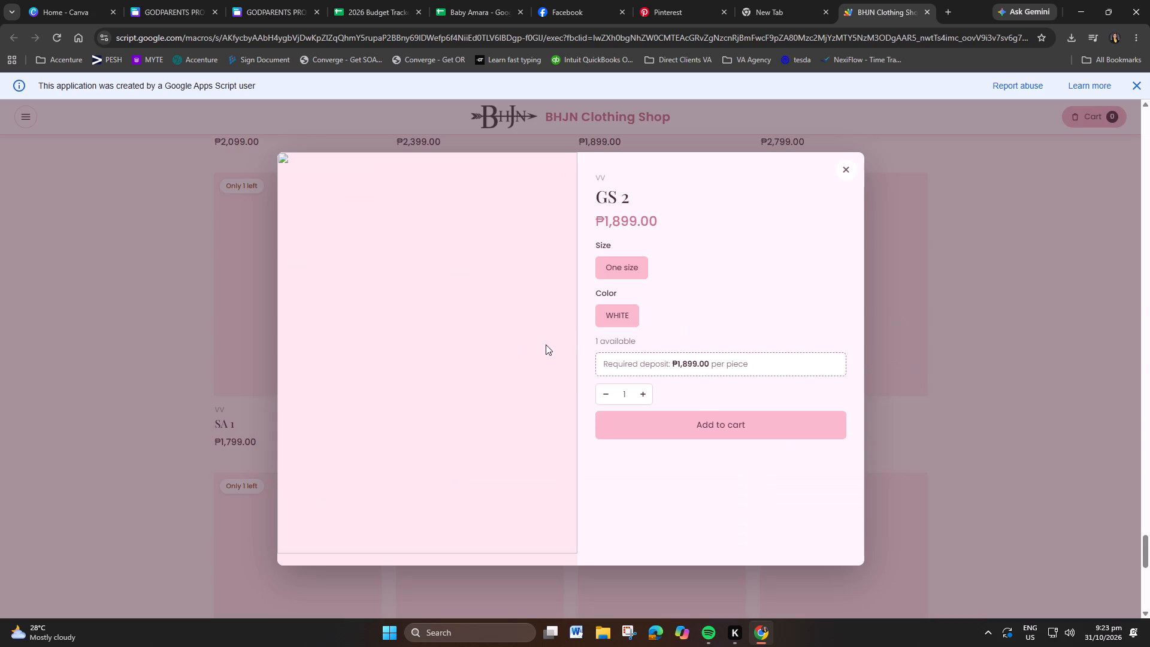
left_click(840, 171)
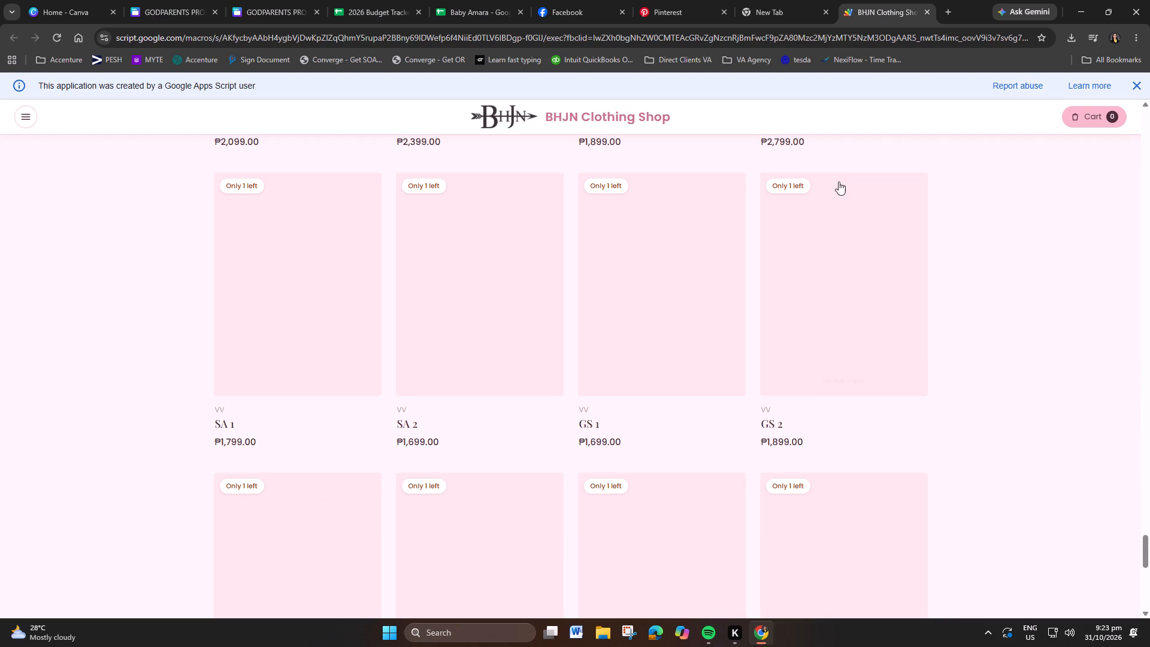
scroll(831, 250, "down", 12)
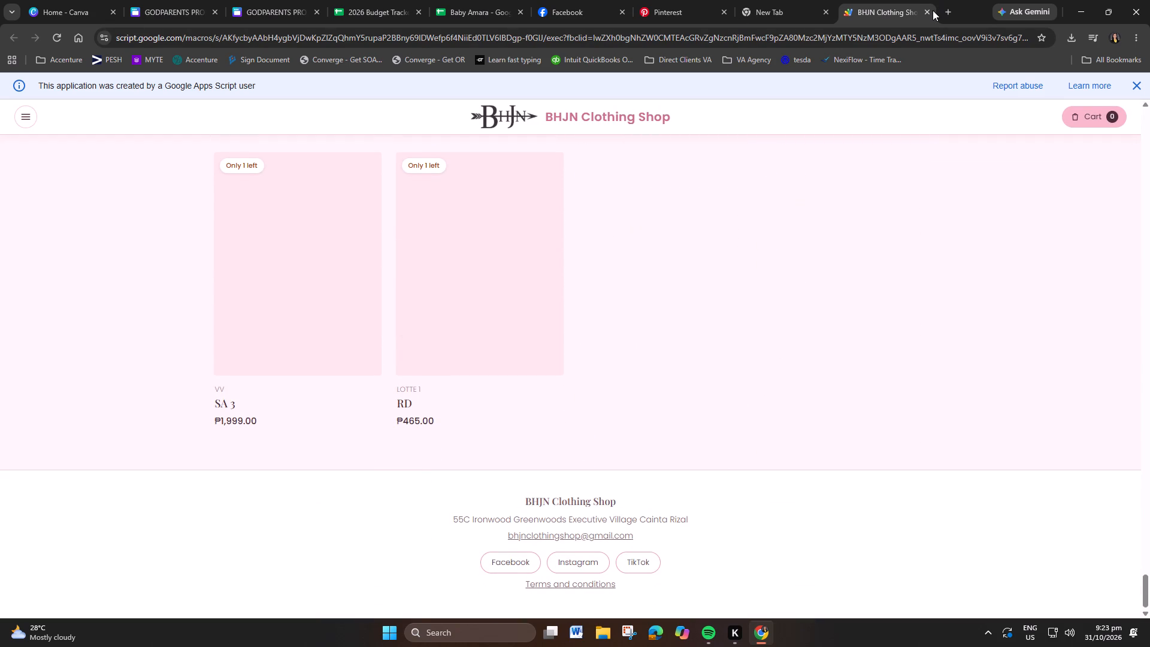
Close the BHJN Clothing Shop website.
left_click(933, 10)
left_click(927, 10)
Return to the GODPARENTS PROPOSAL LETTER design in Canva and delete page 4 with the wax seal envelope background.
left_click(770, 13)
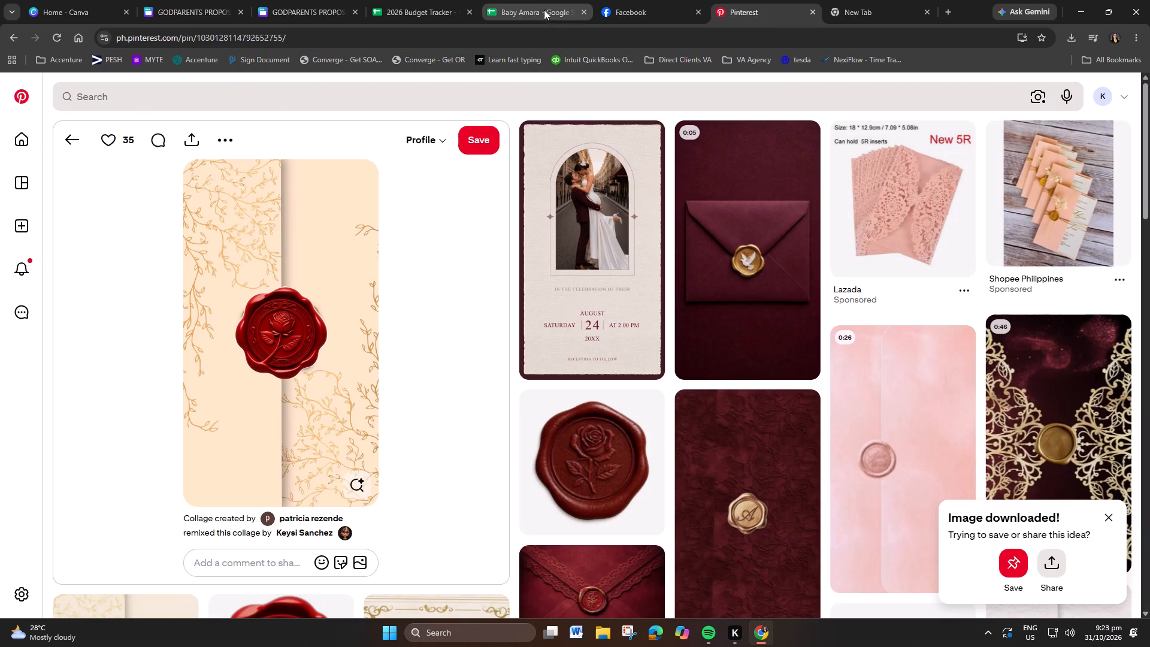
left_click(533, 0)
left_click(432, 0)
left_click(308, 11)
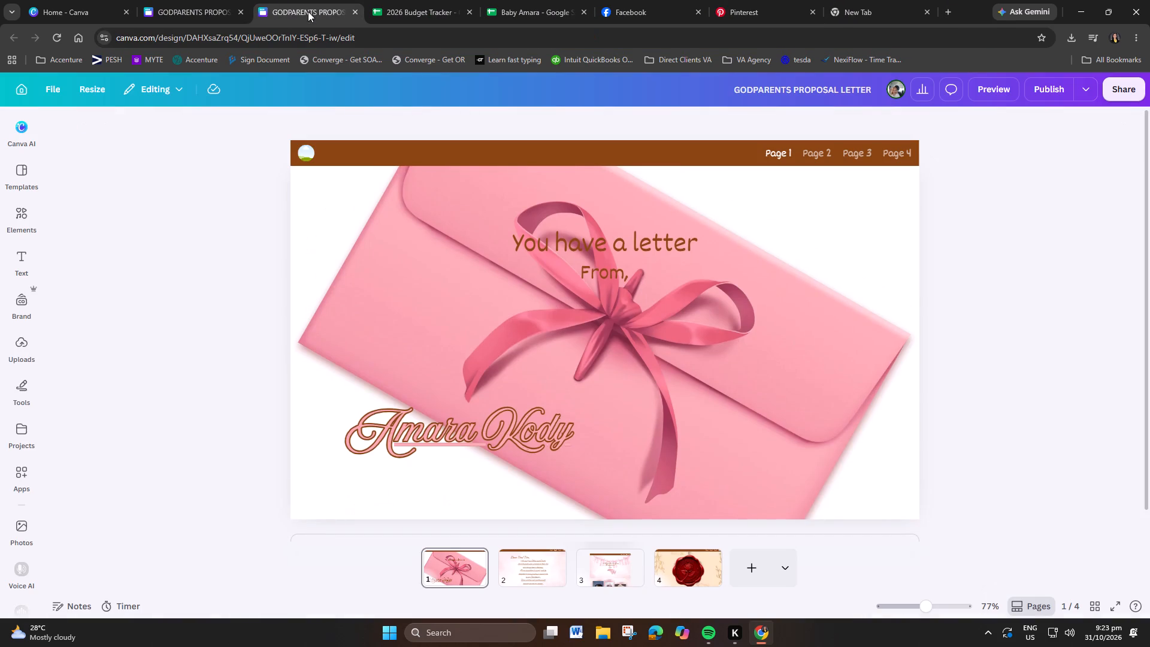
left_click(702, 576)
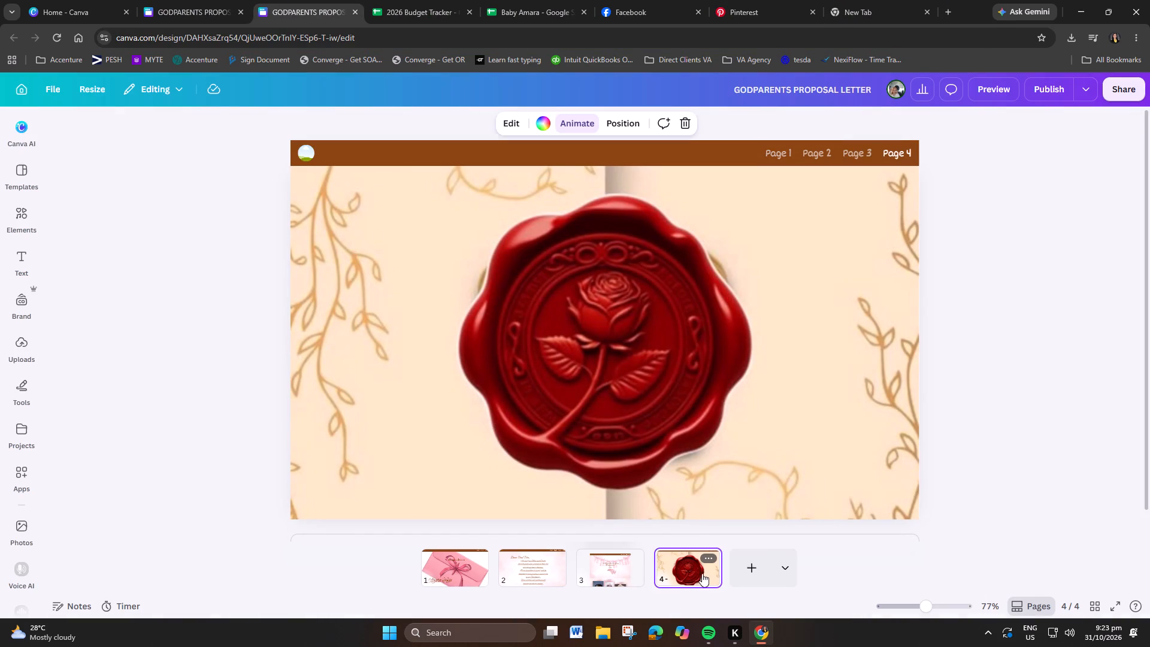
left_click(702, 570)
left_click(709, 557)
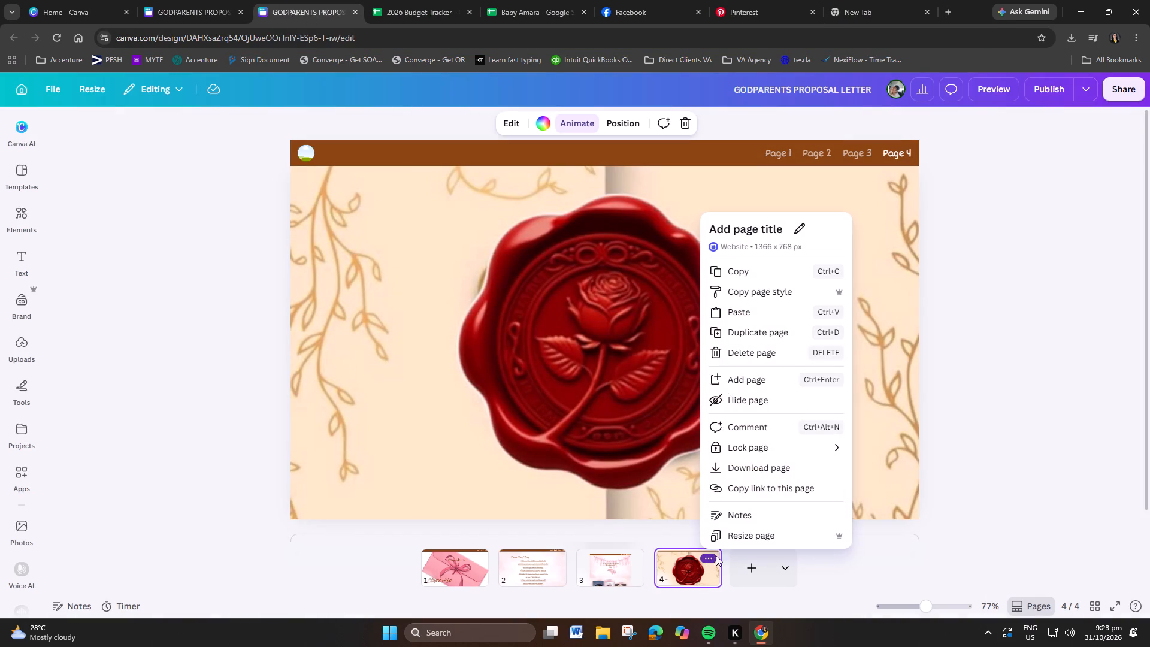
left_click(746, 355)
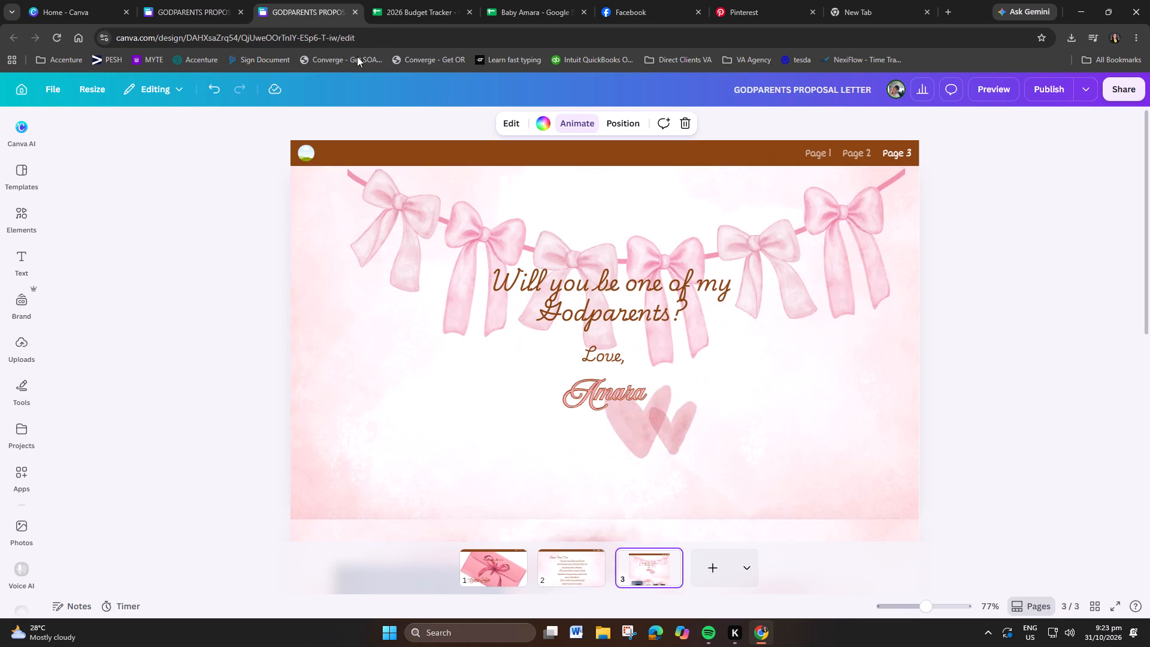
Switch to the other open copy of the GODPARENTS PROPOSAL LETTER design and return from it to the Canva home page.
left_click(203, 2)
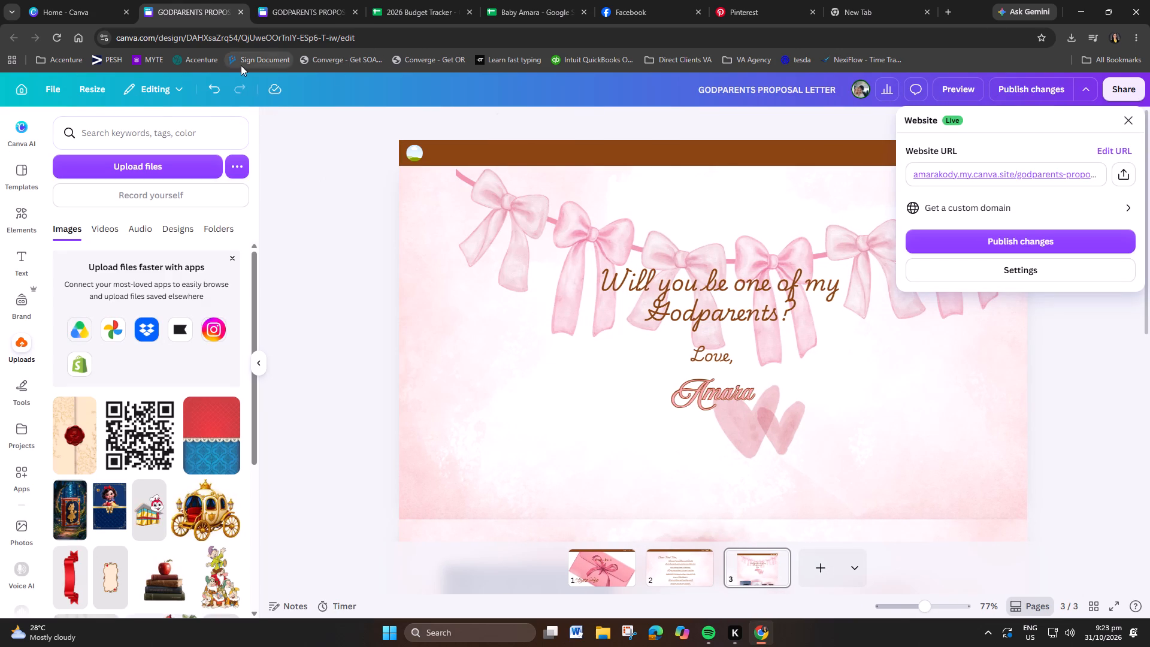
left_click(24, 92)
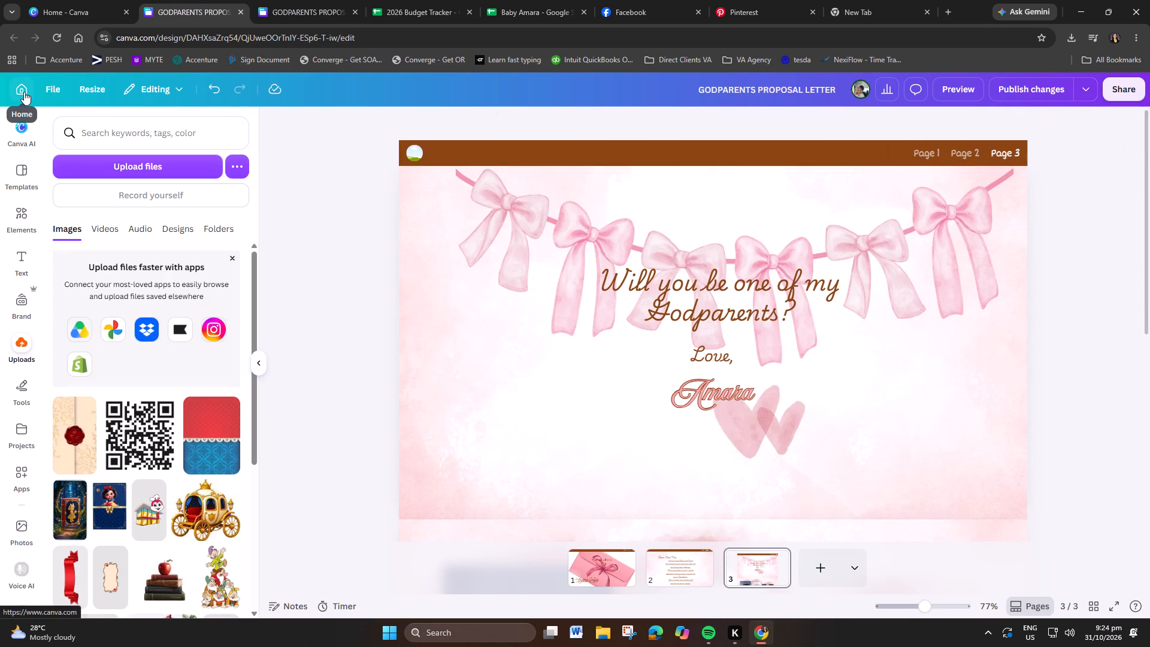
left_click(24, 92)
left_click(320, 0)
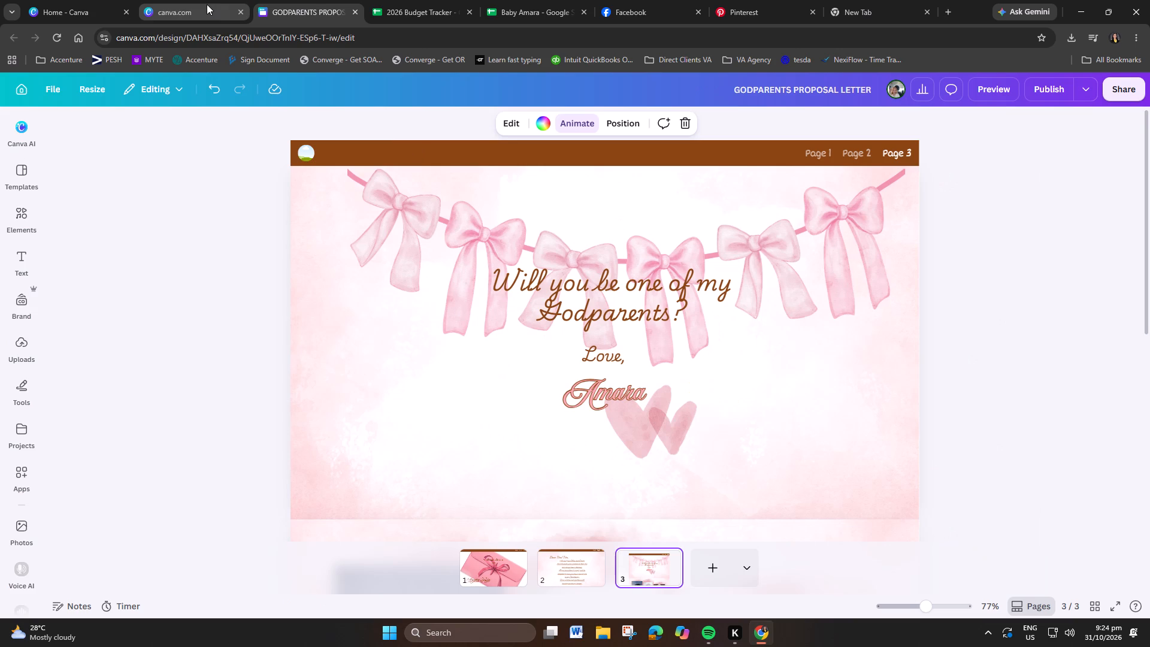
left_click(207, 4)
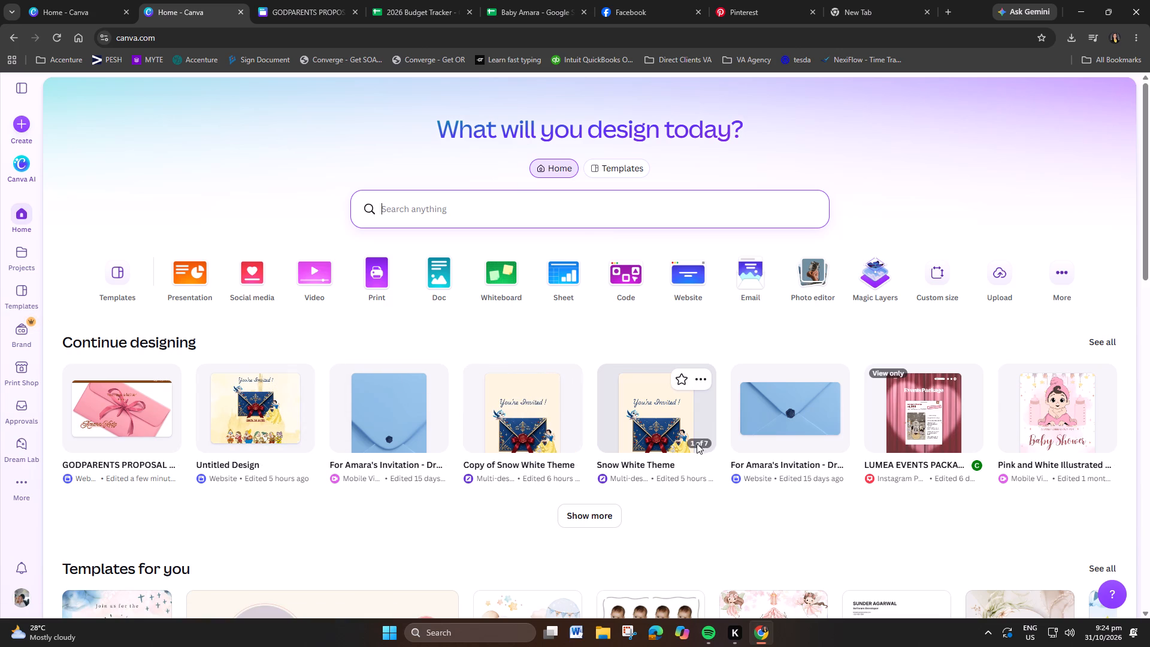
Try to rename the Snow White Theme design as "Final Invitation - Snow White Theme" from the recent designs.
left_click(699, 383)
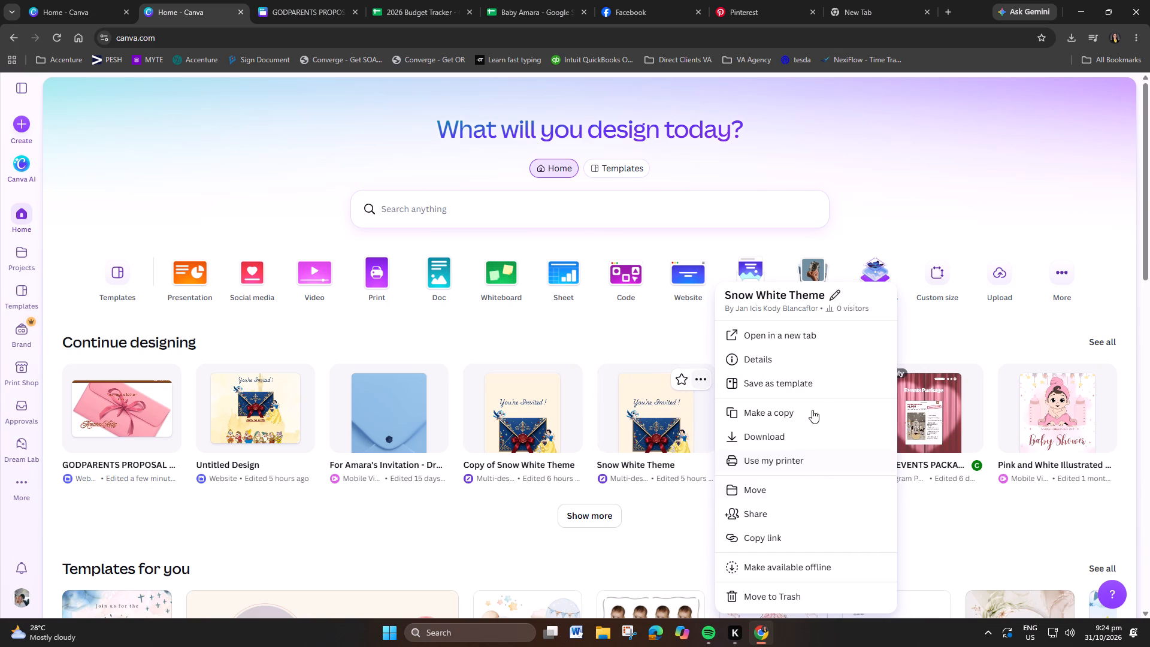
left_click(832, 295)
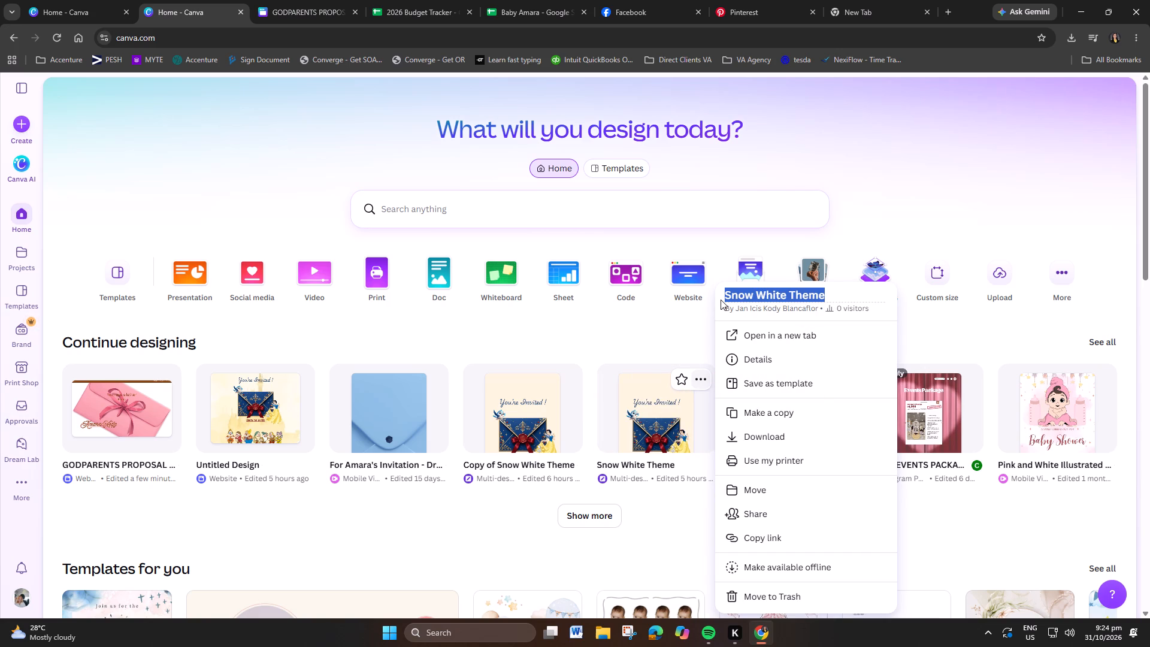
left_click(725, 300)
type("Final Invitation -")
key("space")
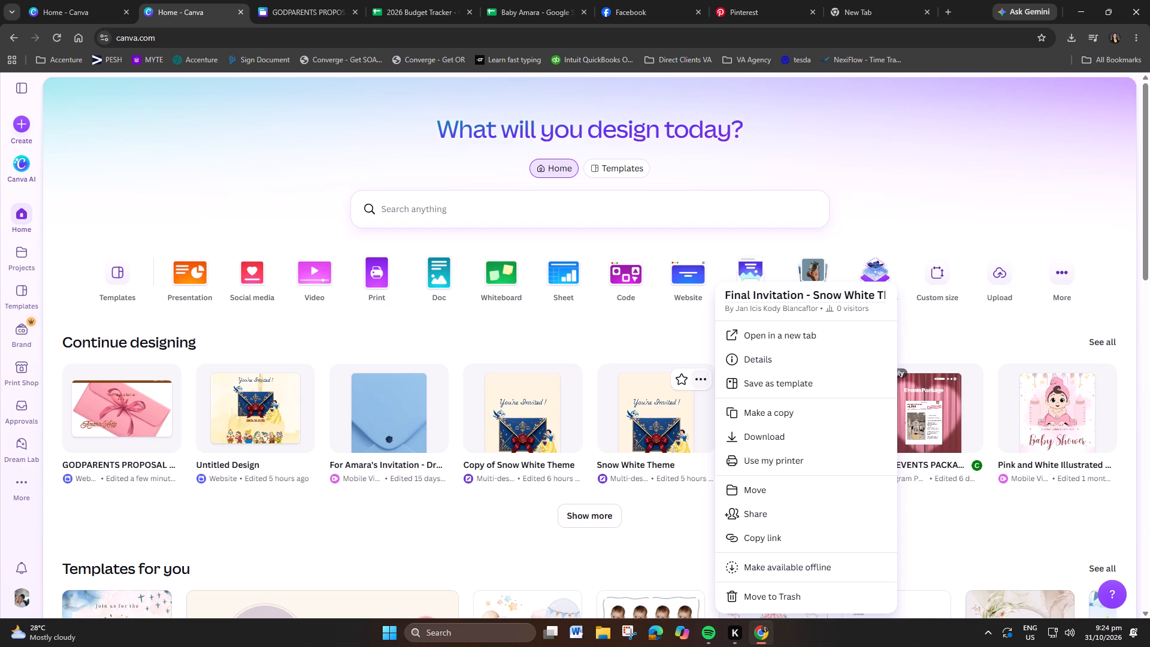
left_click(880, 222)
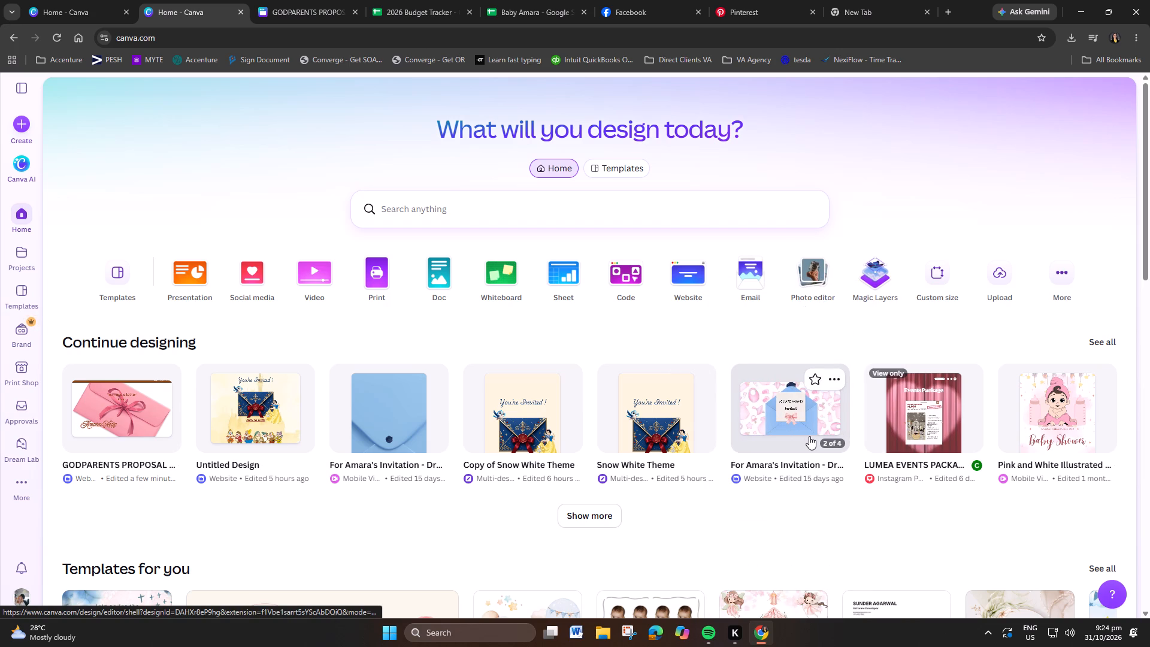
Look through the full range of design types and create a new blank Website design.
scroll(806, 418, "down", 1)
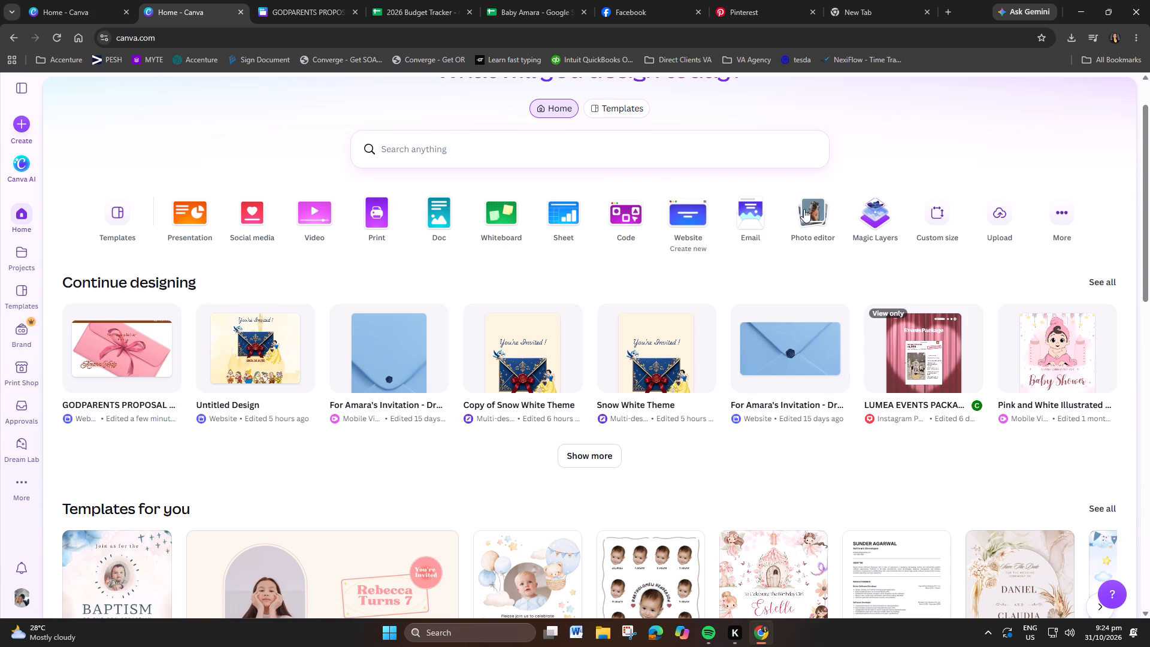
left_click(1076, 210)
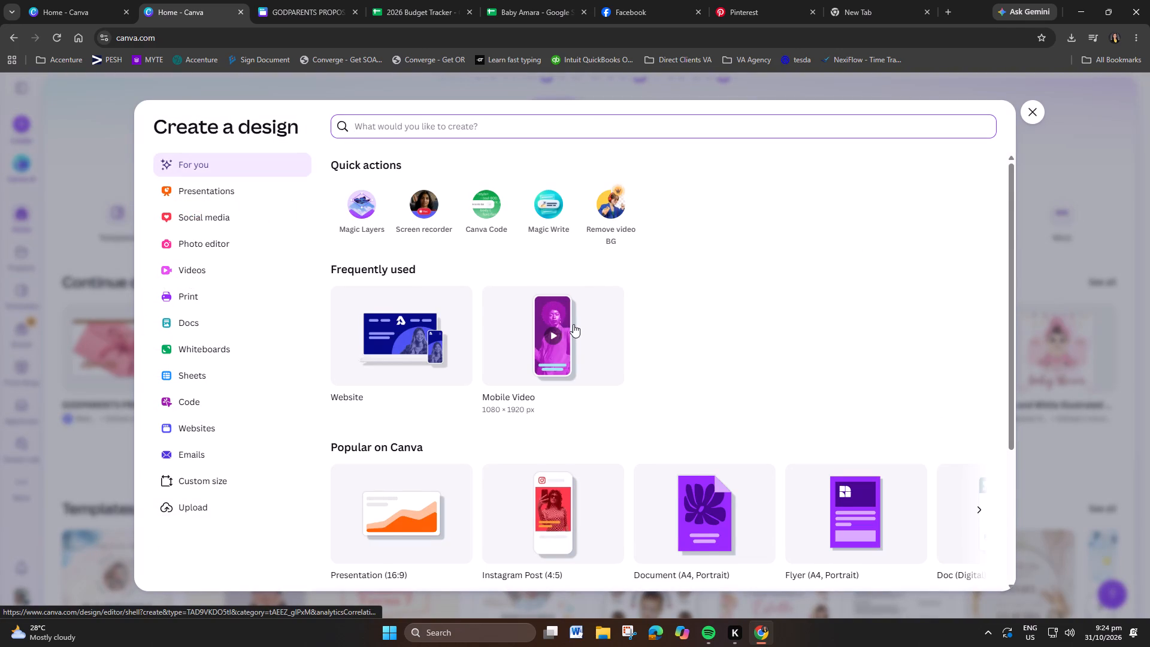
scroll(573, 324, "down", 3)
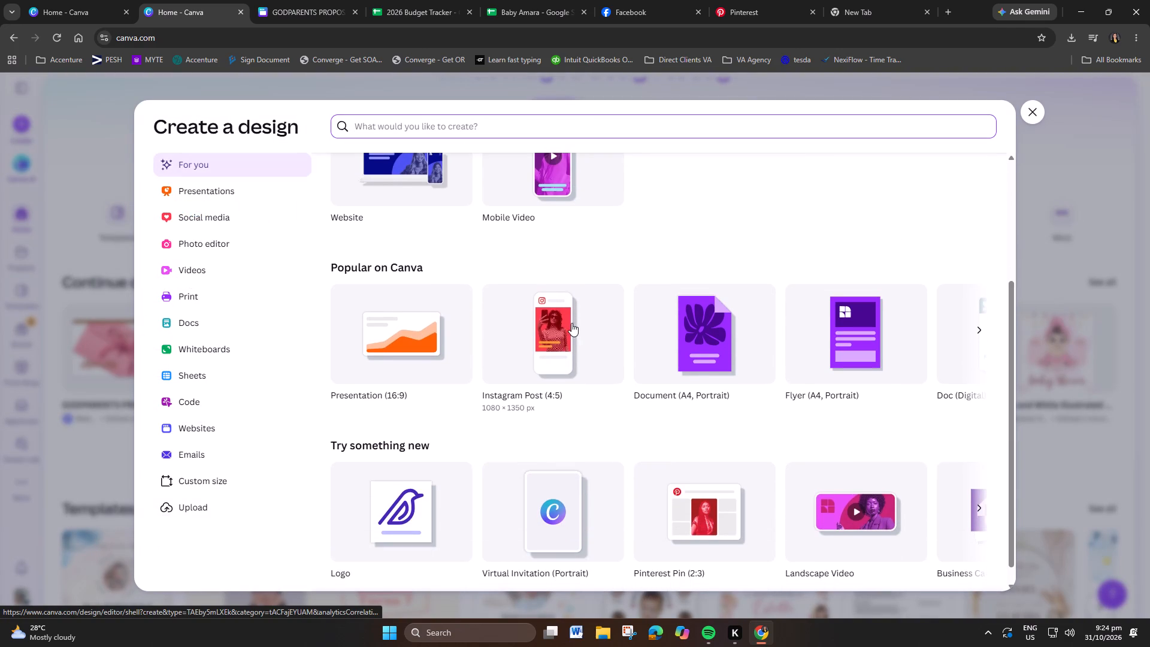
scroll(571, 323, "up", 5)
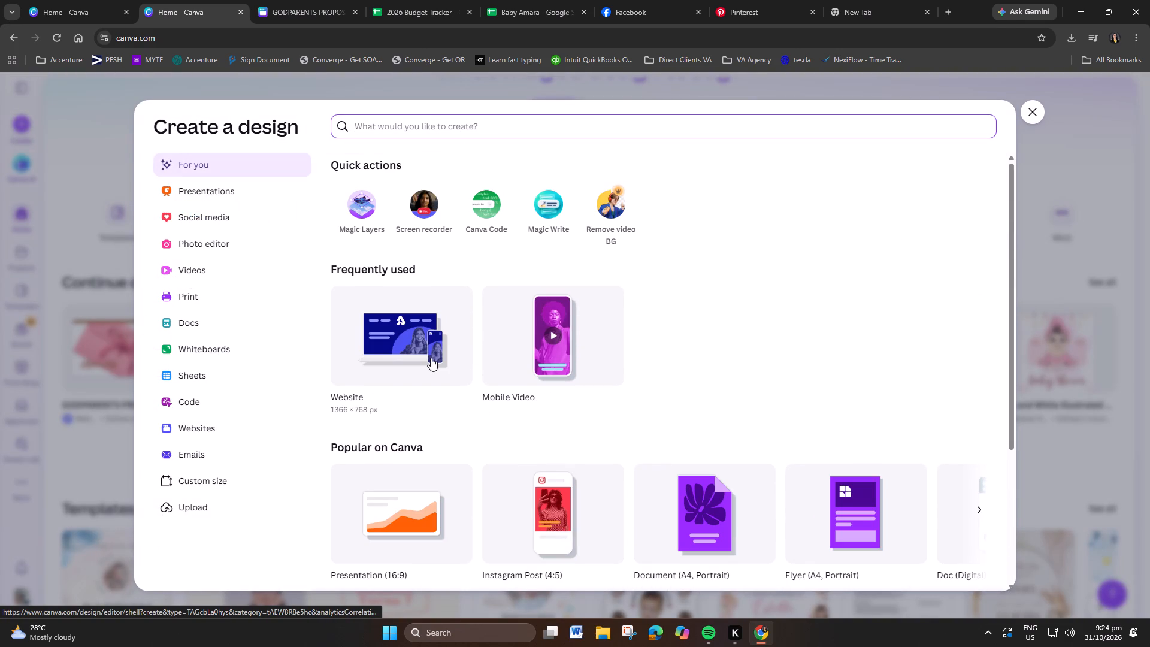
left_click(431, 358)
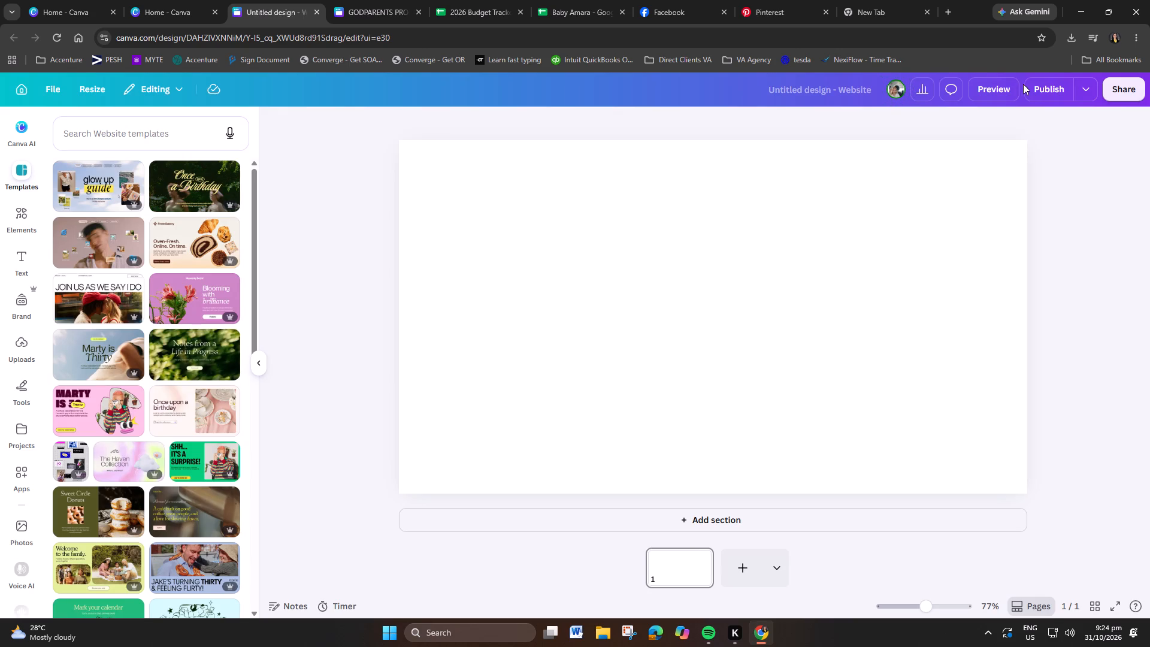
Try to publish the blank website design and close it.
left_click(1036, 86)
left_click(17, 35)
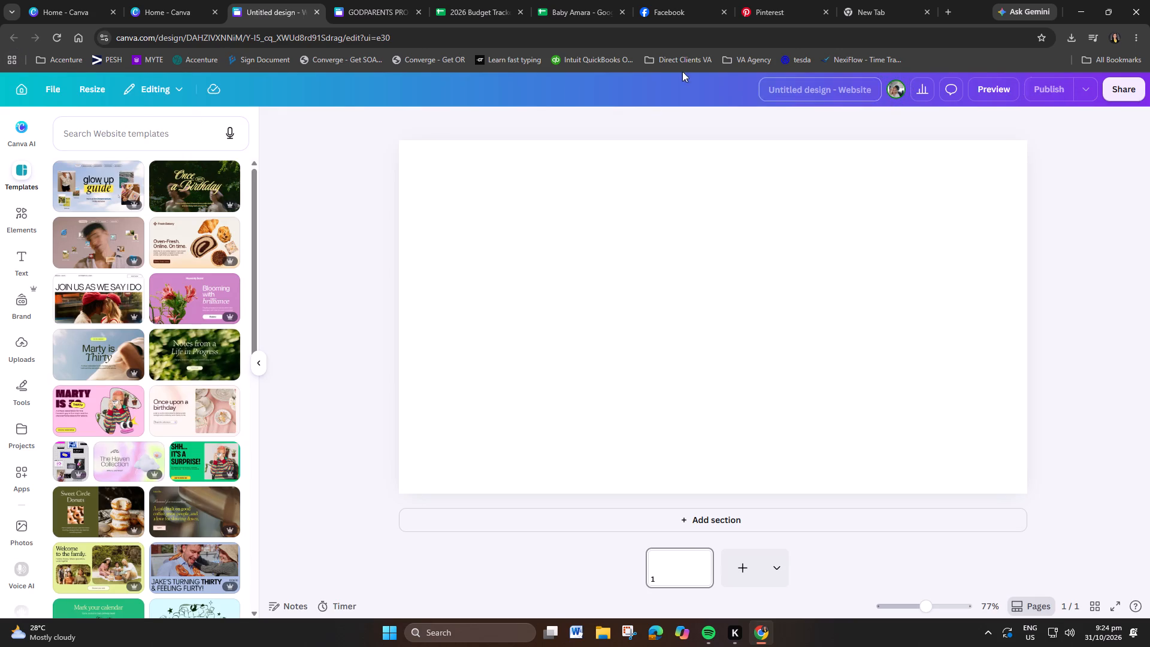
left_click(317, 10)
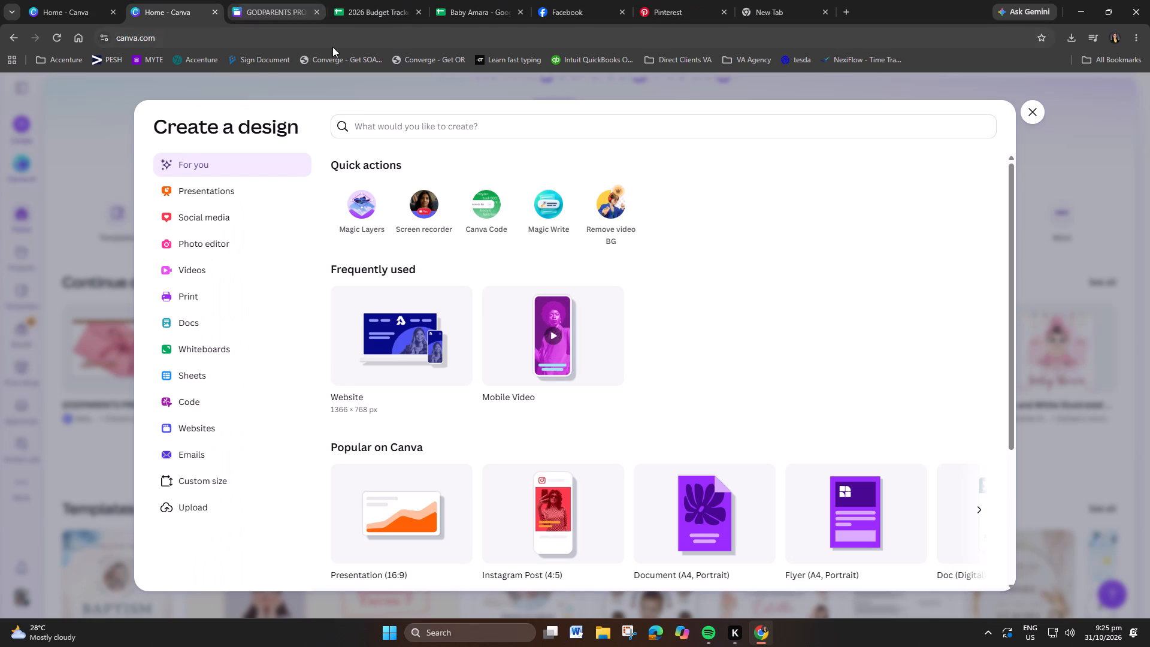
Create a new blank Mobile Video design.
left_click(543, 358)
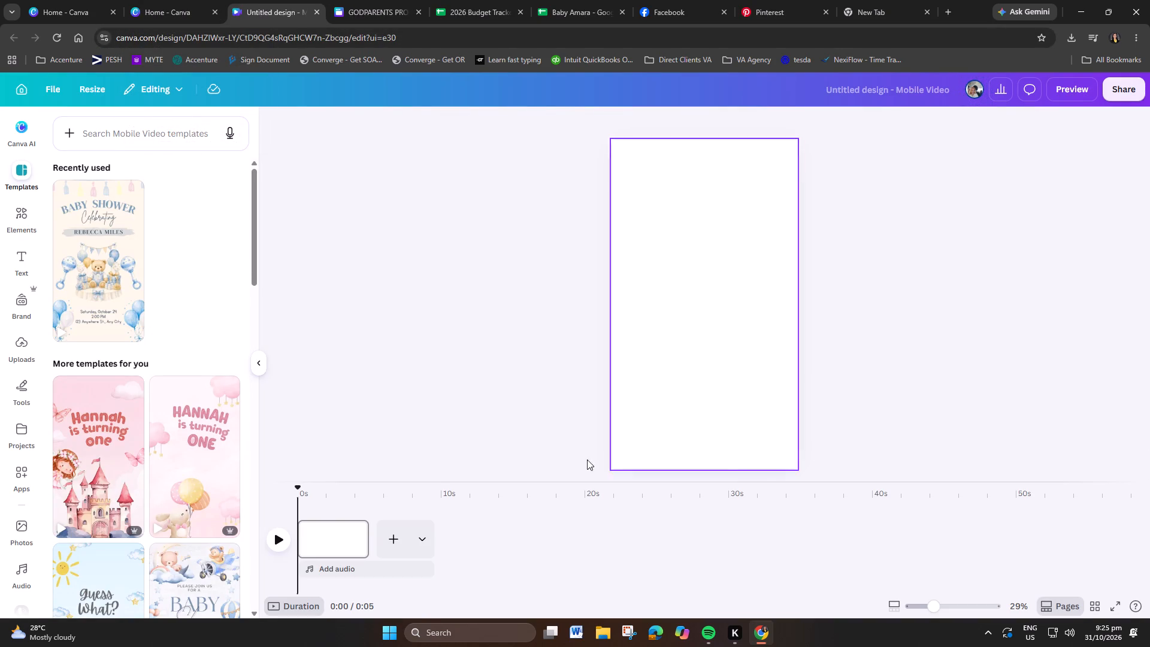
left_click(615, 391)
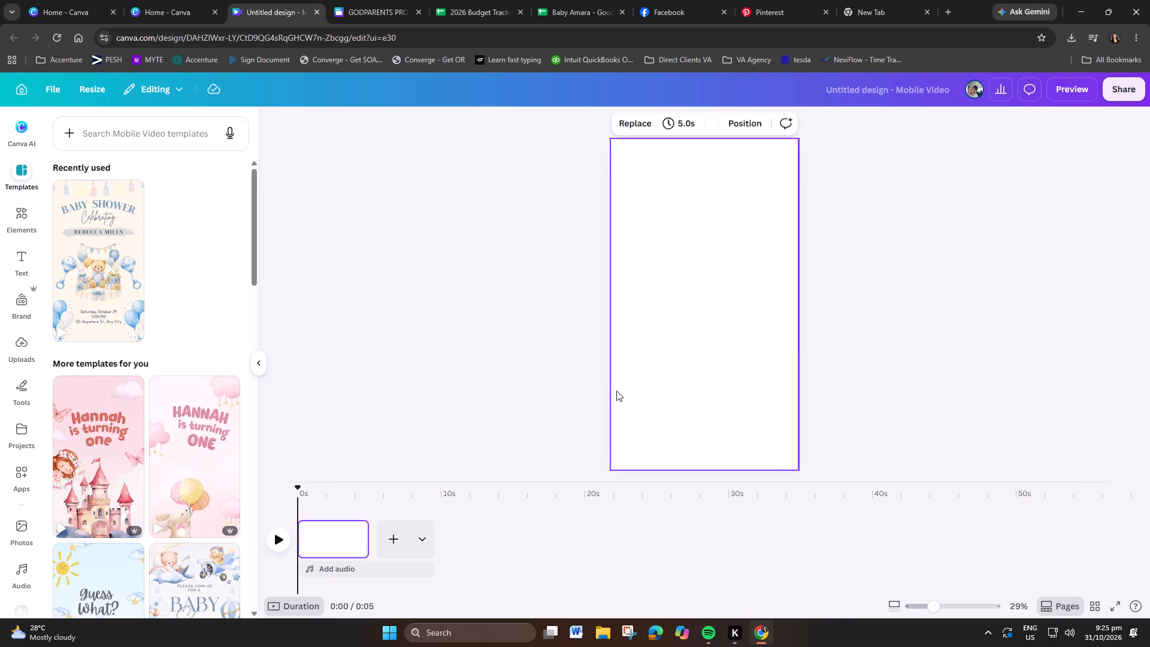
left_click(860, 321)
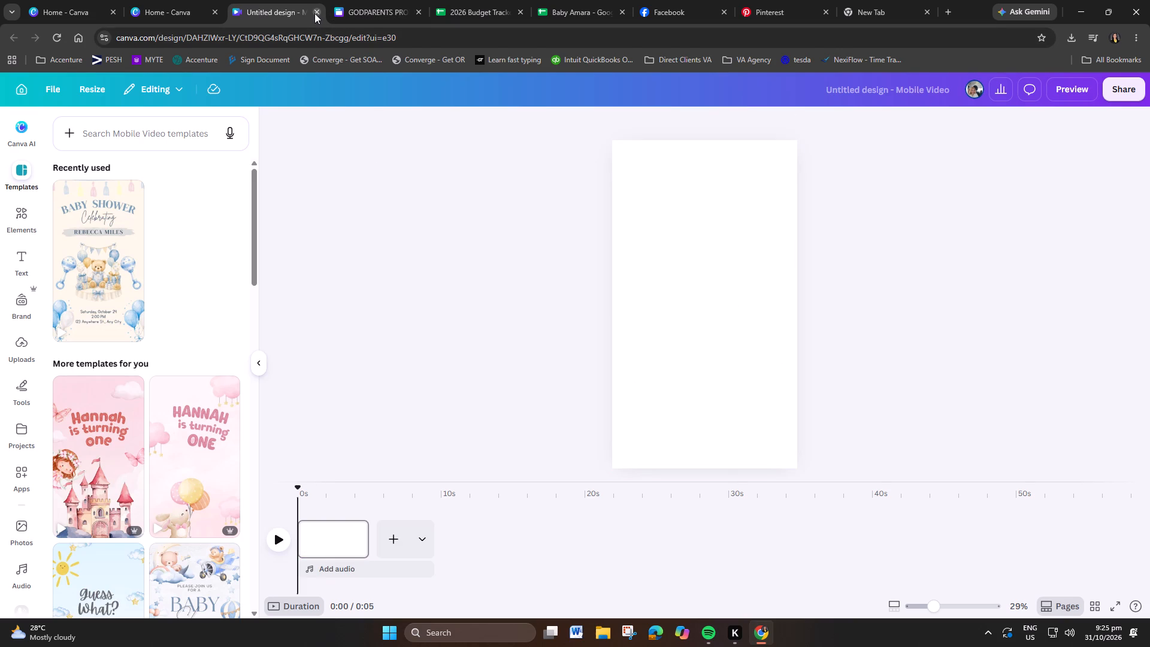
Apply the second page of the Pink and Yellow Playful First Birthday Invitation Mobile Video template and play back its animation.
left_click(210, 452)
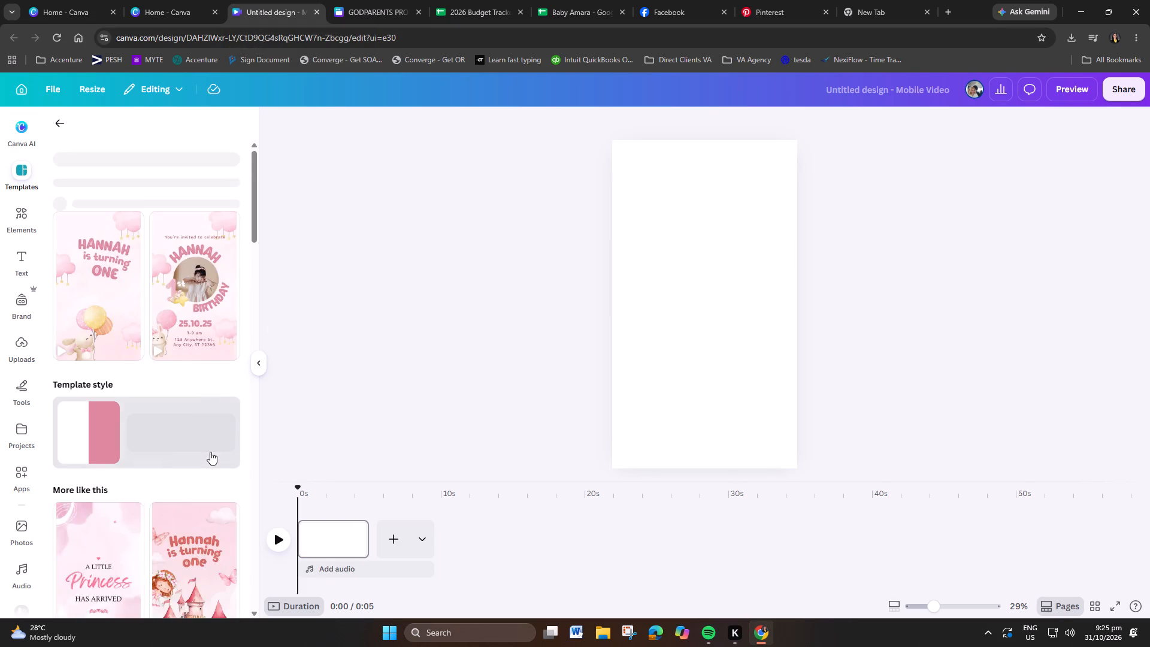
left_click(209, 373)
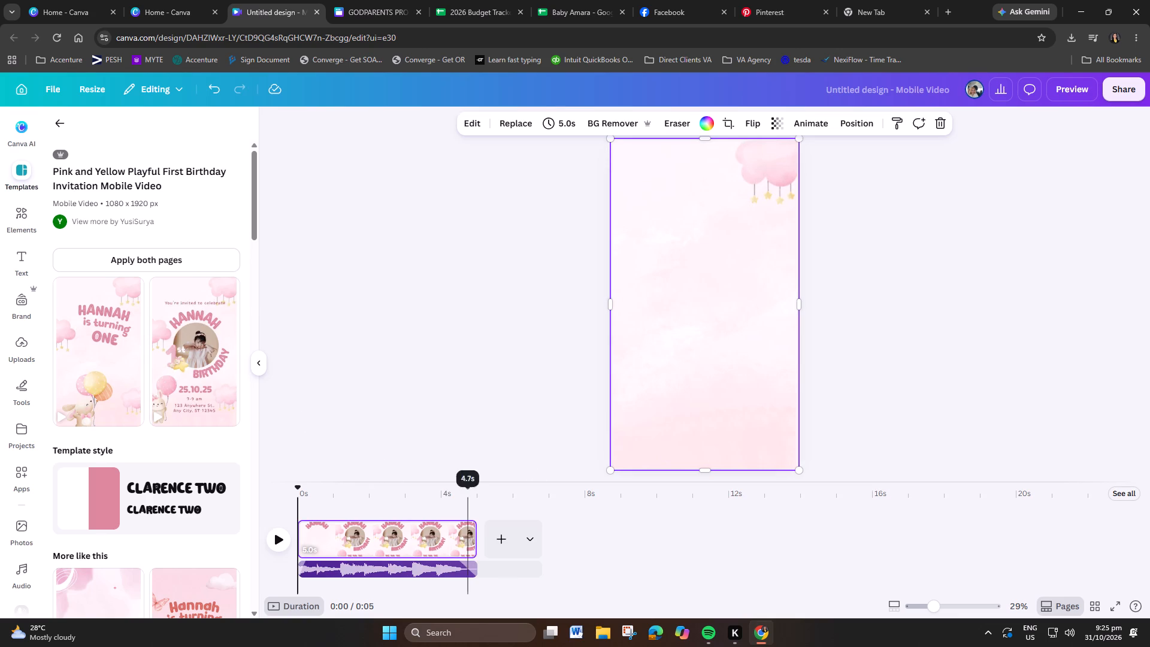
left_click(282, 541)
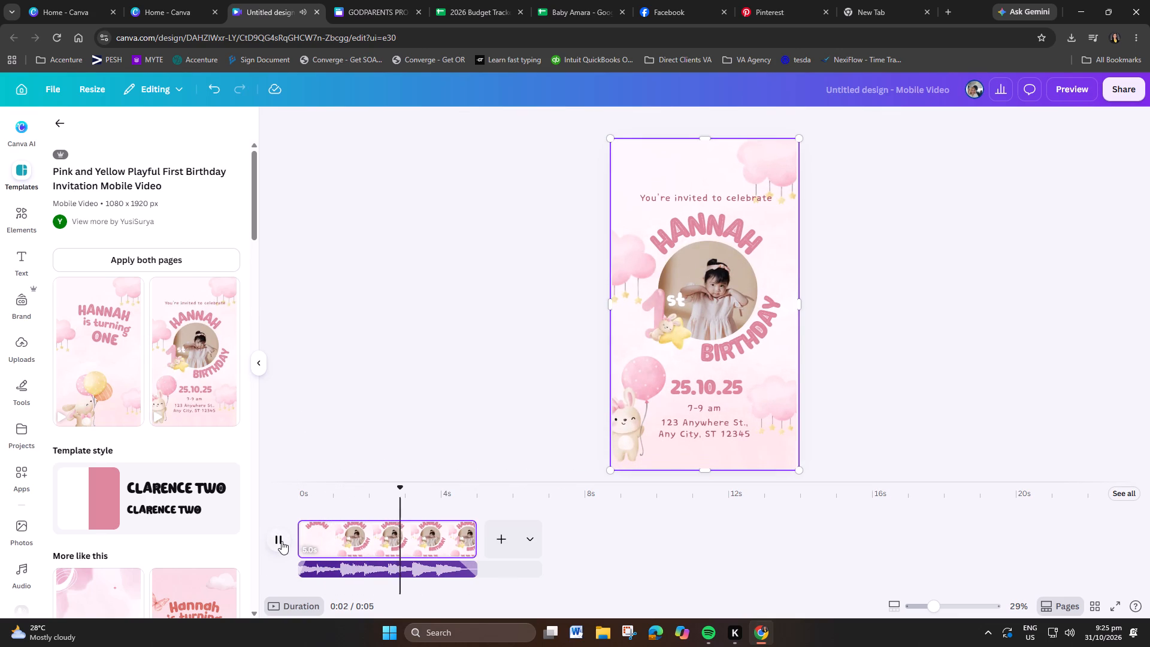
left_click(282, 541)
Add the pink envelope invitation template from the similar templates after the birthday page.
scroll(182, 452, "down", 3)
scroll(223, 425, "down", 3)
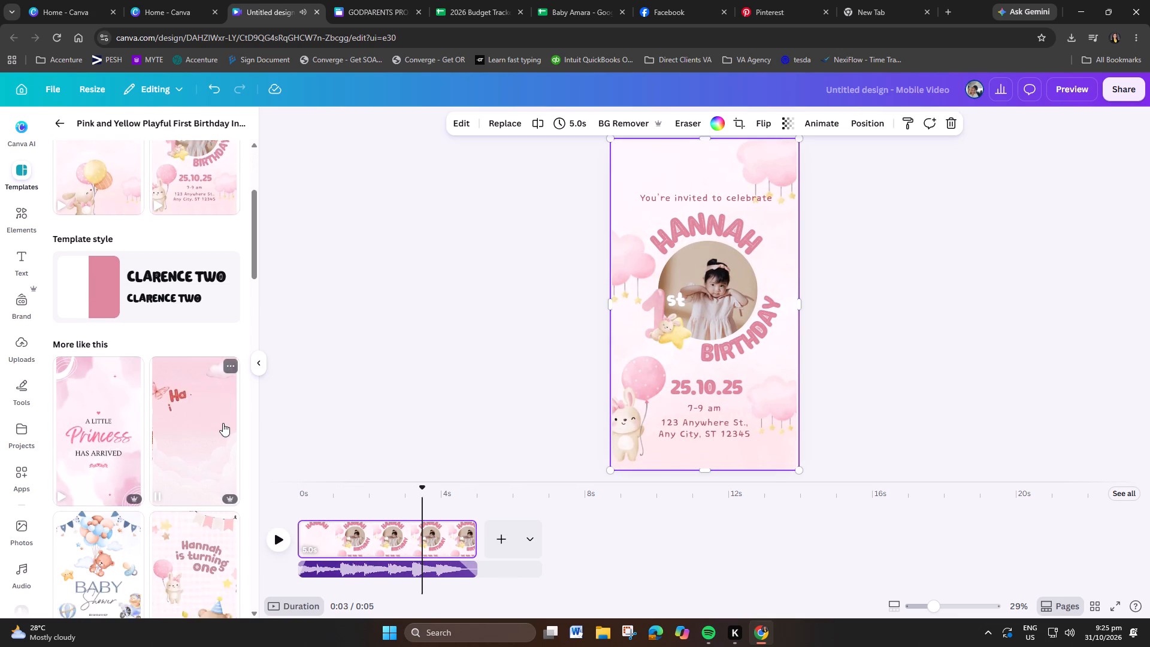
scroll(218, 416, "down", 3)
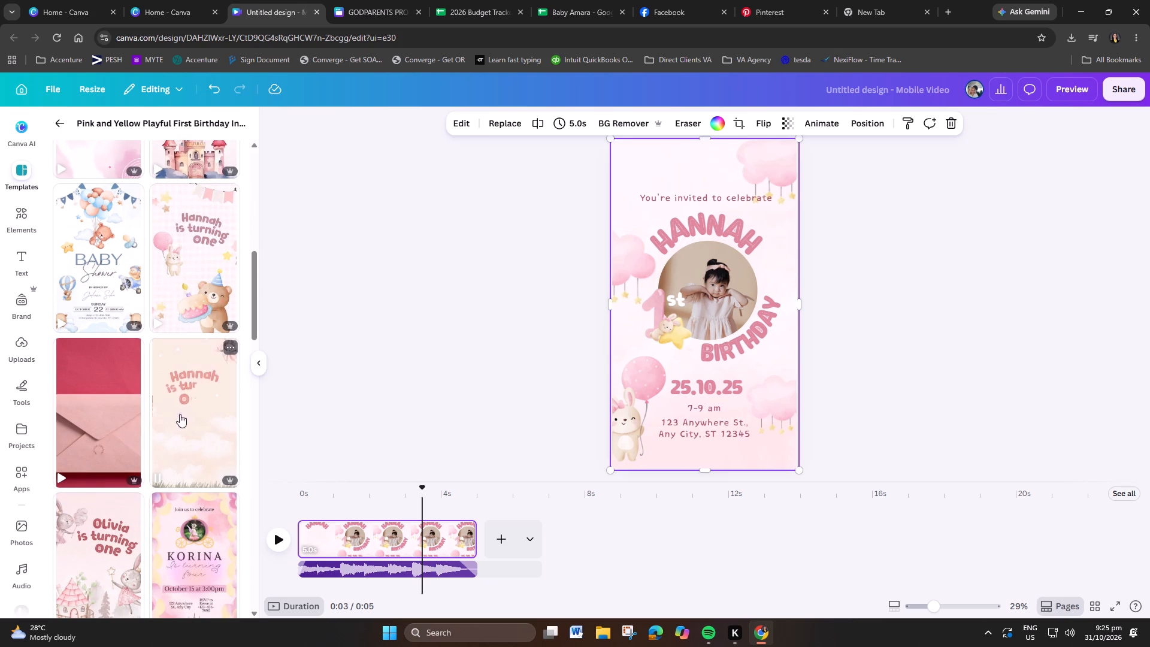
left_click(111, 437)
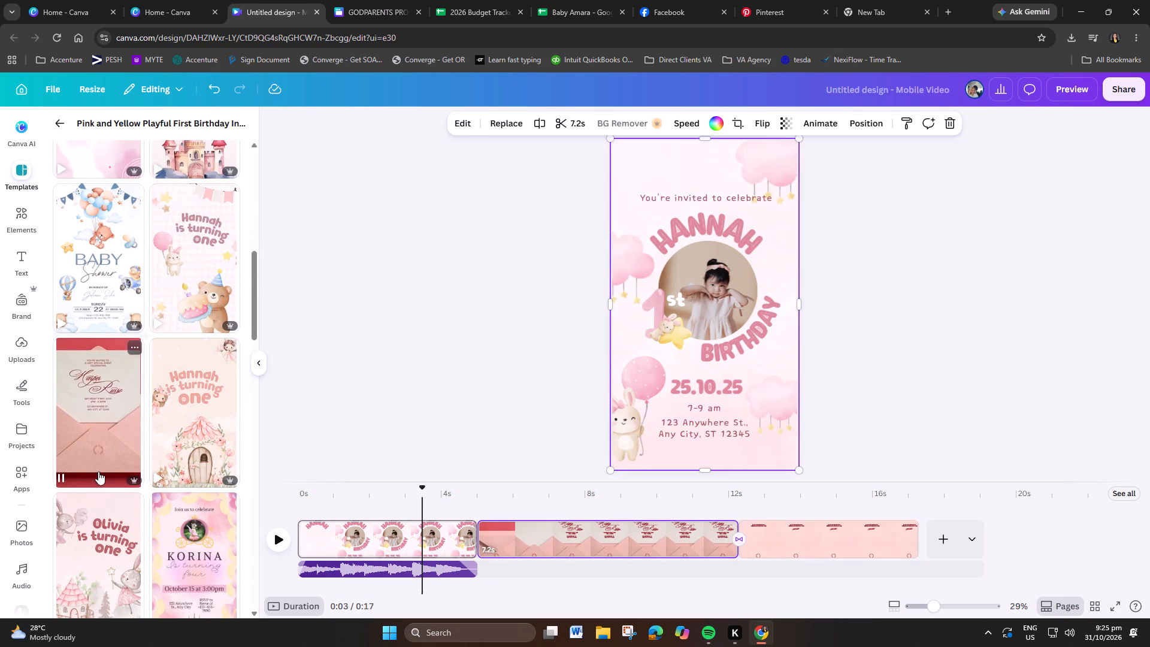
Play the envelope opening page, inspect its invitation text, and view the R.S.V.P. page that follows.
left_click(482, 534)
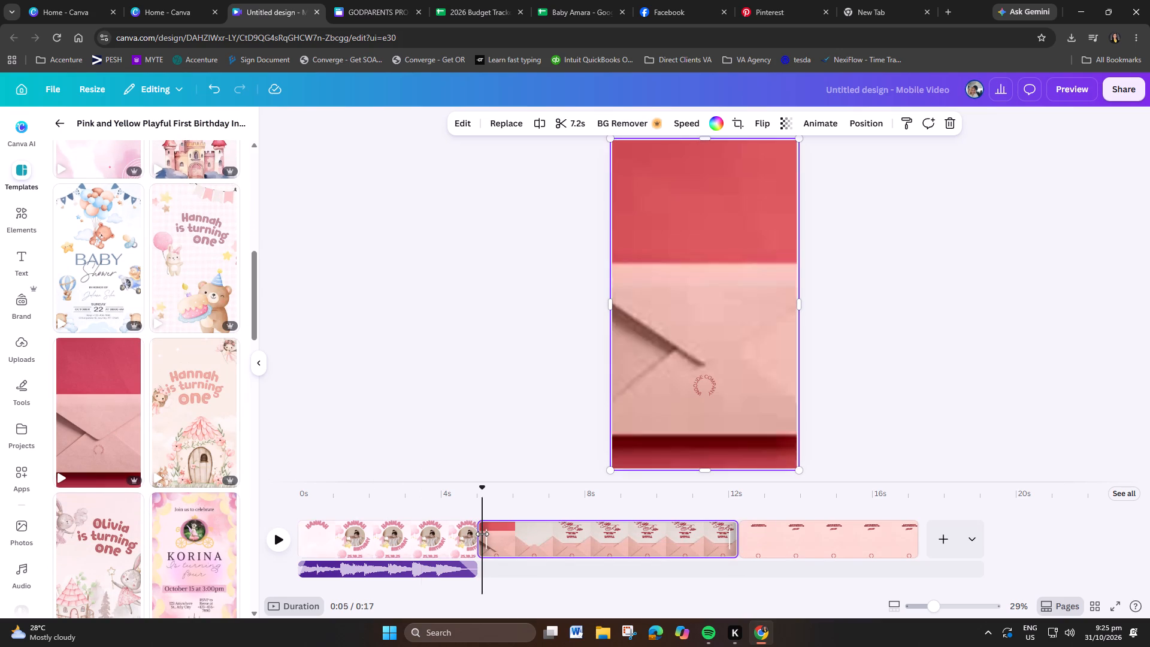
left_click(280, 542)
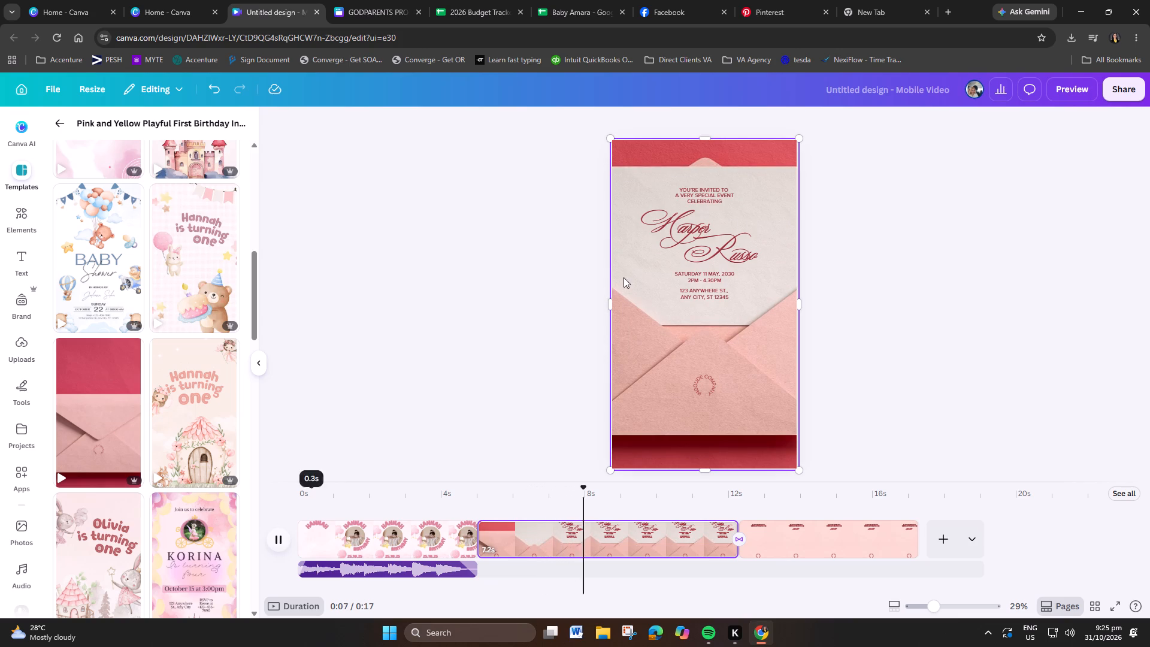
left_click(675, 280)
left_click(693, 262)
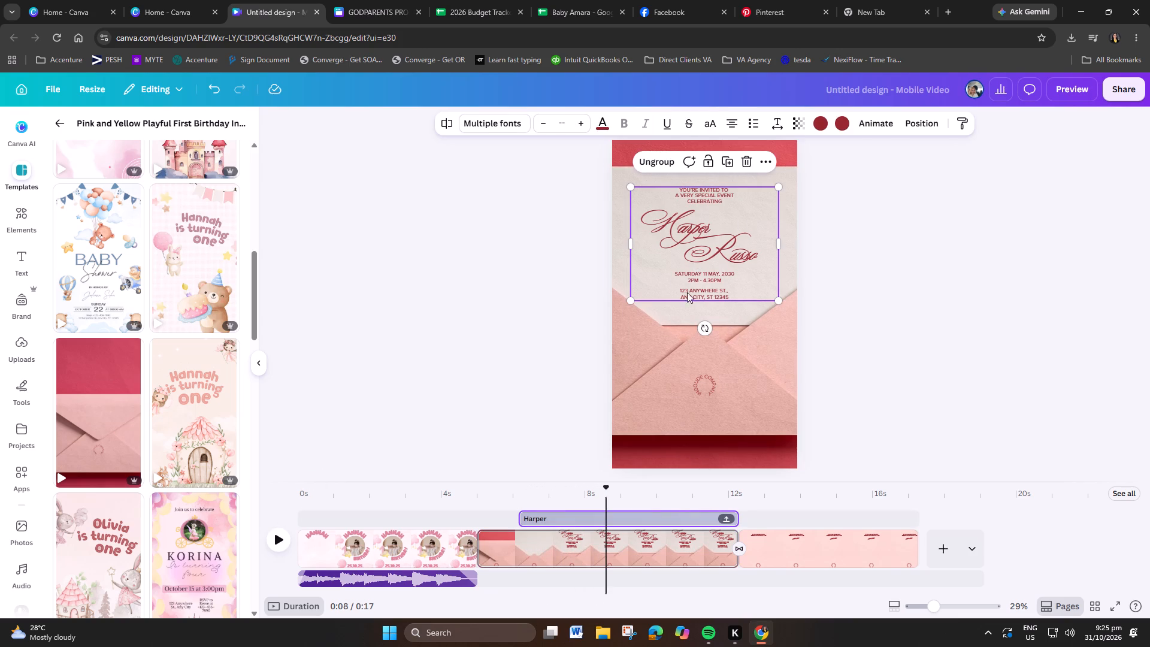
left_click(779, 547)
left_click(818, 542)
left_click(853, 538)
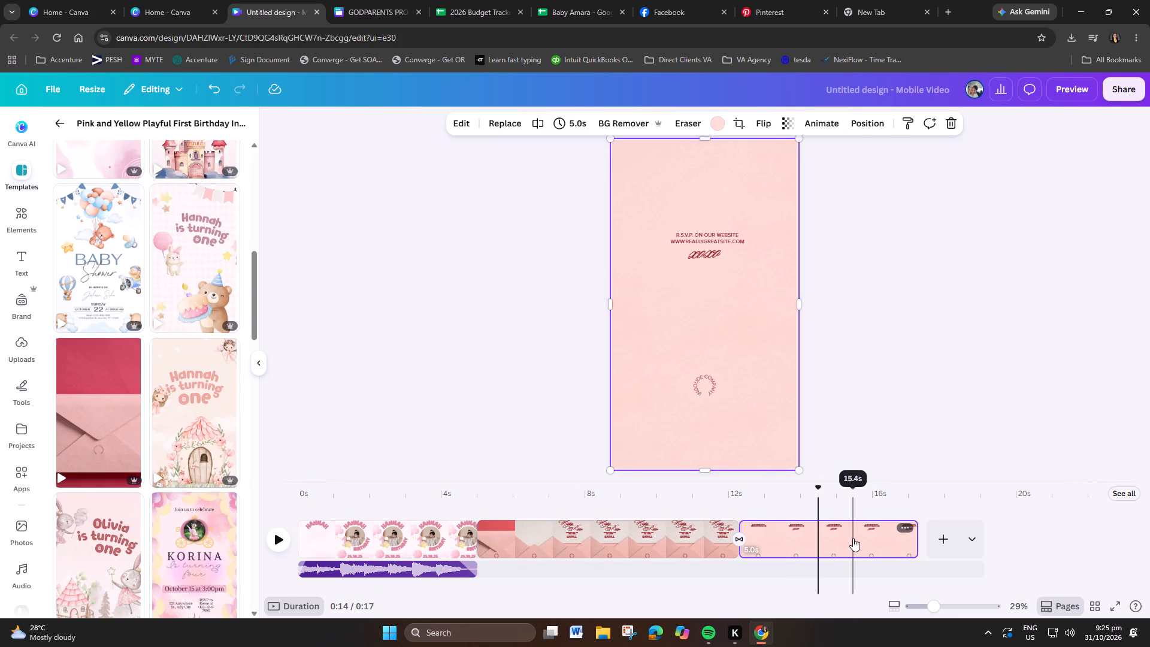
left_click(867, 537)
Browse more similar mobile video templates, return to the main template list, and close the mobile video design.
scroll(349, 472, "down", 4)
scroll(162, 455, "down", 4)
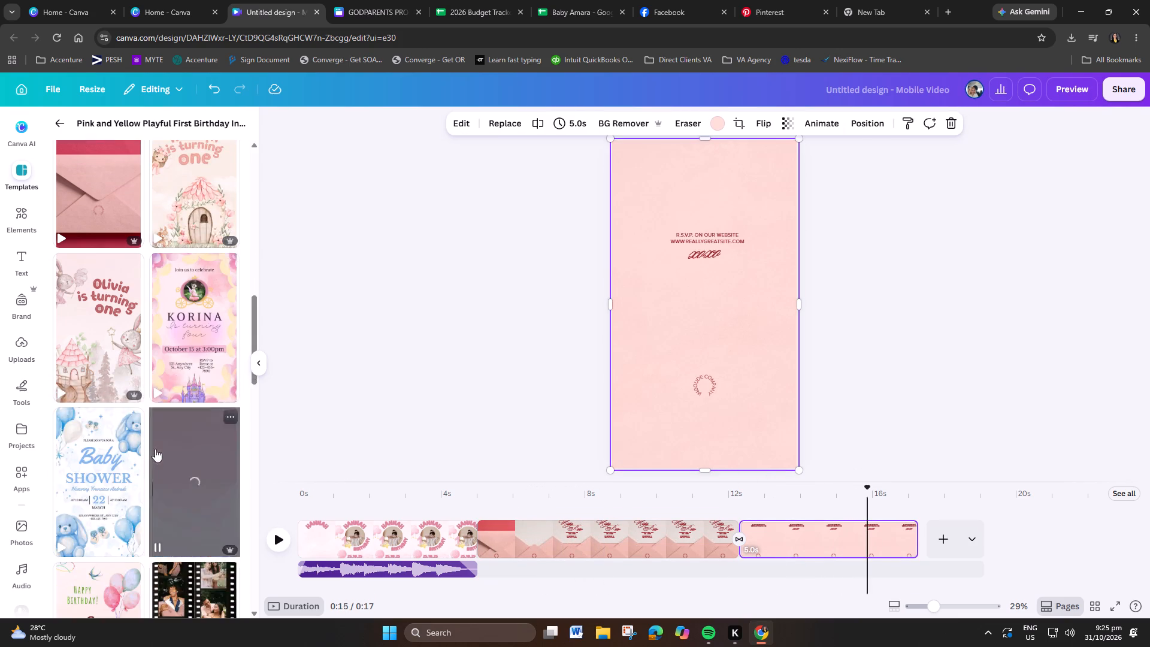
scroll(155, 449, "down", 5)
left_click(56, 124)
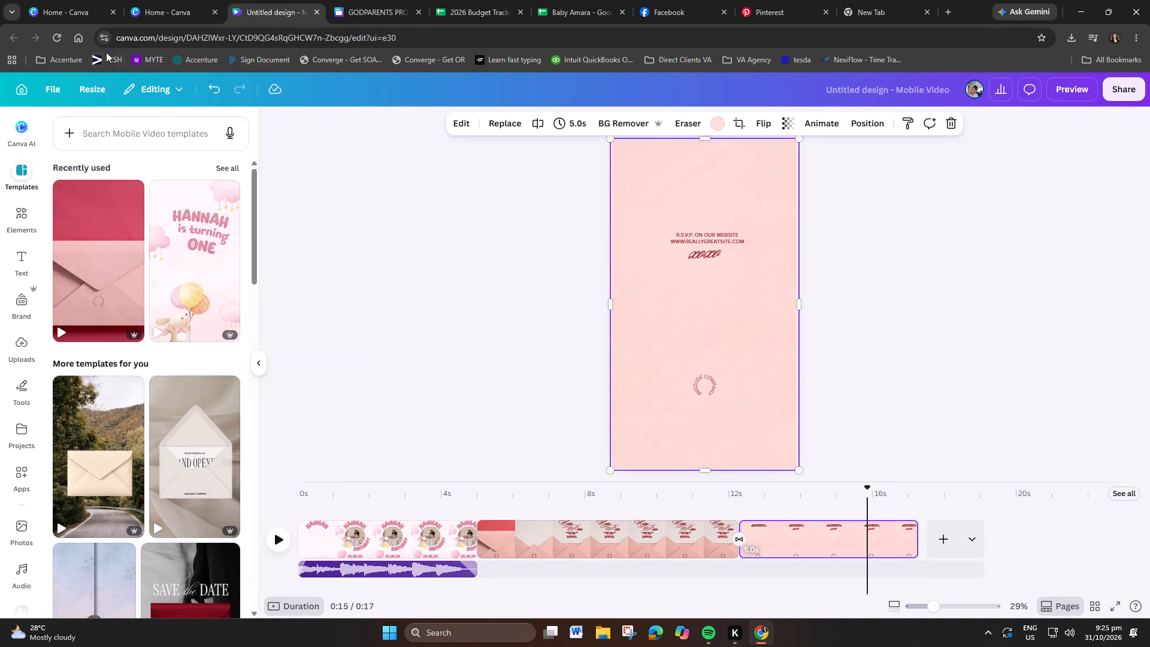
left_click(316, 10)
Dismiss the design type chooser on the Canva home page and reload the page to check the recent designs.
left_click(170, 0)
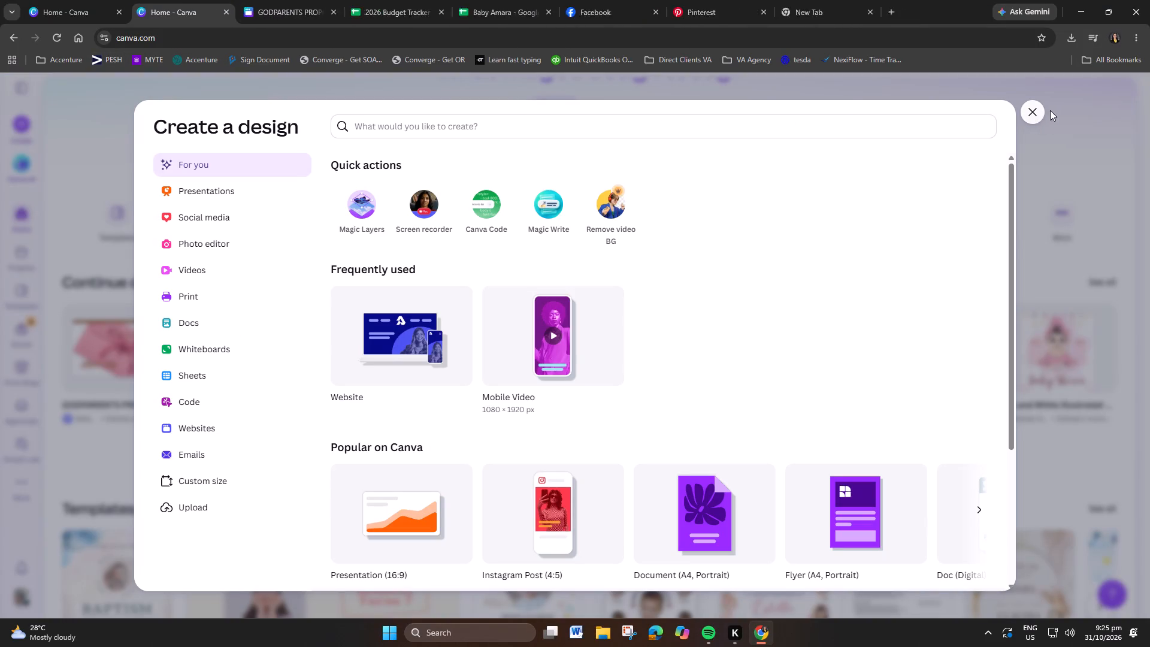
left_click(1032, 106)
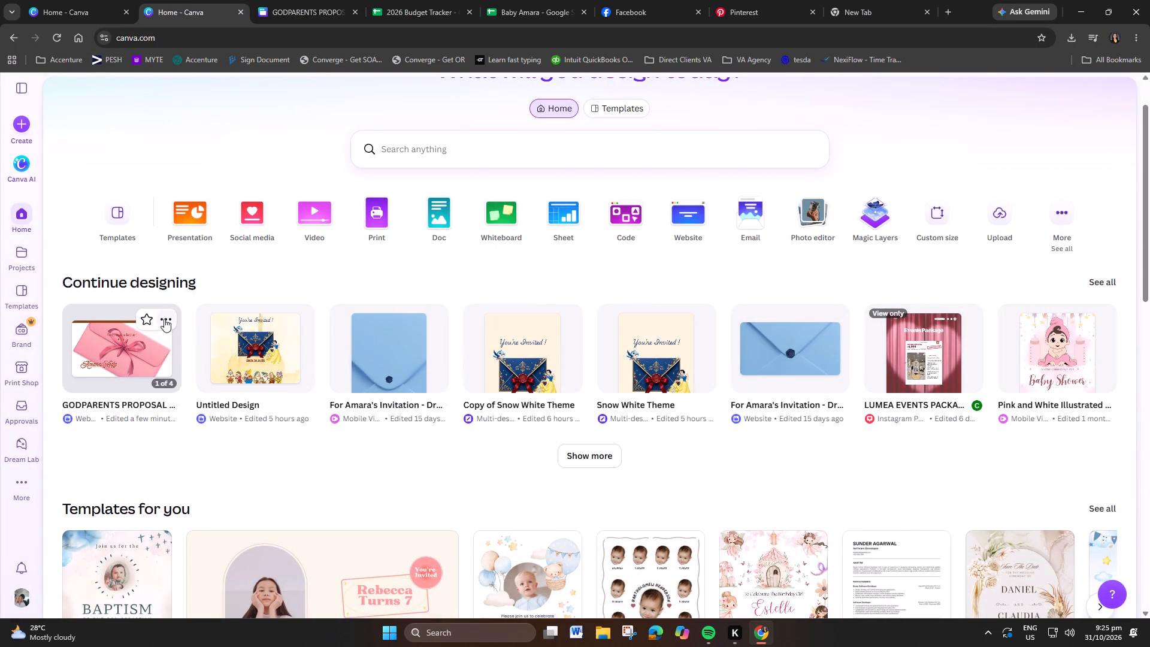
left_click(55, 37)
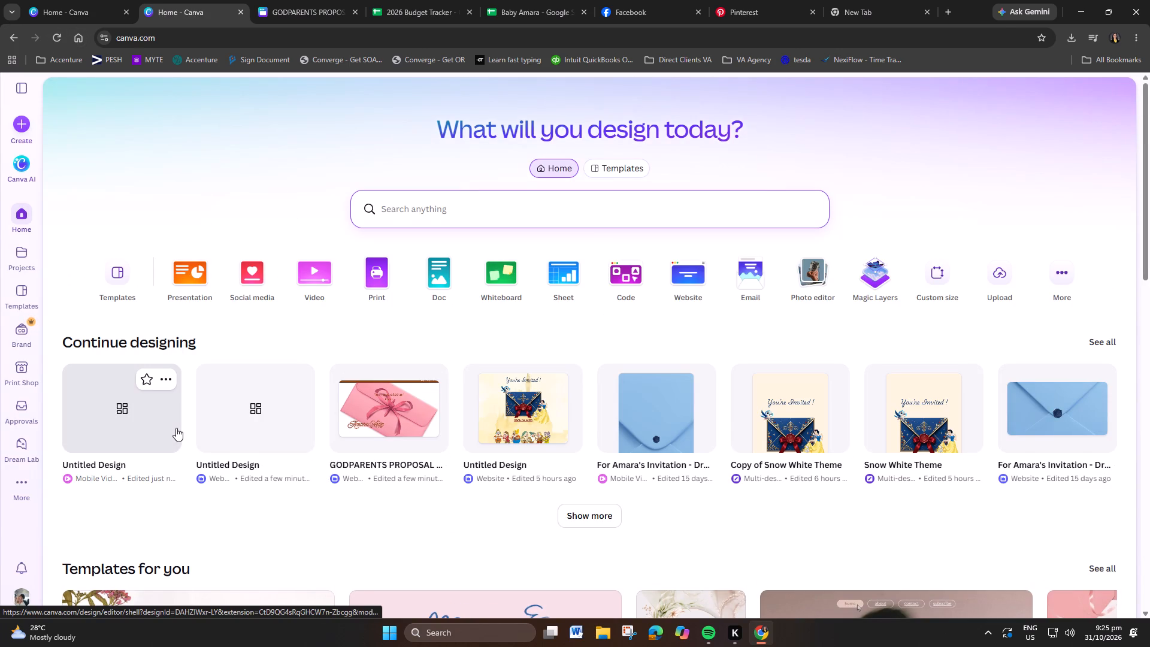
scroll(175, 428, "down", 3)
scroll(234, 416, "up", 2)
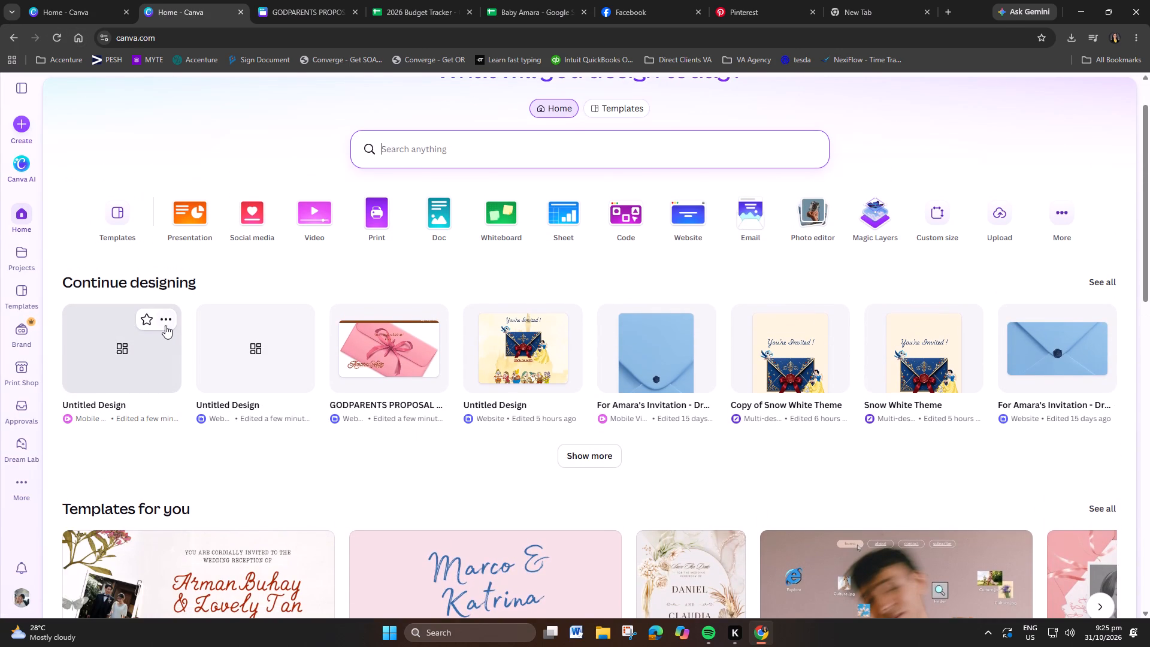
Move the two most recent untitled trial designs, the mobile video and the website, to the trash.
left_click(161, 318)
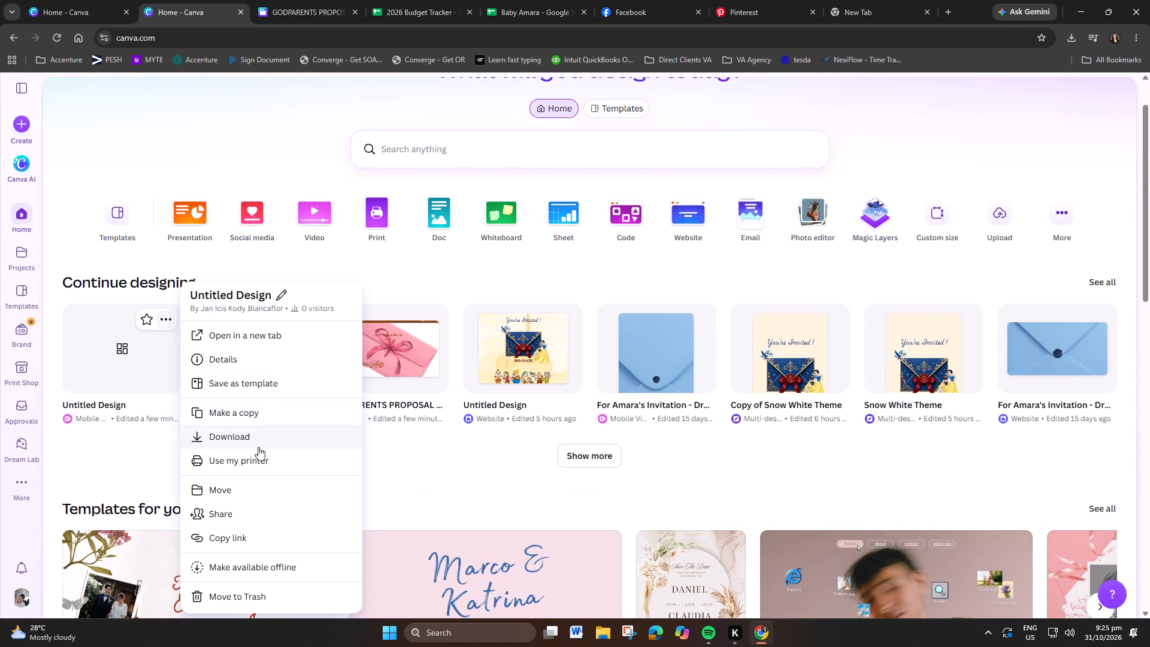
scroll(256, 515, "down", 1)
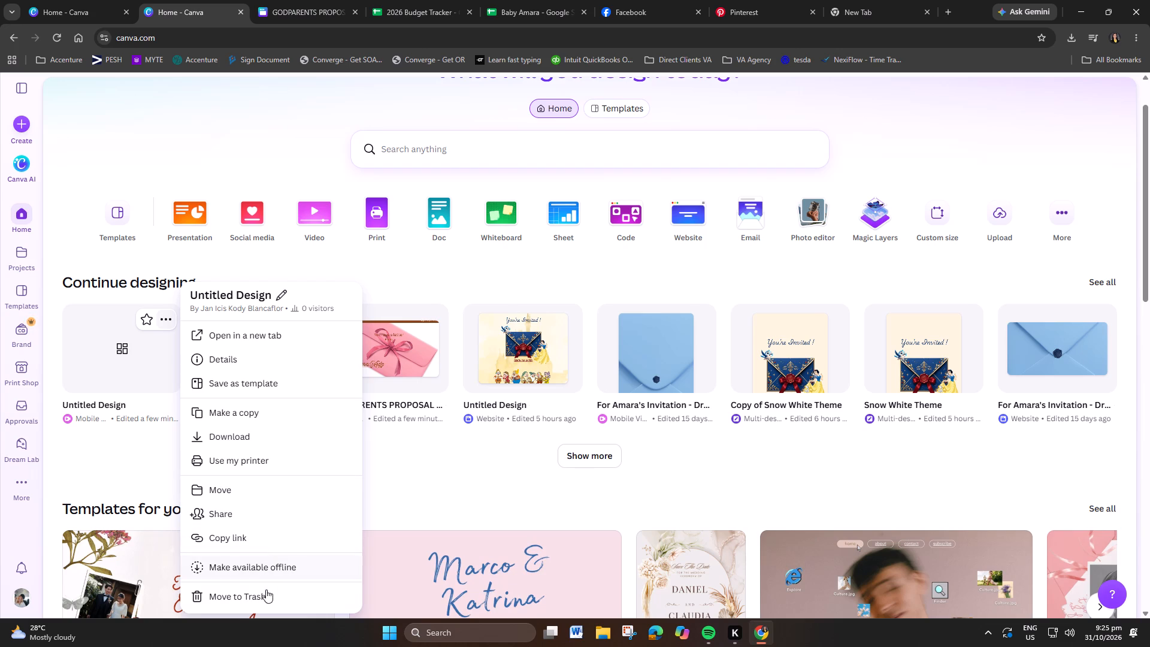
left_click(265, 593)
left_click(167, 323)
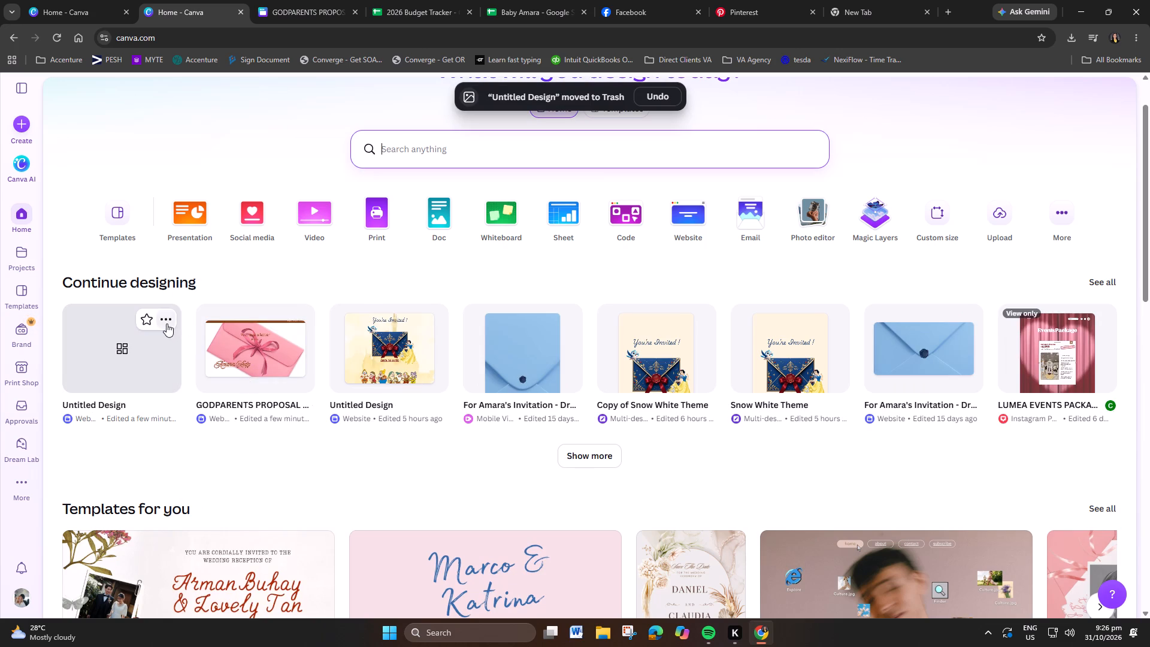
left_click(246, 597)
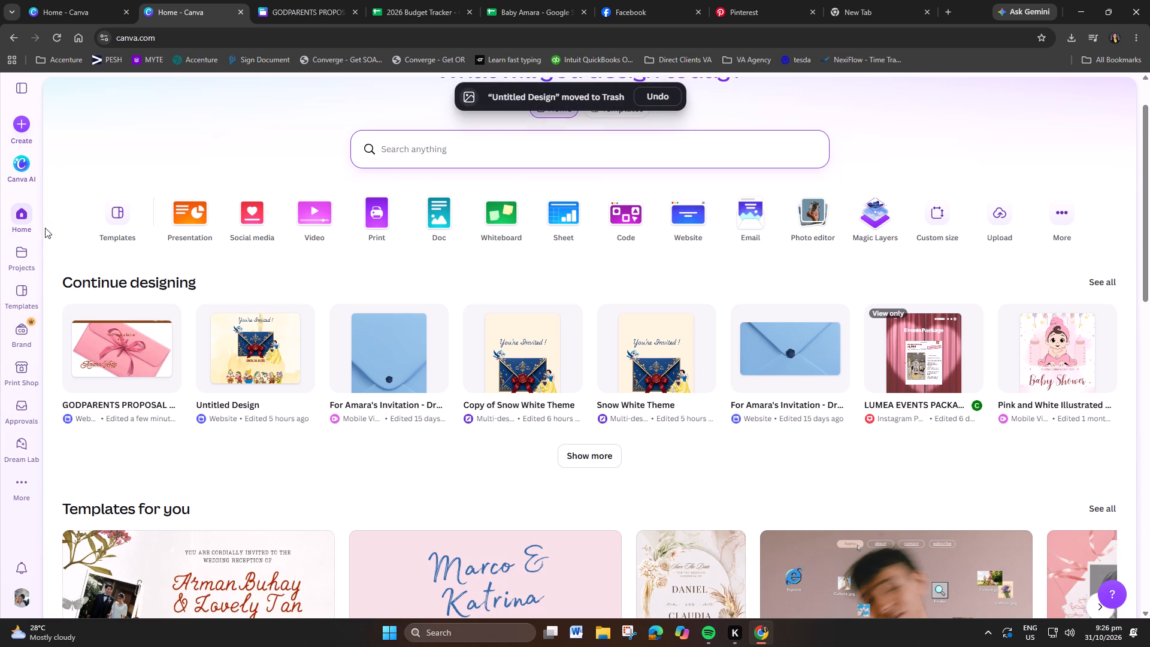
Look through the available design types and create a blank Invitation design.
left_click(19, 125)
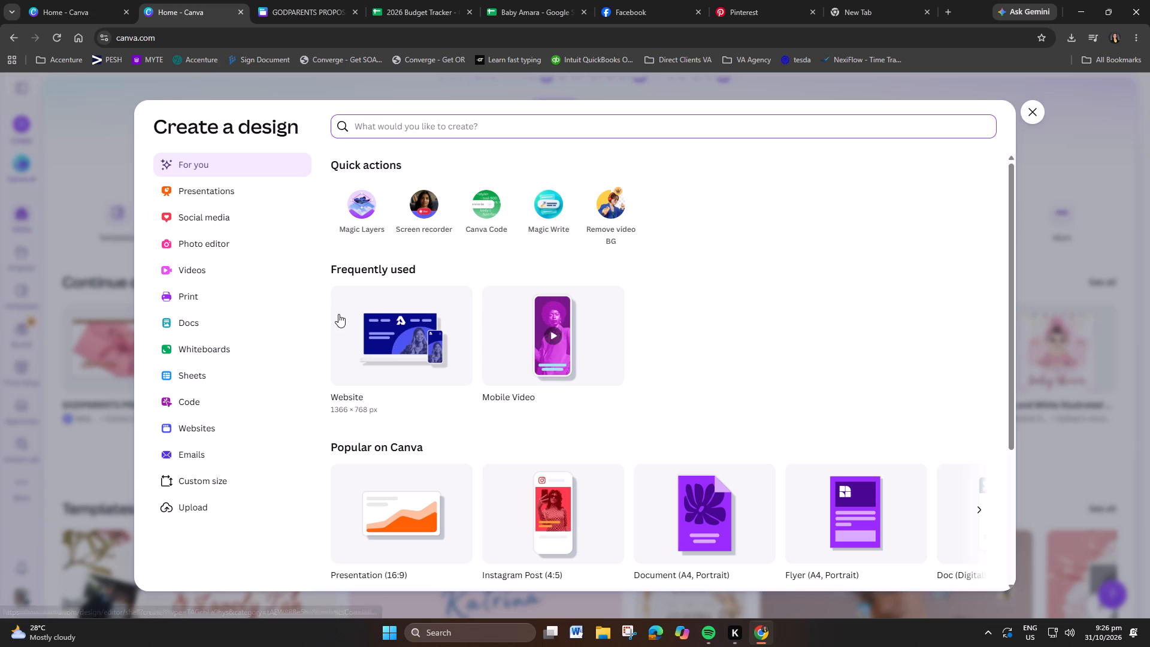
scroll(561, 306, "down", 2)
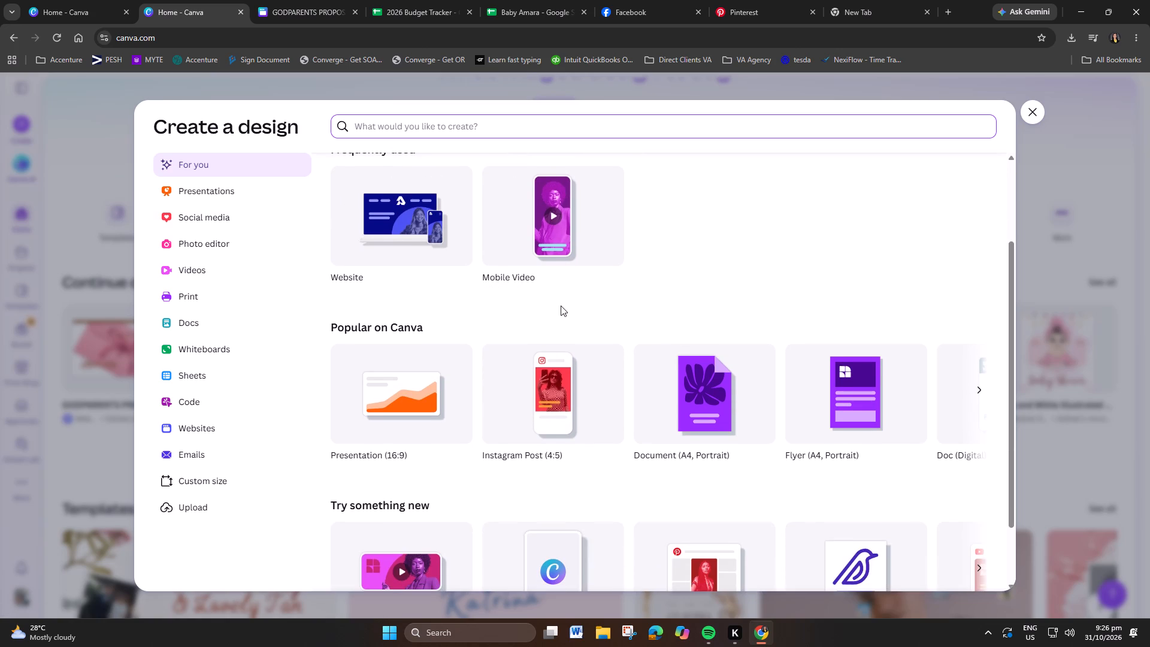
scroll(561, 306, "down", 3)
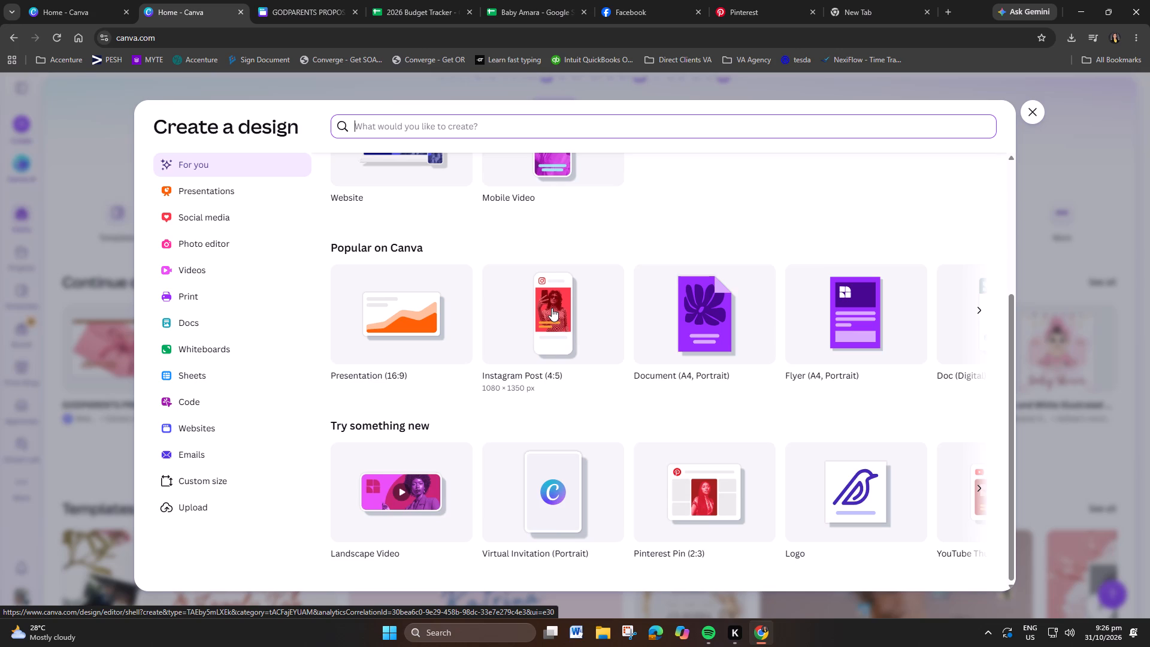
scroll(636, 344, "down", 3)
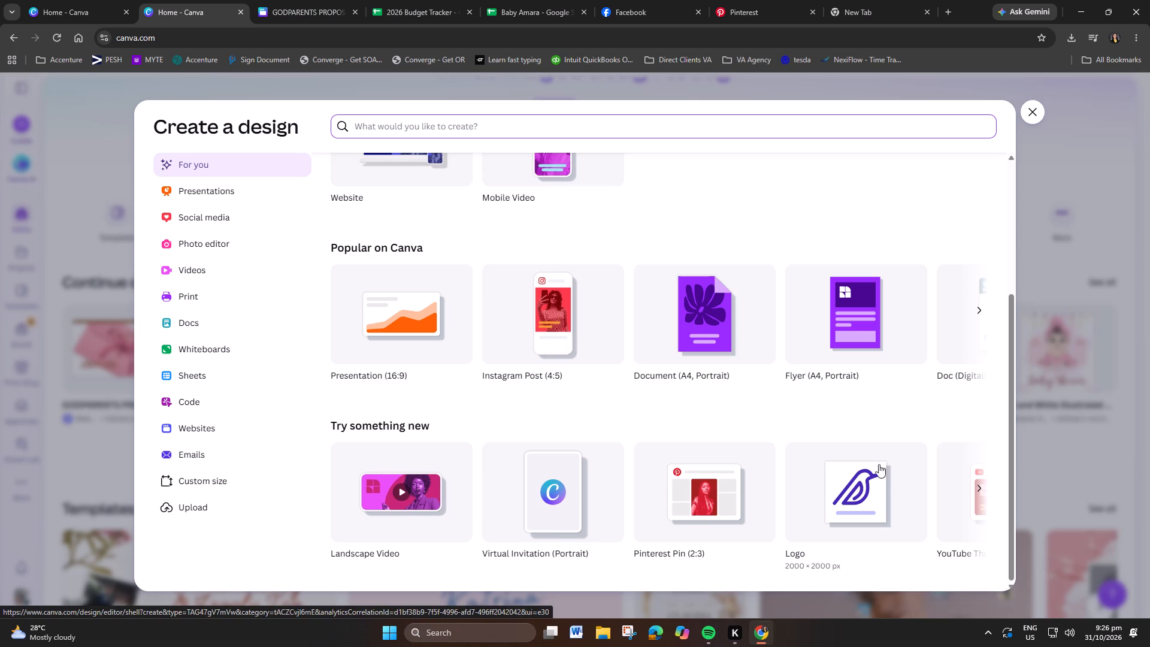
left_click(980, 493)
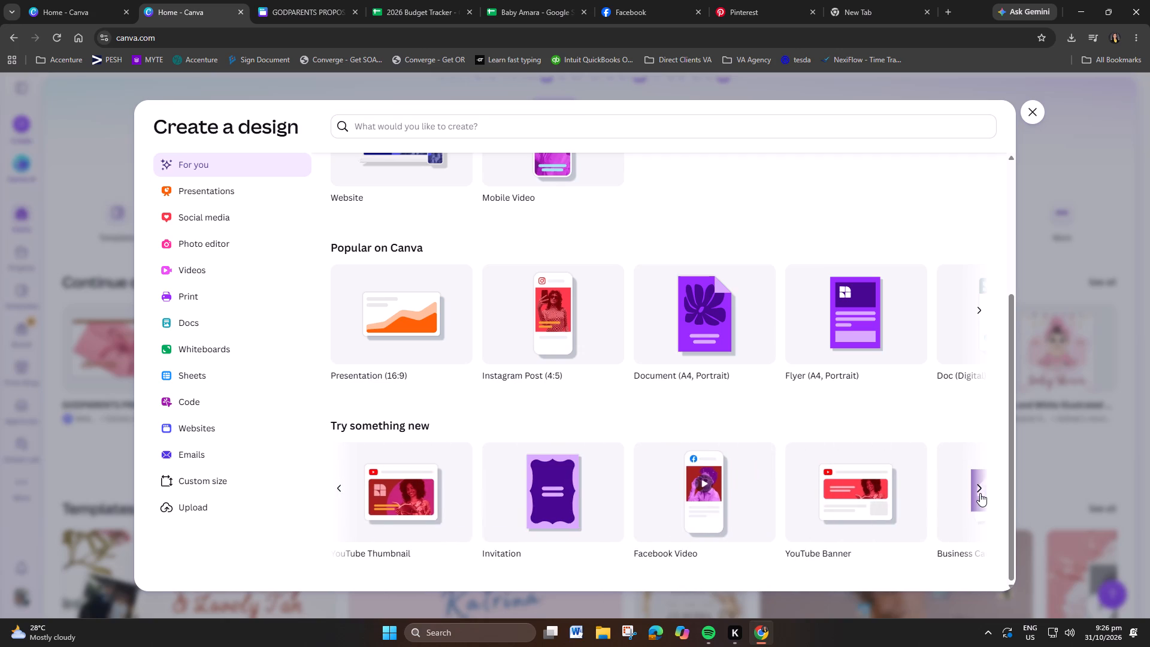
left_click(557, 509)
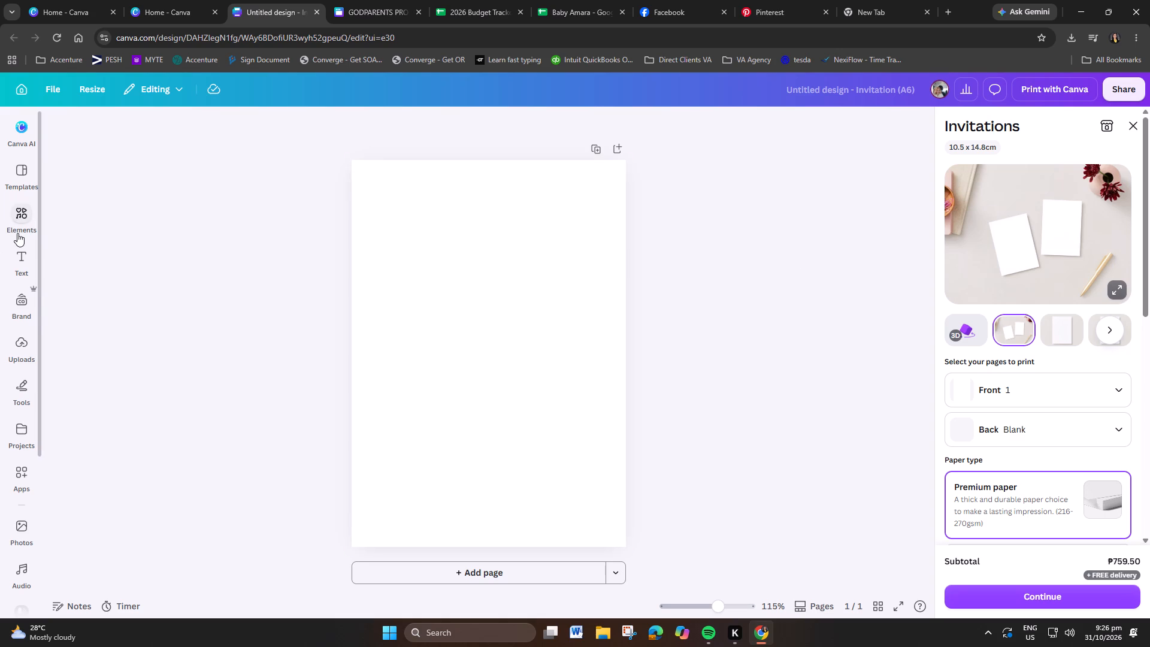
Add the uploaded cream envelope image with the red rose wax seal and set it as the page background.
left_click(25, 344)
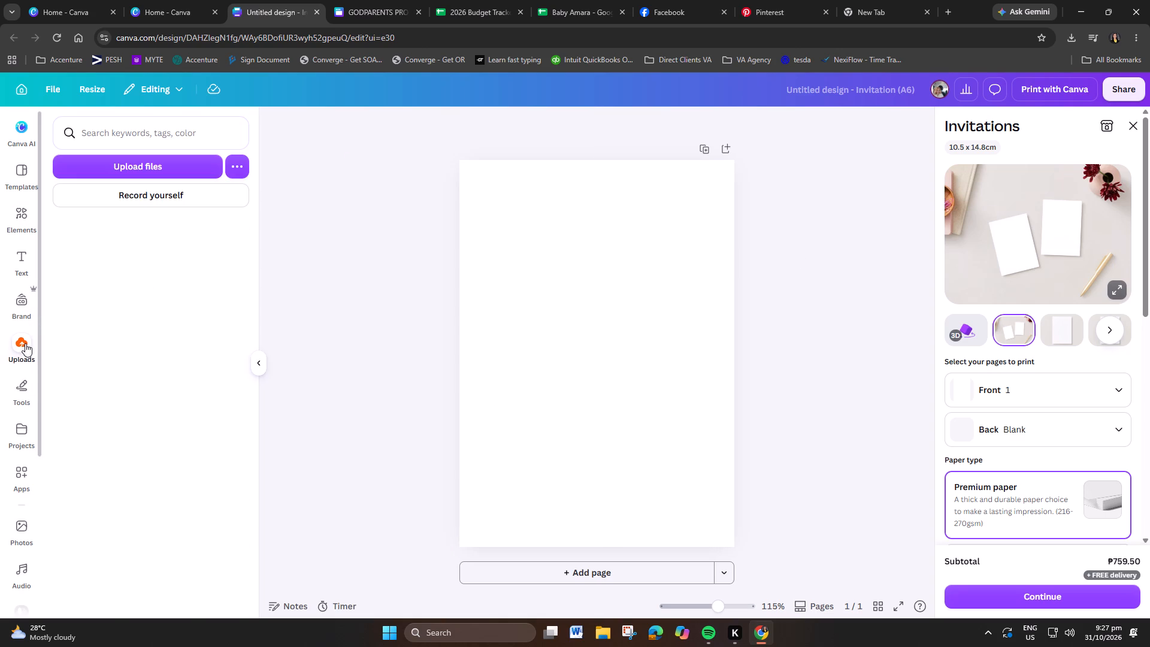
left_click(66, 405)
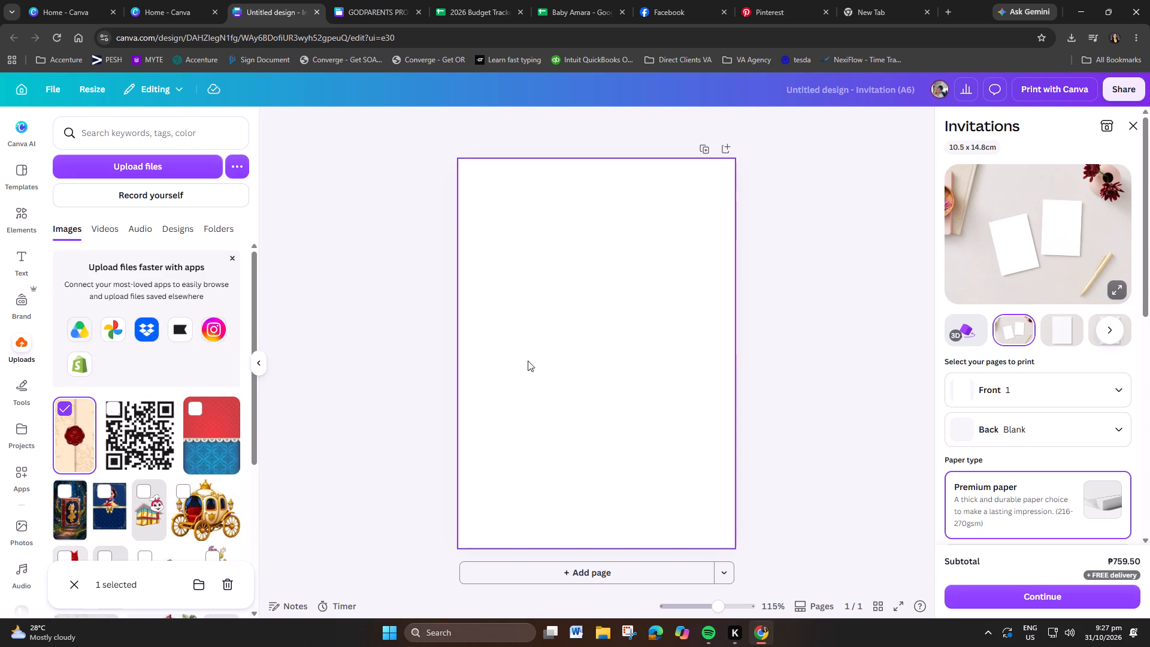
left_click(77, 445)
left_click(77, 445)
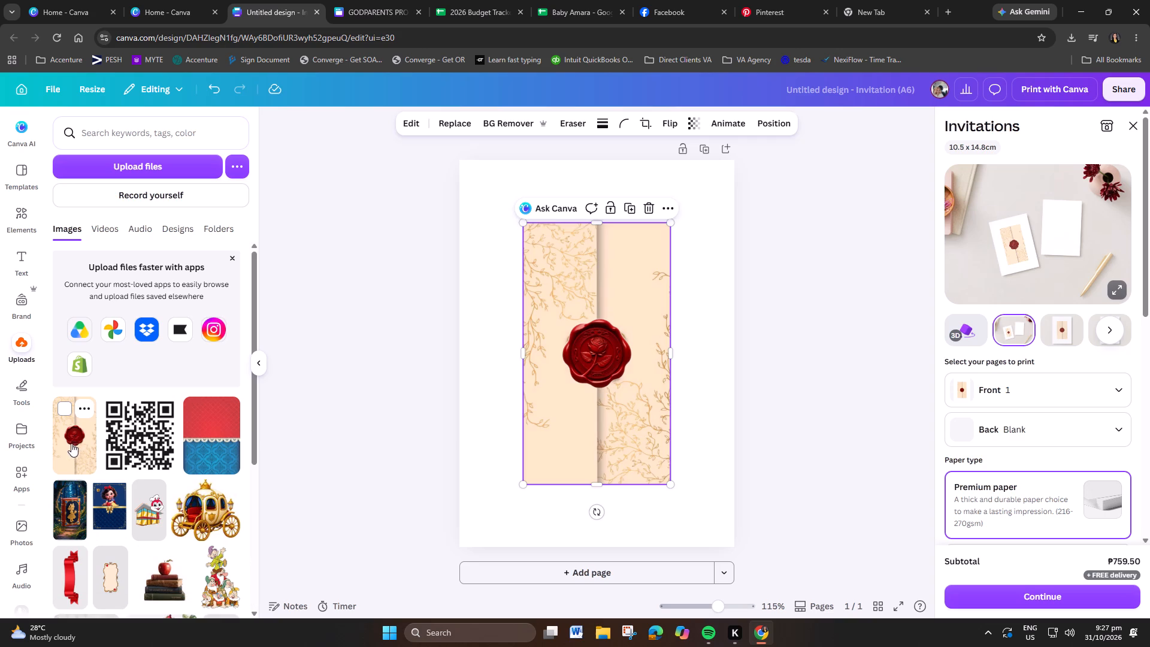
left_click(593, 294)
right_click(593, 294)
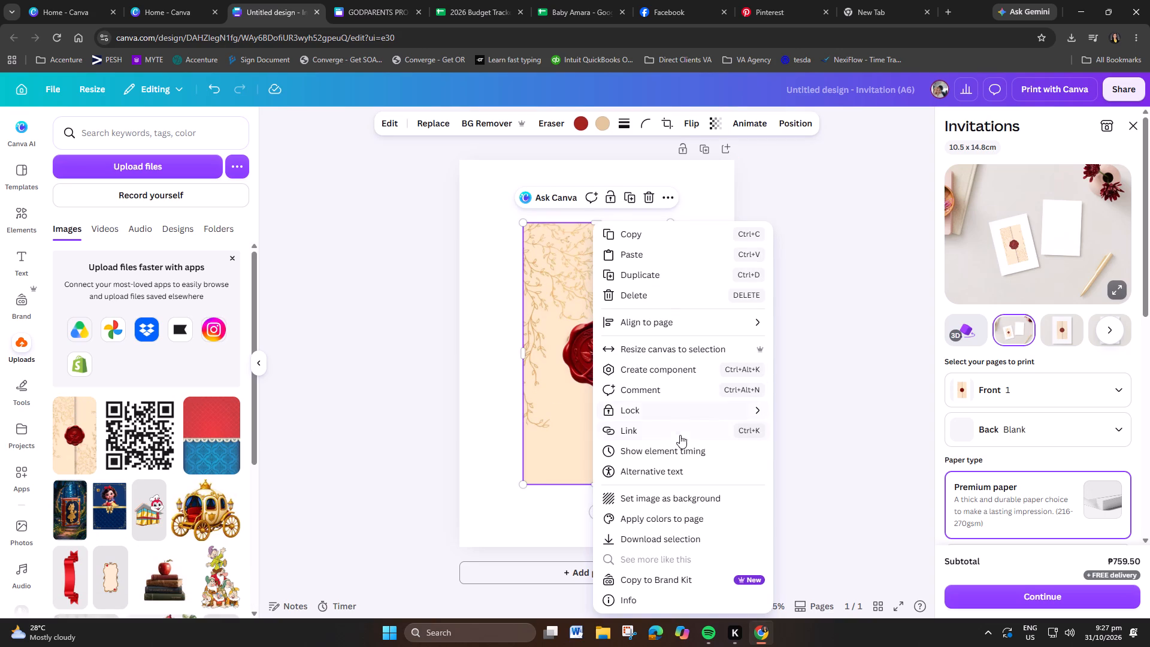
left_click(652, 501)
left_click(742, 425)
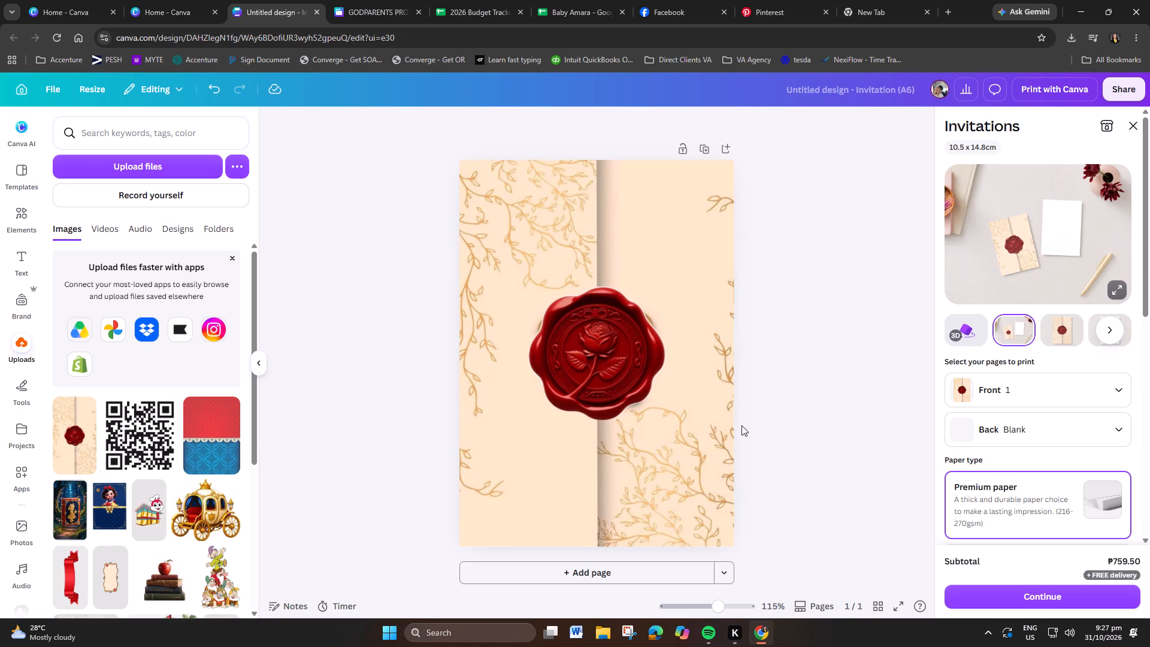
Open the envelope background image for cropping and check the options available for it.
left_click(644, 362)
double_click(625, 360)
right_click(625, 360)
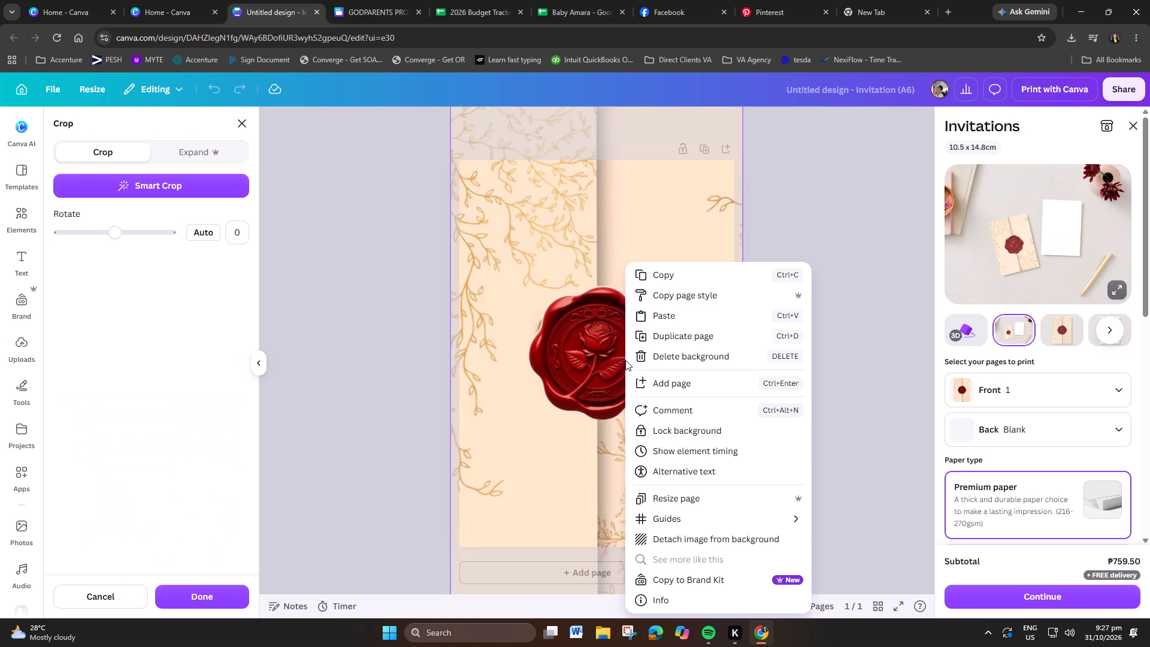
left_click(858, 341)
left_click(677, 279)
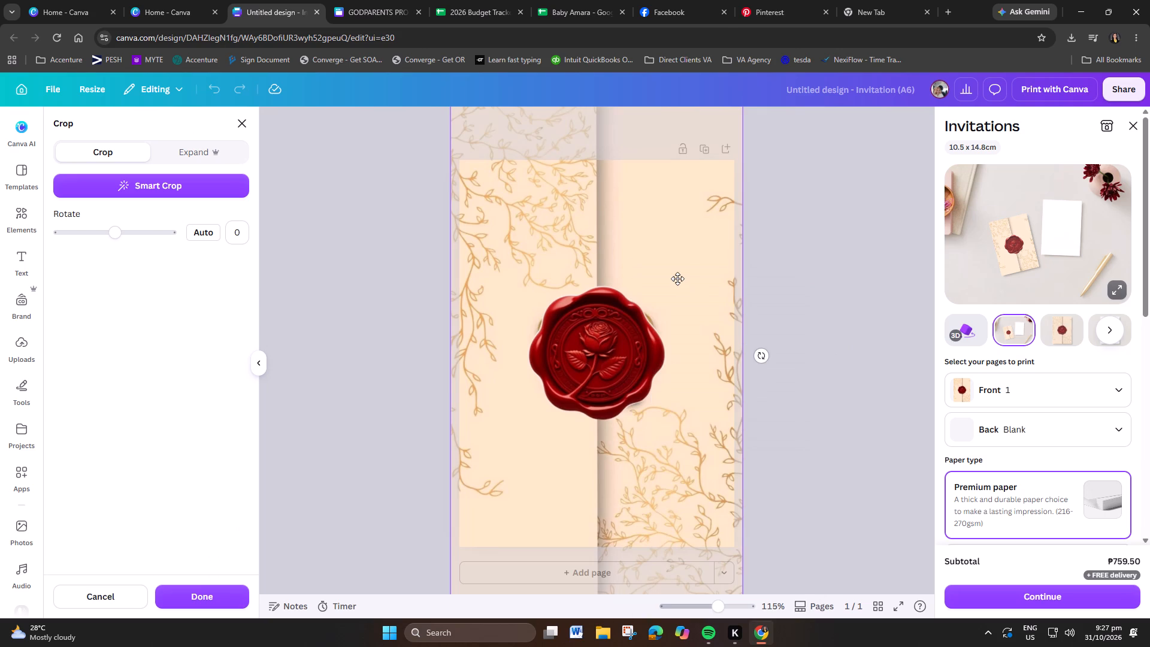
Switch to Pinterest and look through the pins related to the cream envelope with the rose wax seal.
left_click(791, 0)
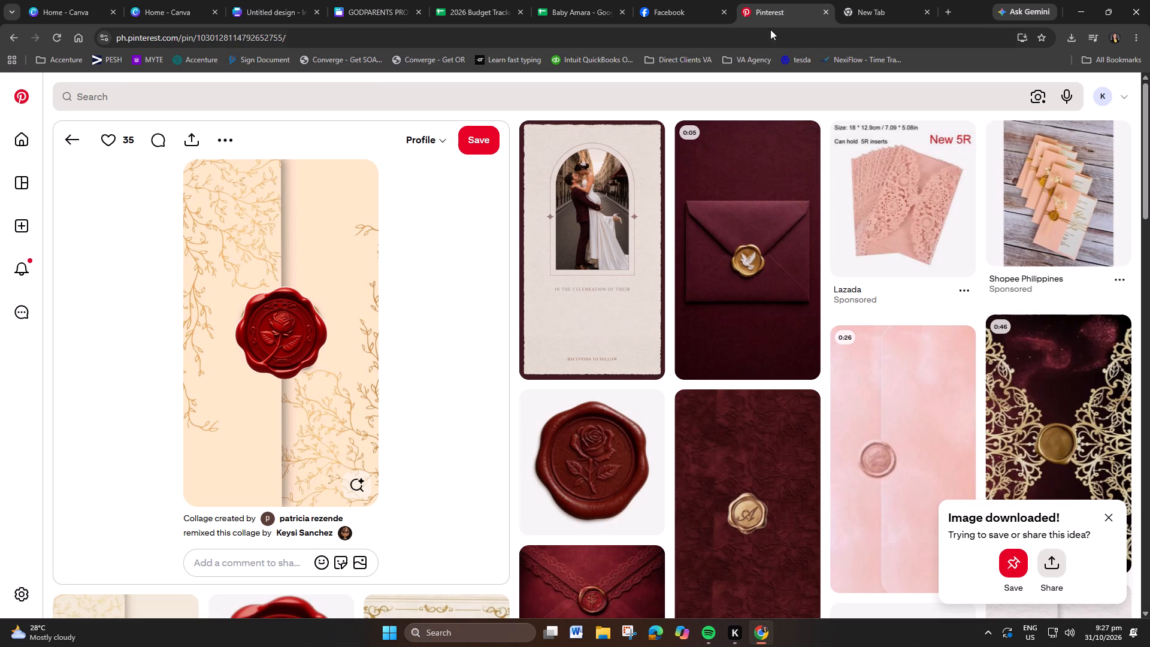
scroll(814, 228, "down", 3)
scroll(561, 265, "down", 6)
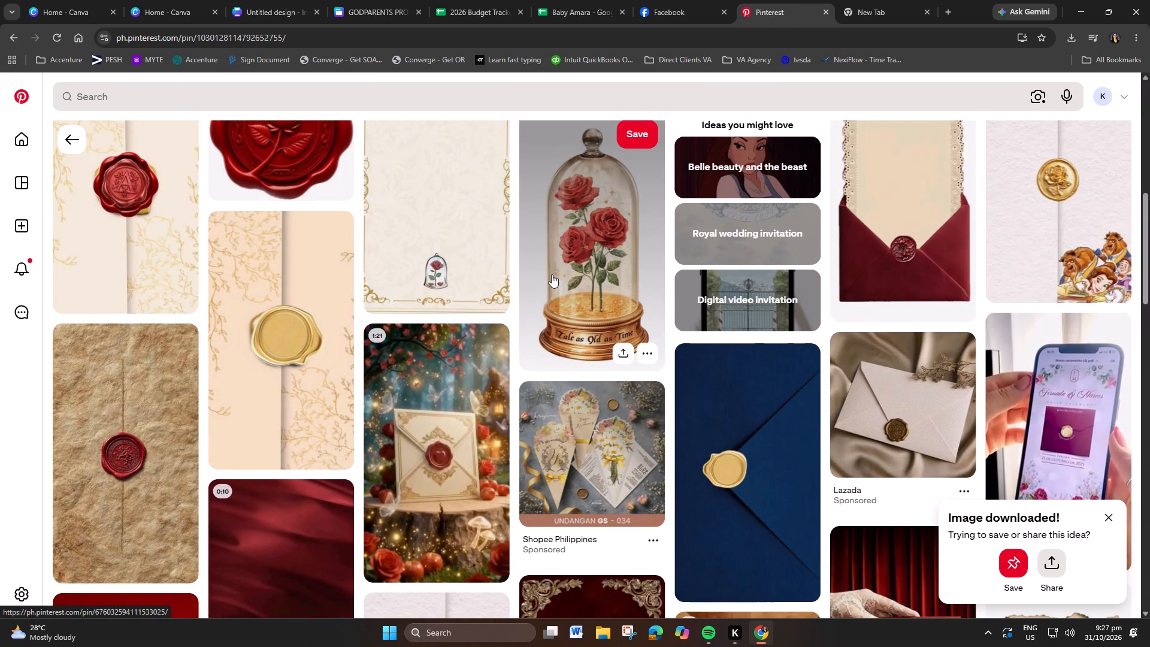
scroll(551, 274, "down", 8)
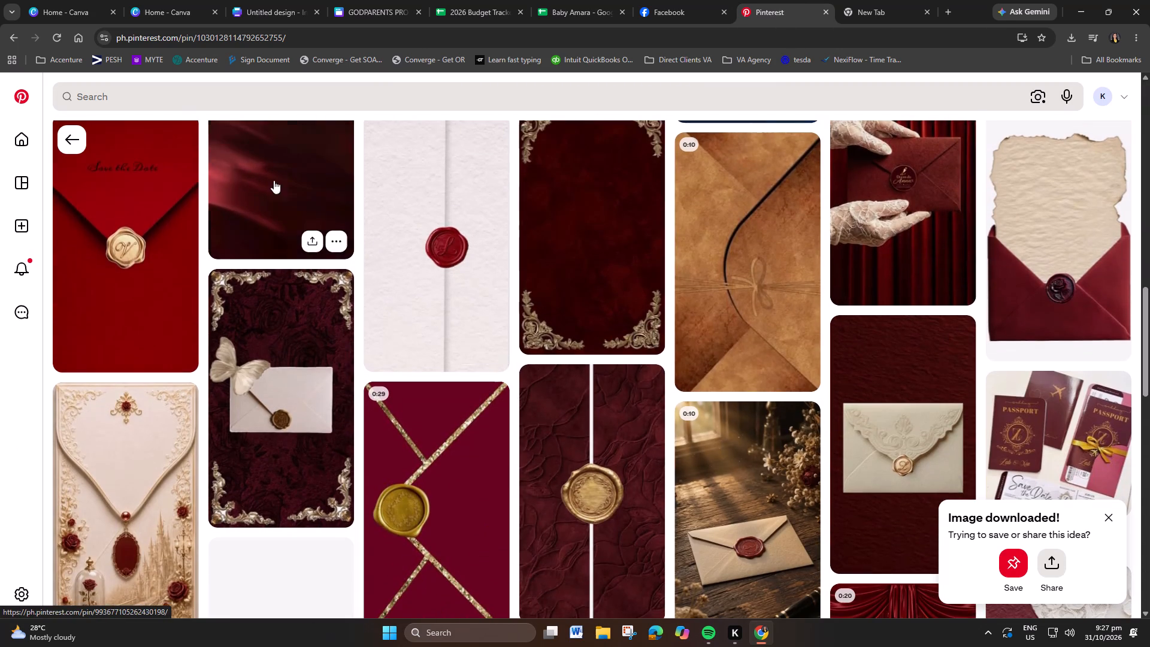
Return to the earlier envelope search results and search Pinterest for "plain elegant envelope".
left_click(16, 44)
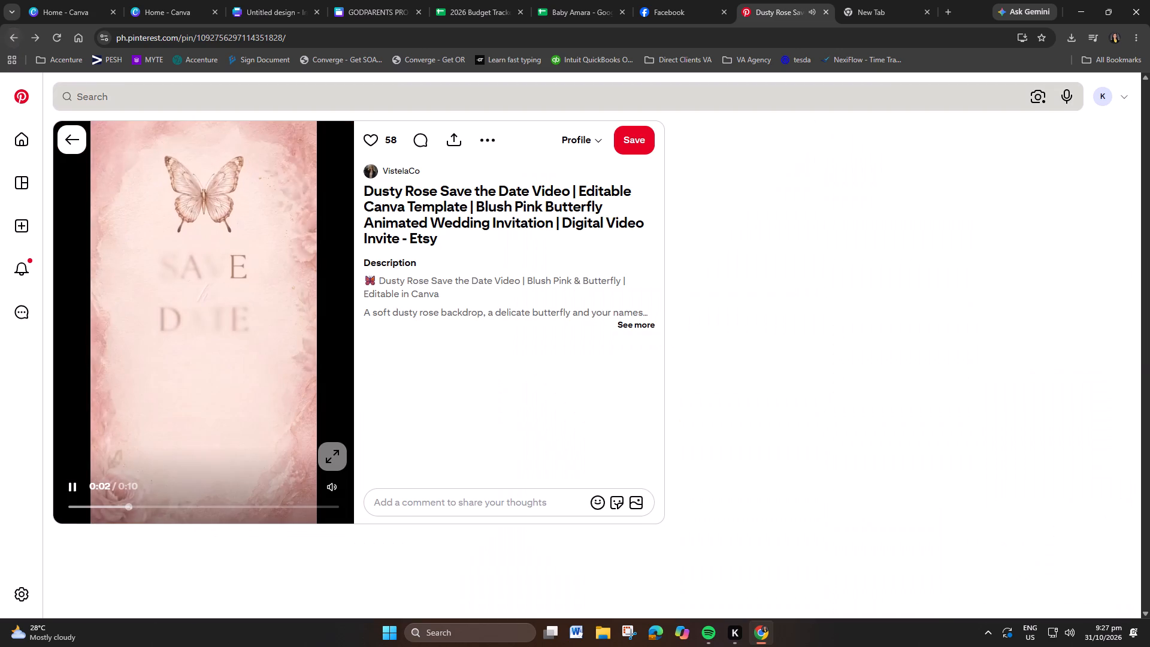
left_click(15, 37)
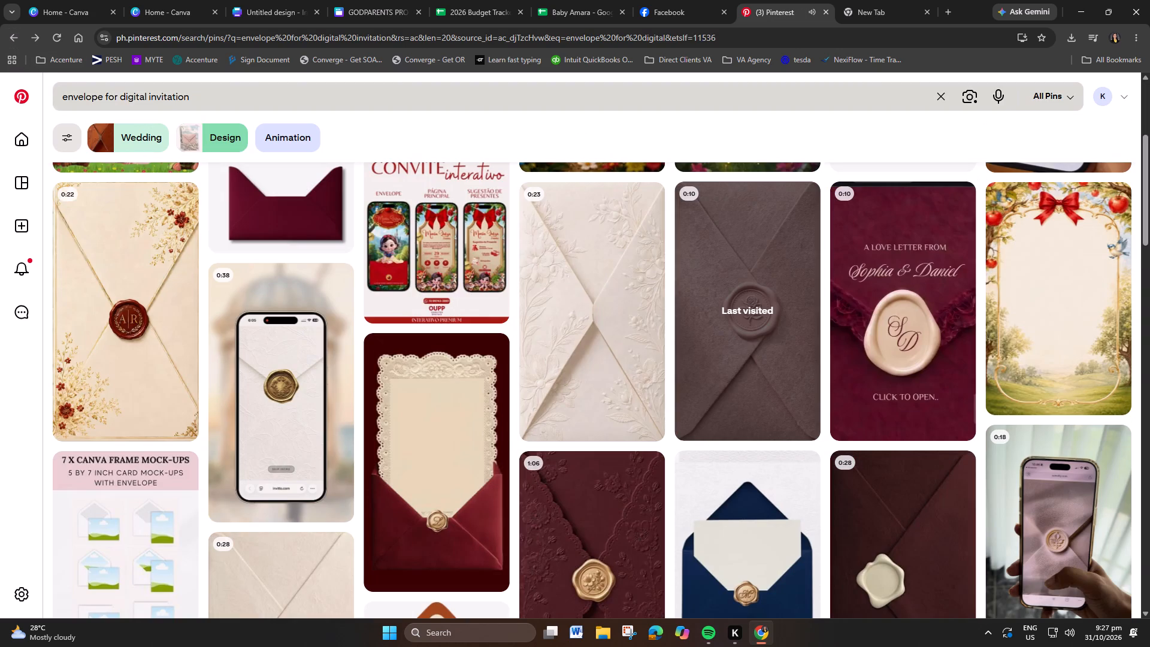
left_click(232, 93)
left_click_drag(230, 93, 16, 92)
type("plain elegant en")
type("ve")
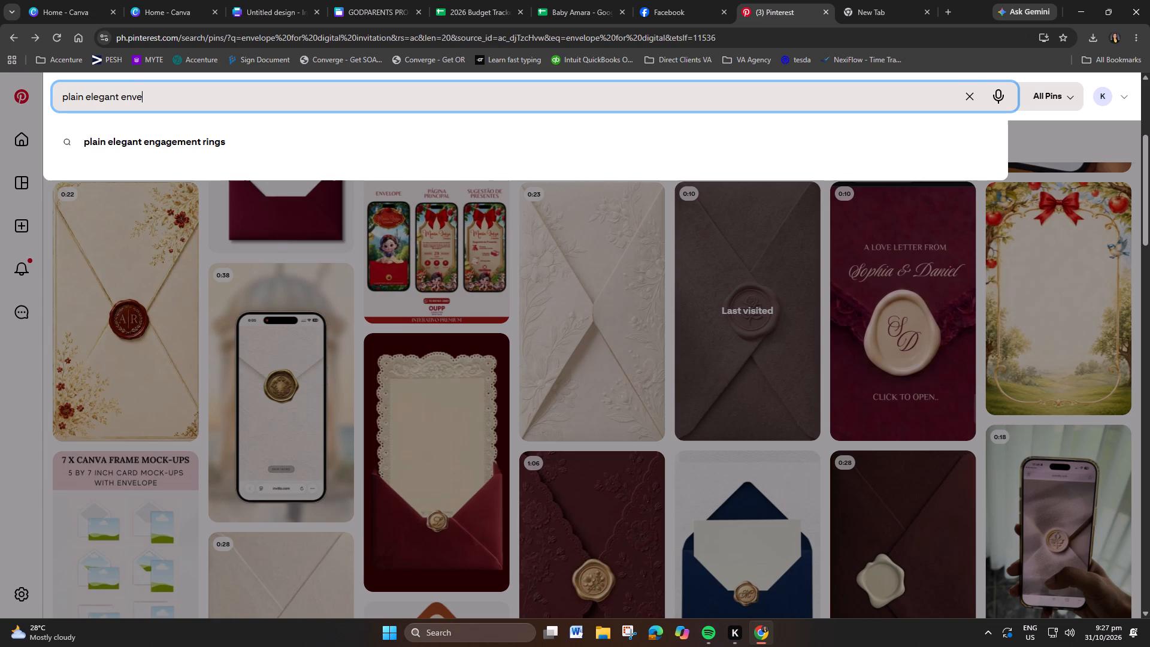
type("lope")
key("Return")
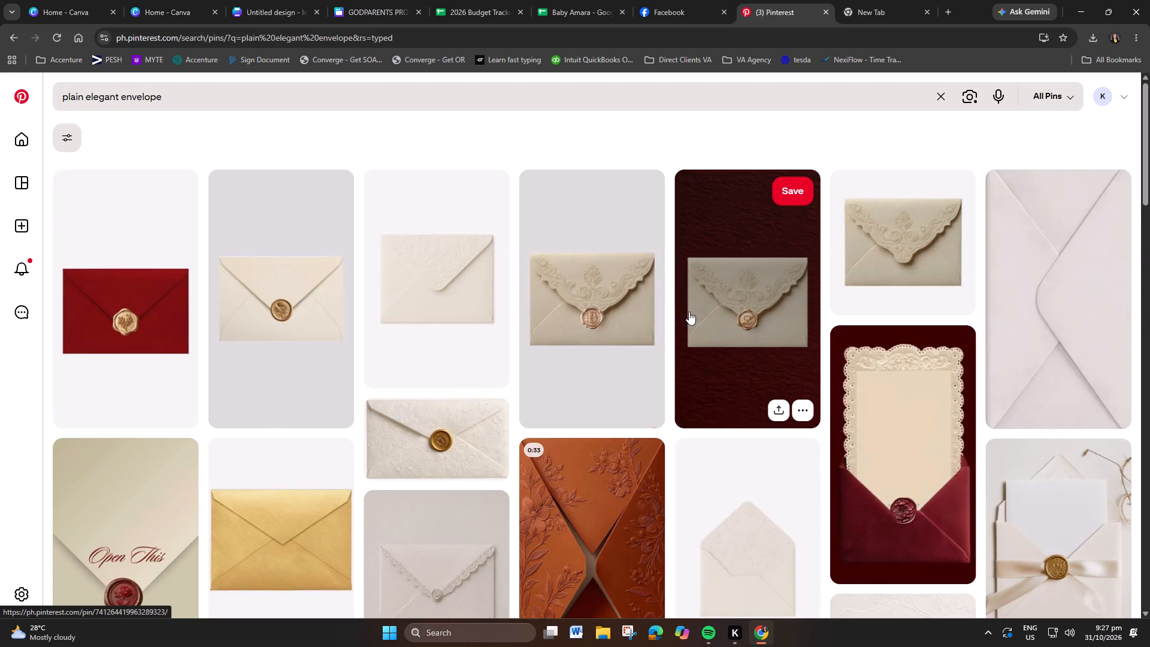
Browse the plain elegant envelope results and open the pink collage pin with the open white envelope and blank card.
scroll(685, 312, "down", 7)
scroll(683, 308, "up", 2)
scroll(683, 308, "down", 6)
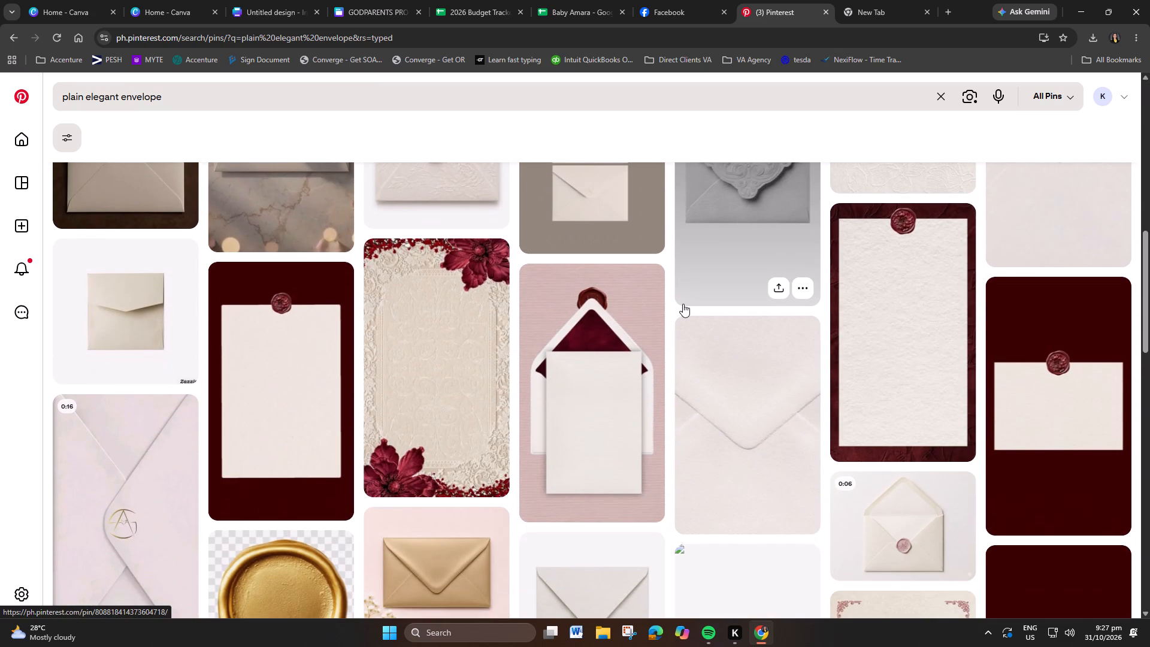
left_click(613, 388)
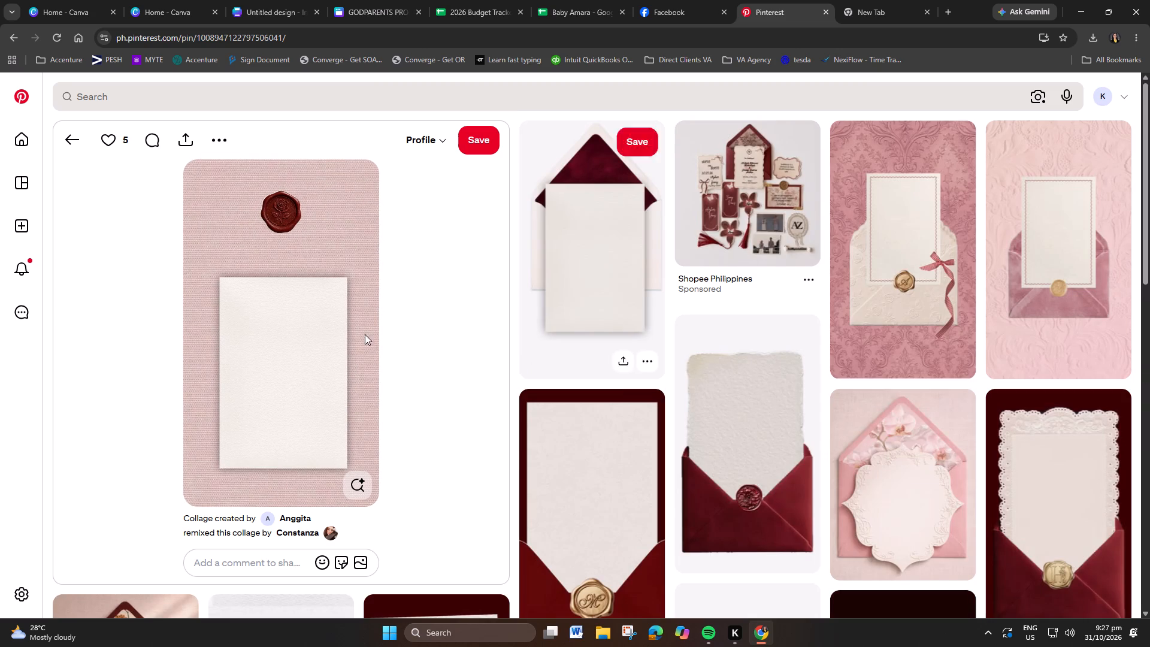
Examine the separate cutouts that make up the pink envelope collage, including the wax seal and blank card.
left_click(283, 213)
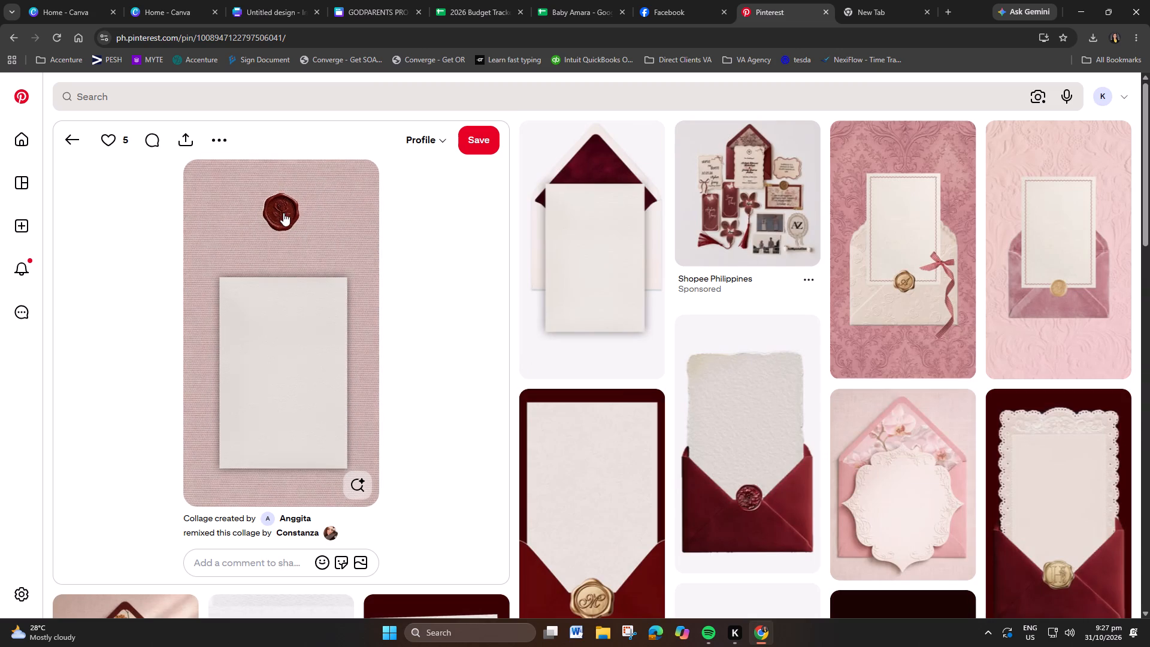
left_click(321, 270)
left_click(217, 190)
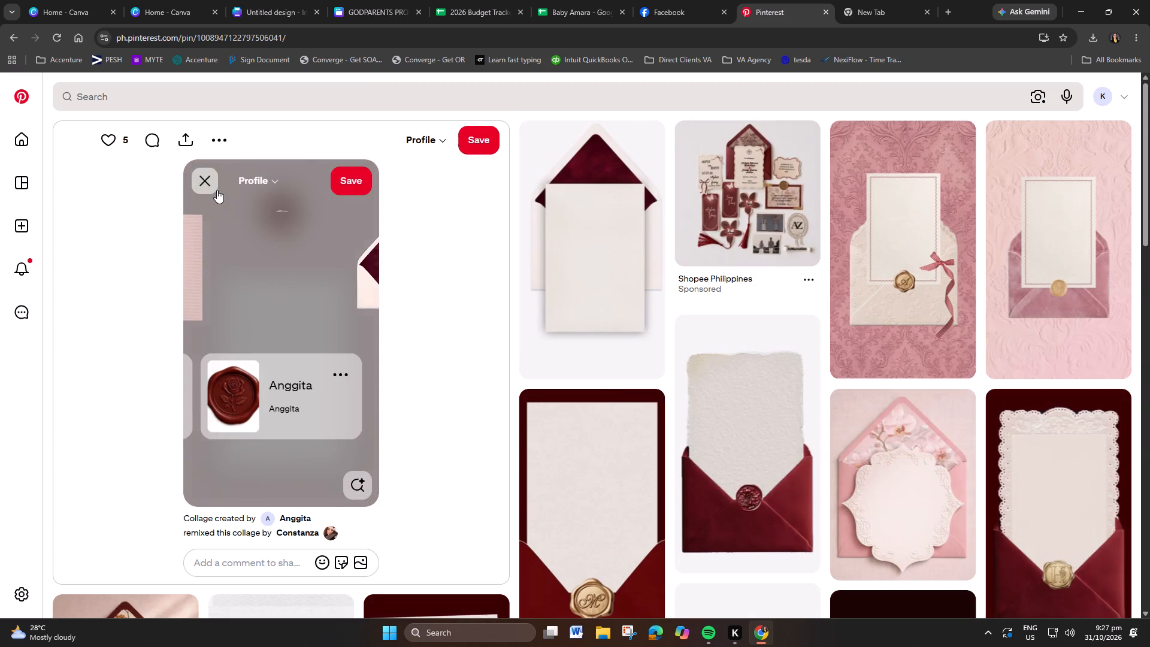
left_click(314, 333)
left_click(208, 185)
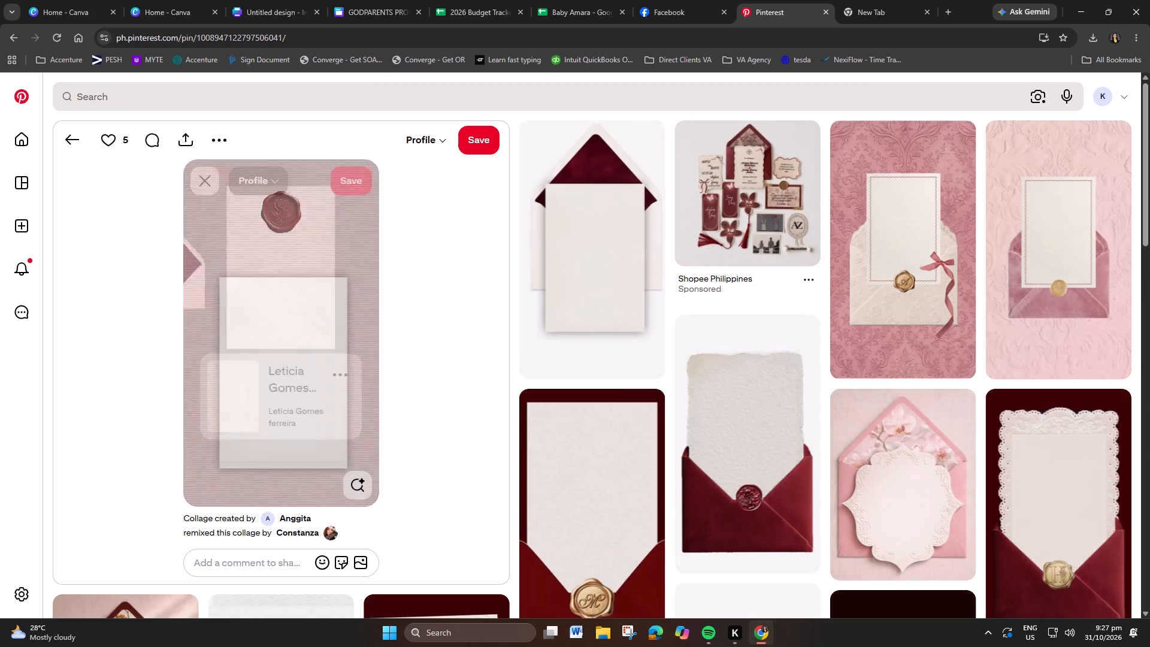
left_click(371, 270)
left_click_drag(371, 270, 213, 273)
left_click_drag(316, 282, 196, 285)
left_click(277, 291)
left_click_drag(331, 300, 183, 327)
left_click(216, 194)
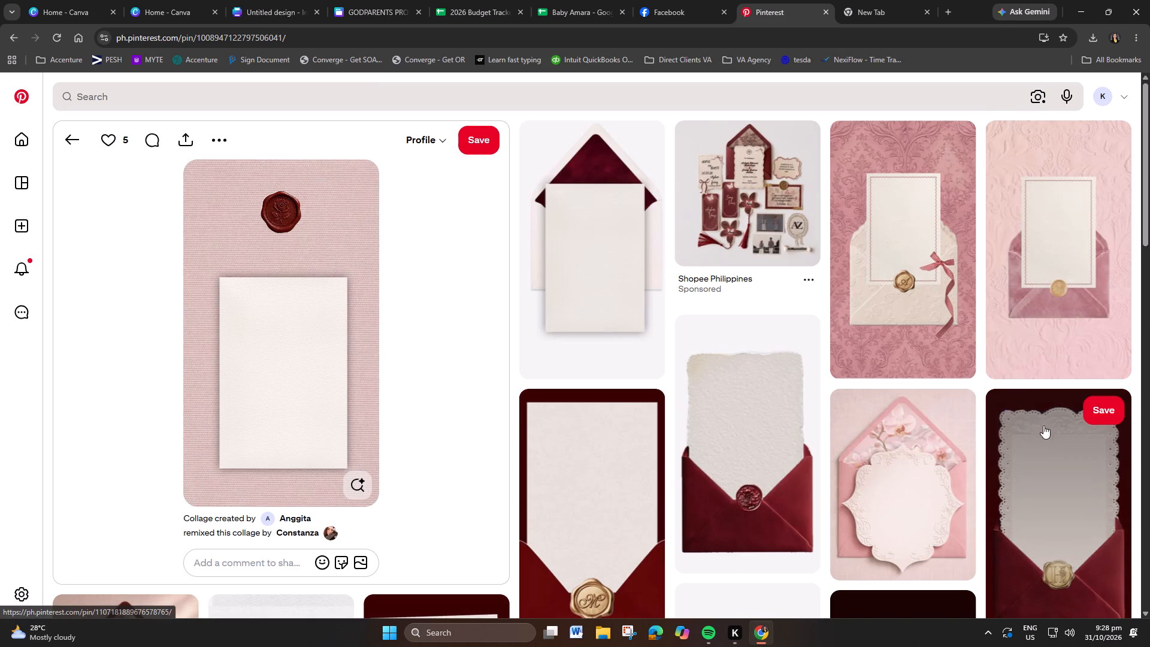
Examine the pink collage's separate cutouts again, including the wax seal, blank card and open envelope with burgundy lining.
scroll(965, 366, "down", 3)
scroll(893, 334, "down", 5)
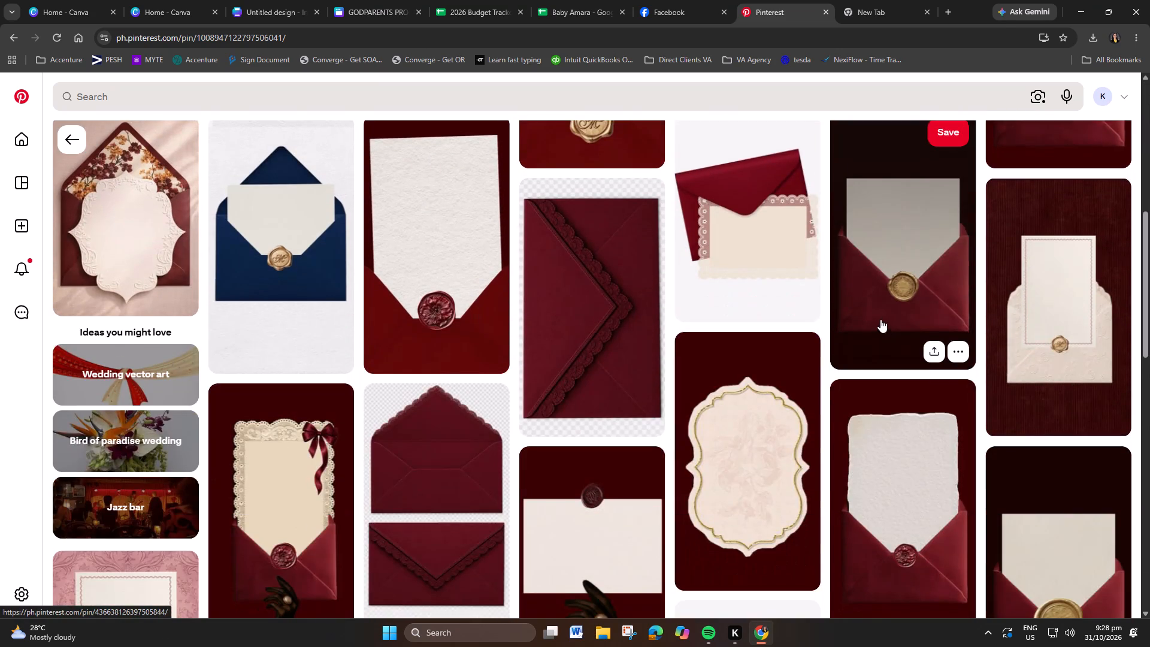
scroll(872, 307, "up", 8)
left_click(287, 269)
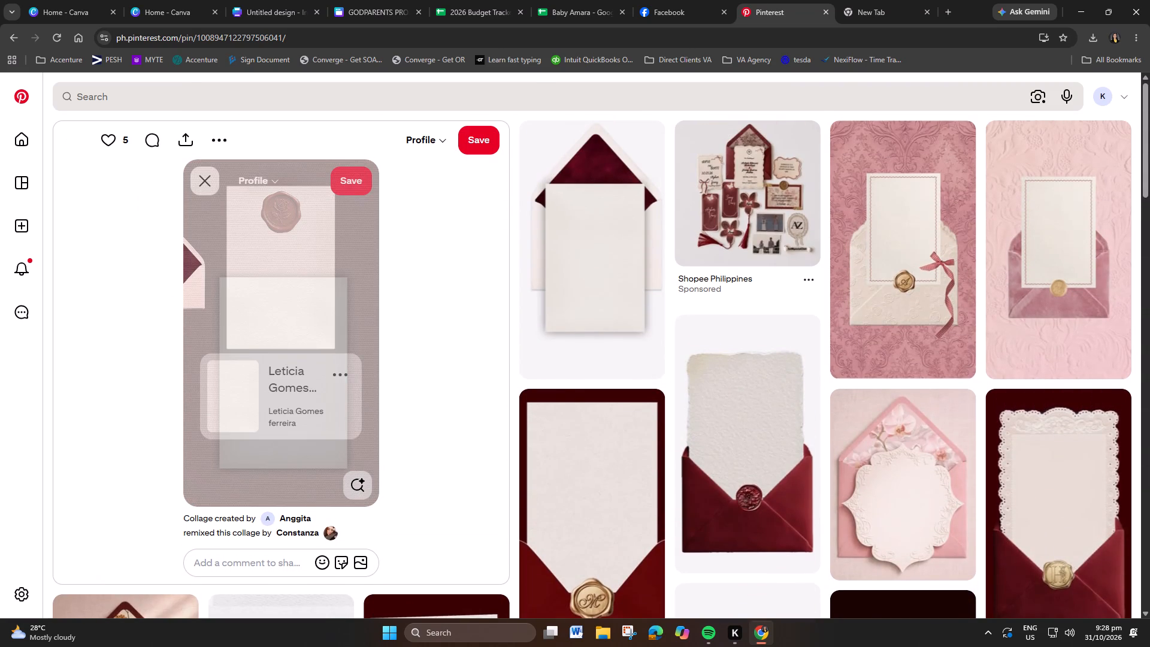
left_click_drag(284, 259, 369, 261)
left_click_drag(296, 285, 382, 279)
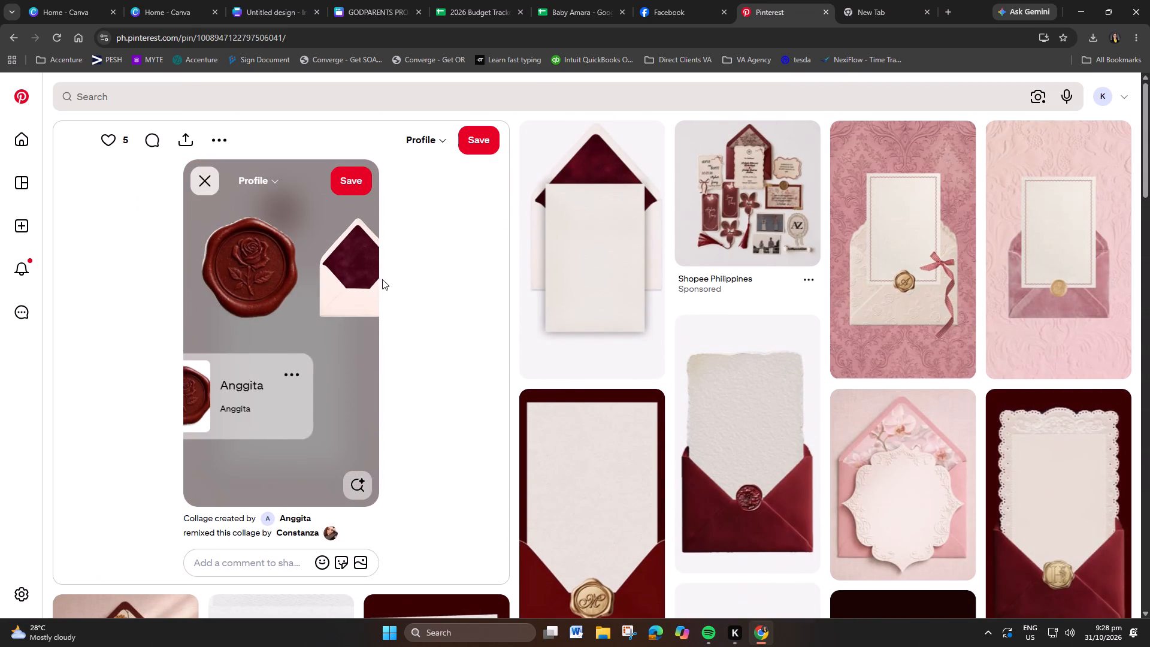
left_click_drag(255, 296, 350, 292)
left_click_drag(253, 292, 128, 300)
left_click_drag(377, 283, 199, 309)
left_click_drag(314, 283, 246, 276)
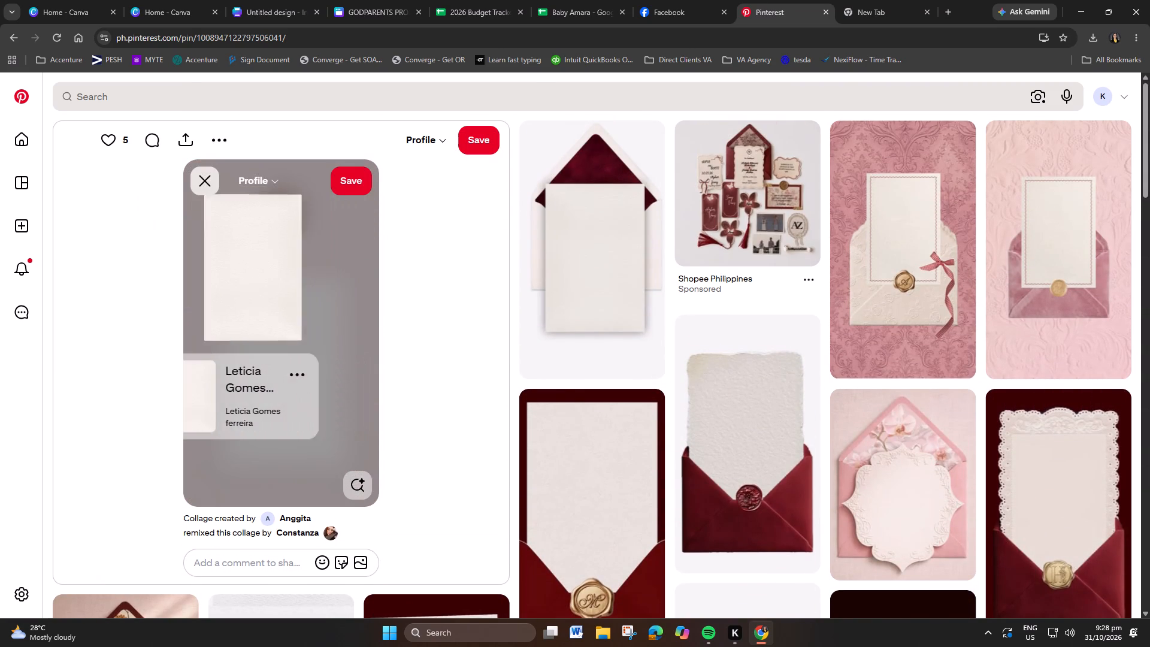
left_click_drag(246, 276, 213, 275)
left_click_drag(243, 268, 337, 270)
right_click(286, 282)
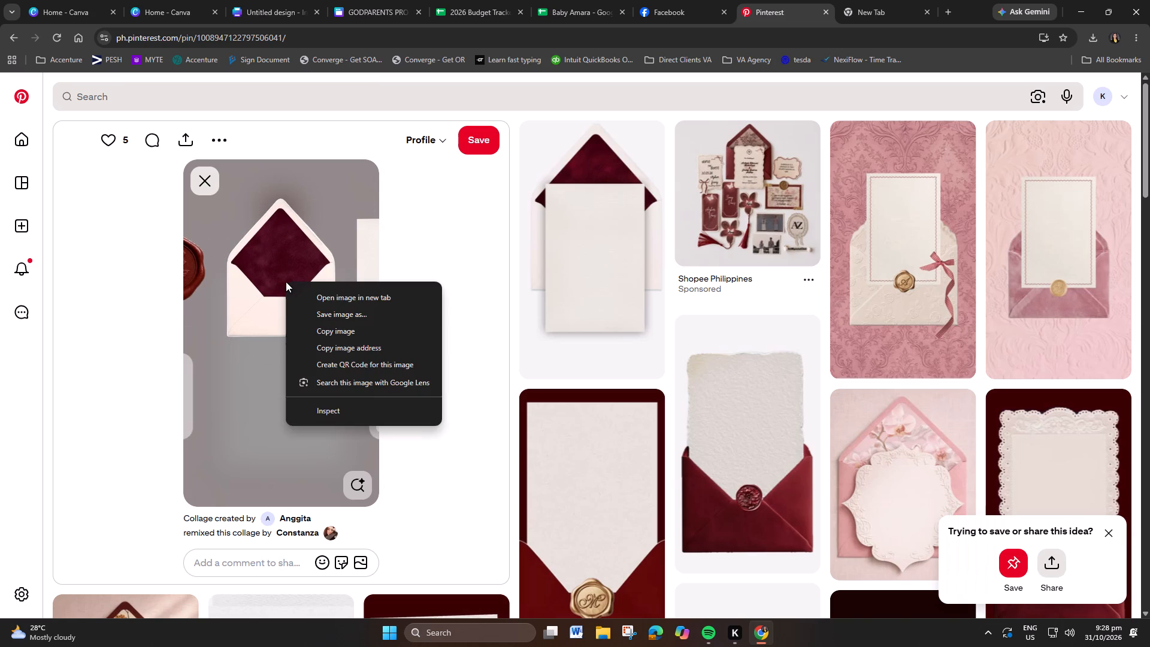
left_click(470, 261)
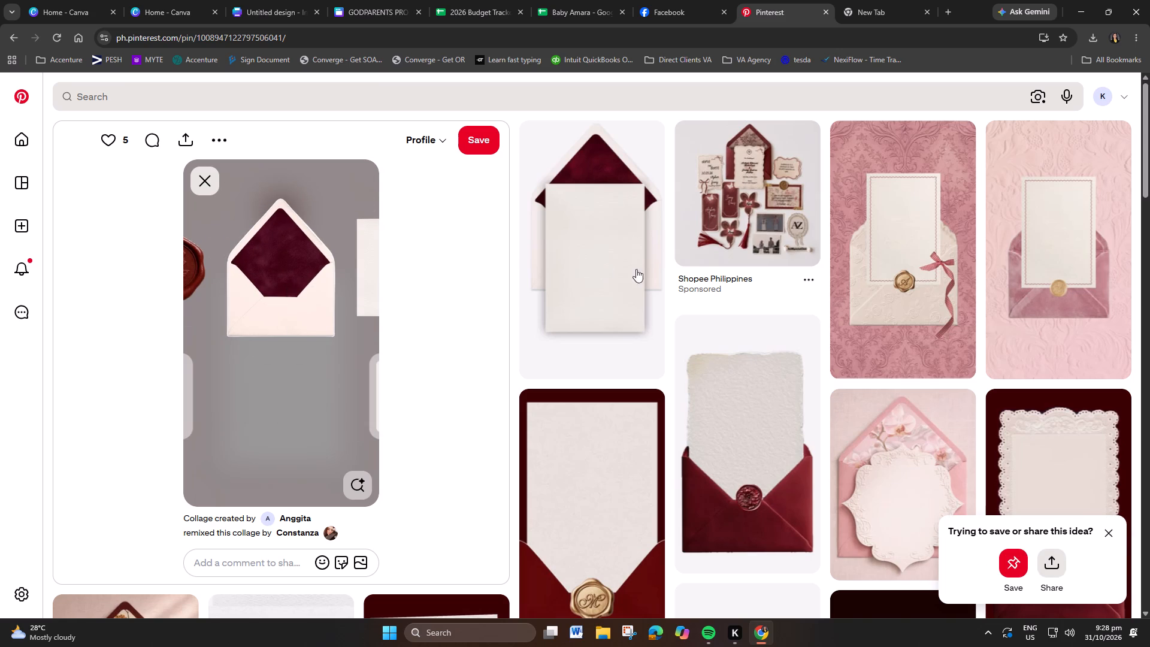
Browse the related pins and open the peach floral gatefold envelope with a gold seal, followed by its lovebird-seal version.
scroll(735, 298, "down", 12)
scroll(670, 273, "down", 4)
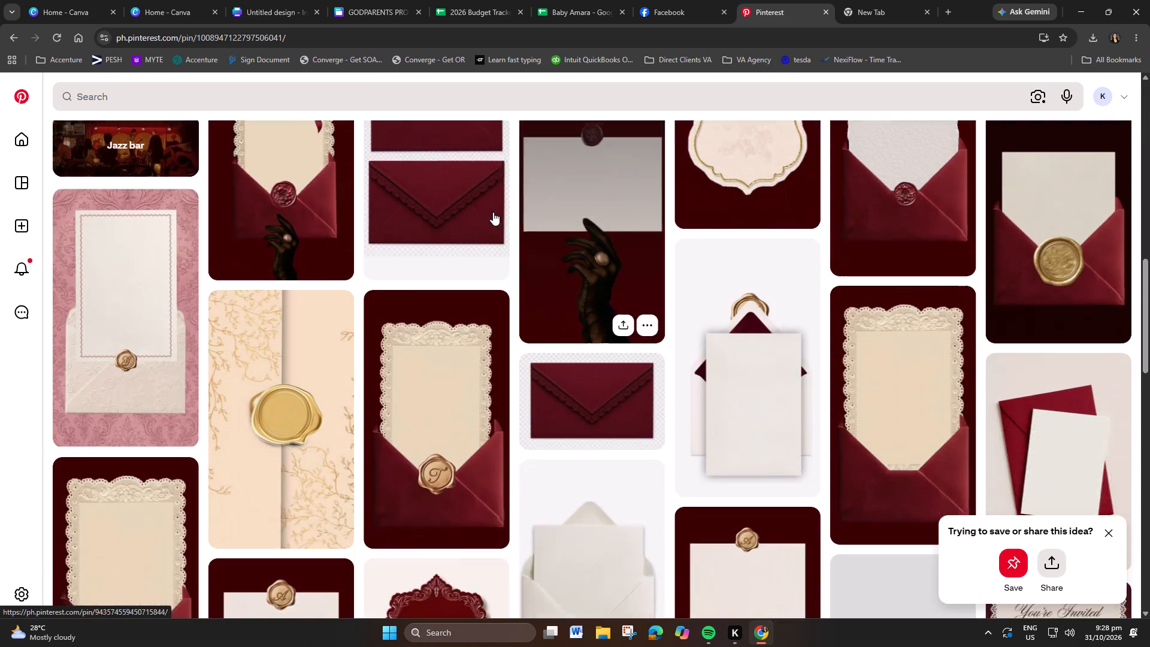
left_click(310, 235)
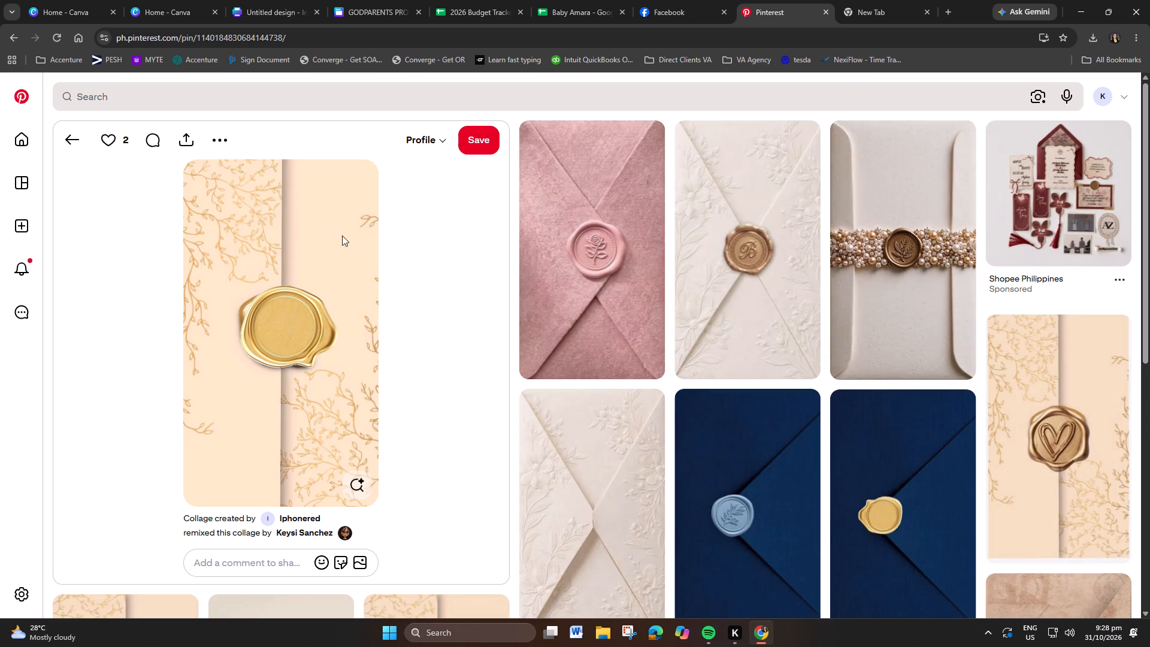
scroll(693, 280, "down", 5)
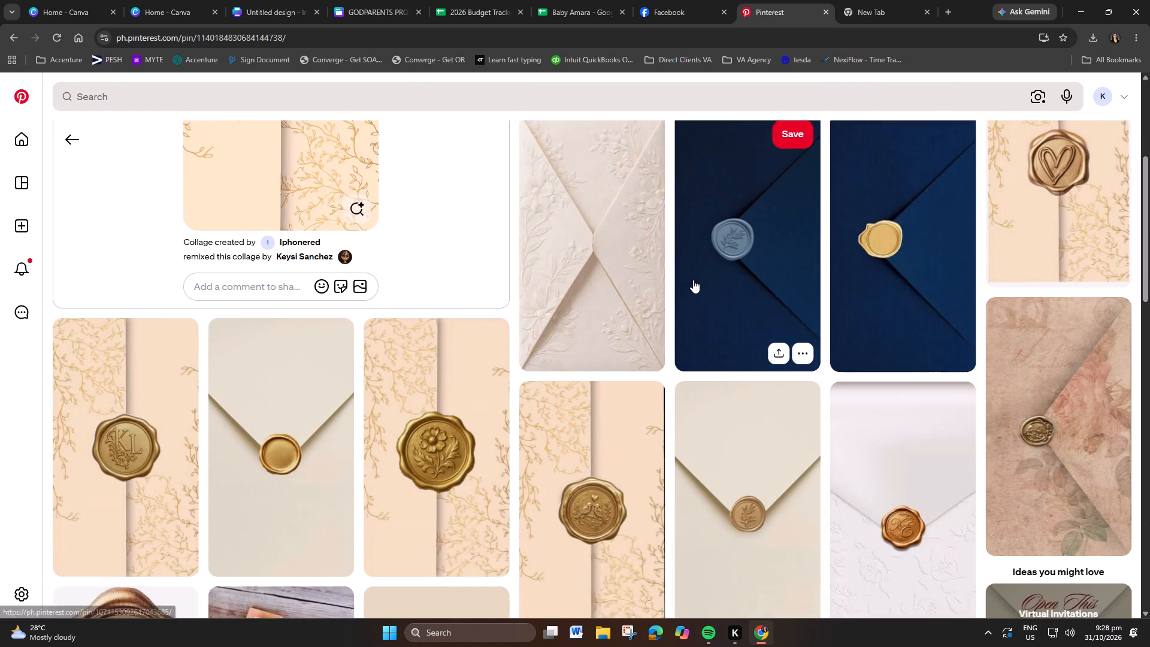
scroll(687, 276, "down", 2)
left_click(632, 345)
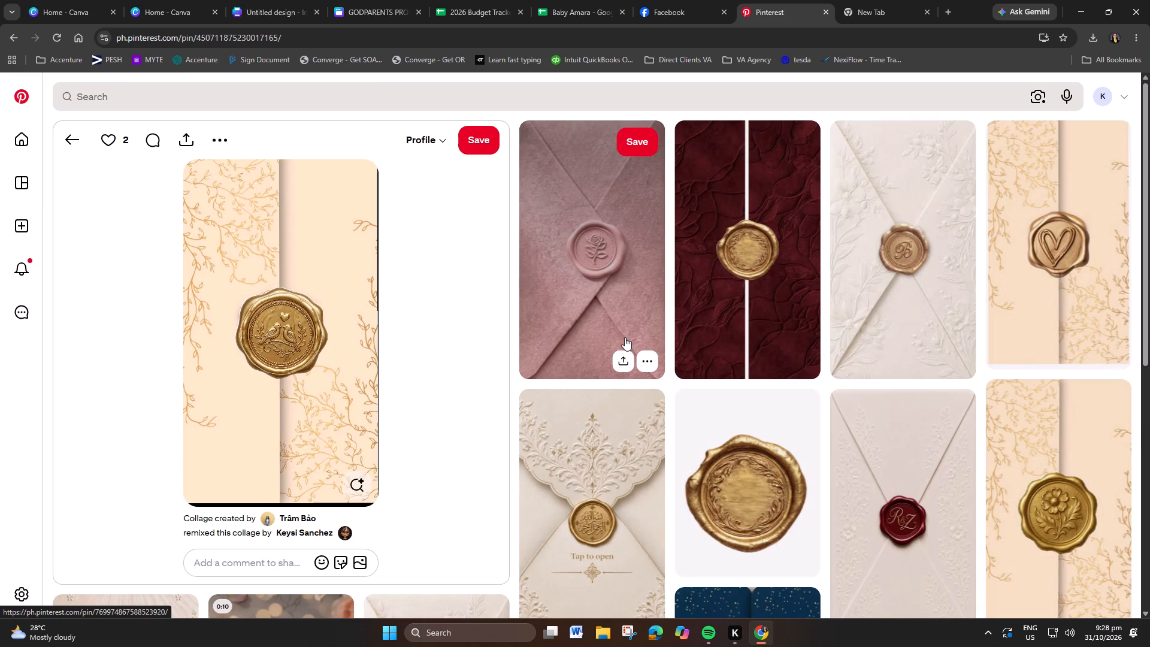
Open the seal-free cream envelope pin with embossed flowers from the related pins and examine it alongside similar envelopes.
scroll(791, 313, "down", 6)
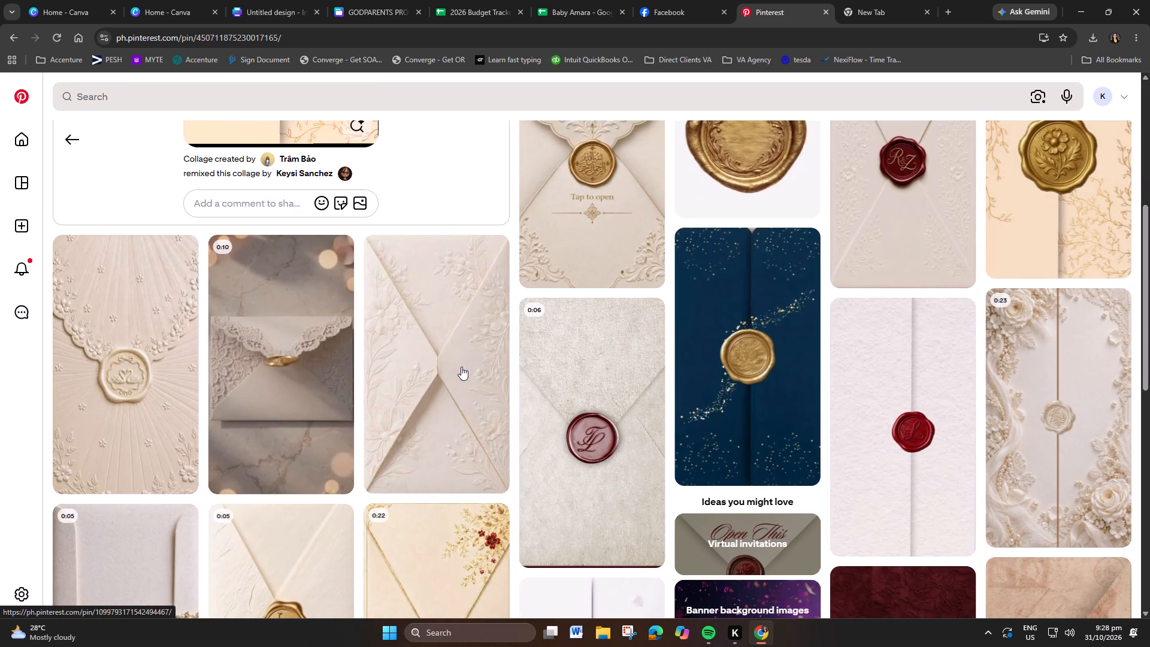
scroll(469, 358, "down", 2)
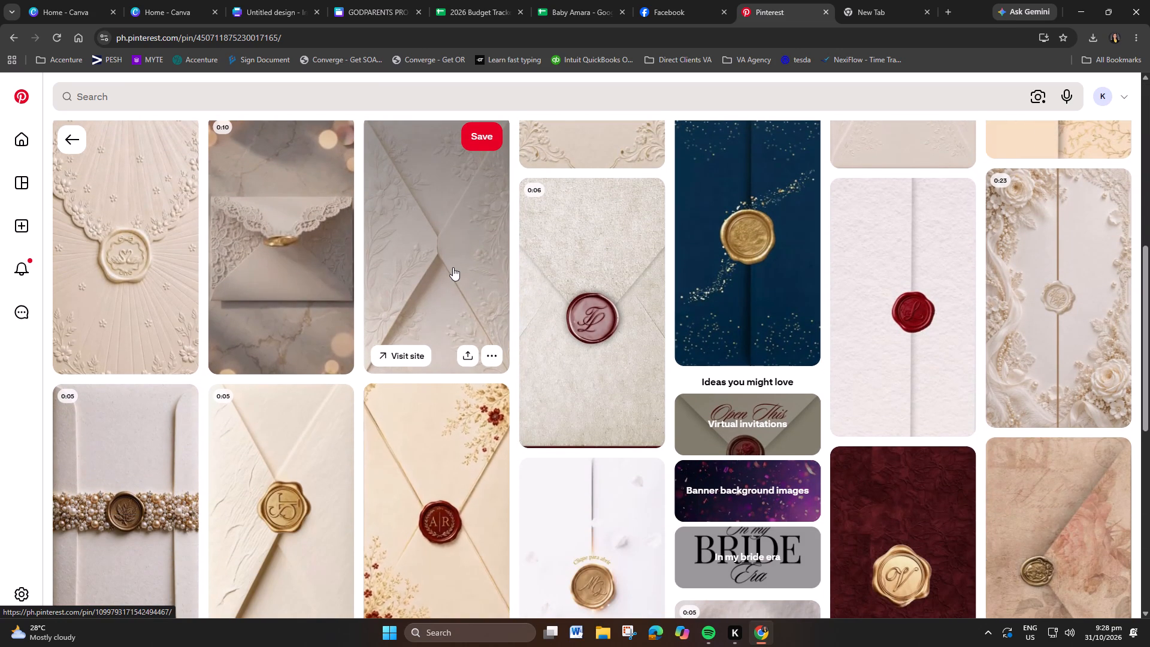
left_click(453, 267)
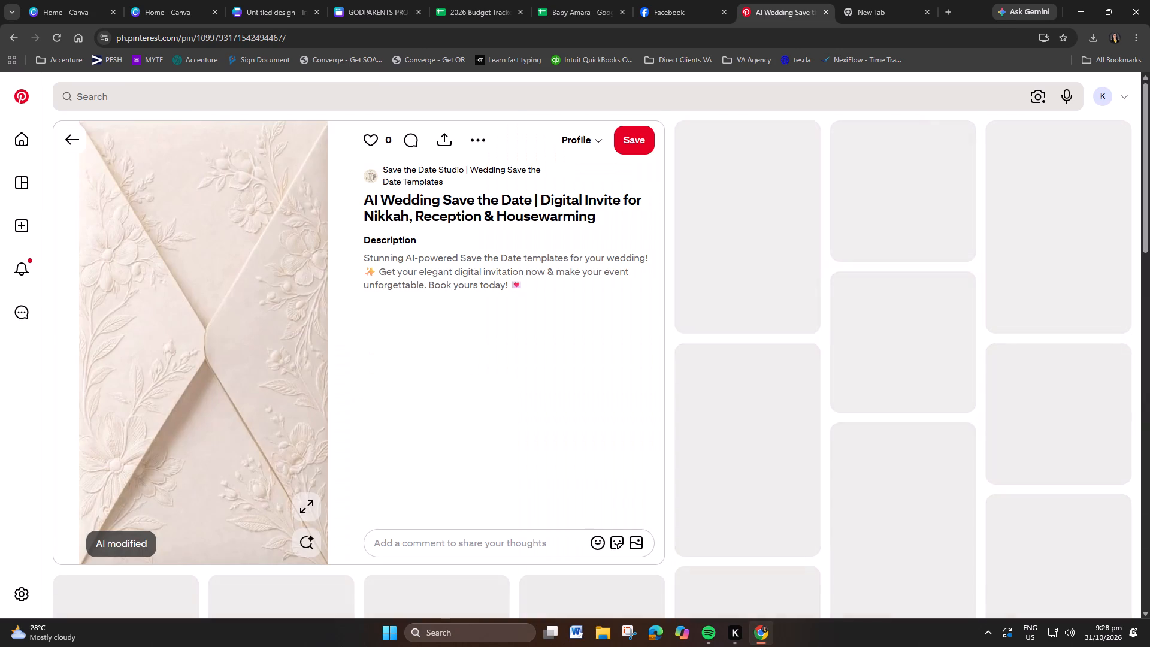
scroll(871, 333, "down", 1)
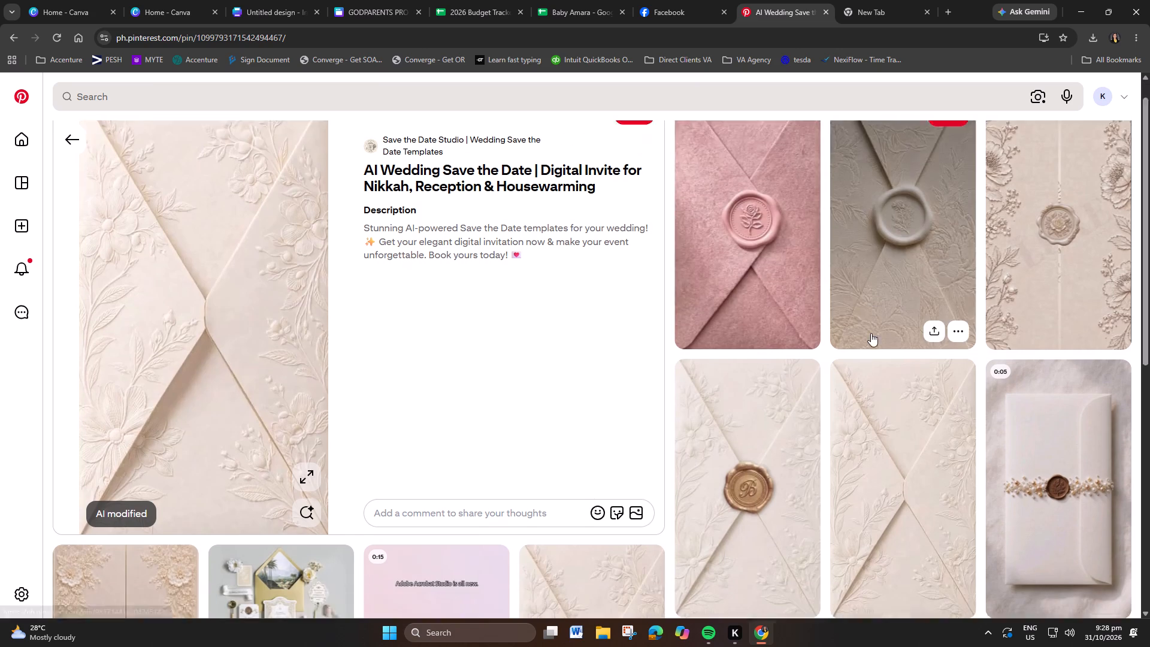
scroll(770, 318, "down", 2)
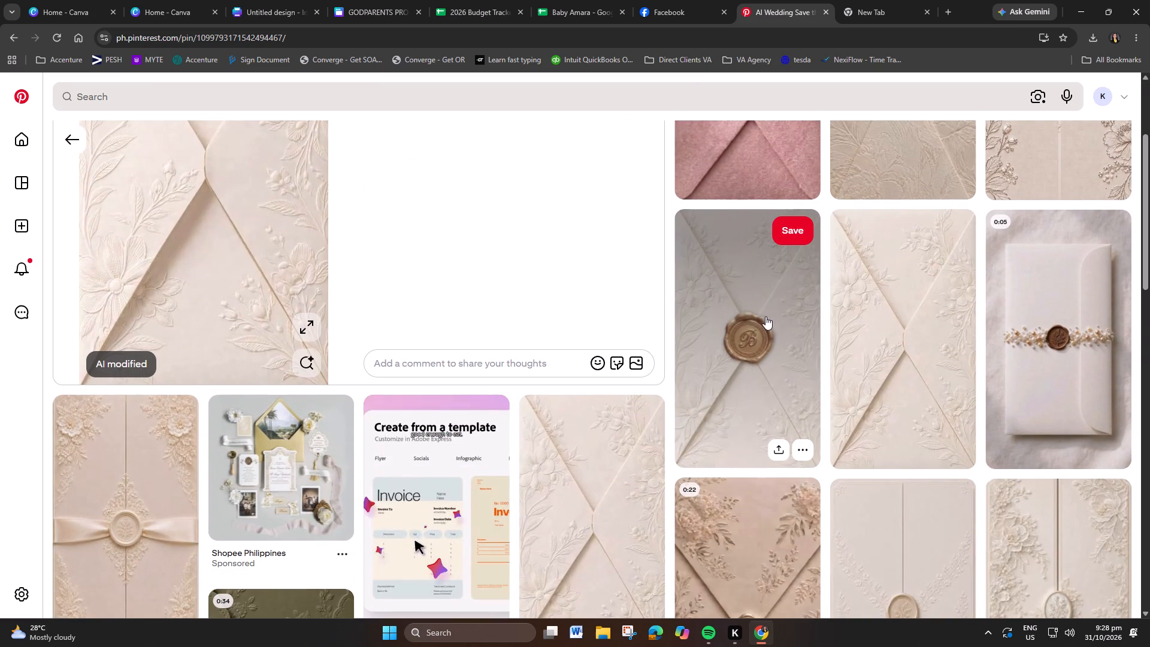
scroll(762, 316, "down", 3)
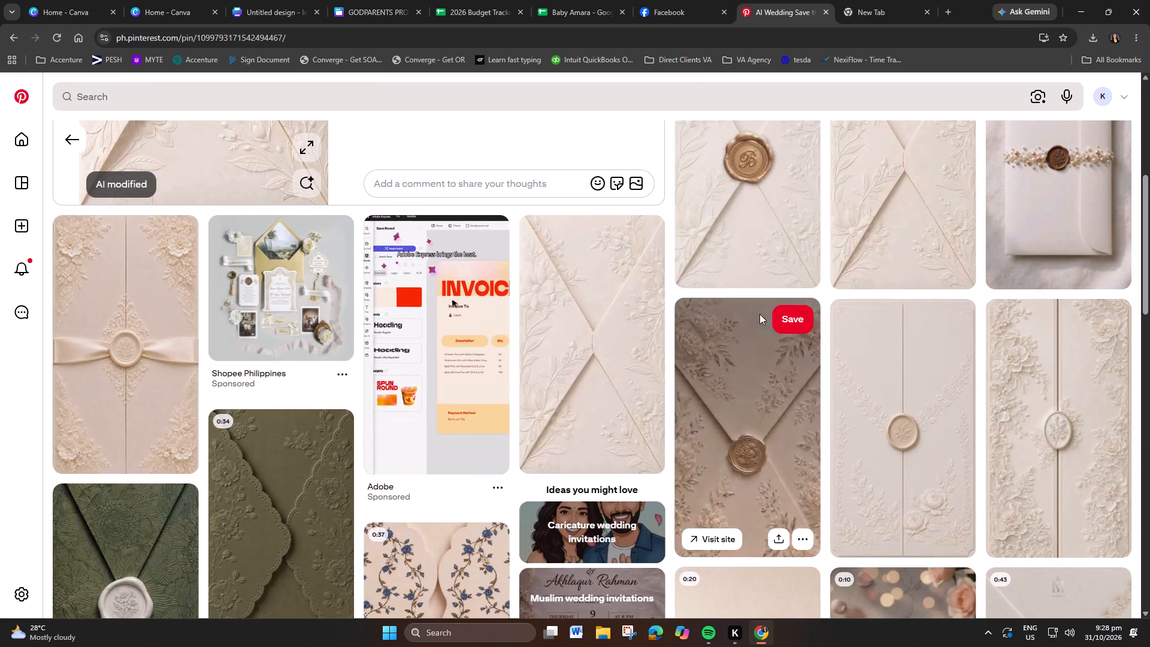
scroll(557, 376, "up", 3)
scroll(373, 289, "up", 3)
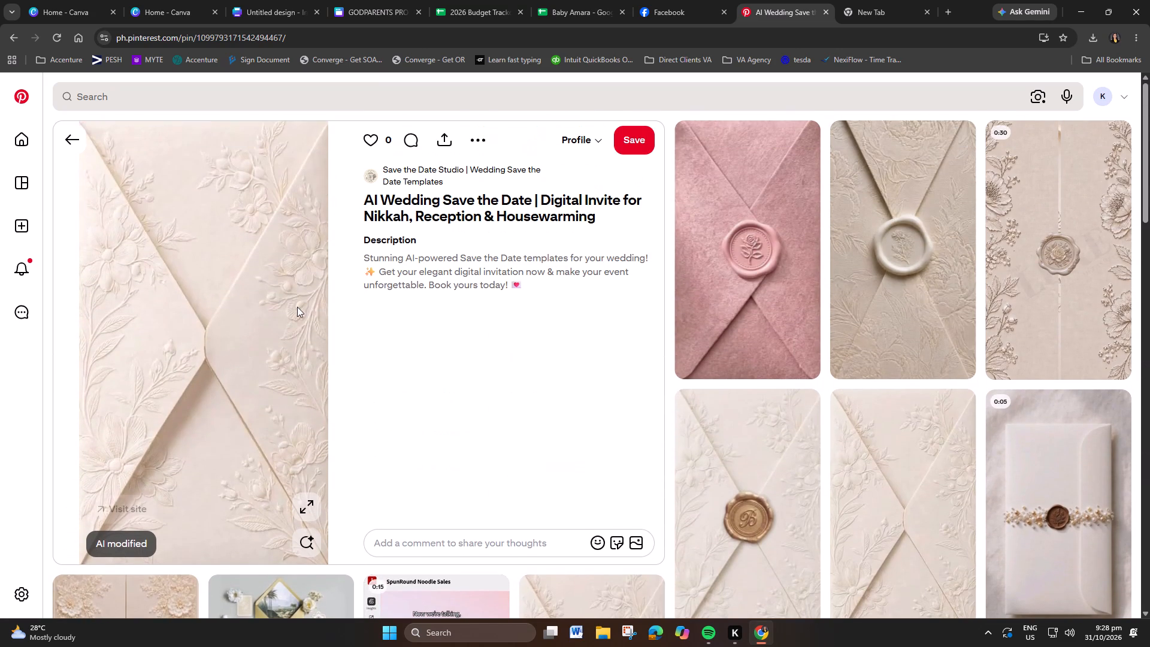
Look through the pins related to the embossed cream envelope for other envelope and seal designs.
scroll(291, 316, "down", 8)
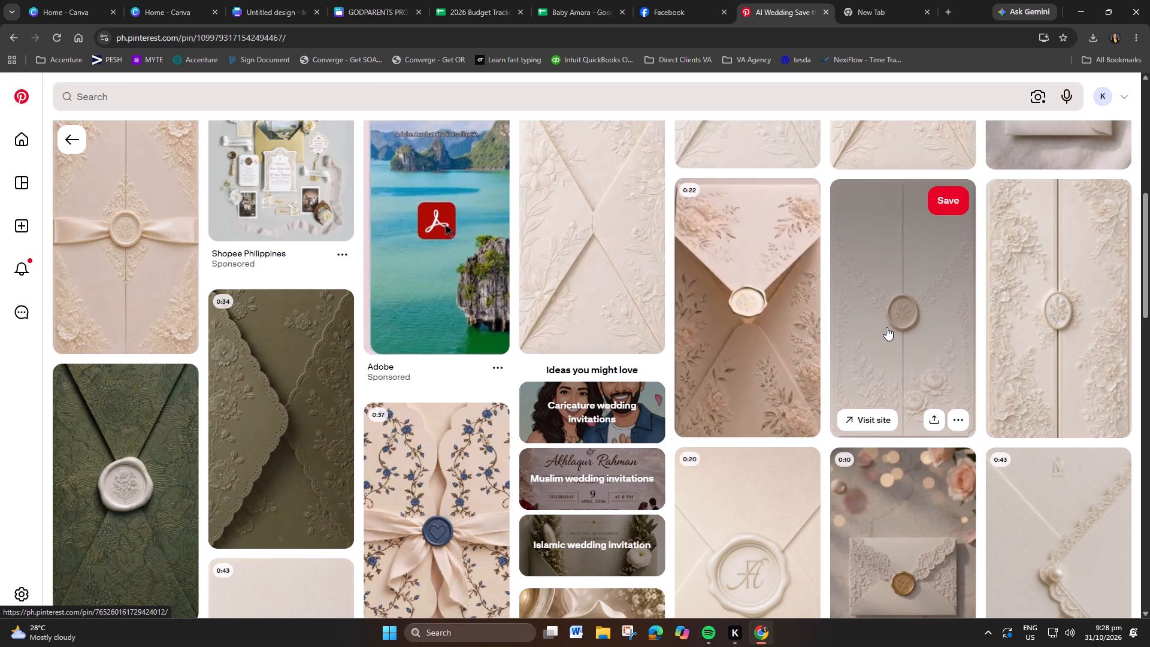
scroll(886, 327, "down", 12)
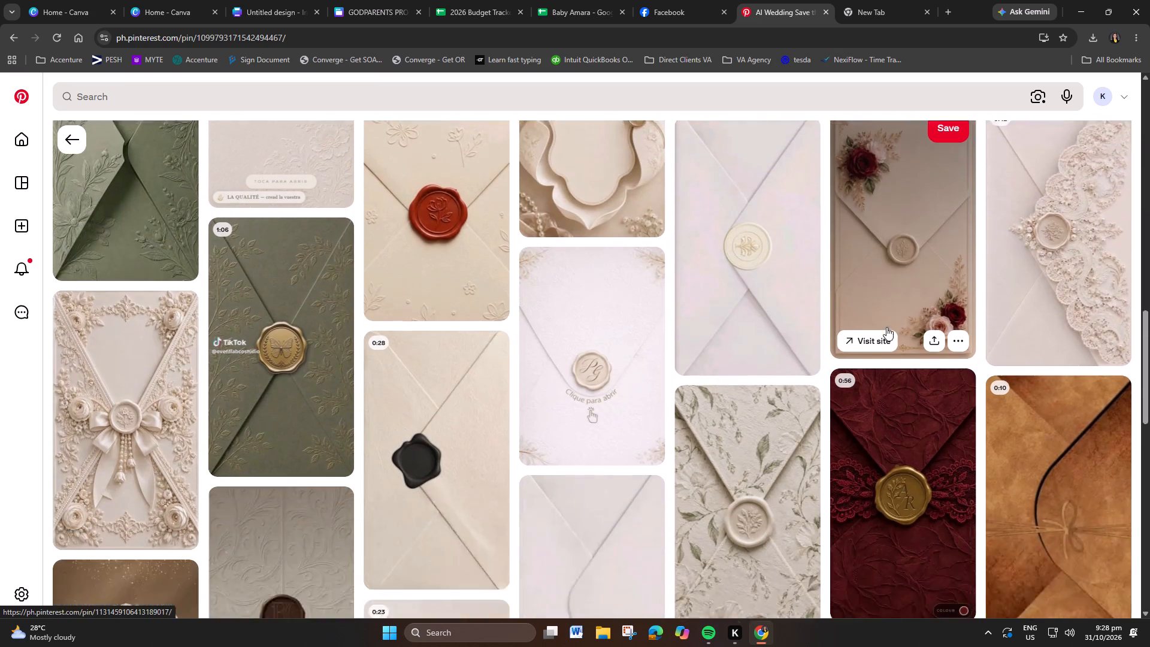
scroll(886, 327, "down", 4)
scroll(886, 327, "up", 2)
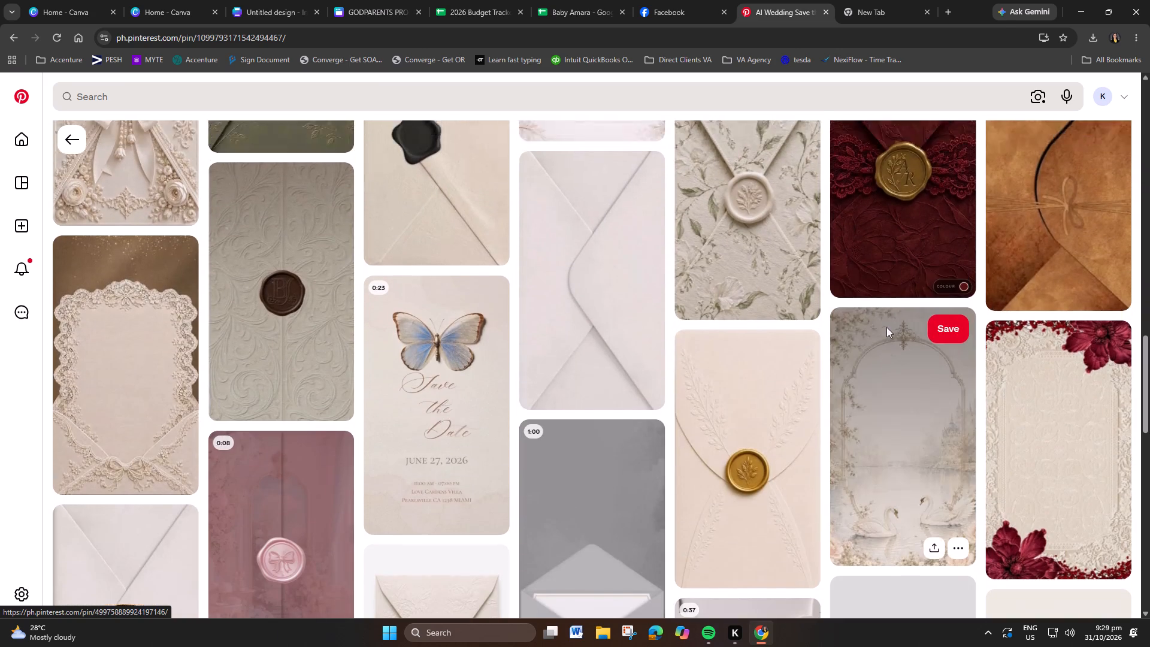
scroll(886, 327, "up", 15)
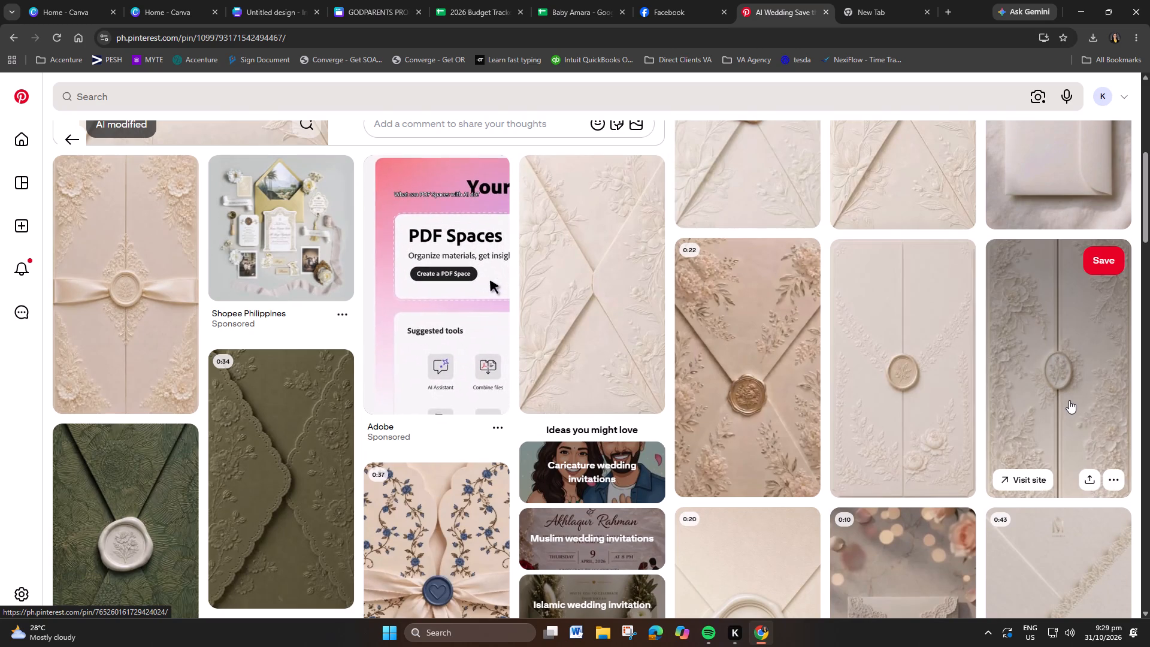
Open the embossed floral double-door pin with the oval seal and look through its related pins.
left_click(1069, 400)
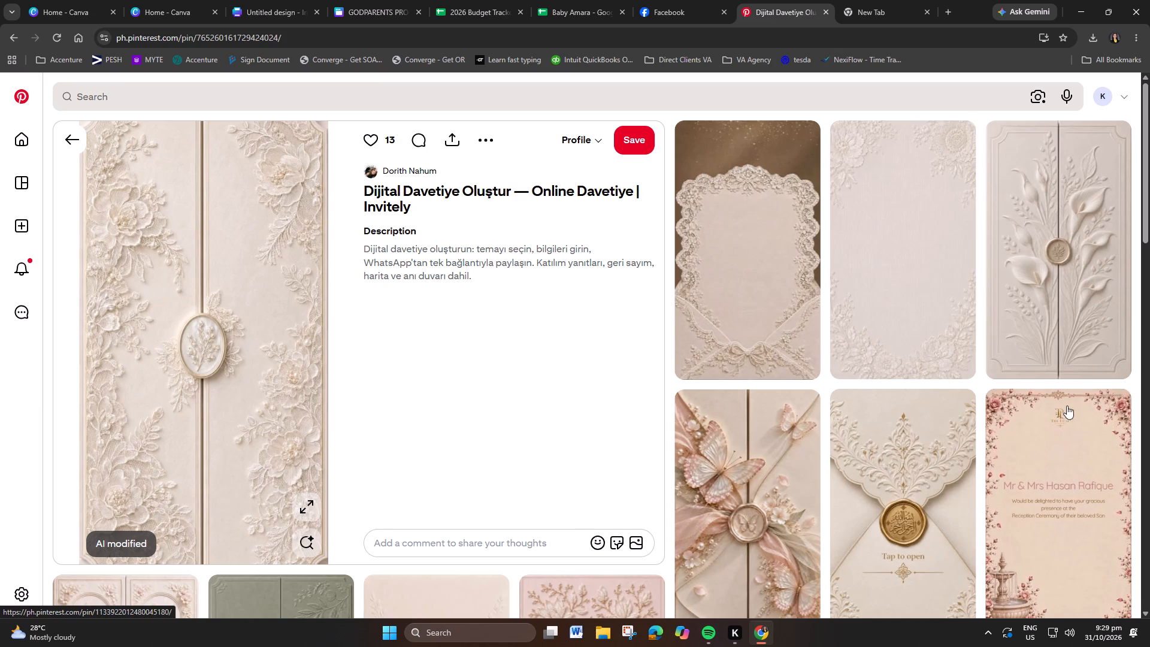
scroll(1003, 412, "down", 3)
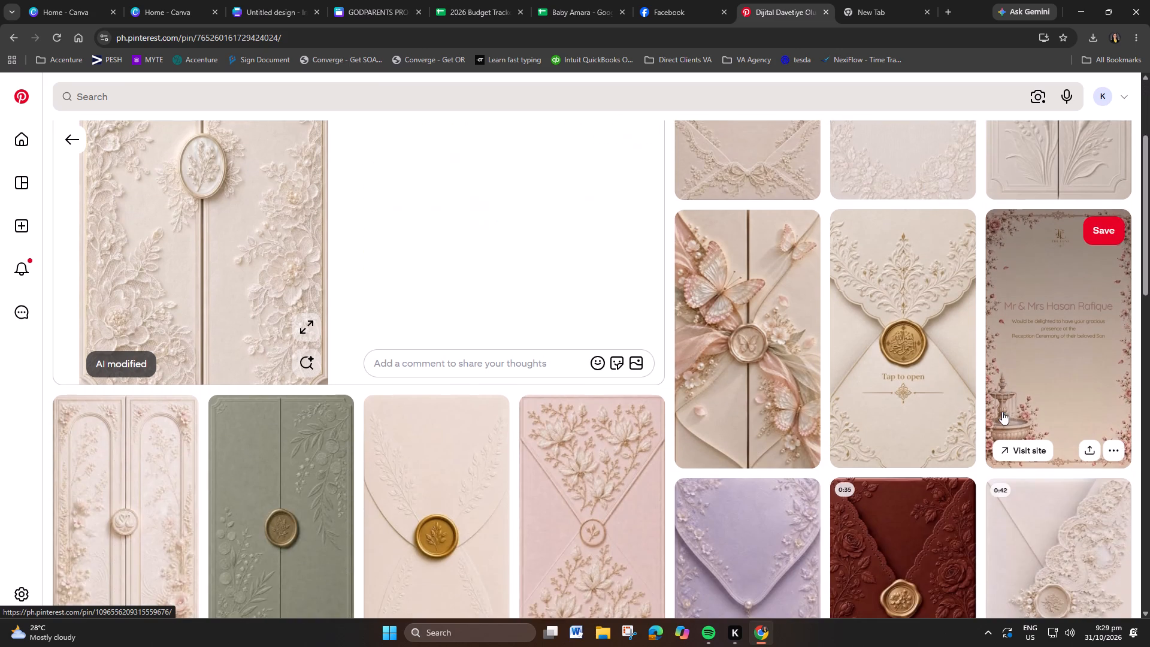
scroll(1001, 410, "down", 12)
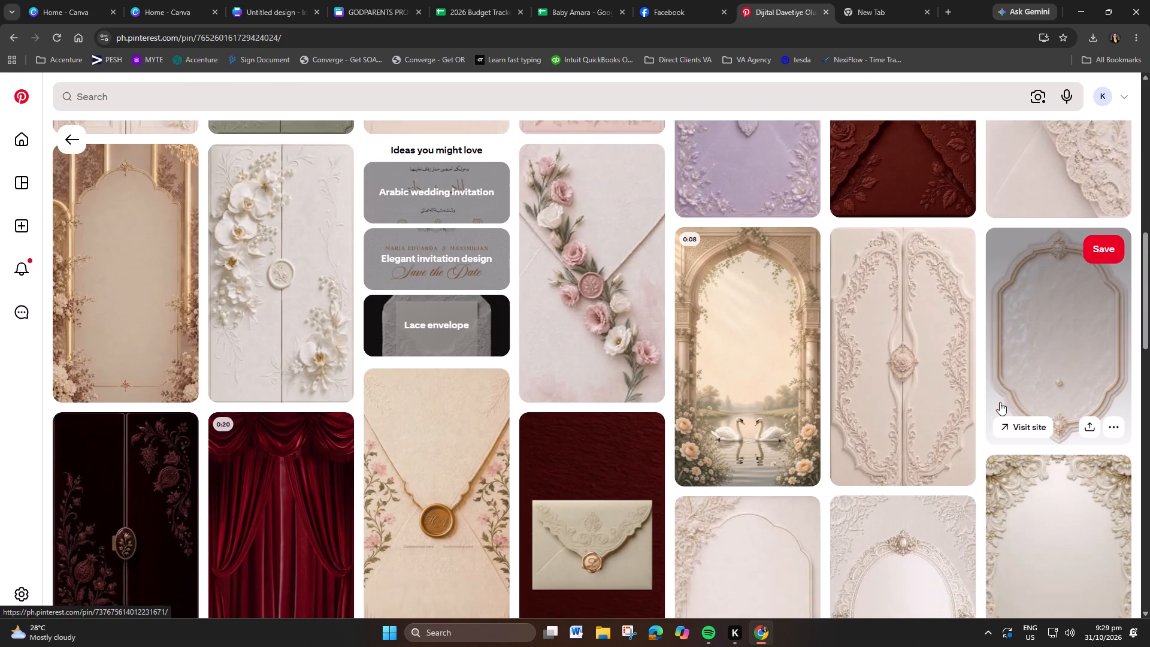
scroll(999, 401, "down", 15)
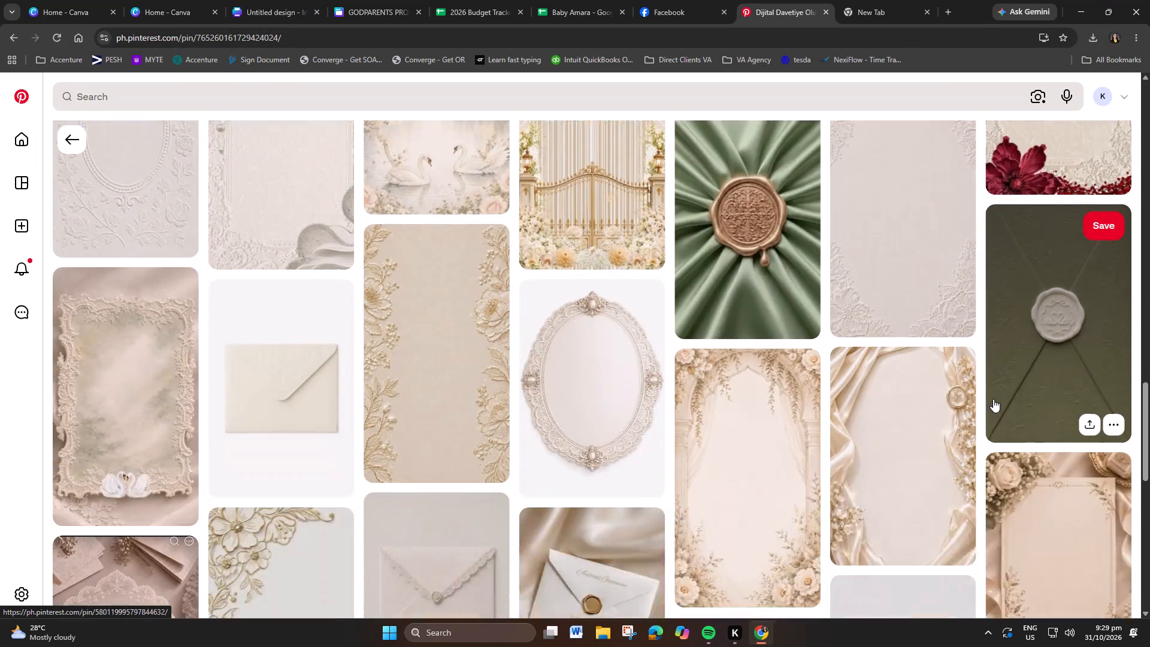
scroll(993, 399, "down", 4)
scroll(993, 399, "up", 1)
scroll(983, 397, "down", 5)
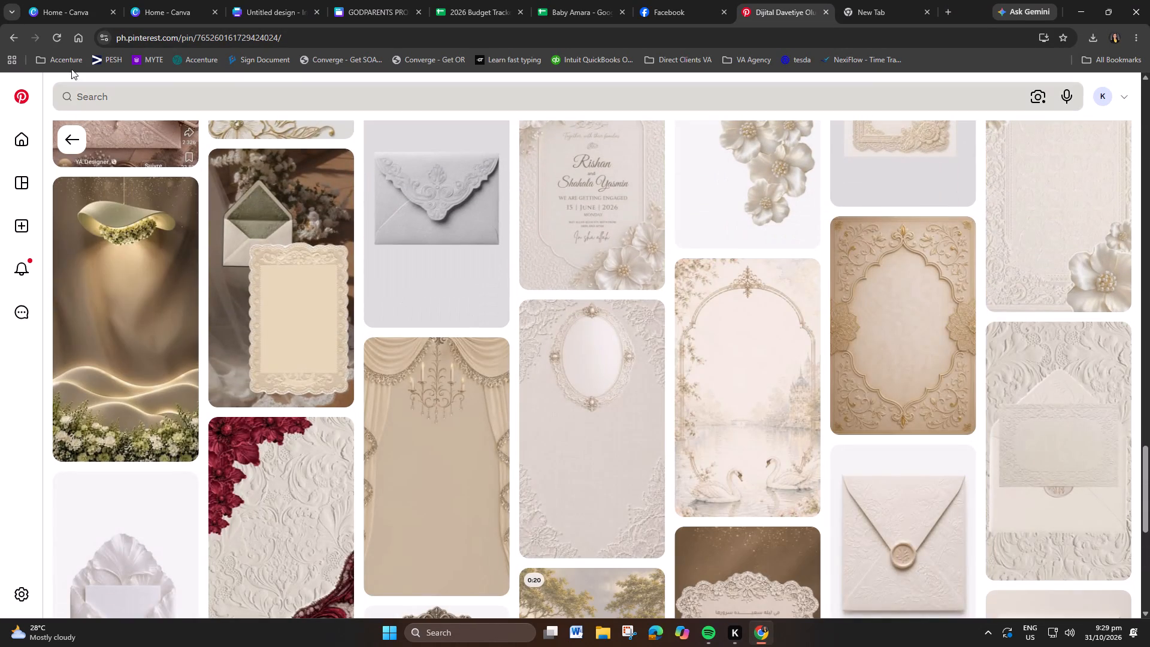
Go back through the opened pins to the plain elegant envelope search results.
left_click(11, 37)
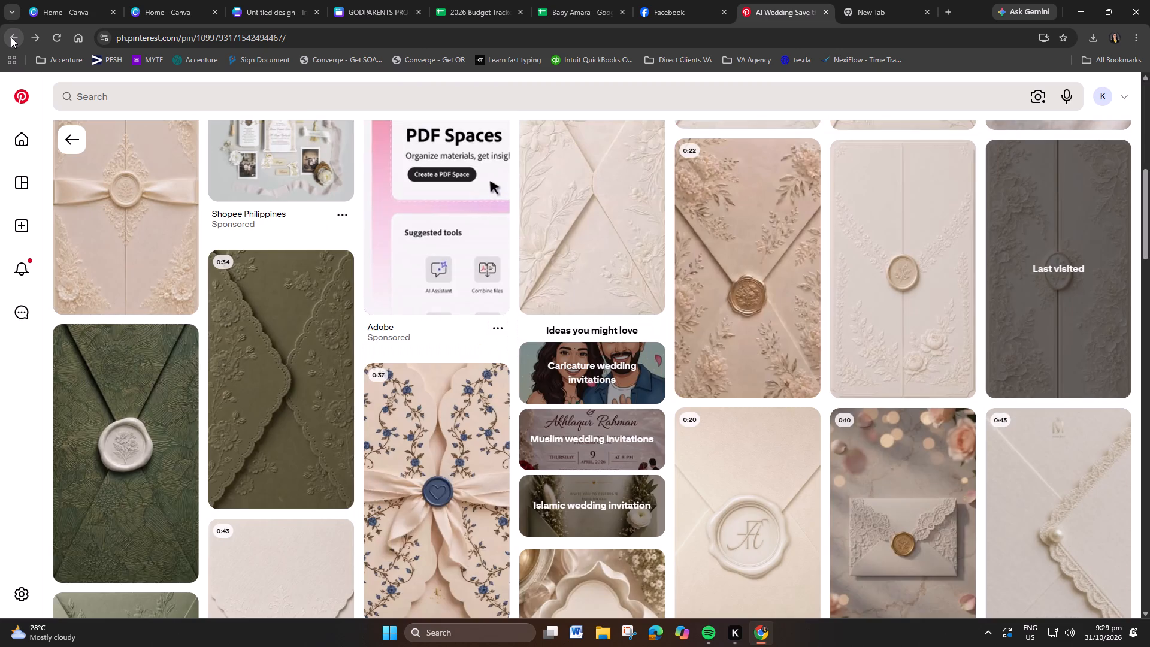
left_click(11, 37)
scroll(447, 242, "up", 12)
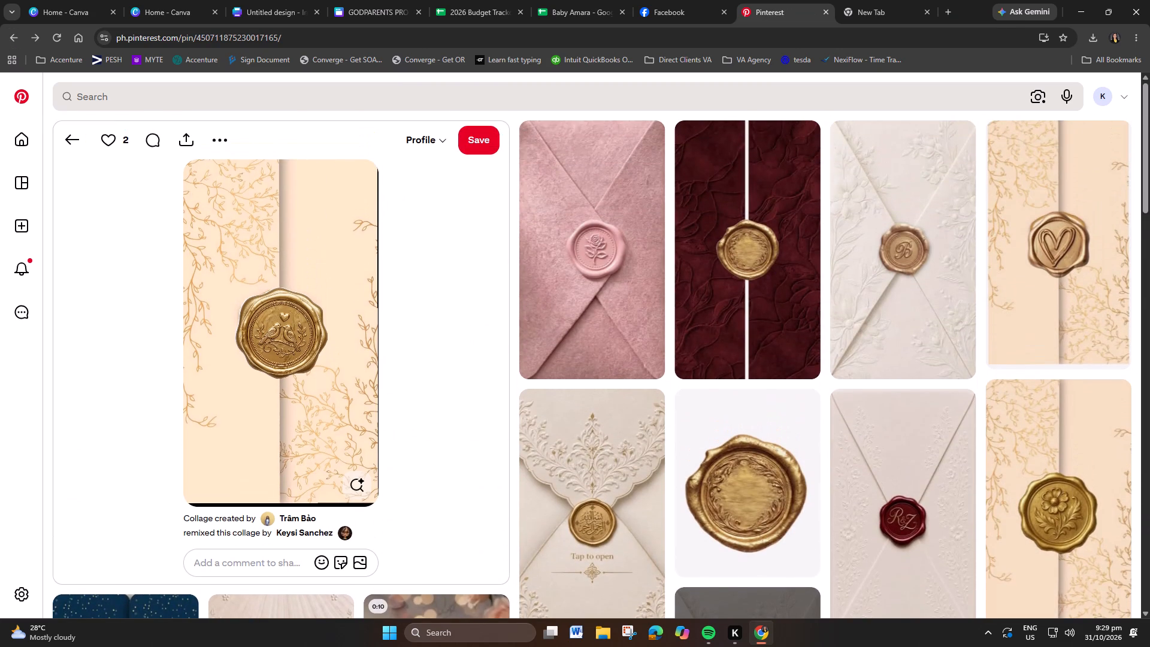
scroll(149, 102, "up", 2)
left_click(72, 138)
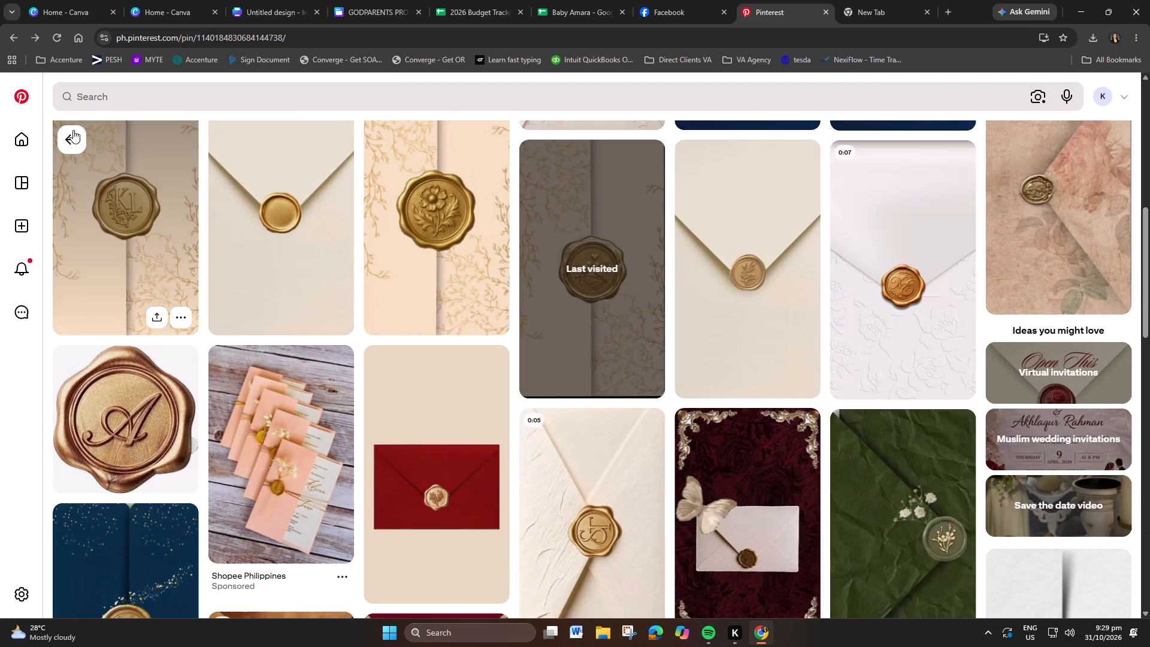
left_click(73, 130)
scroll(236, 164, "up", 16)
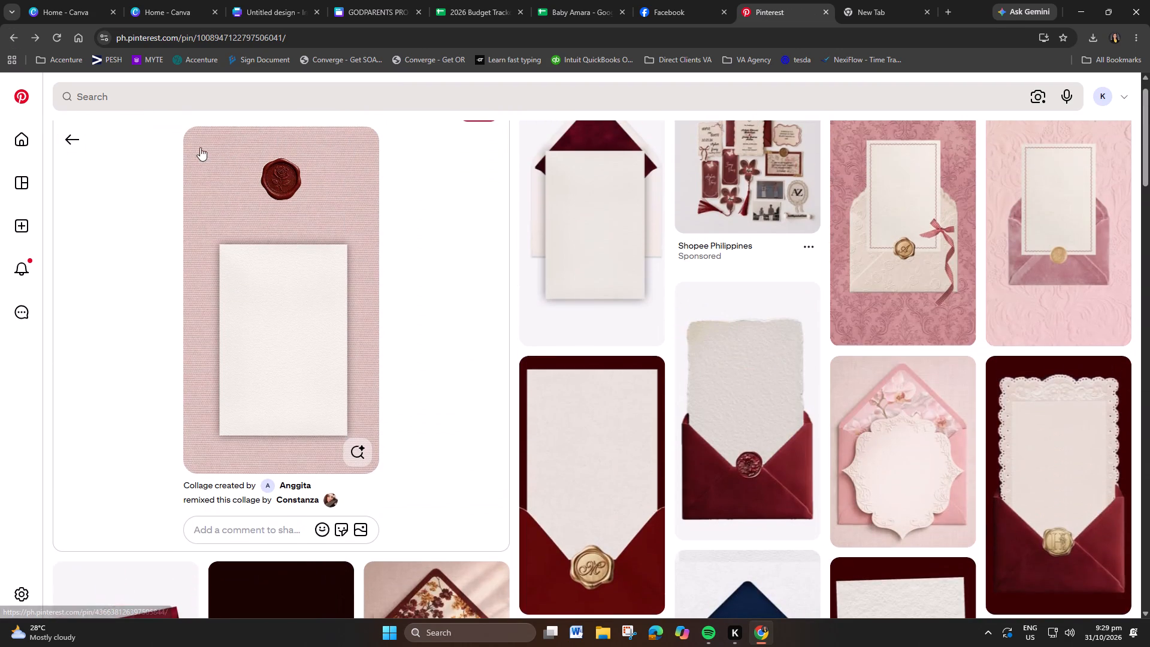
left_click(72, 142)
Search Pinterest for "plain elegant envelope without wax" and skim the results.
left_click(184, 104)
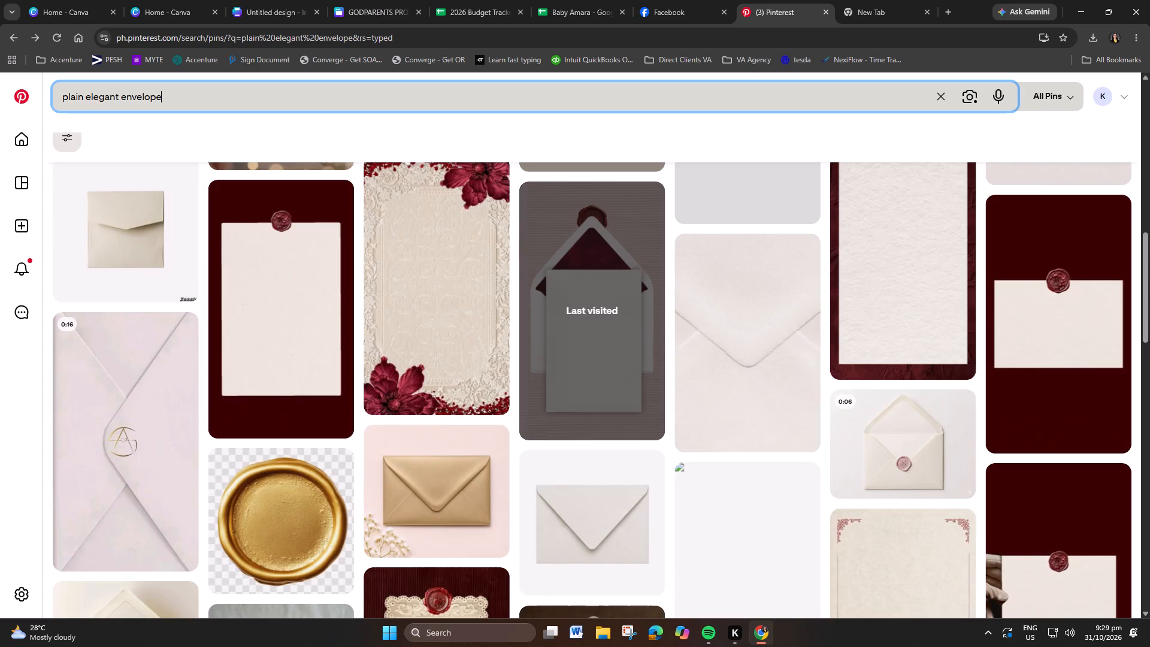
left_click(176, 103)
key("space")
type("withou")
key("r")
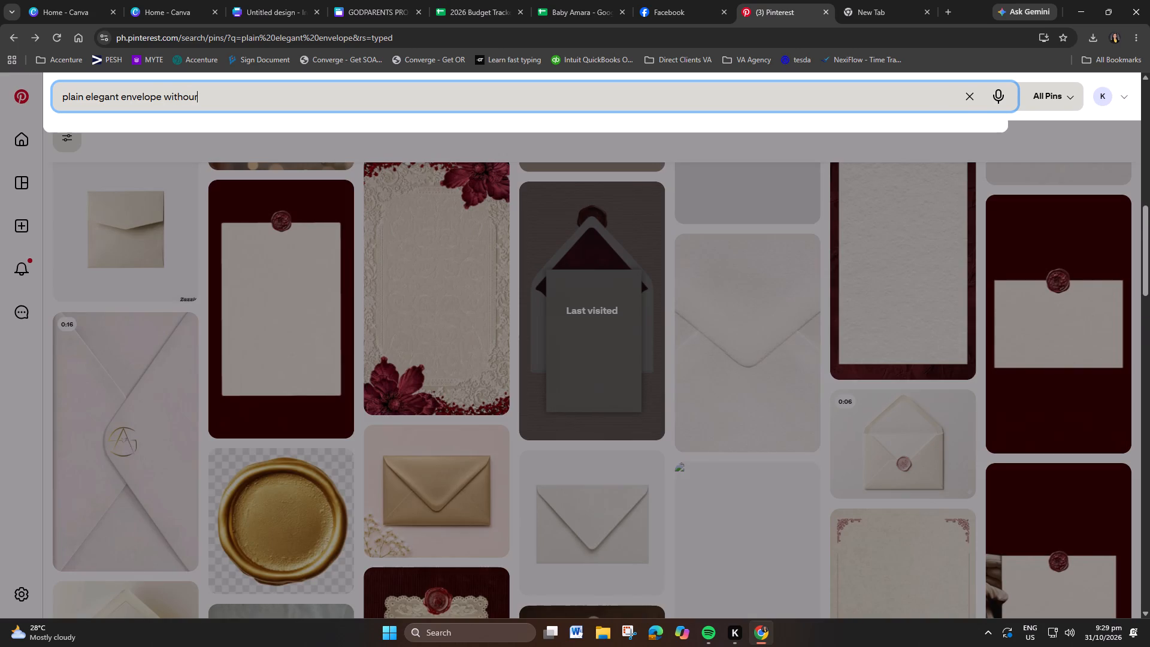
key("BackSpace")
type("t wax")
key("Return")
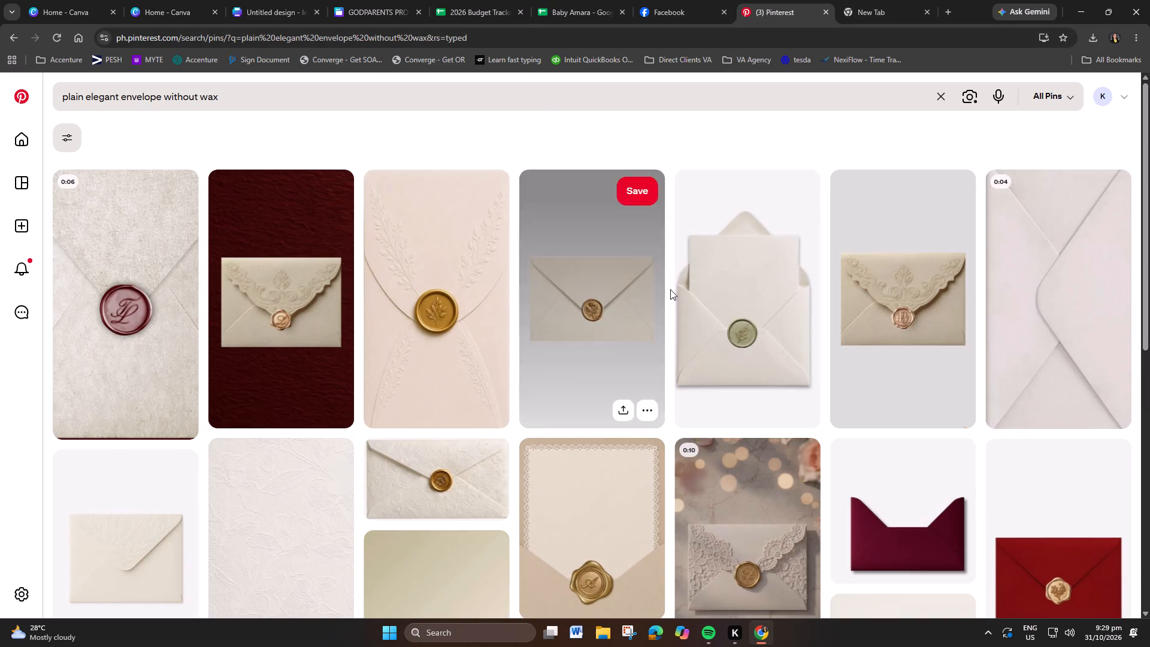
scroll(670, 289, "down", 3)
scroll(670, 289, "up", 1)
scroll(670, 289, "down", 2)
Switch to the Canva invitation design and finish cropping the envelope image to the page.
left_click(285, 14)
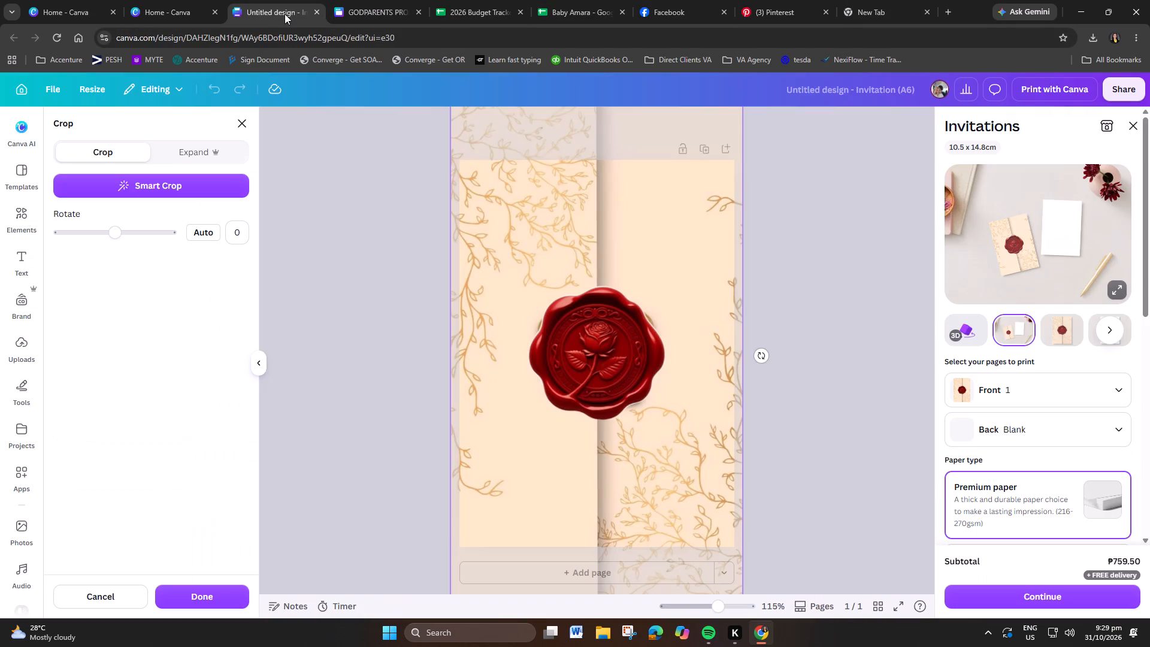
left_click(786, 289)
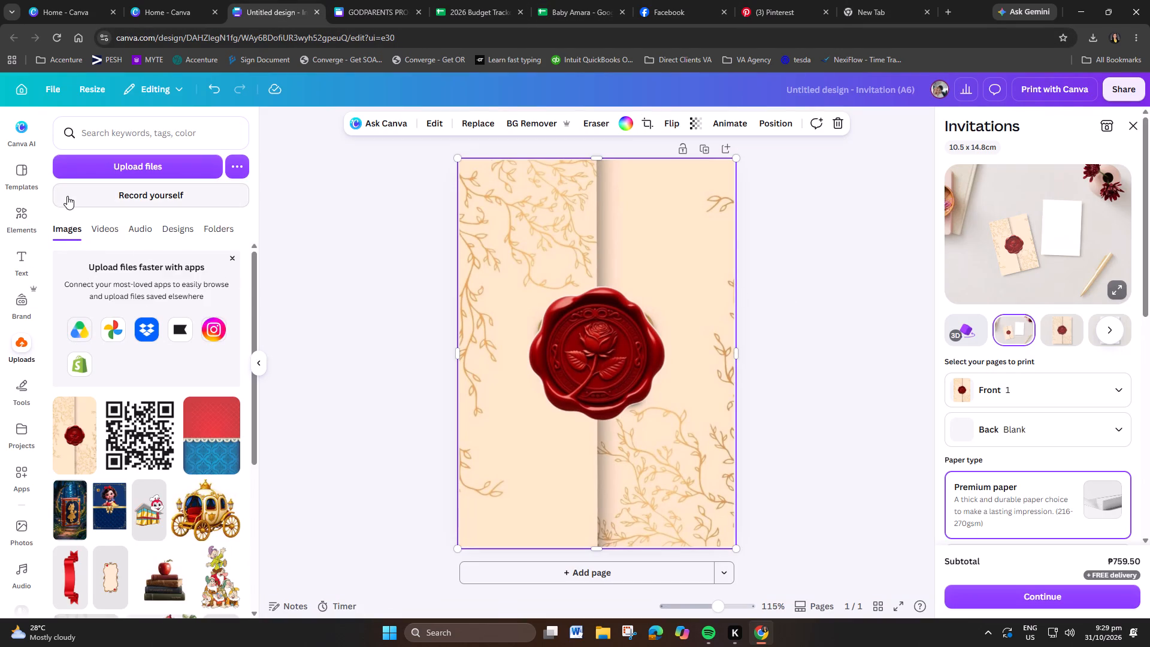
Search the Canva elements for "wax seal".
left_click(24, 202)
left_click(114, 141)
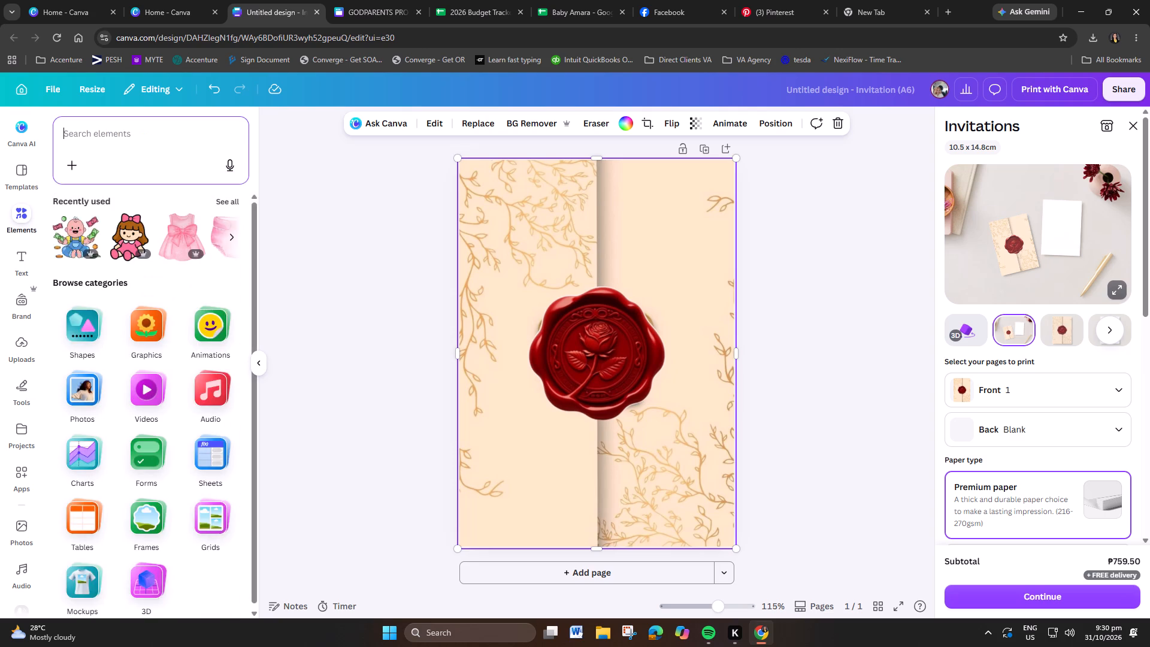
type("wax seal")
key("Return")
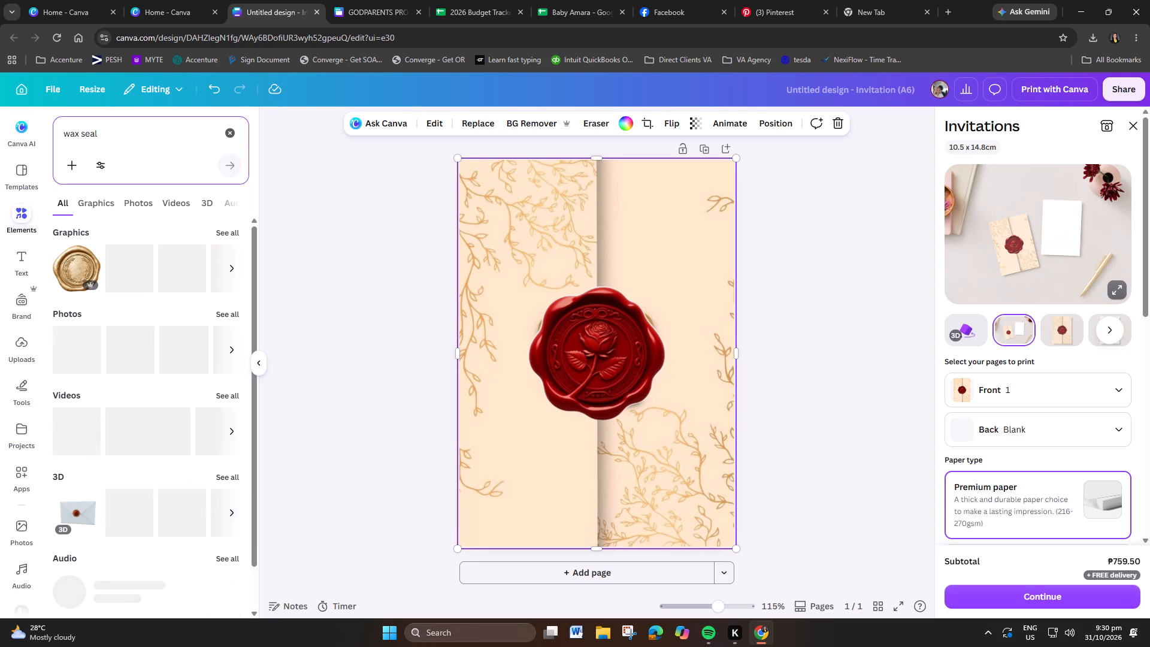
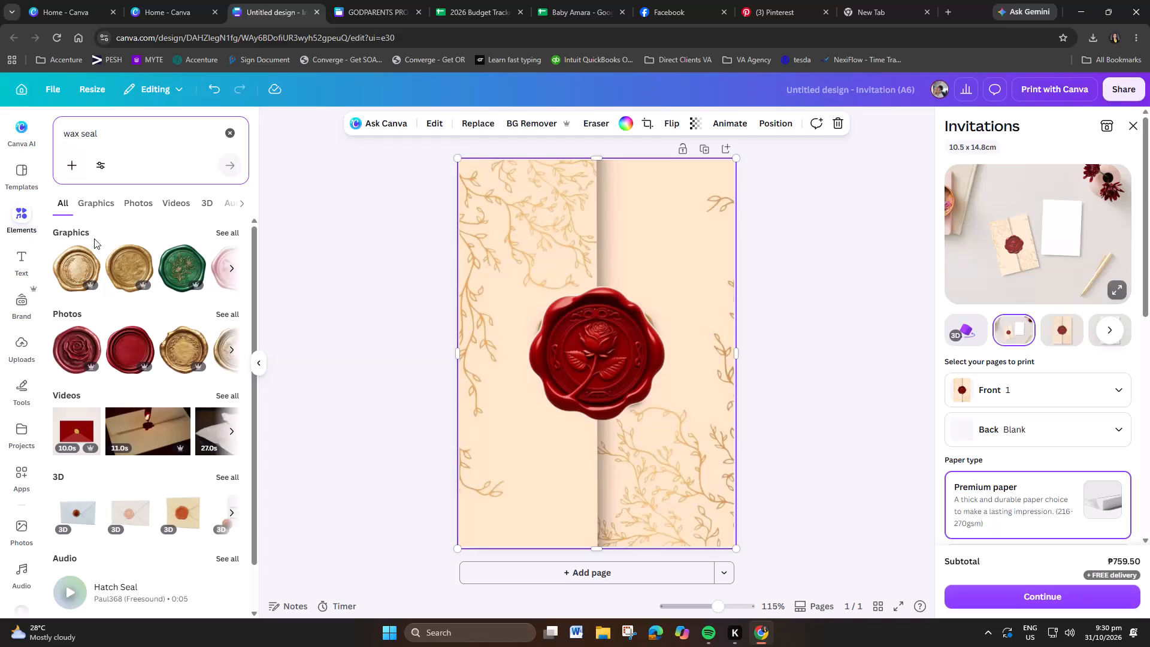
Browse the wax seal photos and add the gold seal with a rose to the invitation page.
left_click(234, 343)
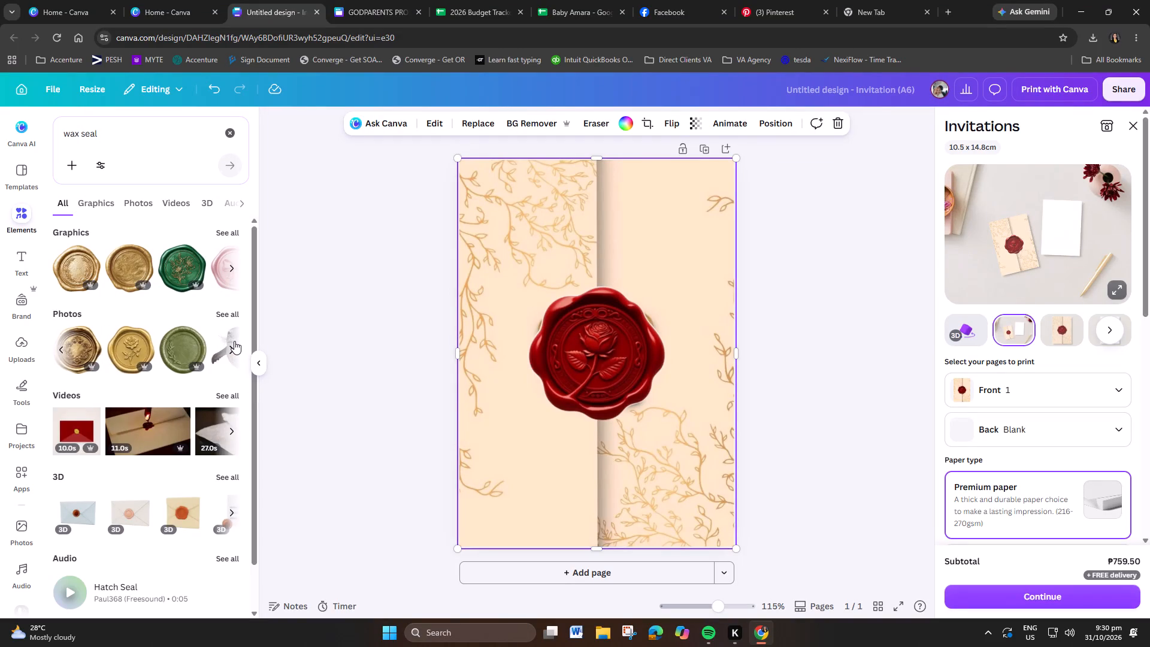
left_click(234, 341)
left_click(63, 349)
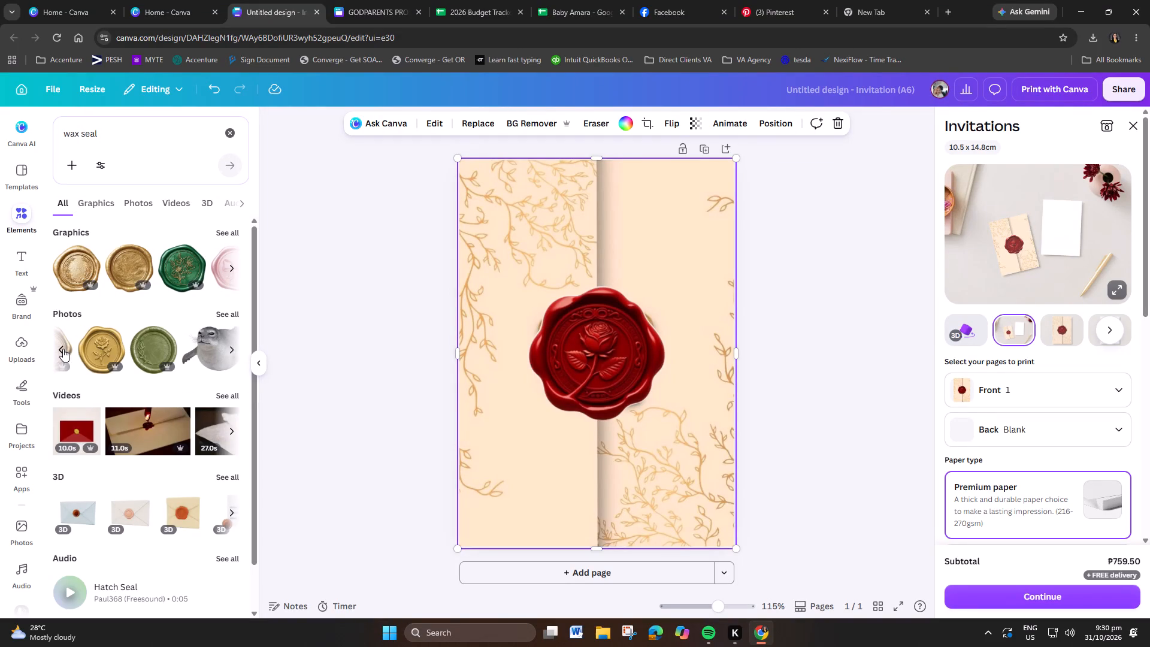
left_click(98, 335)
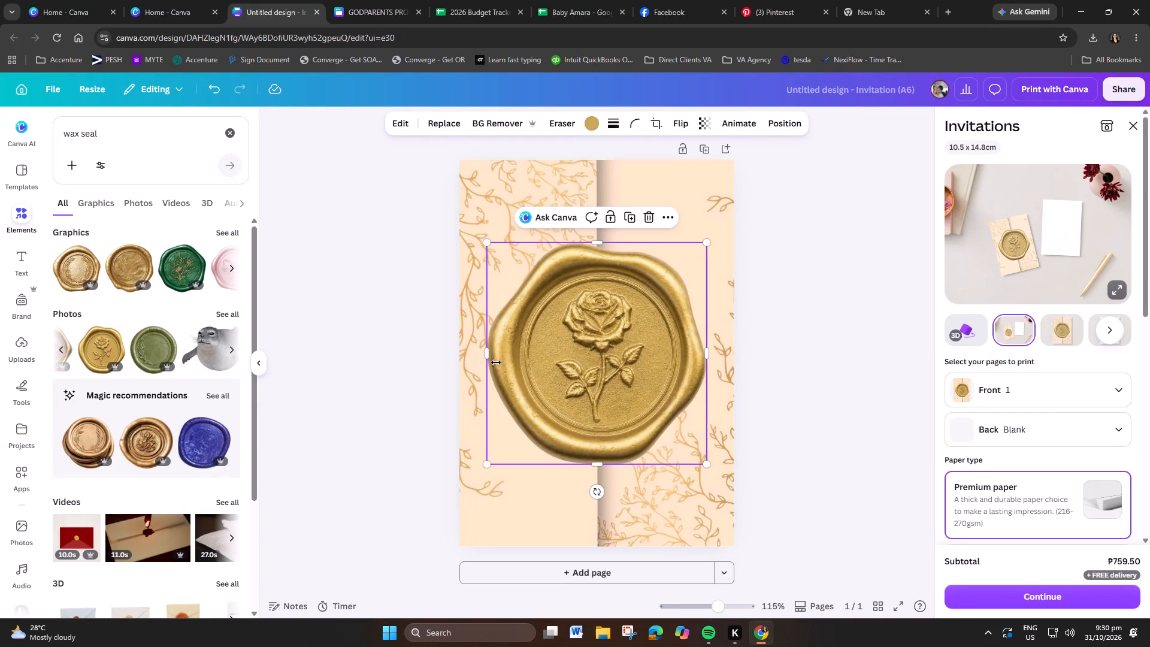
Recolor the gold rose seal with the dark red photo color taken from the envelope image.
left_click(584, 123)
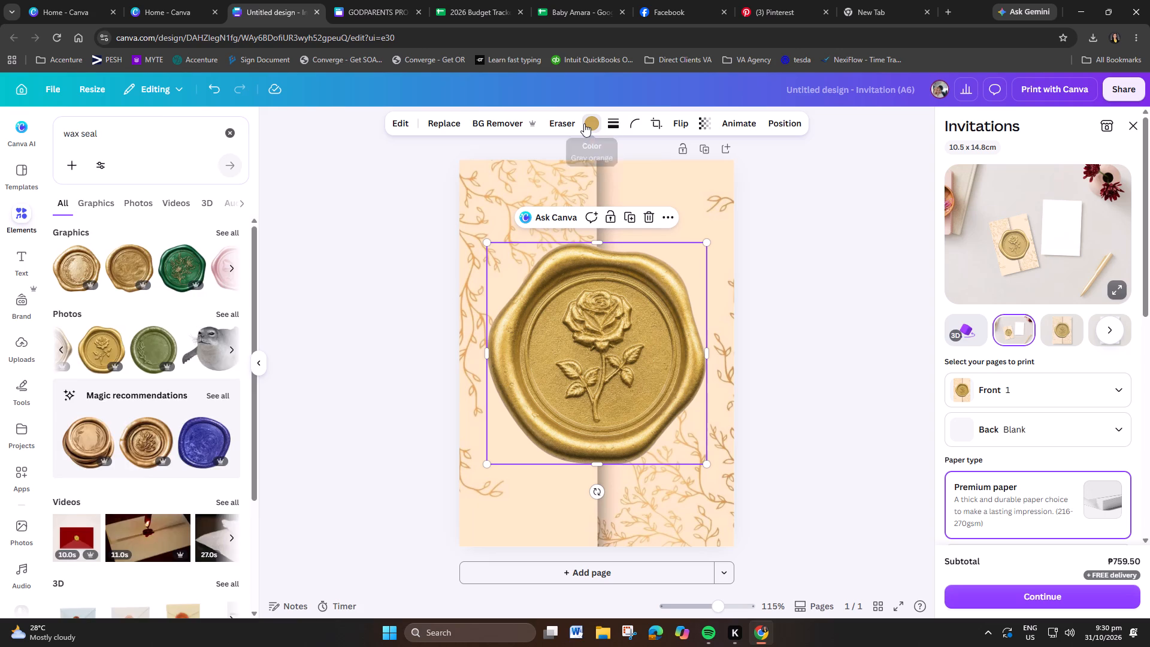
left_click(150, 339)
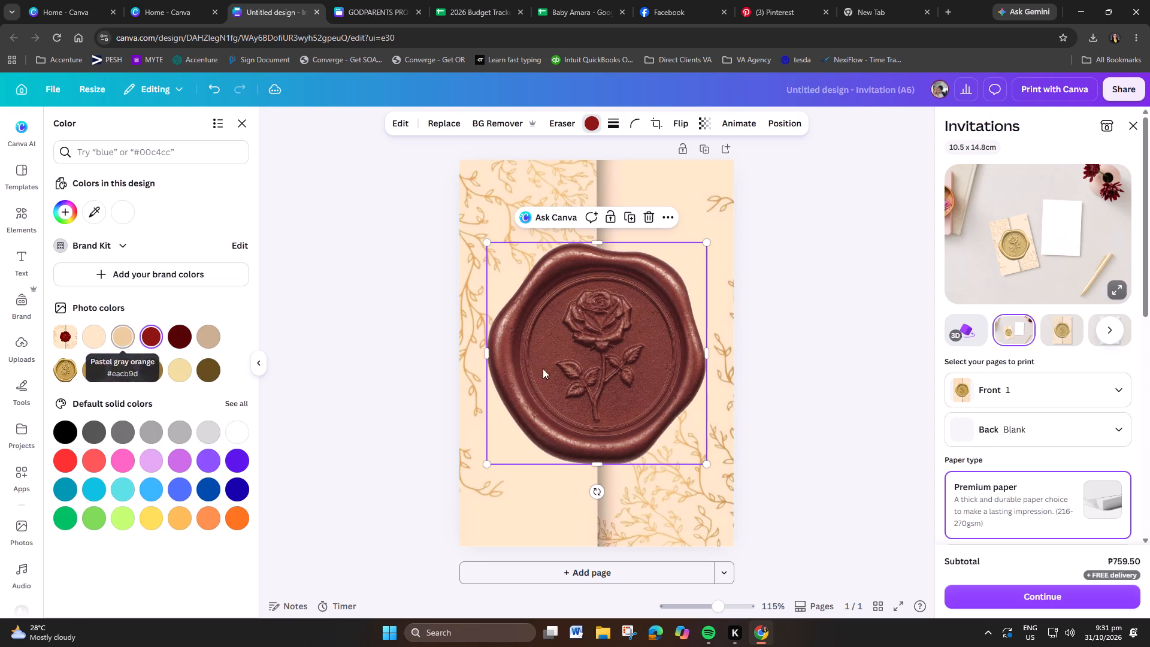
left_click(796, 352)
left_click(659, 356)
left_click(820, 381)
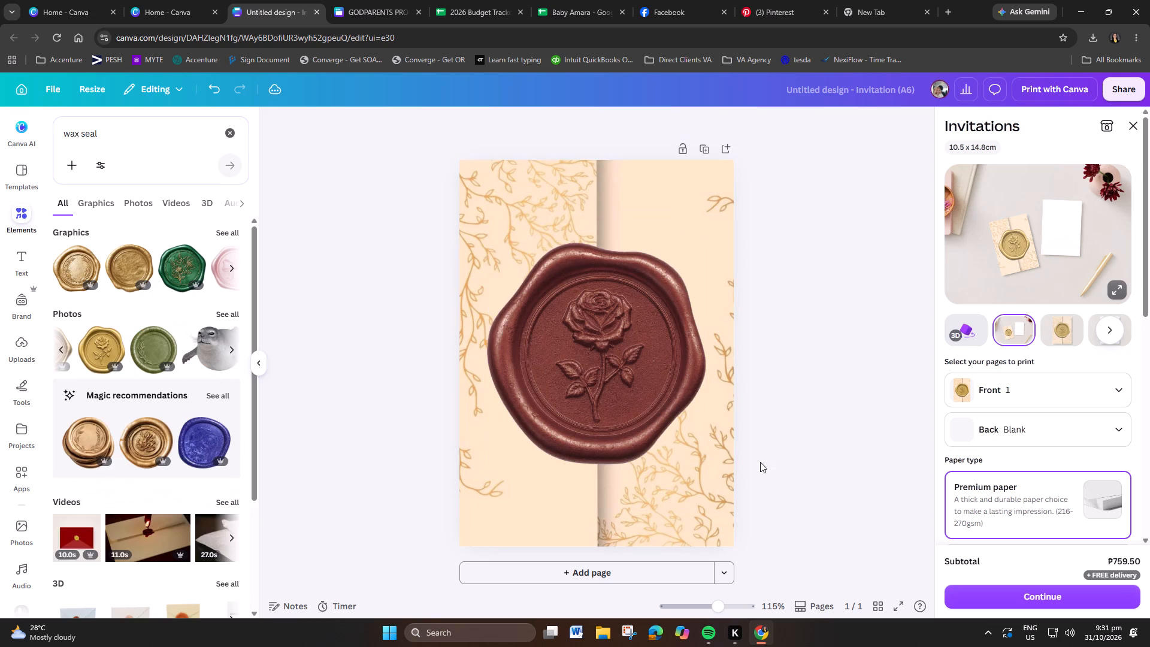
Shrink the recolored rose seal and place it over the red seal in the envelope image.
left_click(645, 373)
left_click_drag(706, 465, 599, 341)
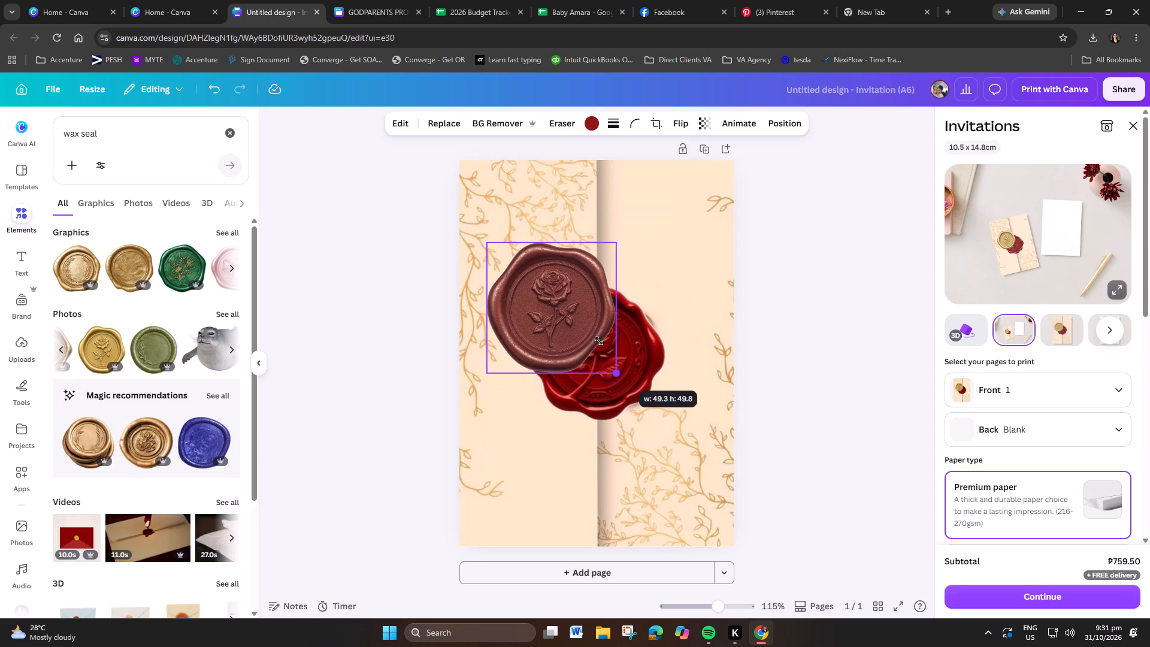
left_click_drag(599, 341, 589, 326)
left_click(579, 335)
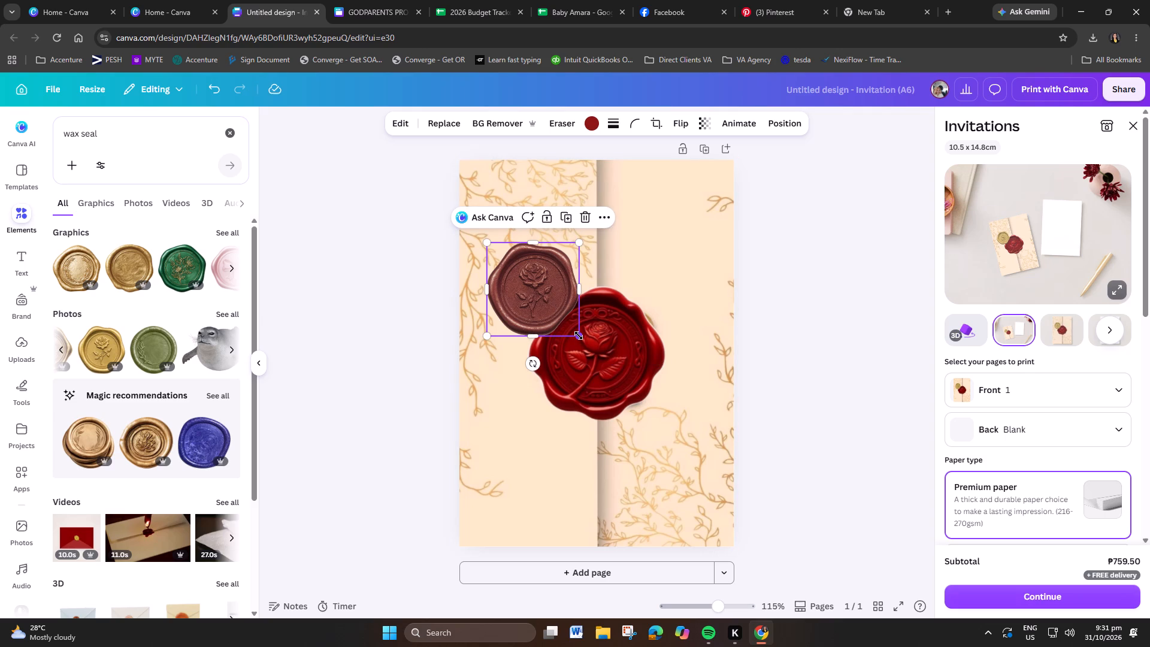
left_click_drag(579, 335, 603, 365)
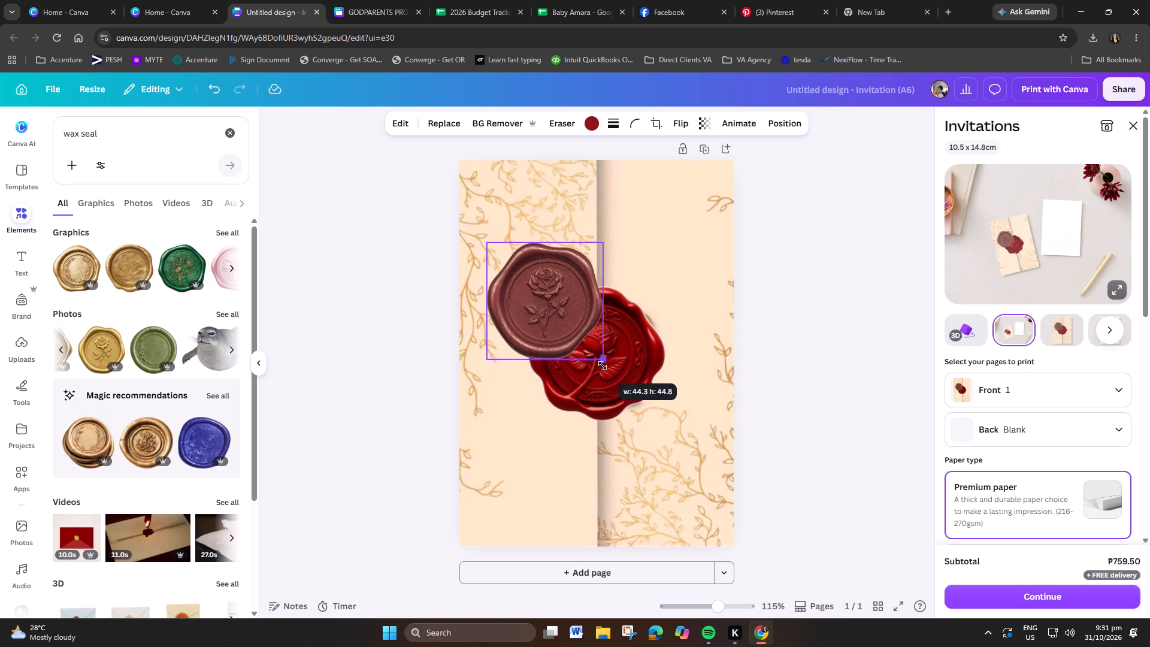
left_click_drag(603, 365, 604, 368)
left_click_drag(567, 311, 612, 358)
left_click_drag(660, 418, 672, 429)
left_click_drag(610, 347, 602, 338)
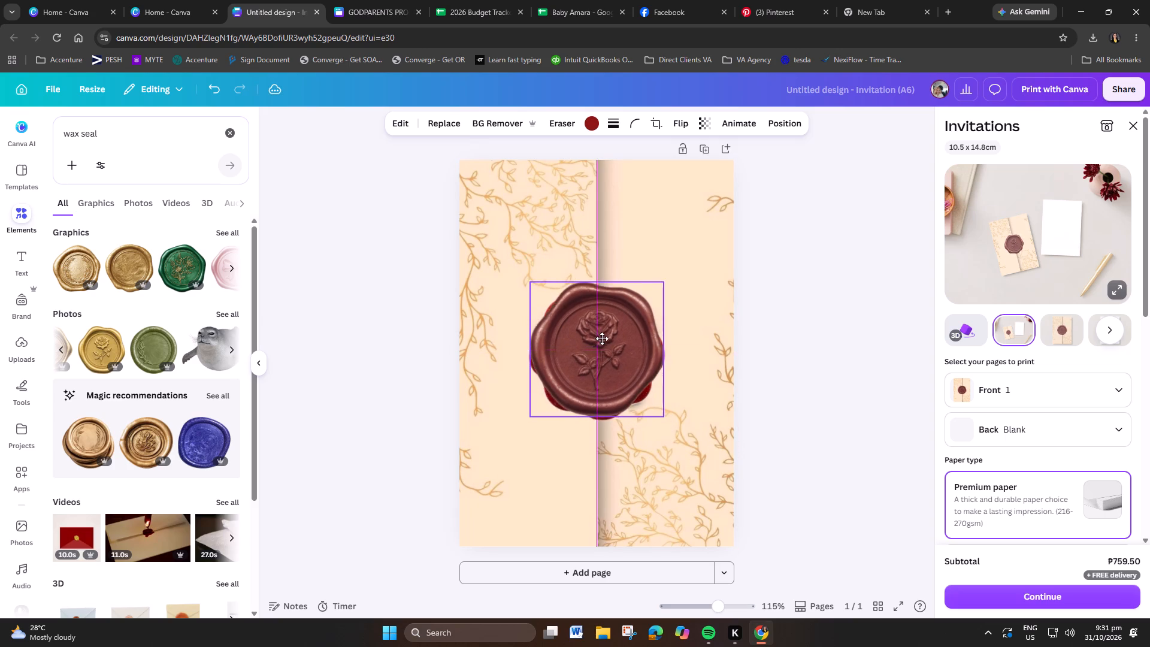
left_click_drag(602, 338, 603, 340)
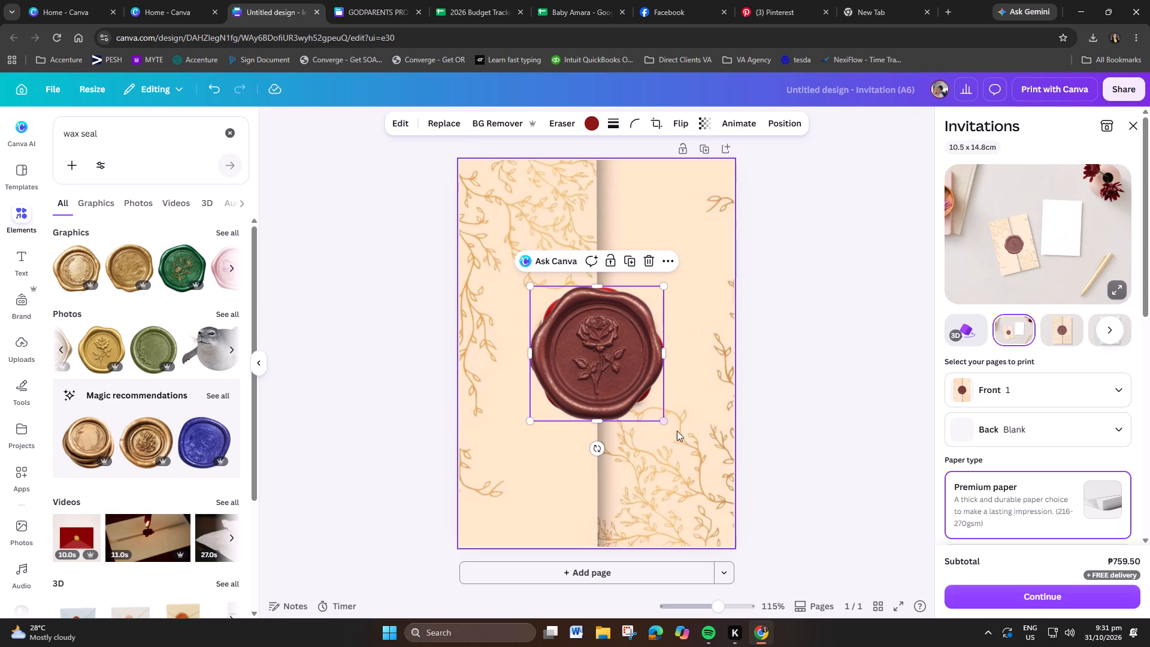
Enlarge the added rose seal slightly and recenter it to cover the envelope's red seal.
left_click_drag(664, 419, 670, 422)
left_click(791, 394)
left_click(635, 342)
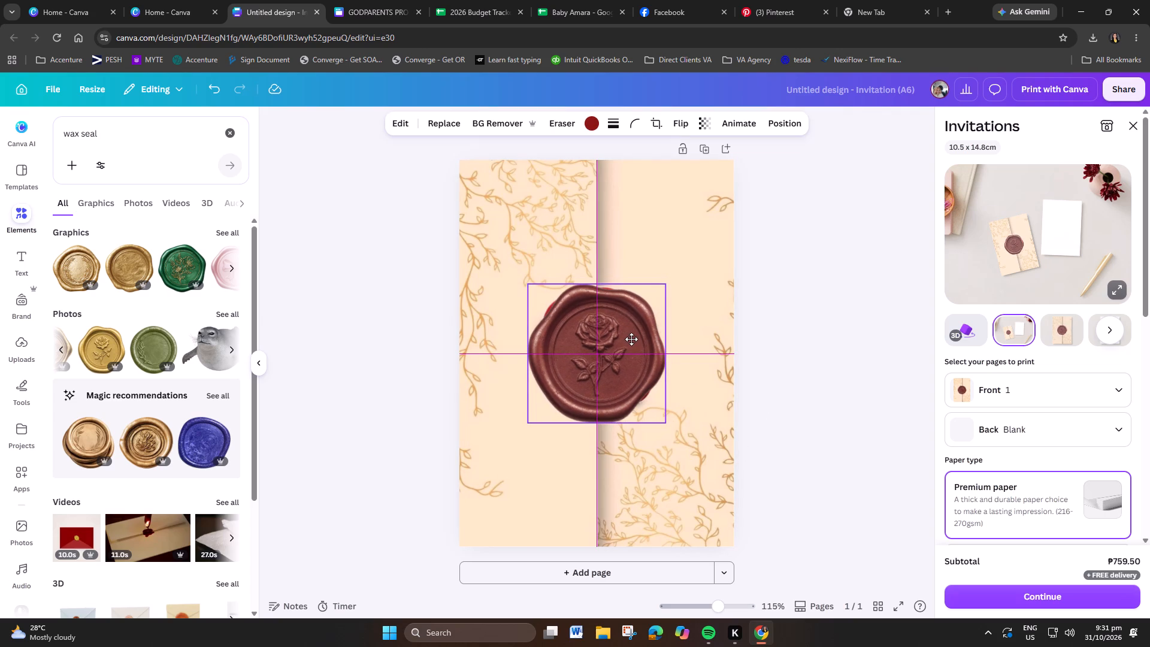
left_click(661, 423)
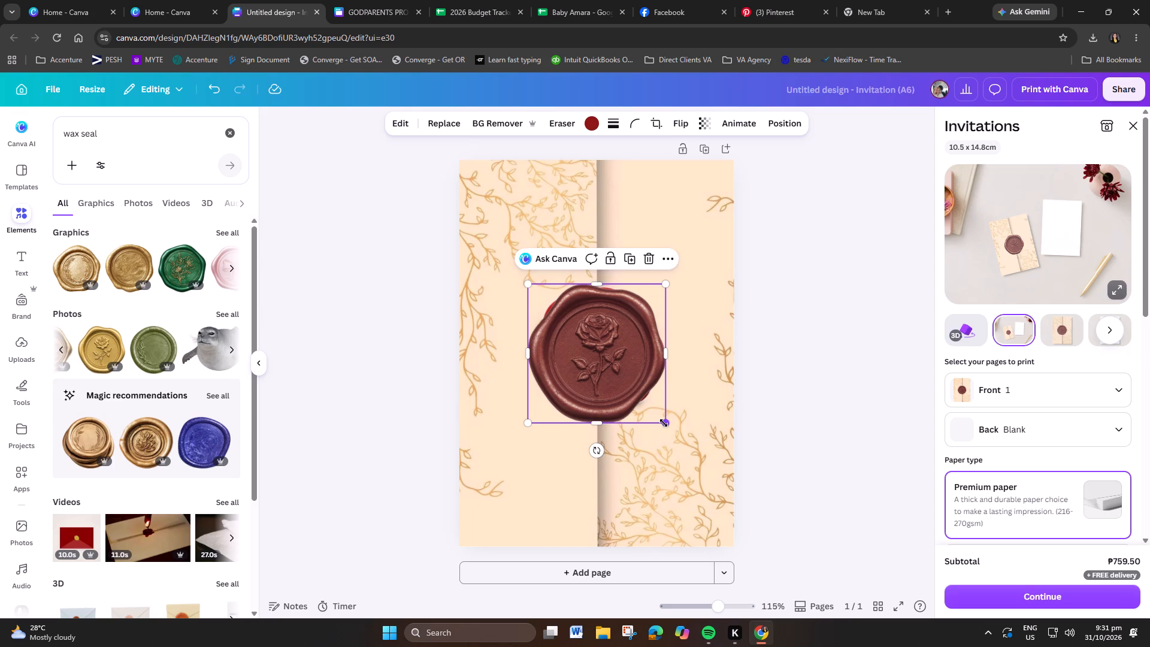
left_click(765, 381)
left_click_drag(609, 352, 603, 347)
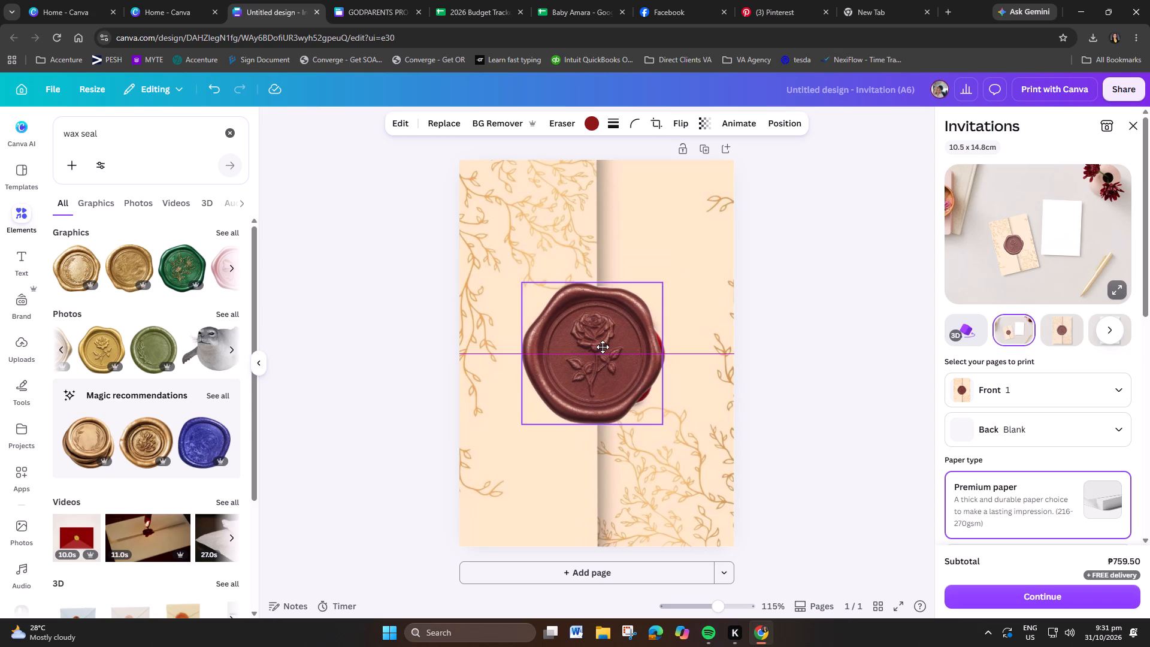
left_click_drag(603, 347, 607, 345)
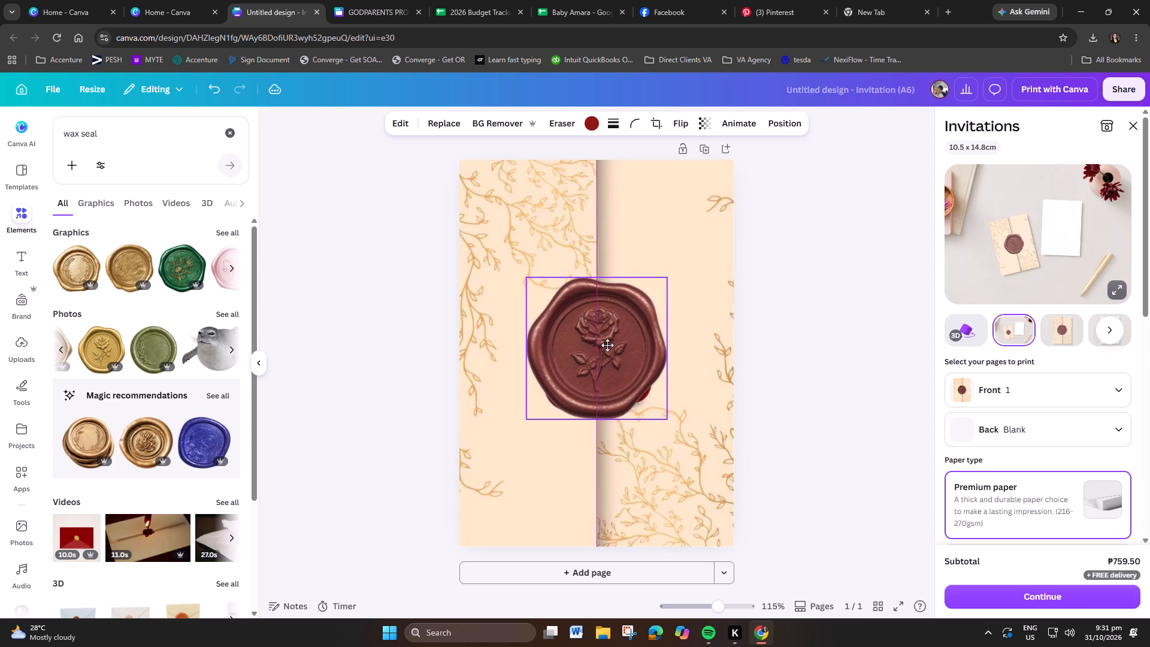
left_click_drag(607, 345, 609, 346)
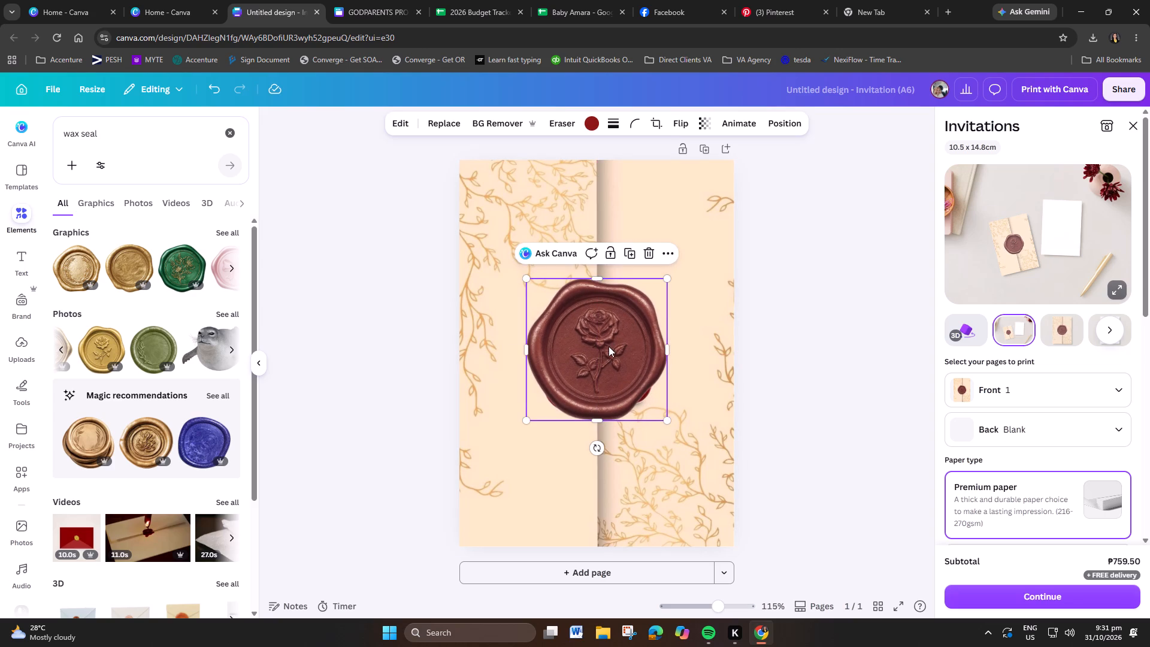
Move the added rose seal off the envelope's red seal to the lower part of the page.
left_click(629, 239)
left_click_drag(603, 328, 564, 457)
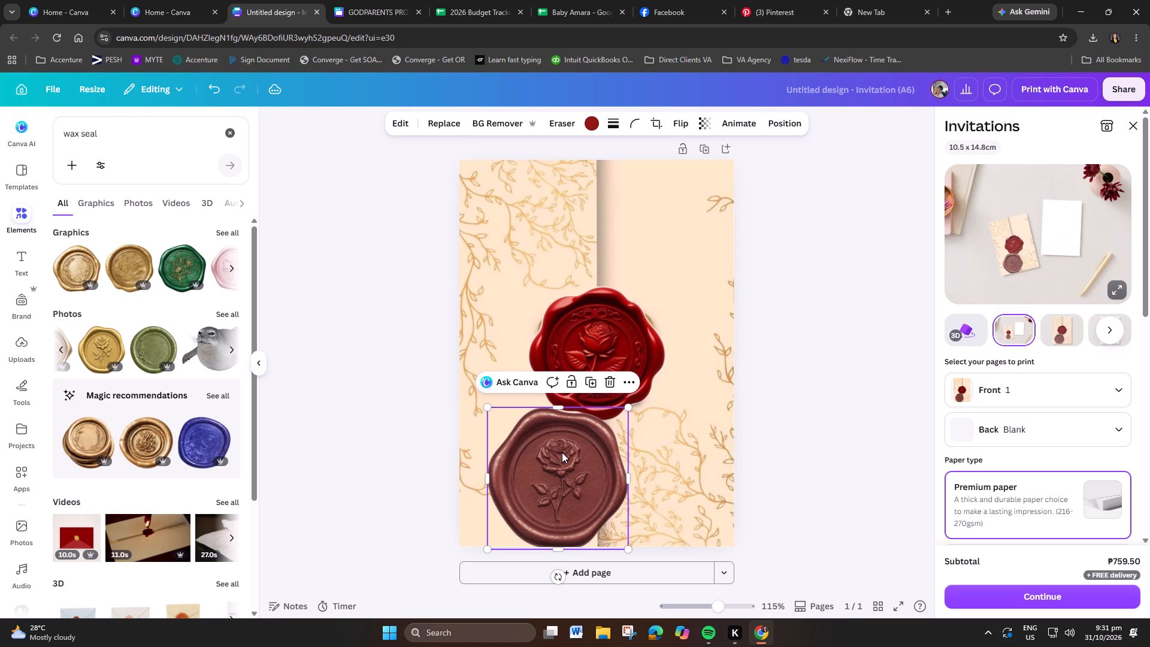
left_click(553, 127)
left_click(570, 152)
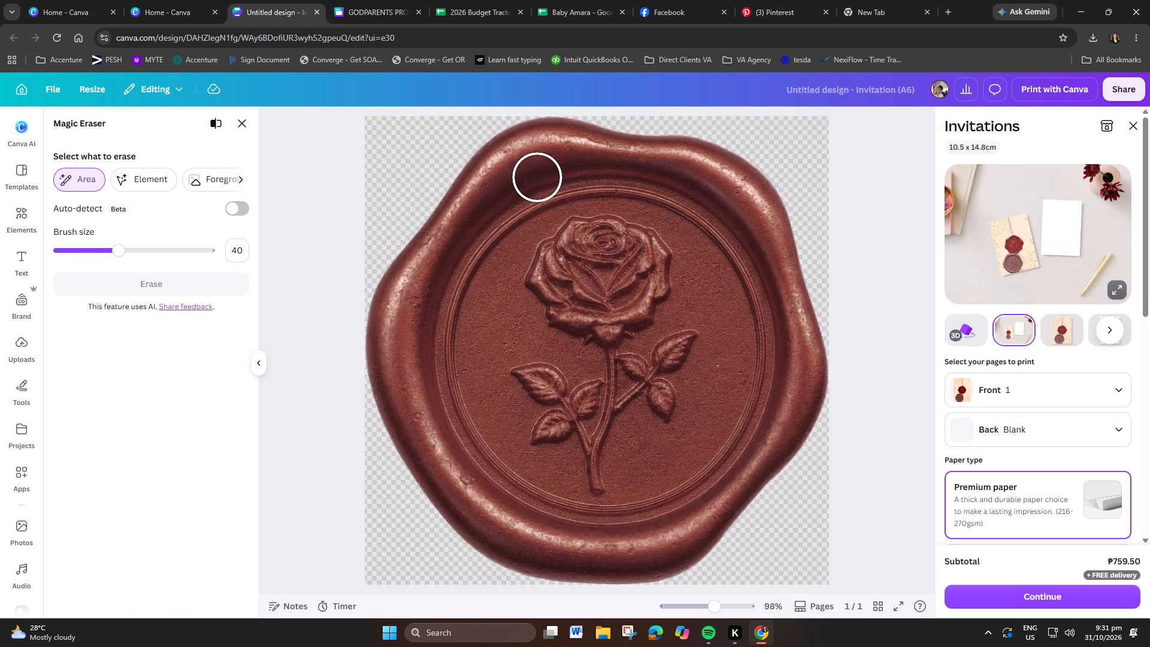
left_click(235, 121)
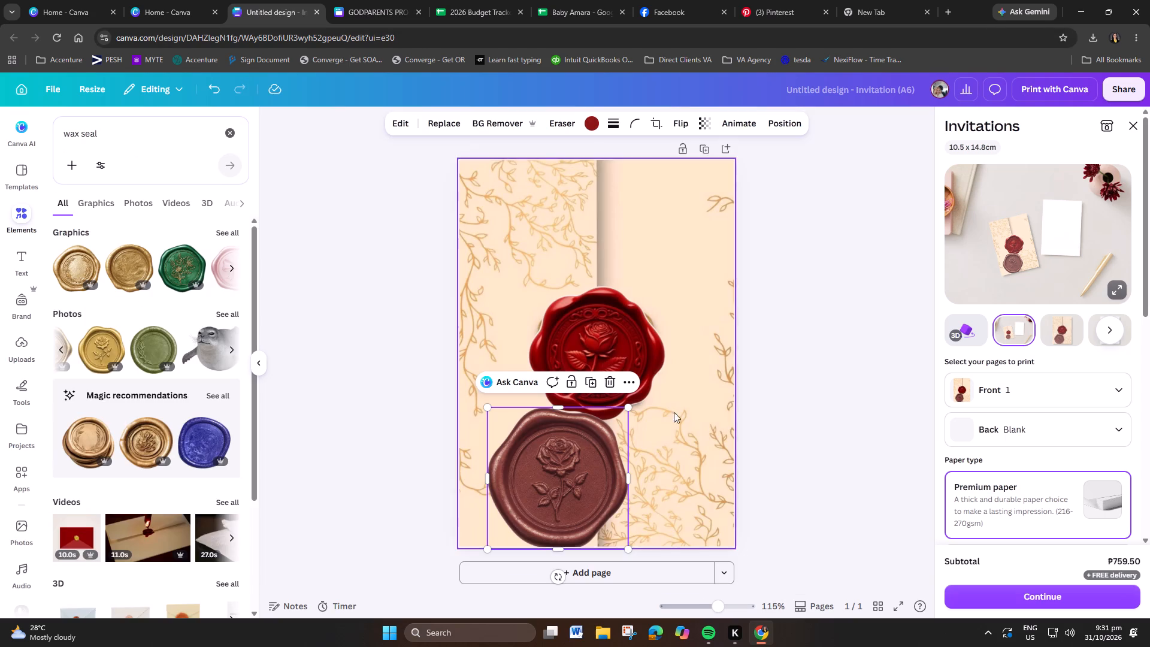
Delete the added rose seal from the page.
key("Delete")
Brush over the red wax seal in the envelope image with Magic Eraser at brush size 40 and erase it.
left_click(594, 392)
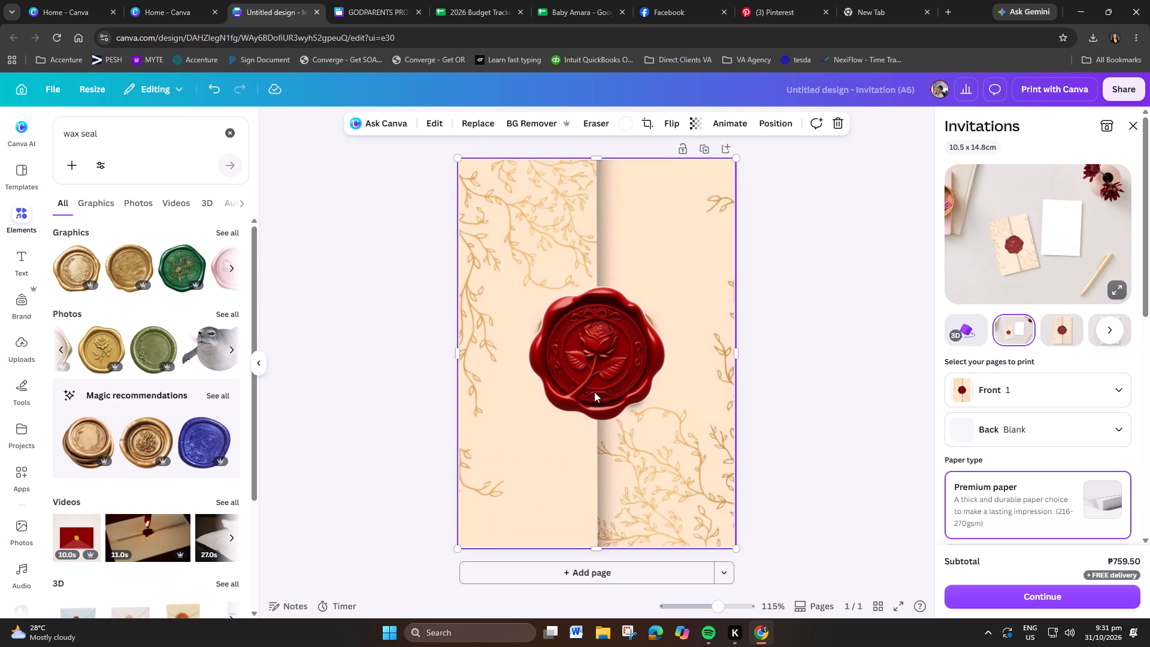
left_click(585, 127)
left_click(584, 155)
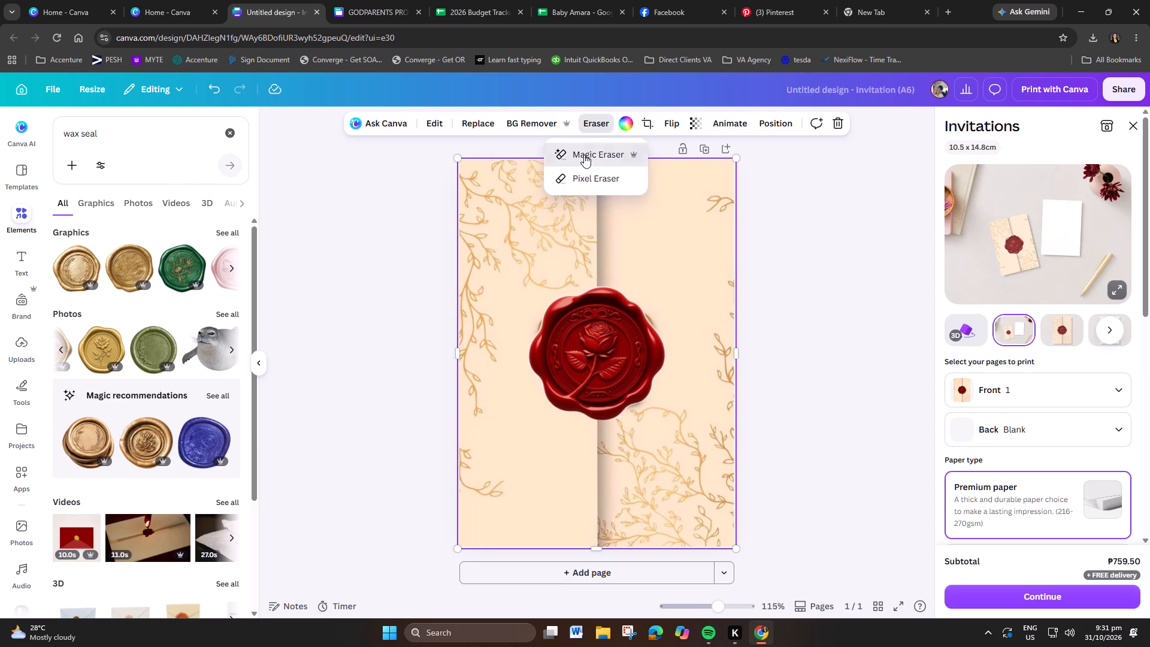
left_click_drag(565, 322, 579, 313)
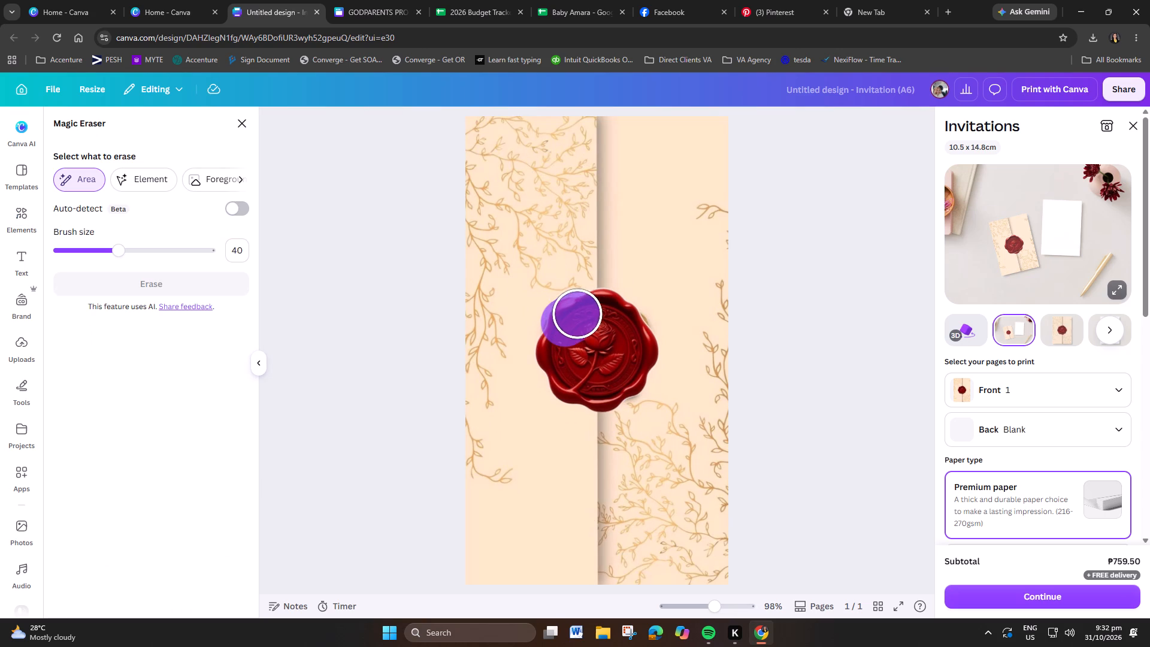
left_click_drag(579, 313, 616, 384)
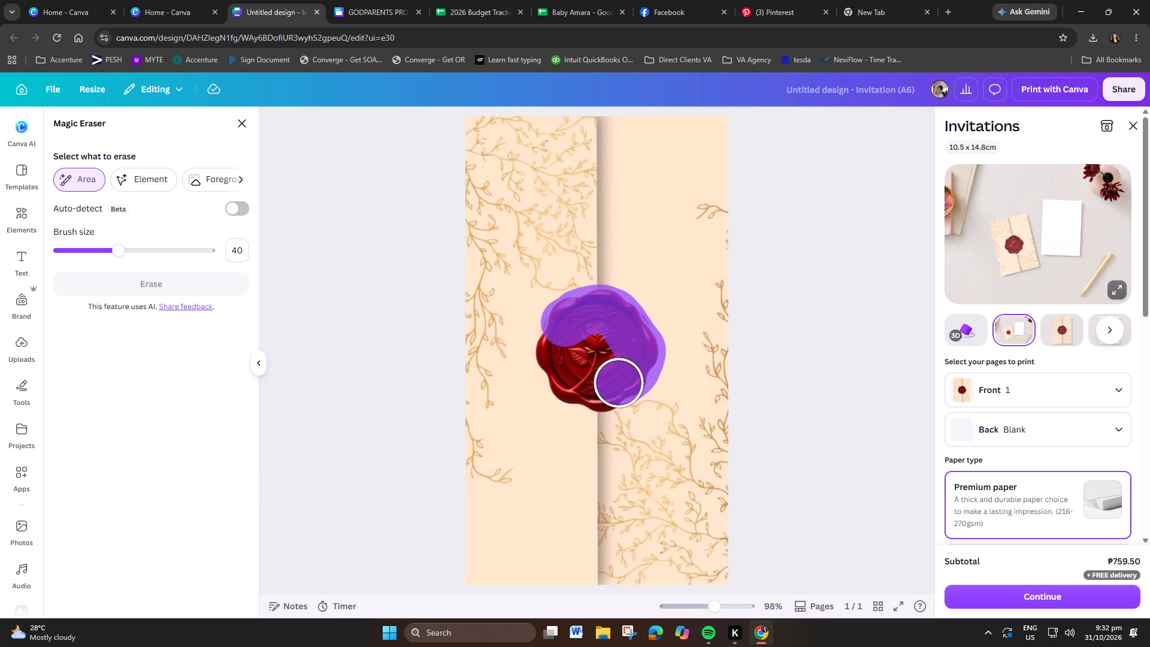
left_click_drag(616, 384, 593, 344)
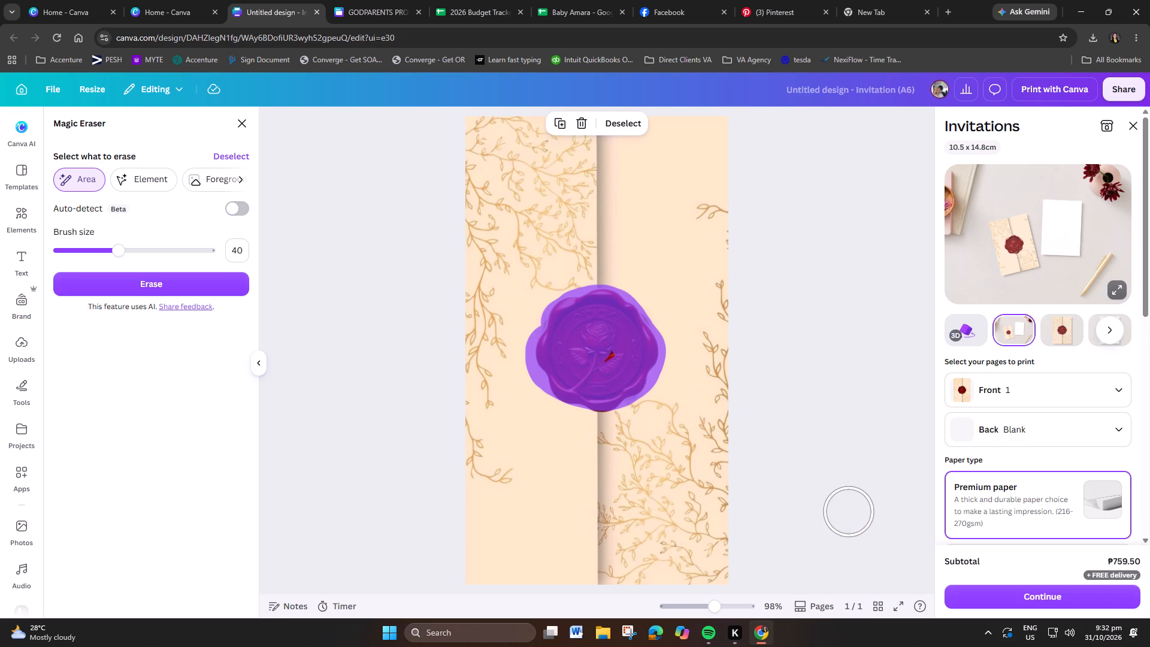
left_click(609, 352)
left_click_drag(596, 386, 603, 391)
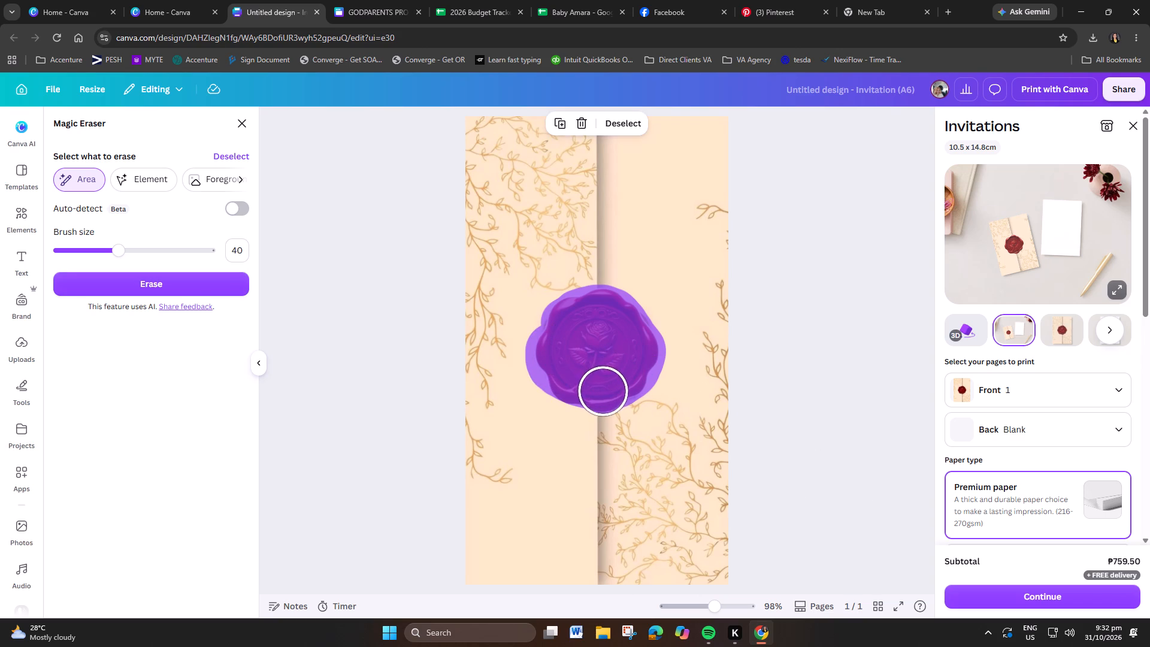
left_click_drag(603, 391, 598, 391)
left_click(156, 285)
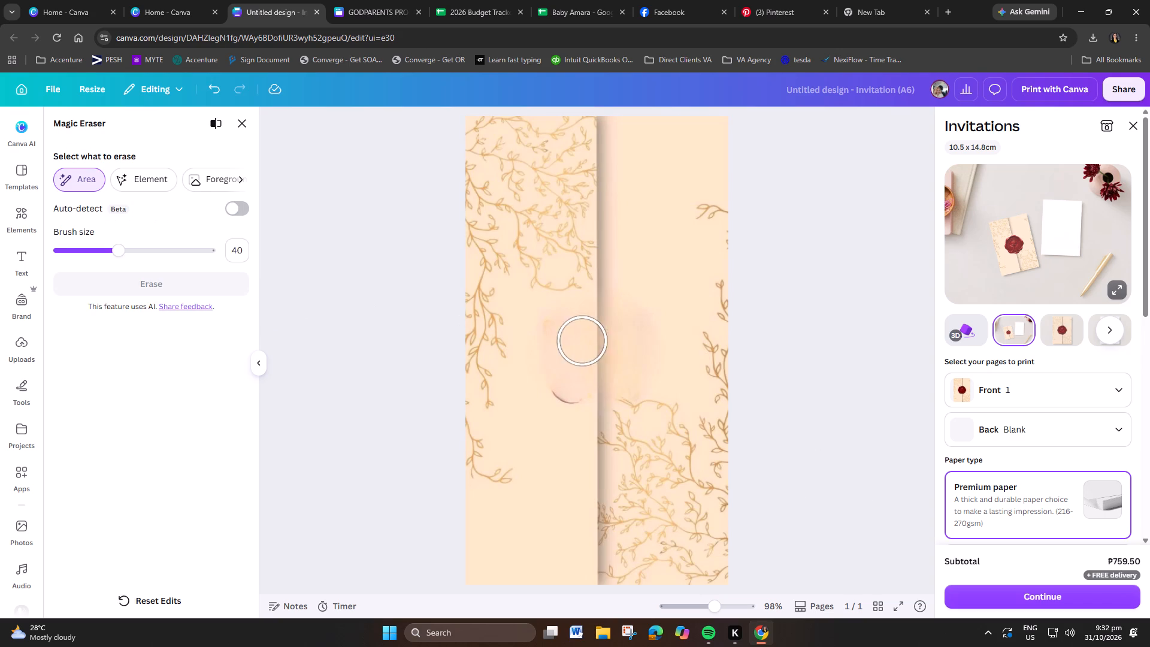
Erase the leftover dark curved mark beside the envelope's center fold with Magic Eraser.
left_click_drag(561, 392, 569, 389)
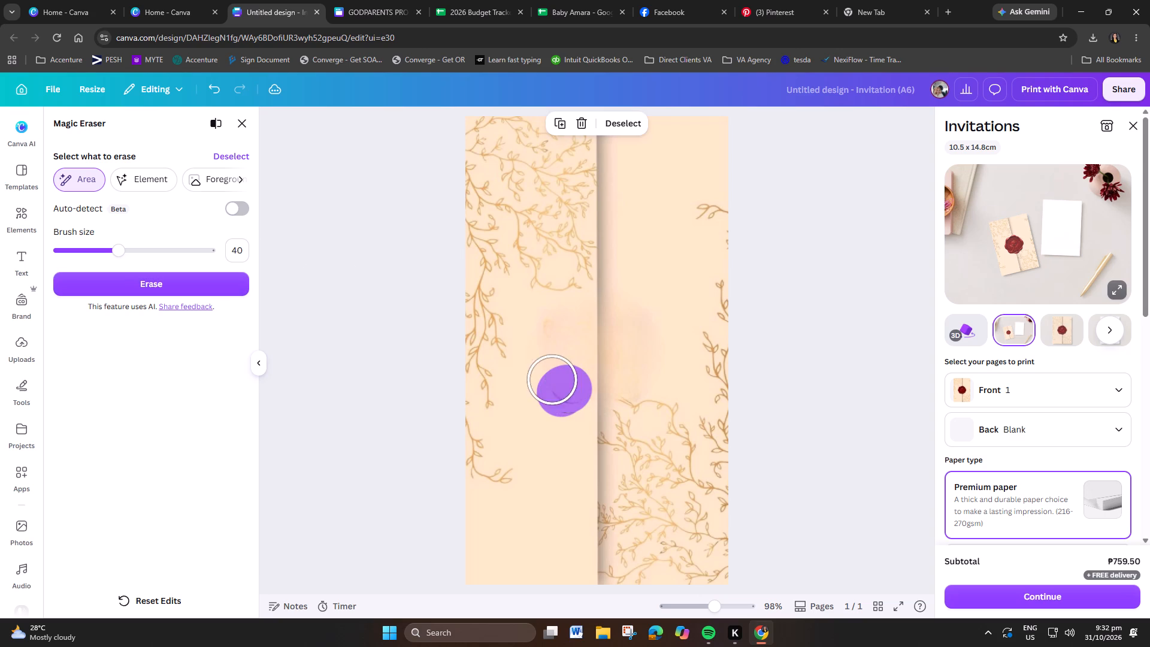
left_click(197, 281)
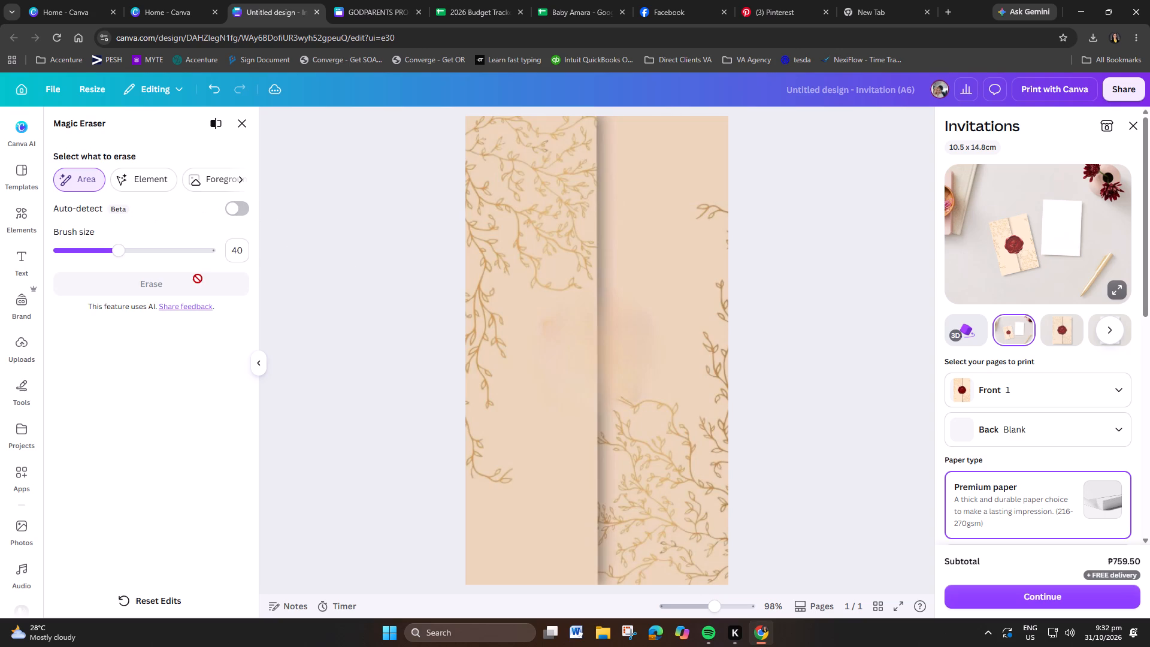
Switch to Pinterest, skim the envelope results, and go back through the earlier searches to the home feed.
left_click(780, 0)
scroll(800, 296, "up", 2)
scroll(800, 296, "down", 1)
scroll(800, 296, "up", 2)
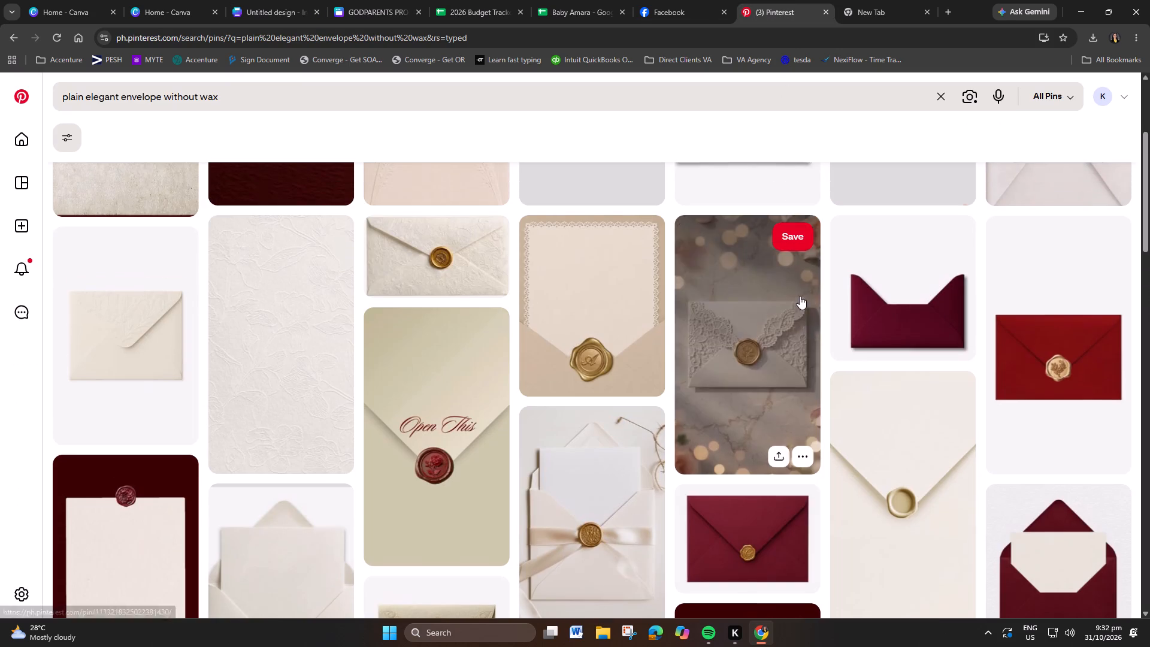
scroll(800, 296, "up", 8)
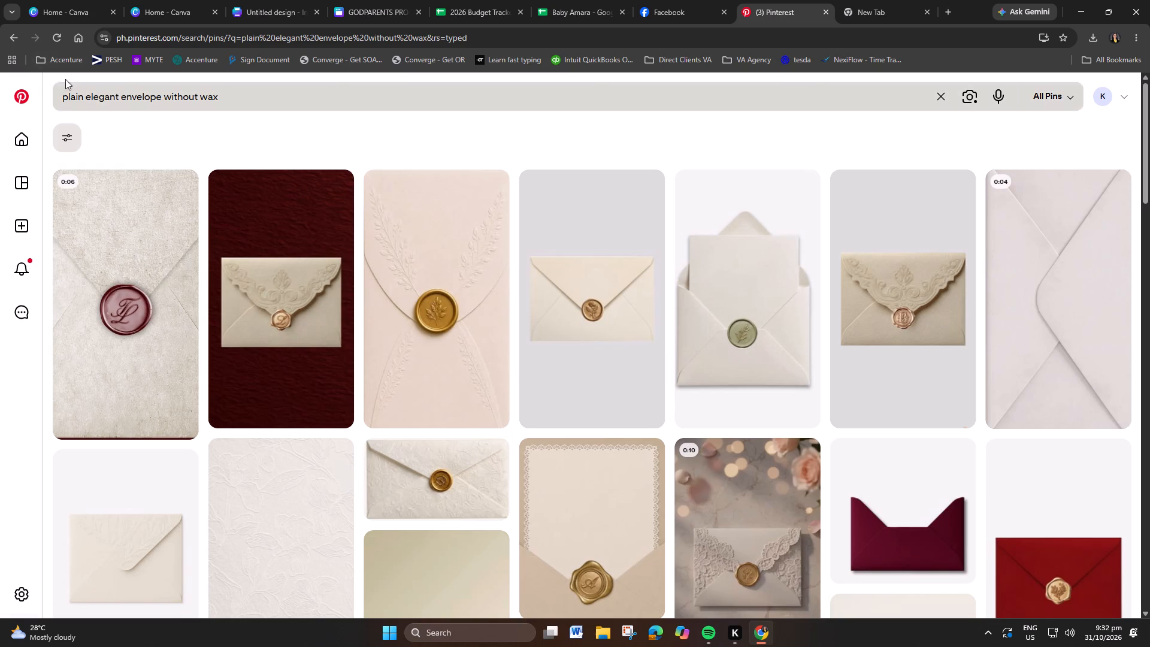
left_click(10, 37)
left_click(10, 37)
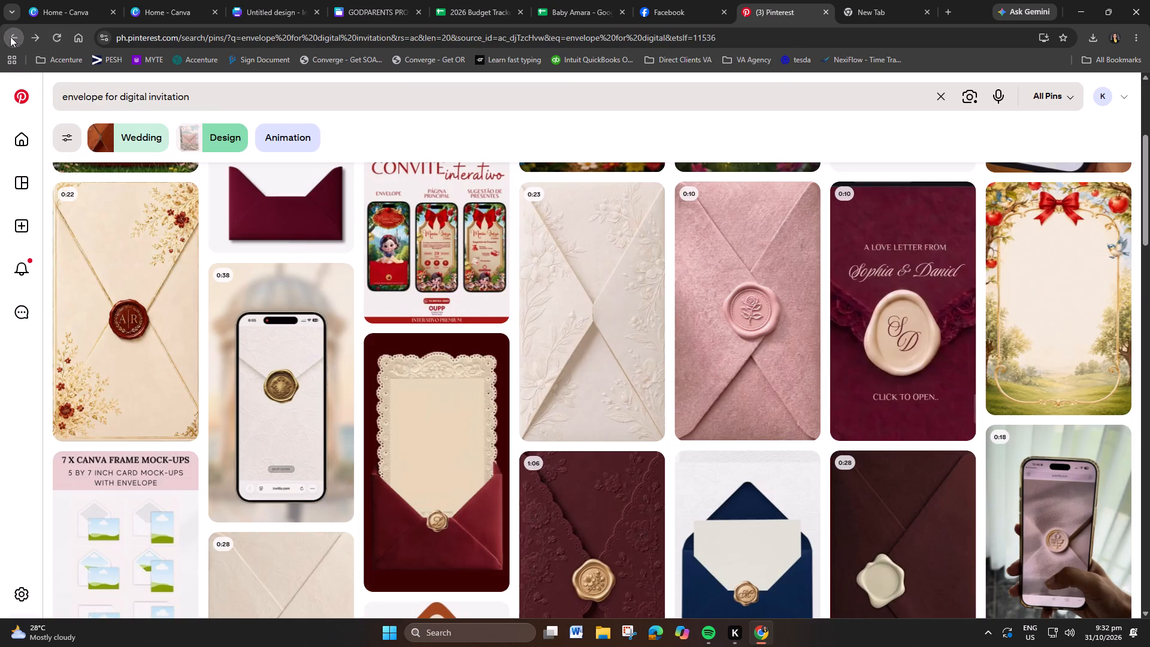
left_click(10, 37)
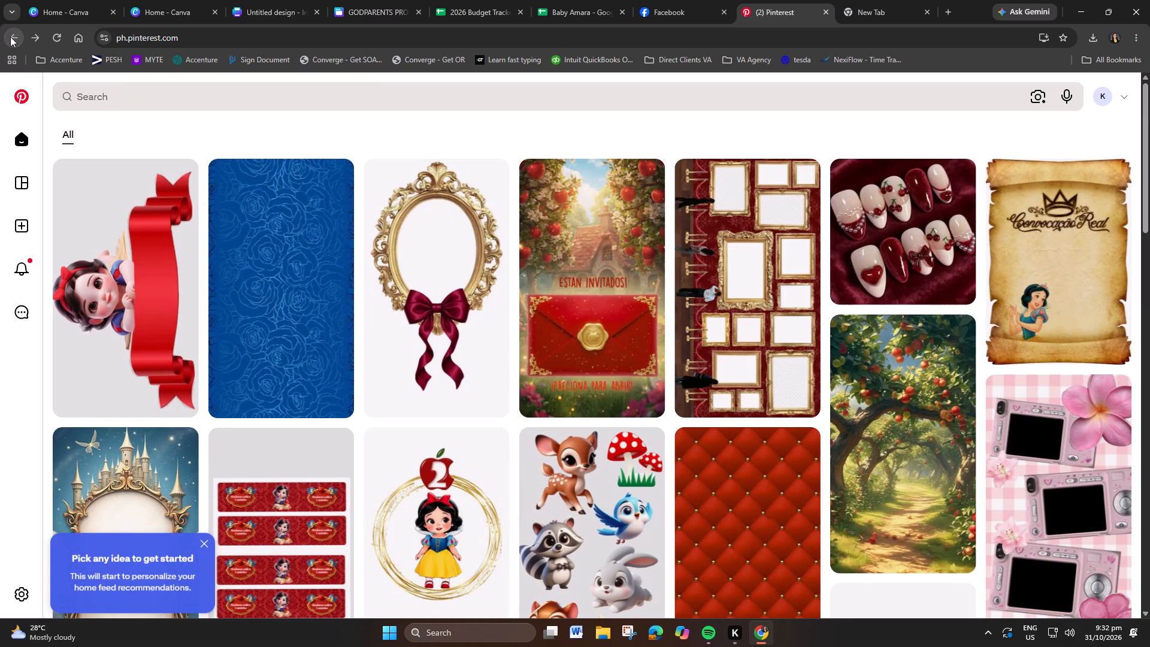
scroll(1088, 403, "up", 3)
scroll(921, 362, "down", 8)
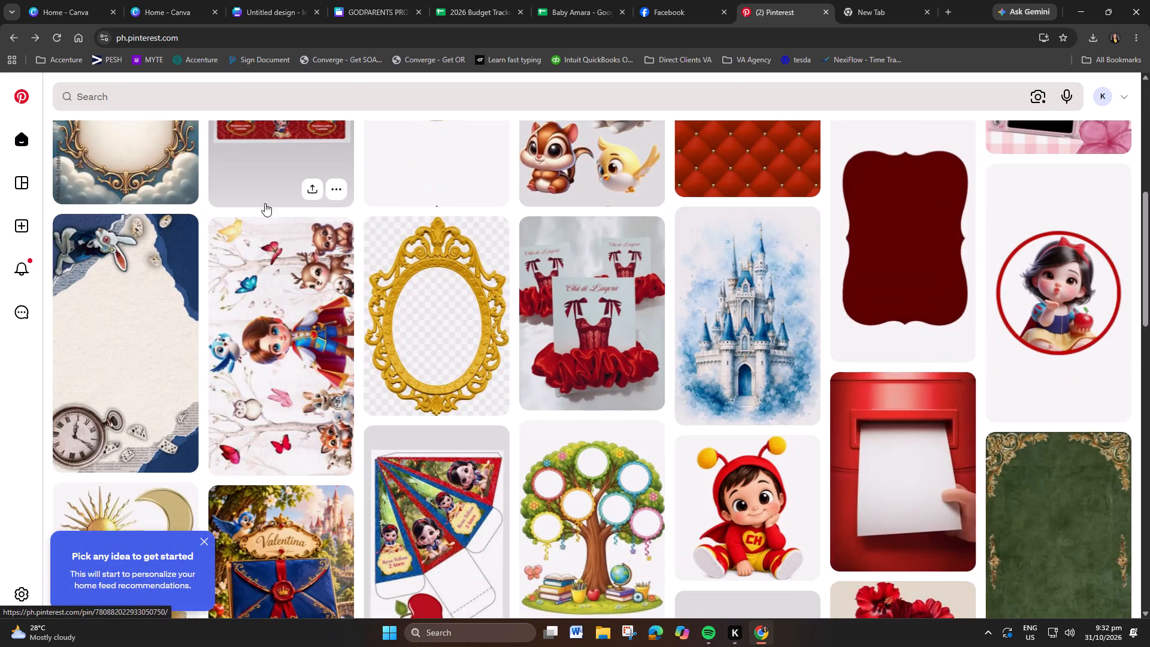
scroll(252, 200, "up", 3)
Search Pinterest for "plain elegant envelope" again and skim the results.
left_click(109, 93)
left_click(394, 183)
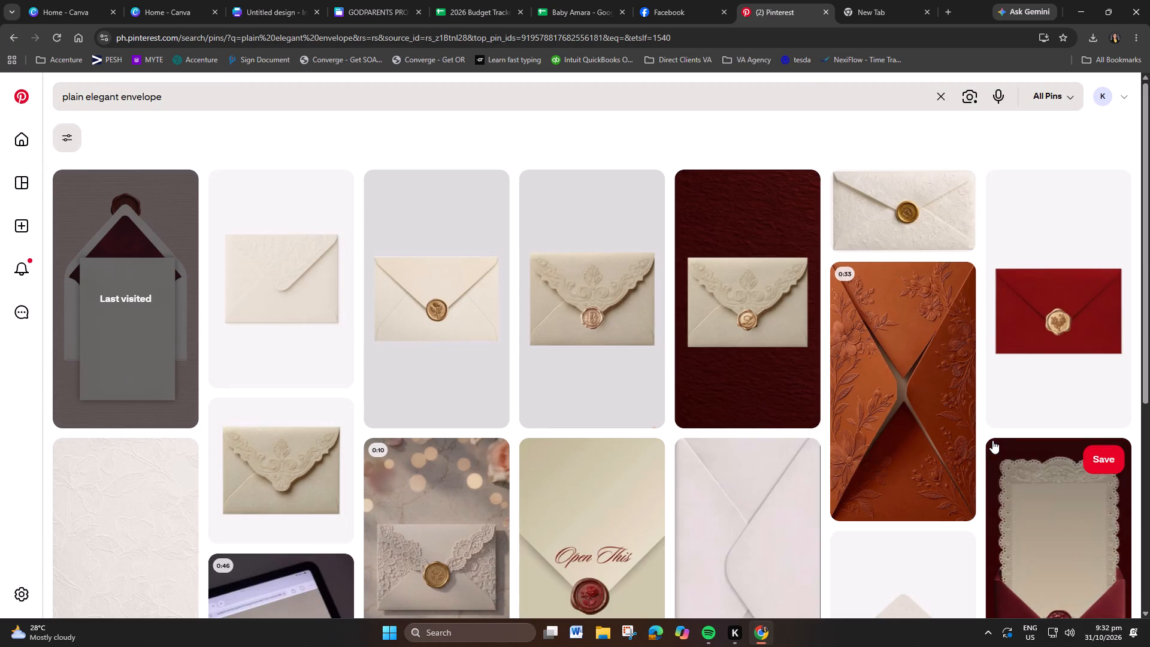
scroll(1069, 400, "down", 4)
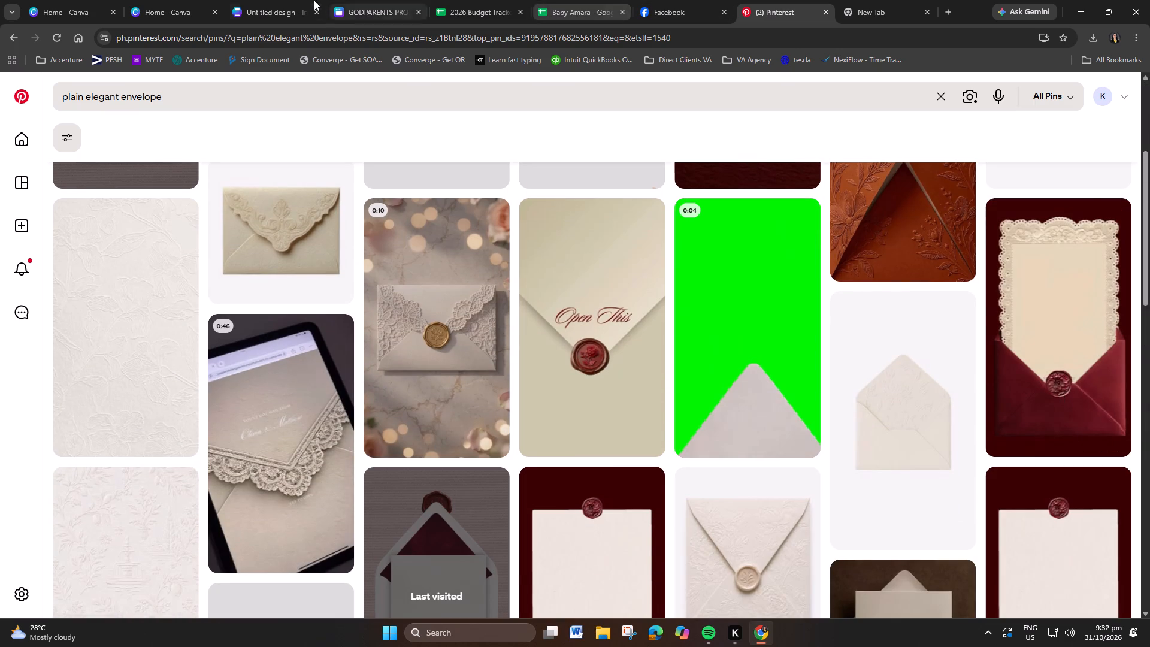
Check the envelope in the Canva design, return to Pinterest, and look through the "plain elegant envelope" results for a suitable envelope image.
left_click(266, 16)
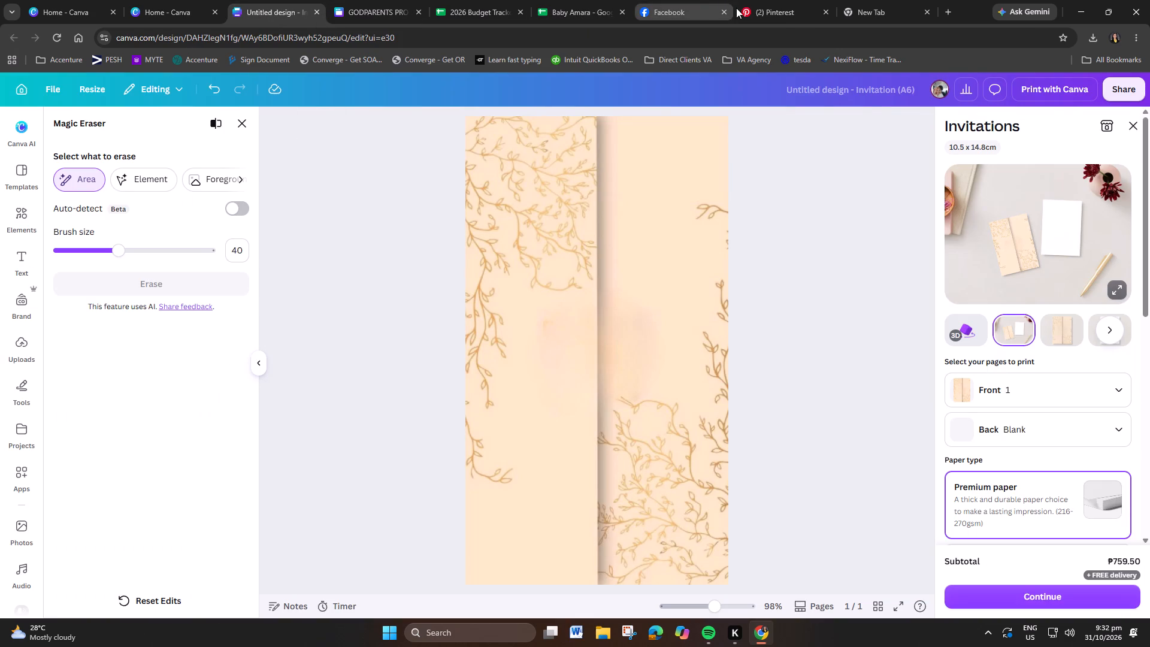
left_click(770, 14)
scroll(830, 362, "down", 13)
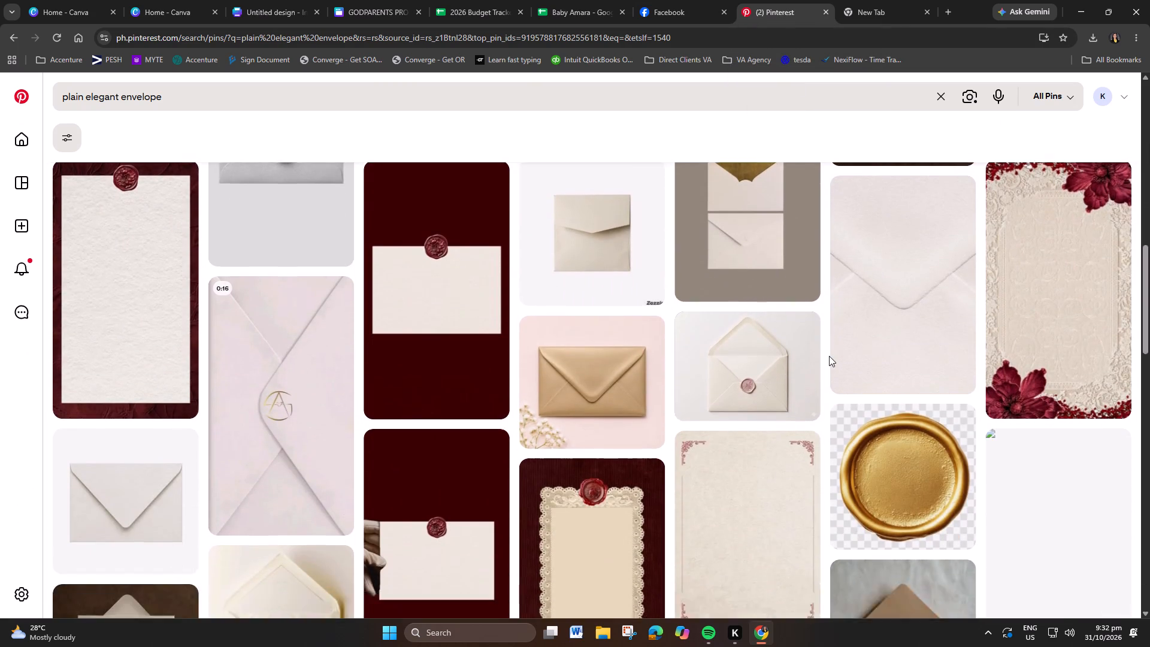
scroll(828, 356, "down", 11)
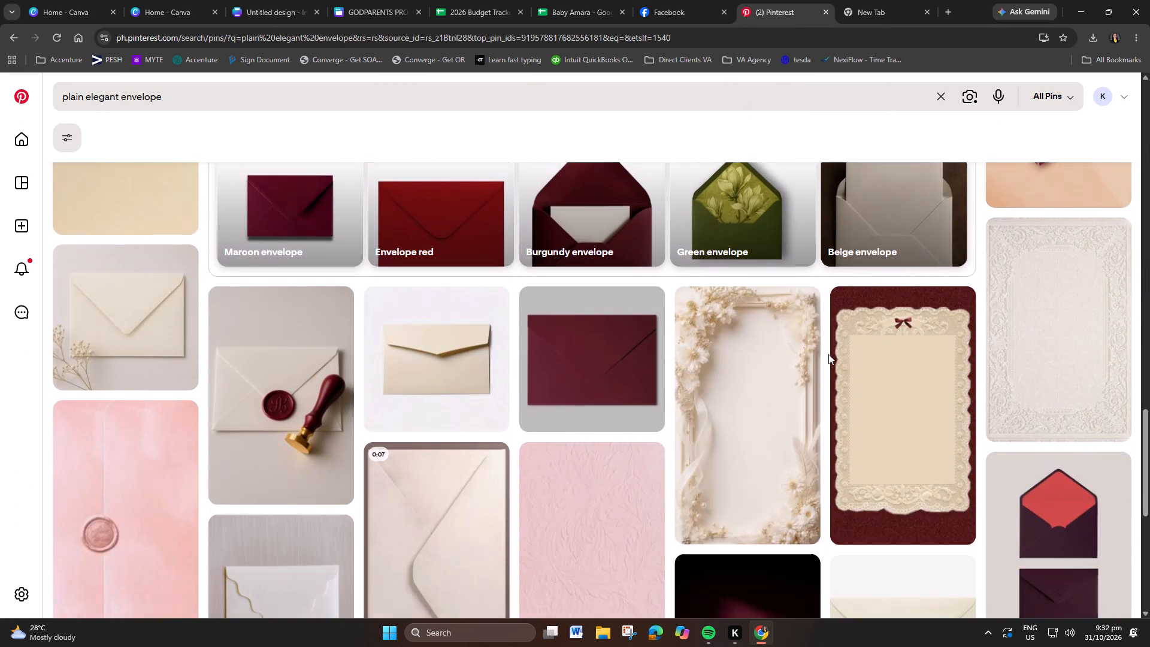
scroll(828, 354, "down", 12)
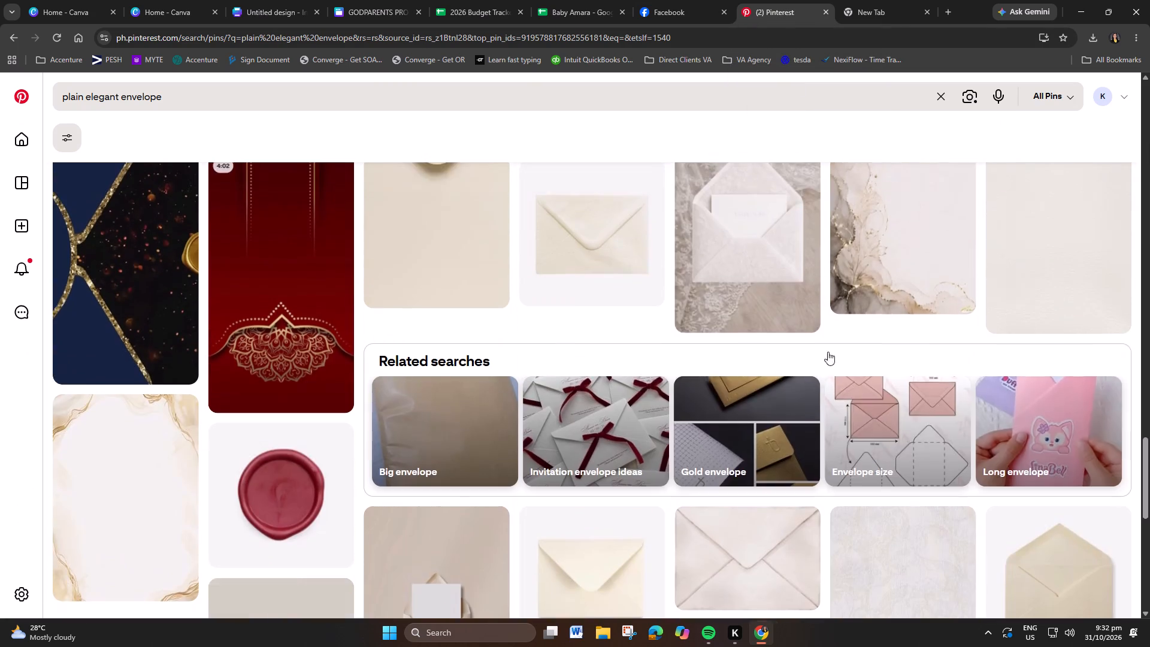
scroll(826, 346, "down", 5)
scroll(825, 336, "up", 4)
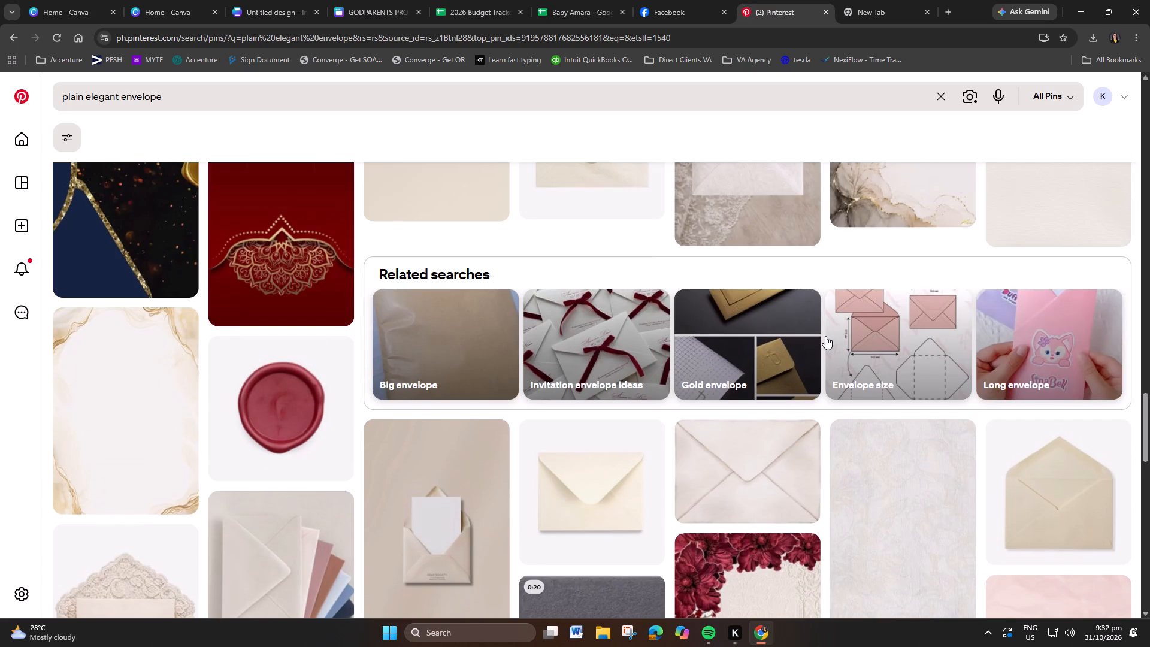
scroll(825, 336, "down", 2)
scroll(825, 336, "up", 1)
scroll(825, 336, "down", 4)
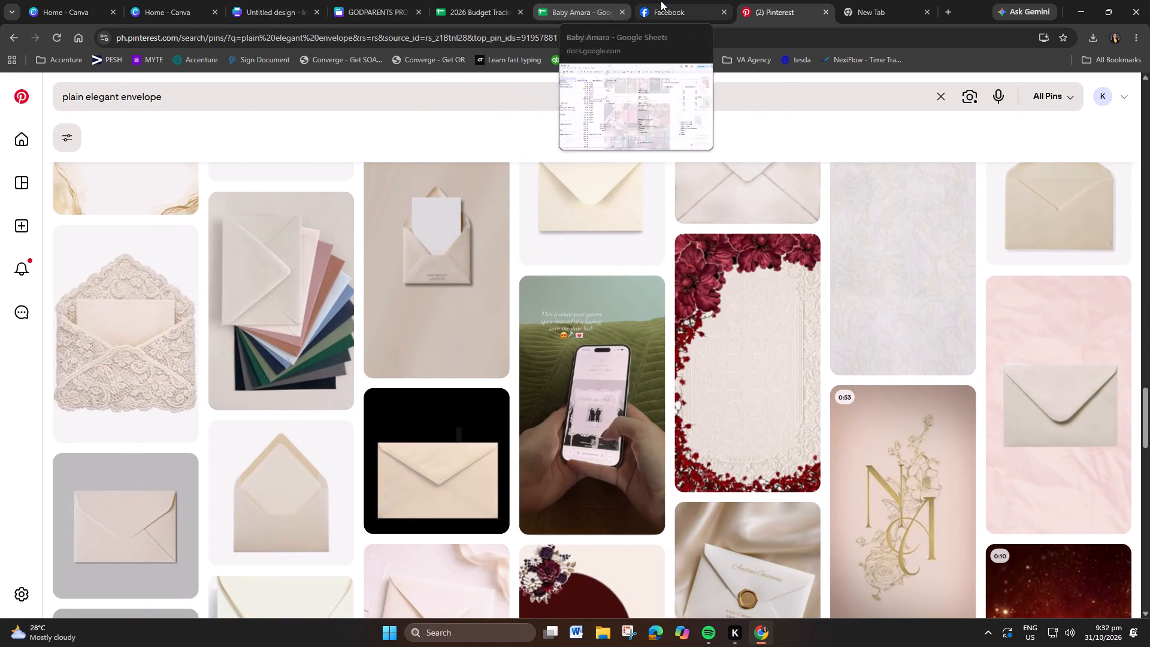
scroll(452, 203, "up", 4)
left_click(189, 102)
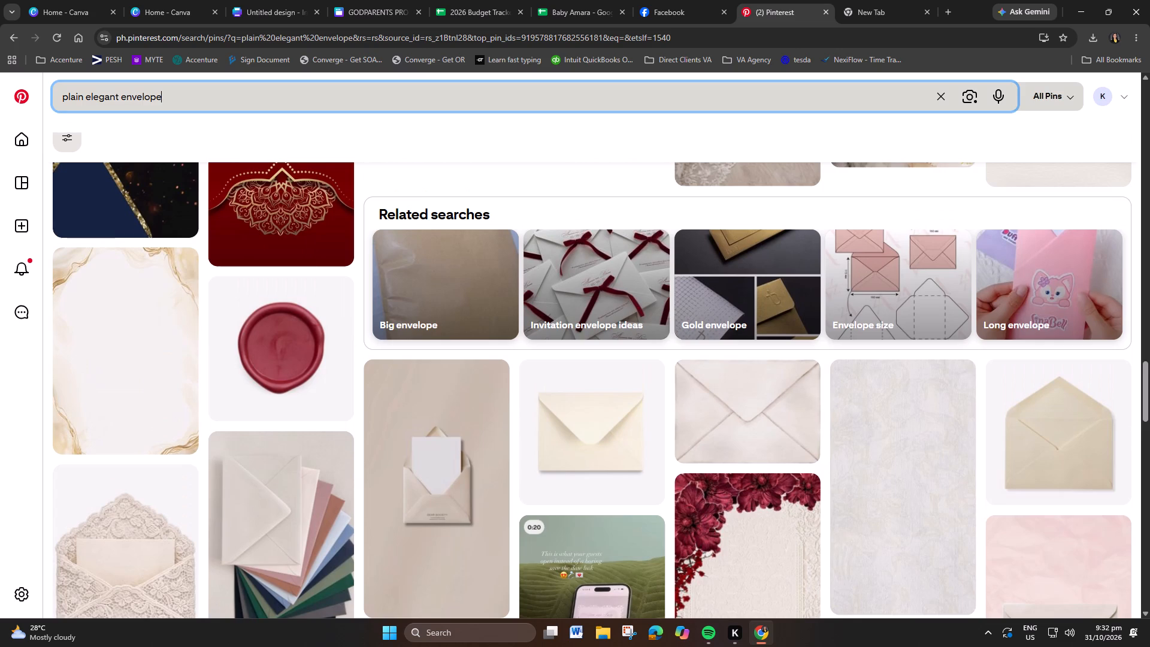
scroll(616, 358, "down", 10)
left_click(640, 353)
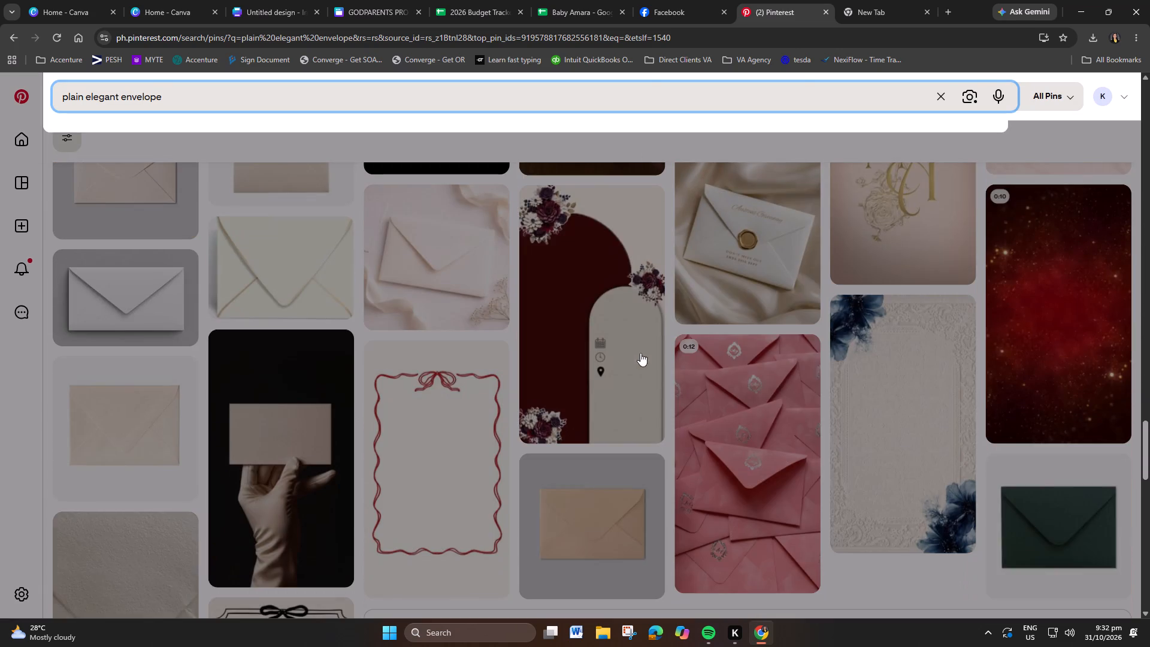
scroll(641, 353, "down", 2)
scroll(641, 353, "up", 1)
scroll(641, 353, "down", 4)
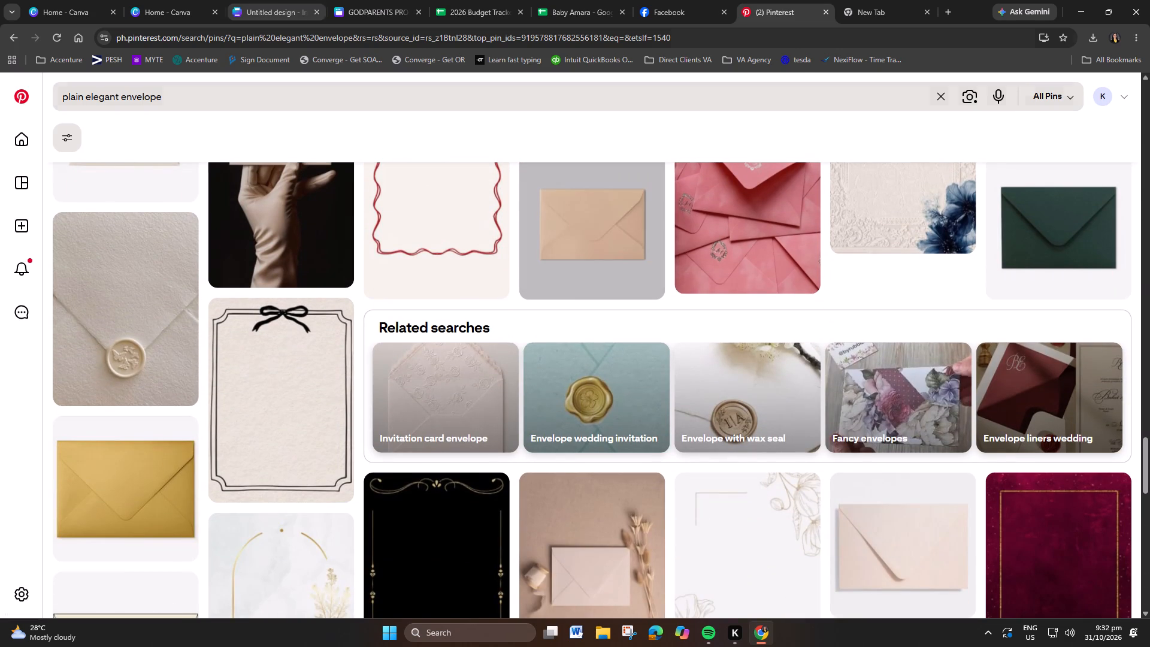
scroll(390, 237, "down", 4)
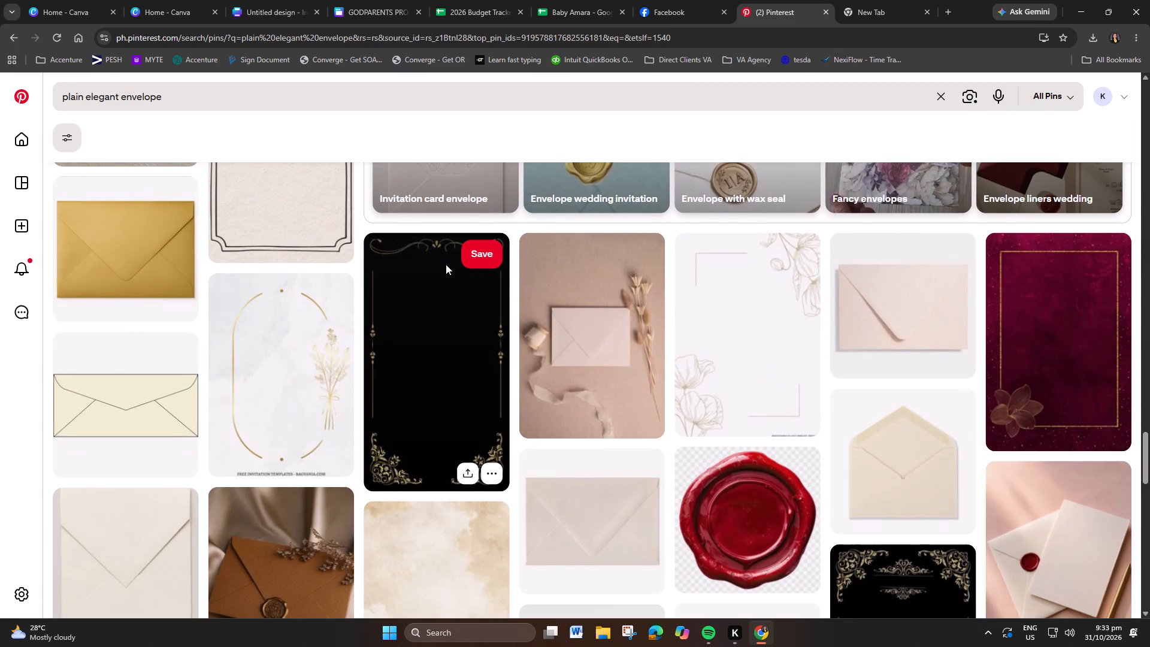
scroll(455, 261, "down", 3)
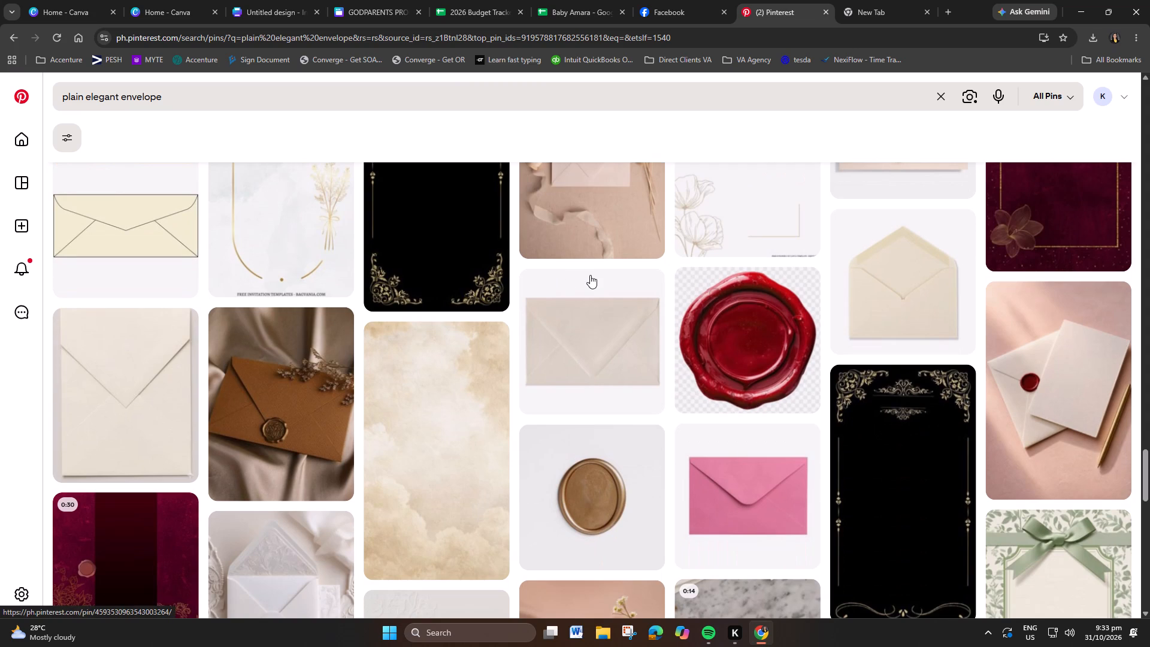
scroll(704, 294, "down", 4)
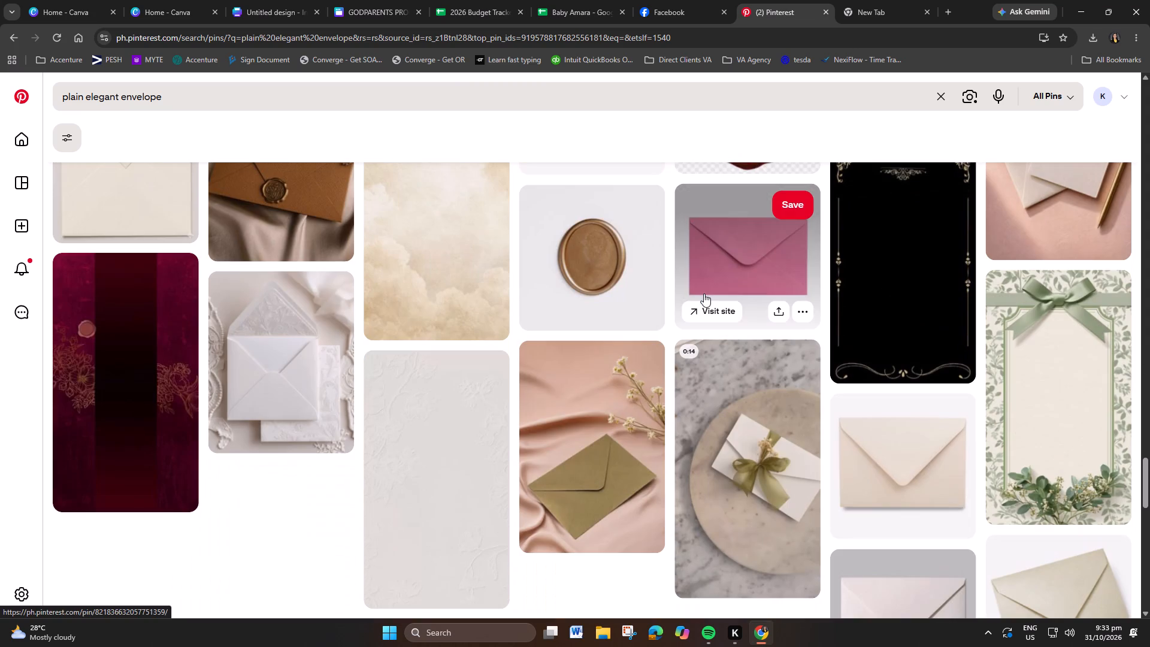
In the Canva design, undo the last Magic Eraser edit and erase the dark curved mark beside the envelope's center fold again.
left_click(276, 11)
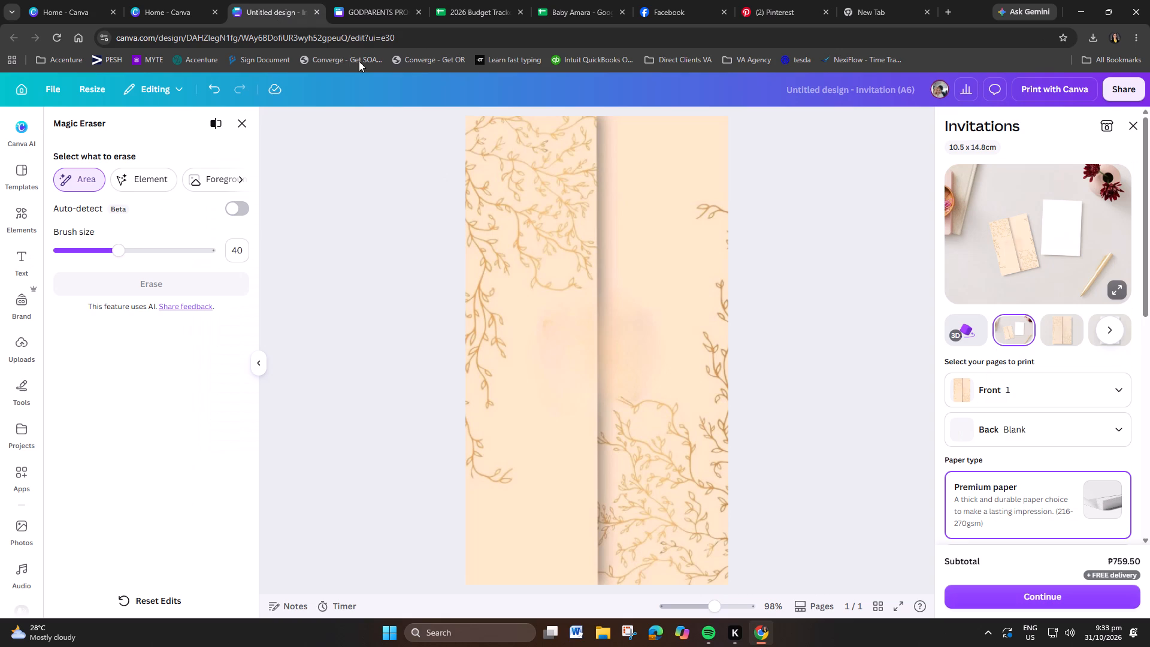
left_click(692, 326)
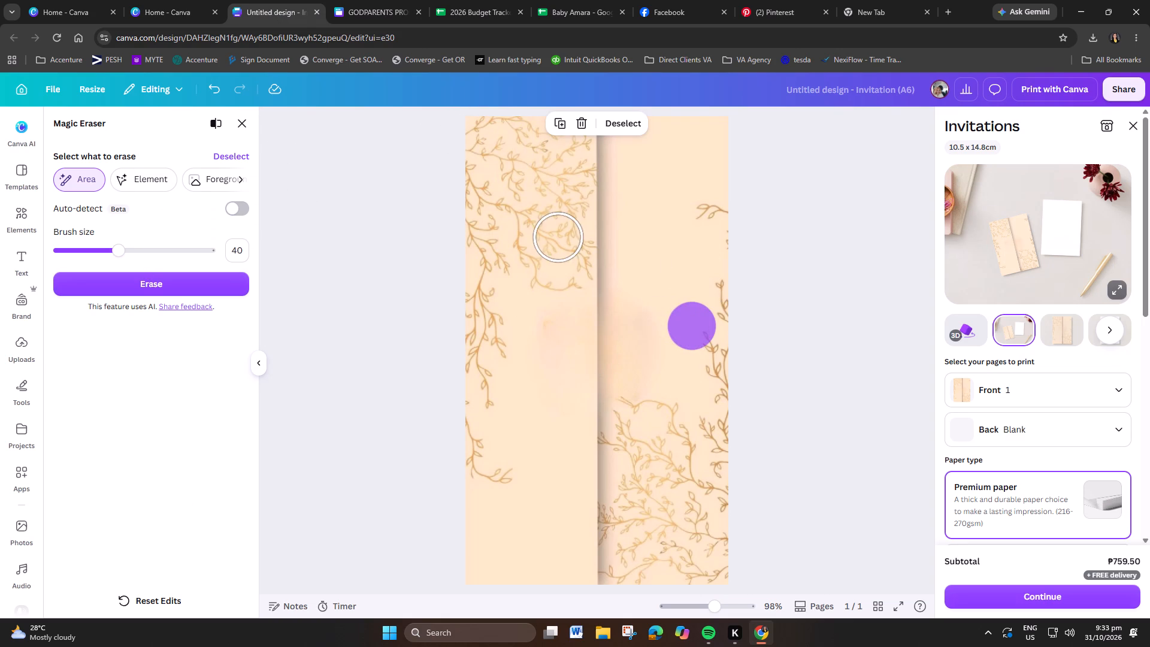
key("ctrl+z")
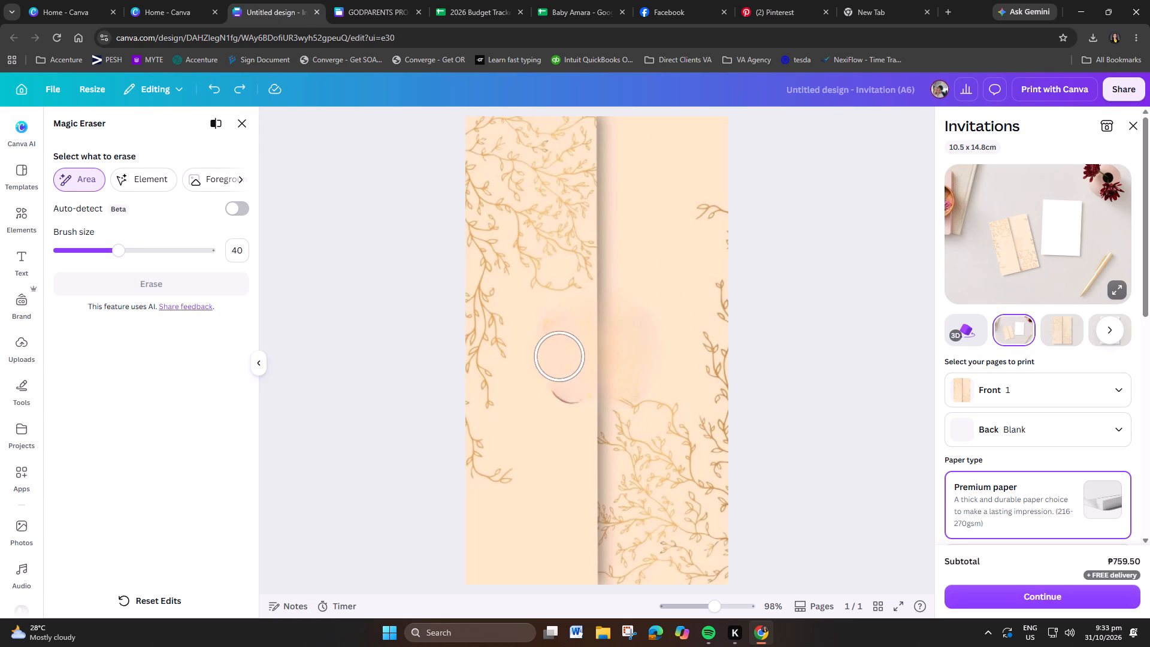
left_click_drag(553, 380, 571, 385)
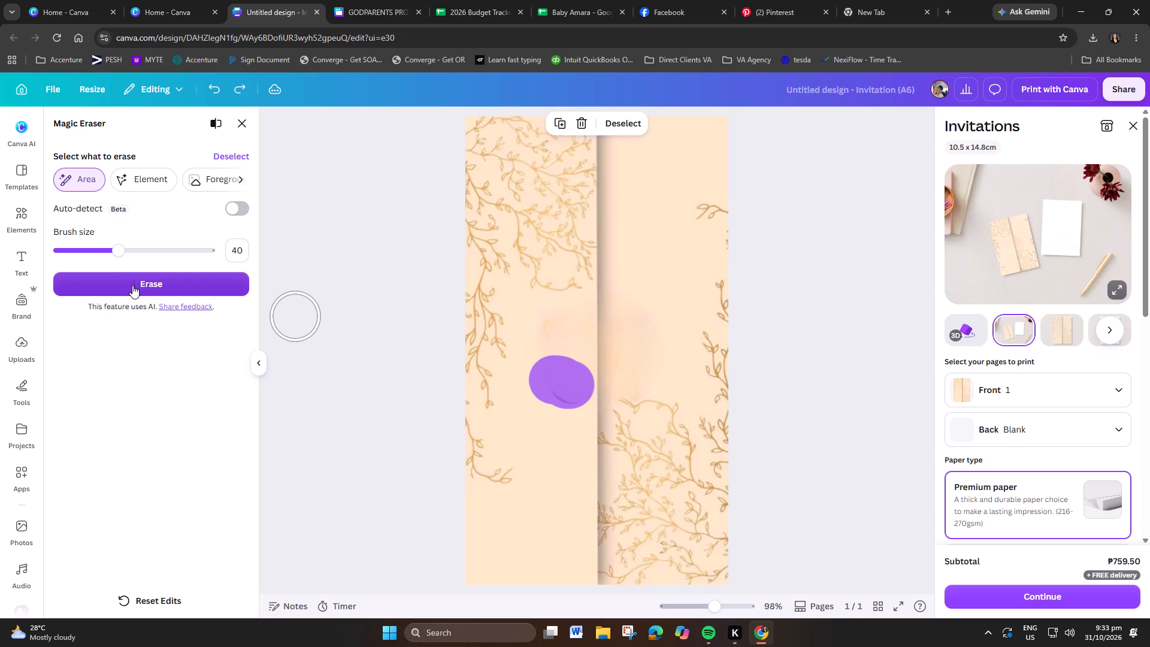
left_click(134, 284)
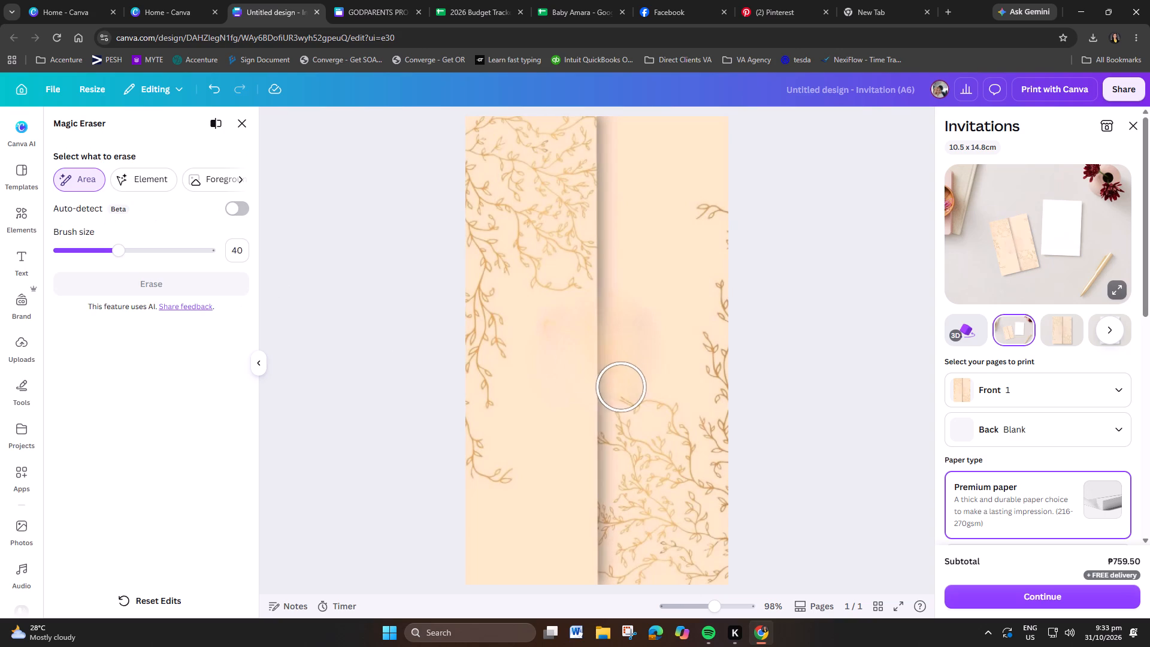
left_click(241, 128)
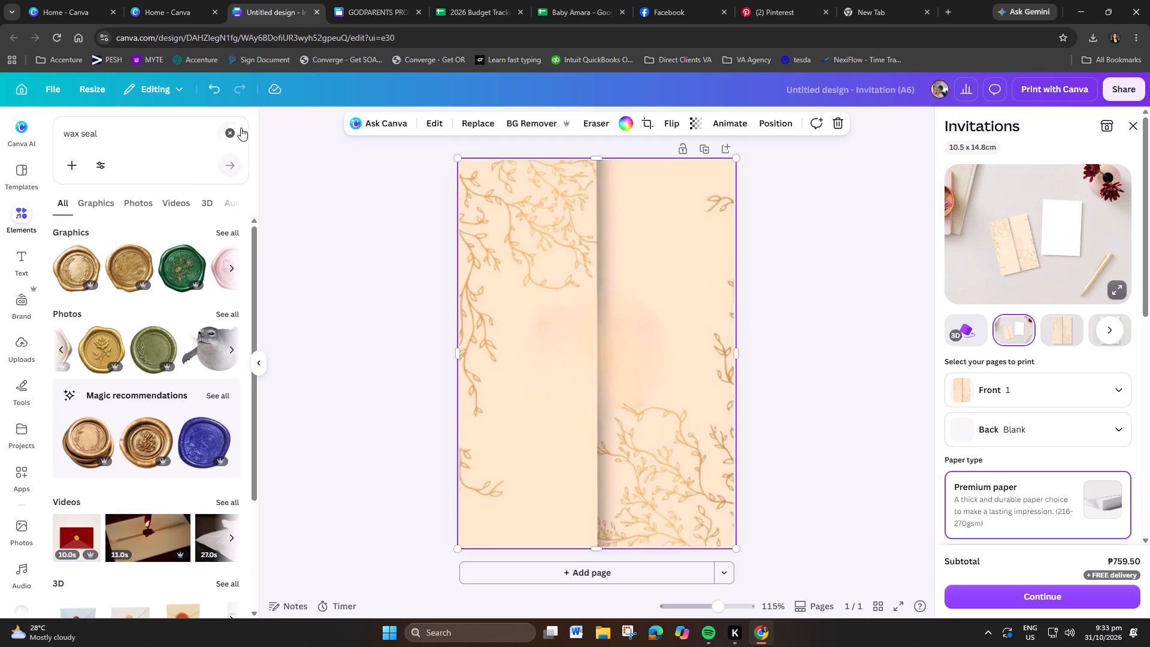
Browse the "wax seal" photos and graphics and add the pink wax seal with an embossed bow to the page.
left_click(59, 346)
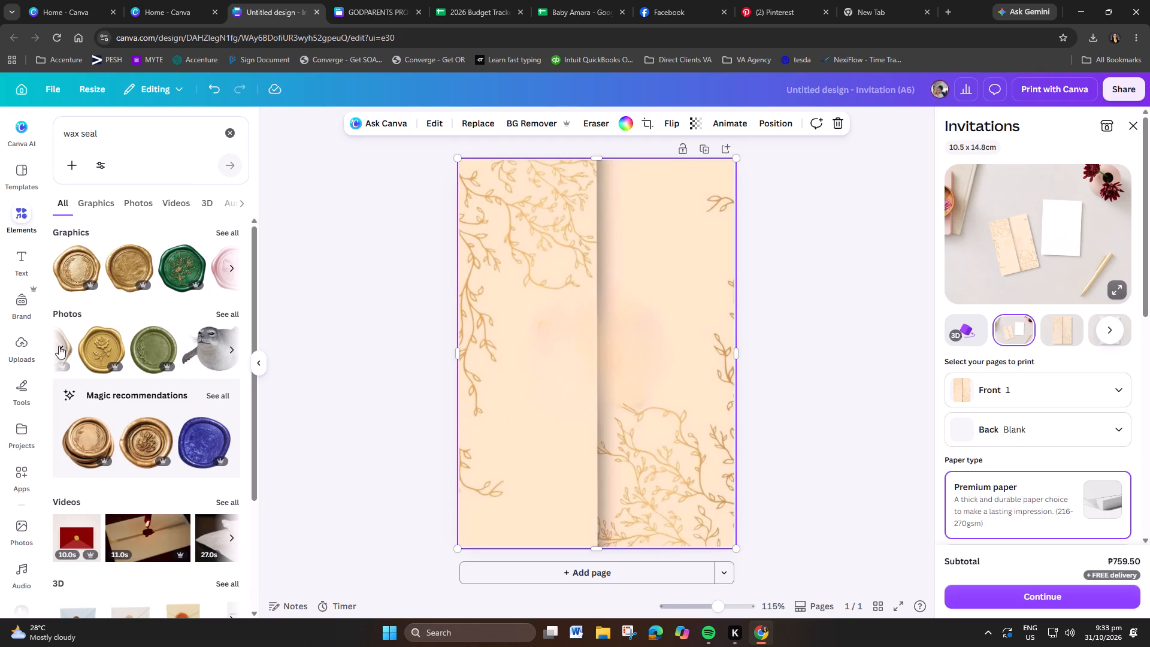
left_click(62, 350)
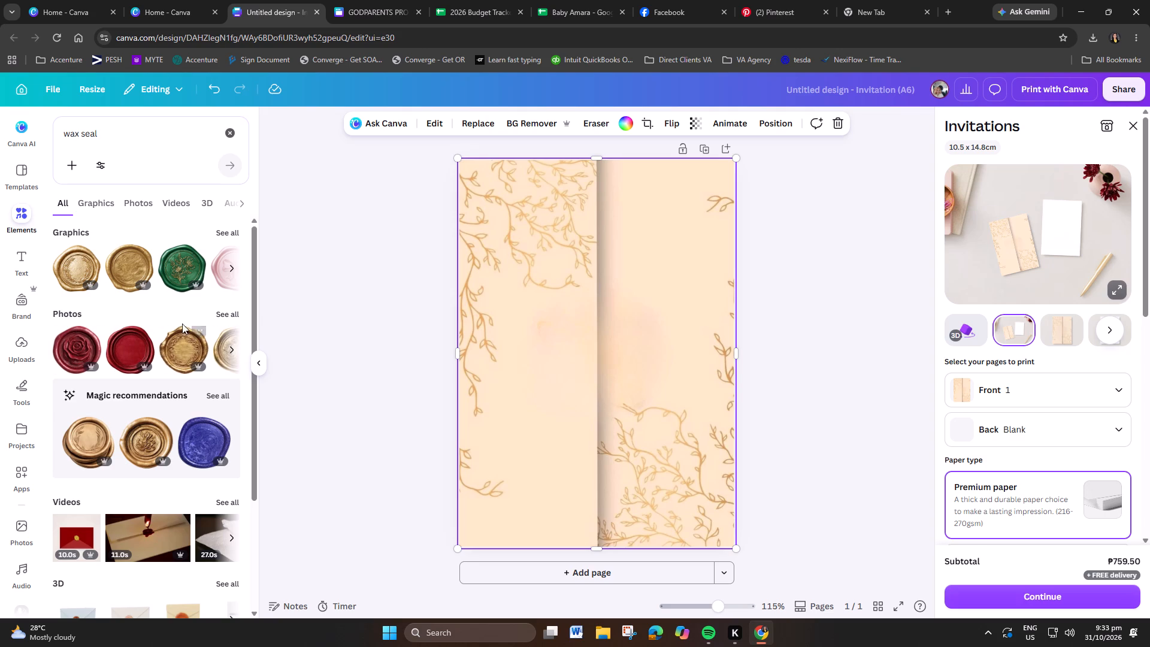
left_click(227, 313)
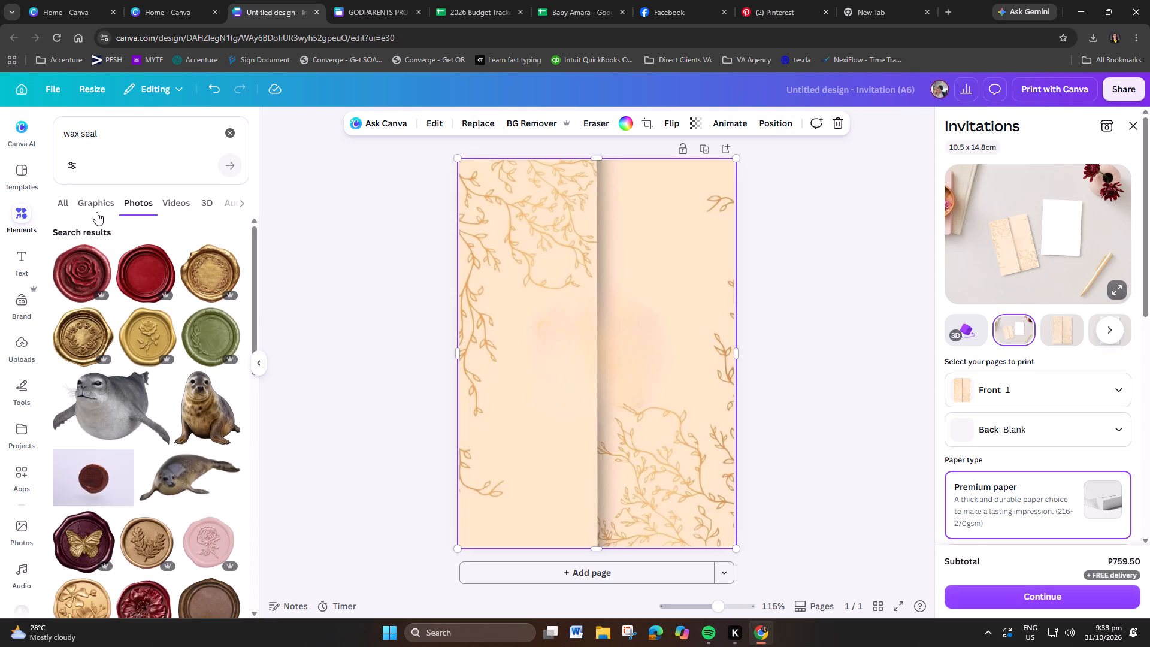
left_click(94, 205)
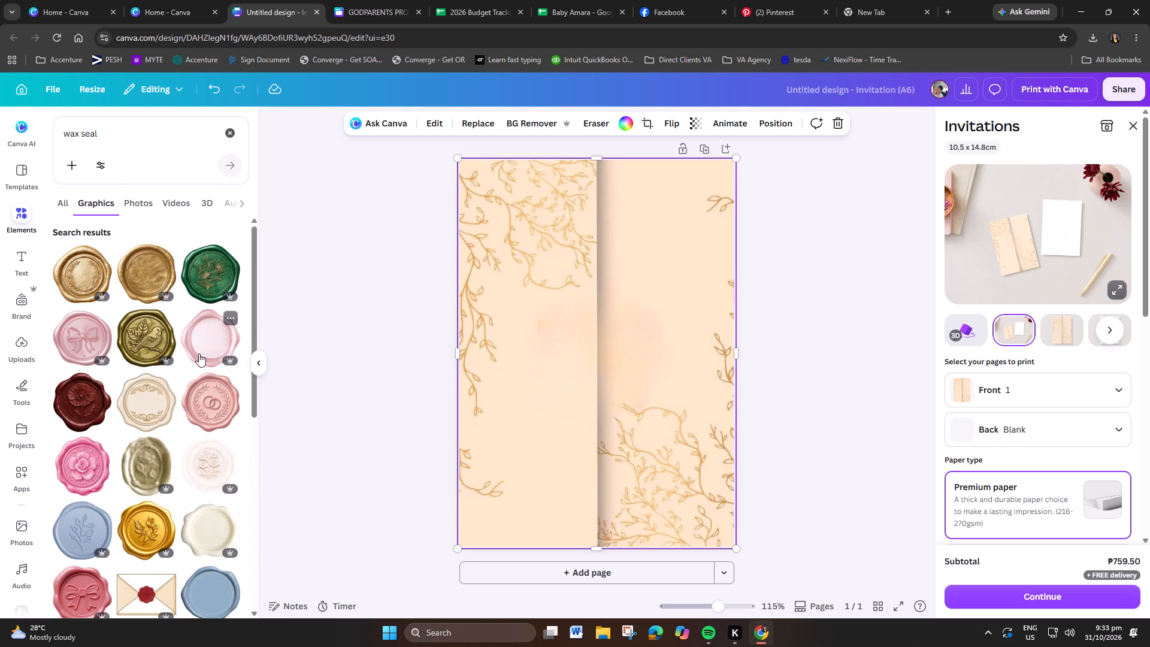
scroll(199, 353, "down", 3)
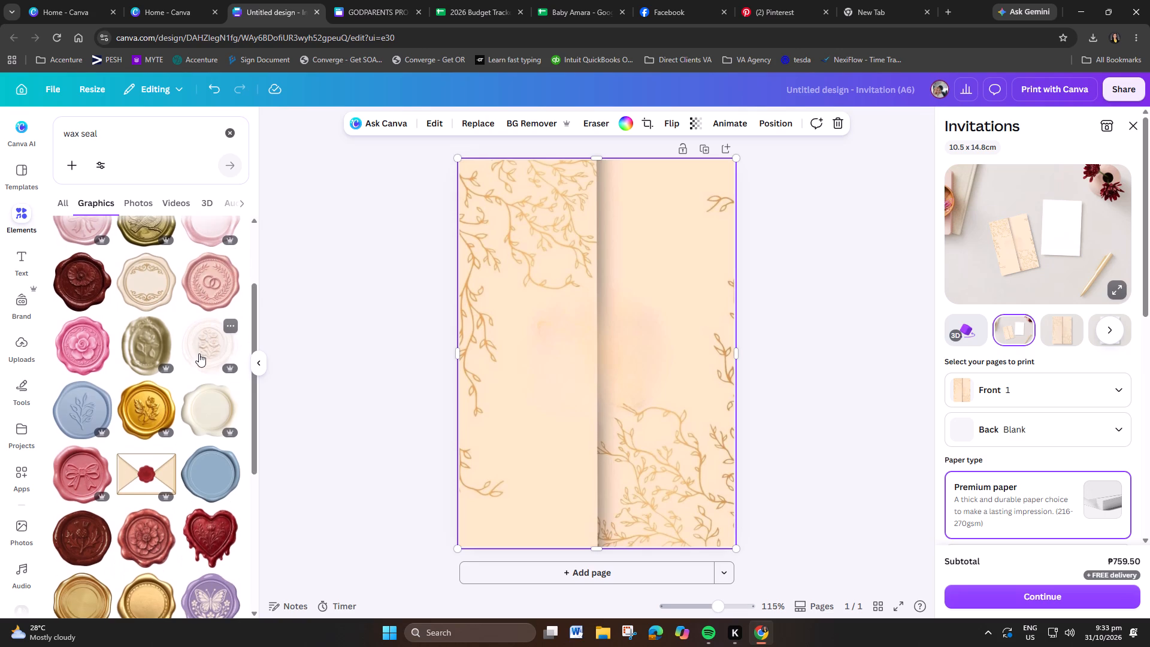
scroll(199, 353, "down", 1)
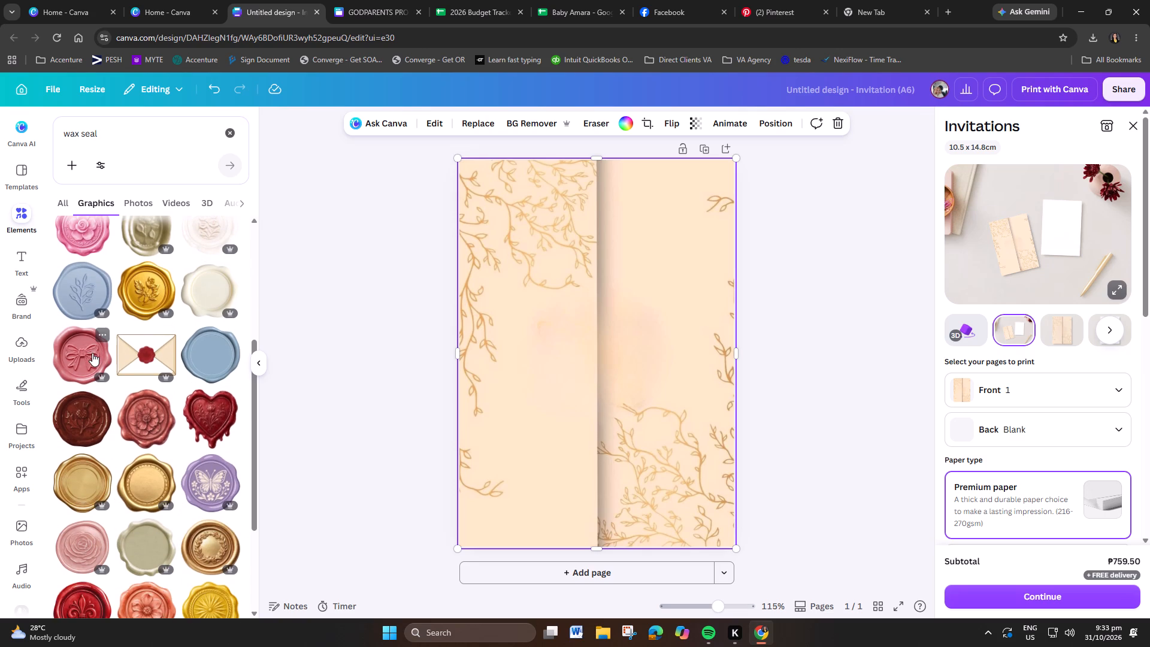
left_click(92, 353)
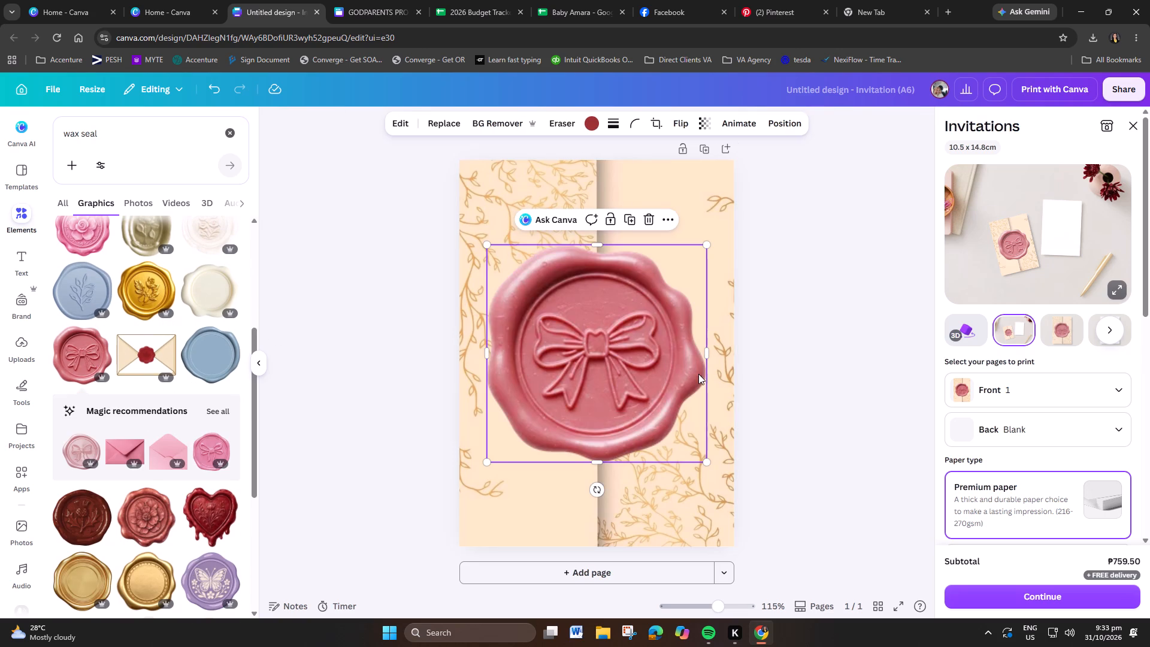
Shrink the pink bow wax seal to about half its size and center it on the page over the envelope's fold.
left_click_drag(704, 459, 603, 373)
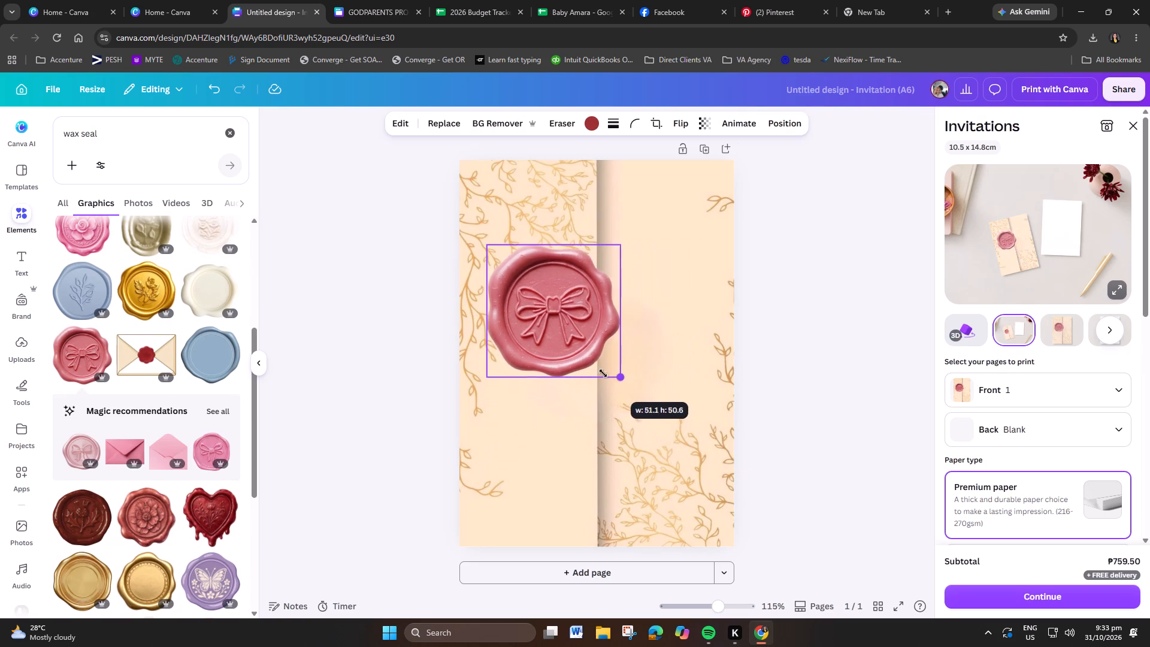
left_click_drag(603, 373, 592, 366)
left_click_drag(562, 313, 591, 346)
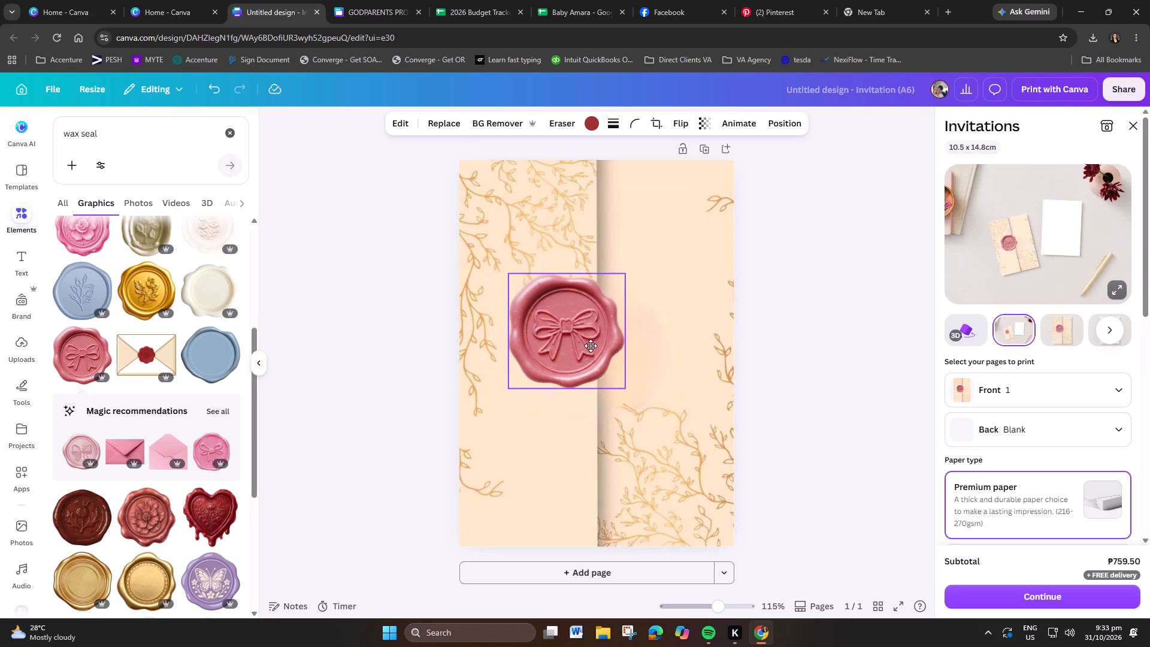
left_click_drag(591, 346, 613, 362)
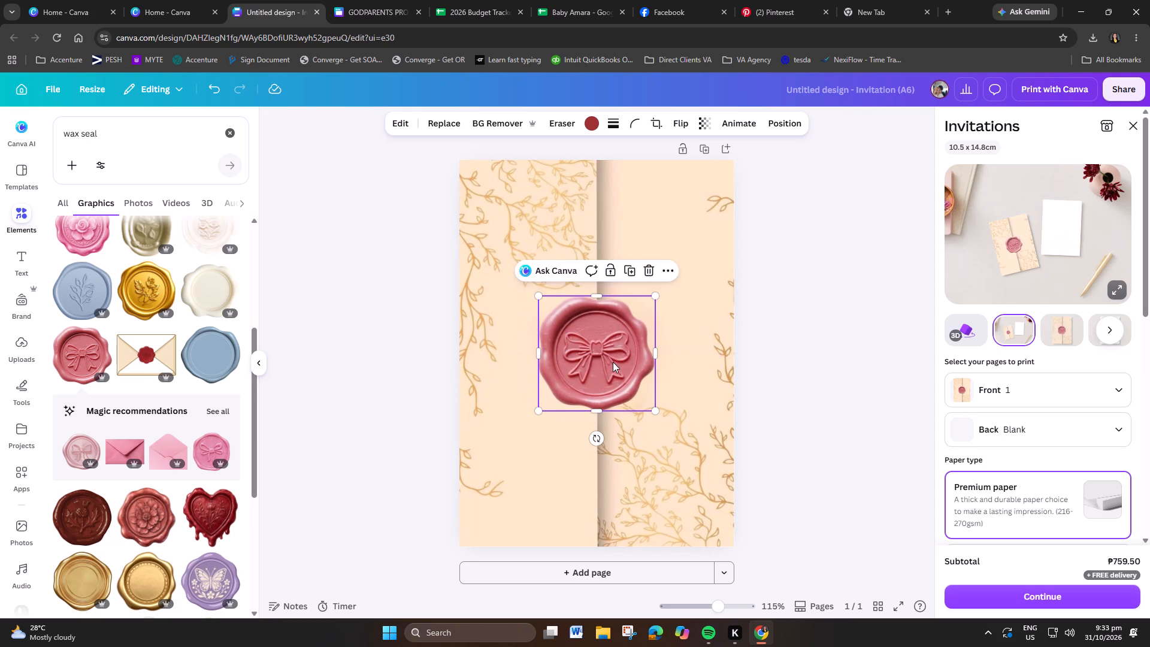
left_click(691, 376)
Add a blank second page to the invitation design.
left_click(679, 576)
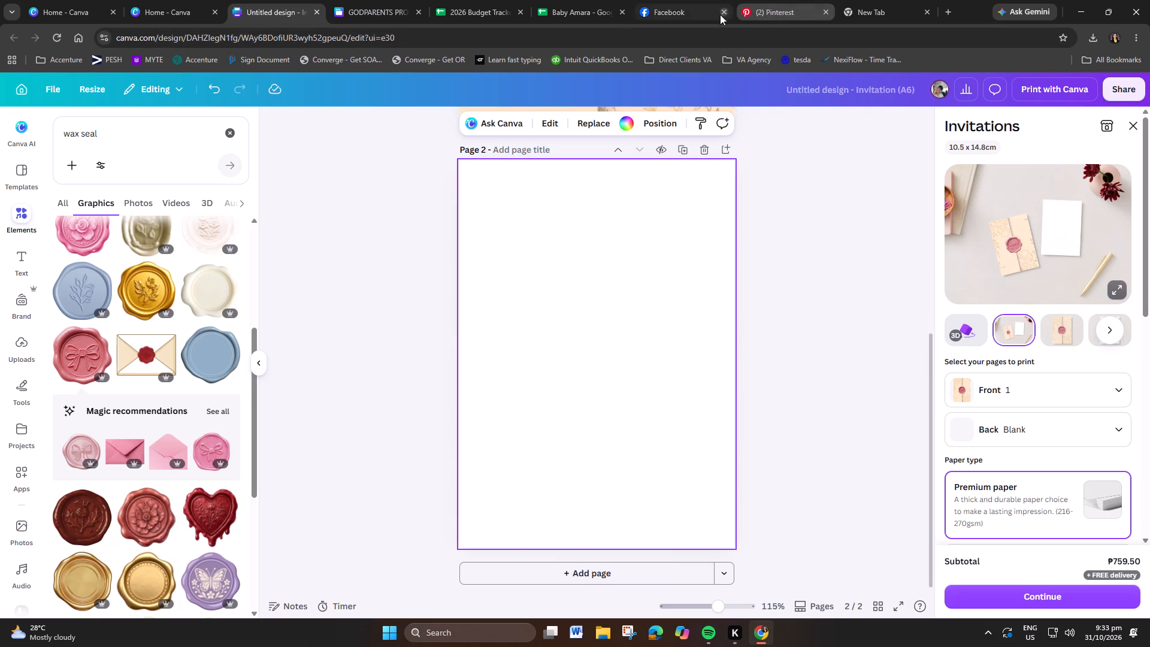
Switch between Pinterest and the Canva design, and look through the "plain elegant envelope" results for an image matching the sealed envelope.
left_click(753, 7)
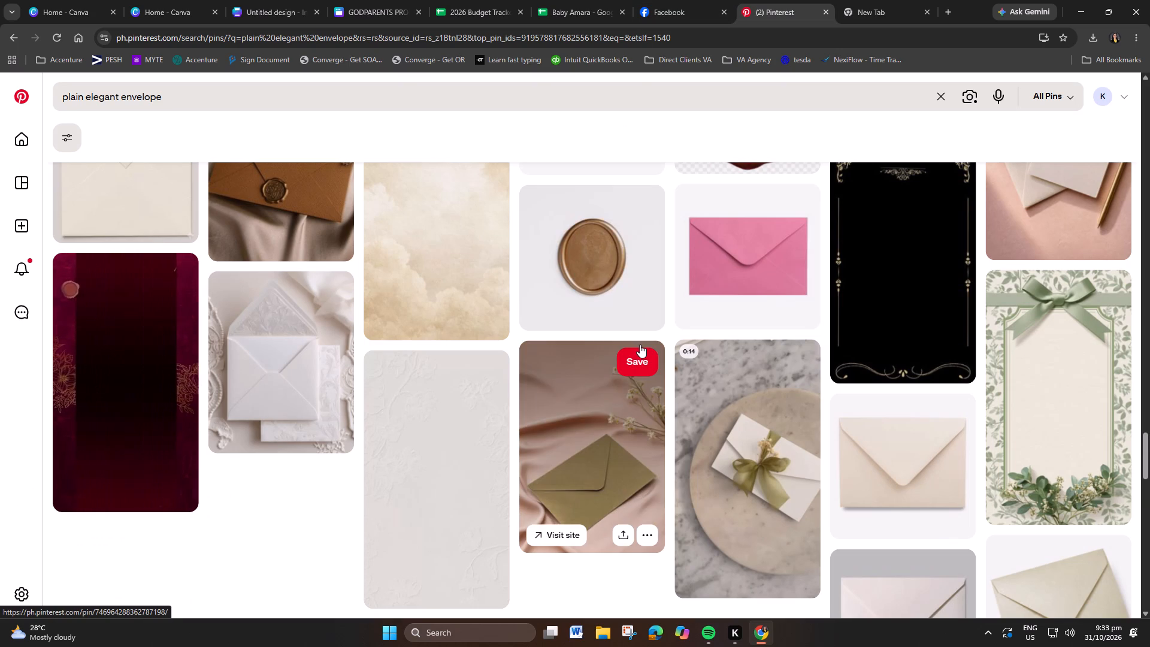
left_click(172, 6)
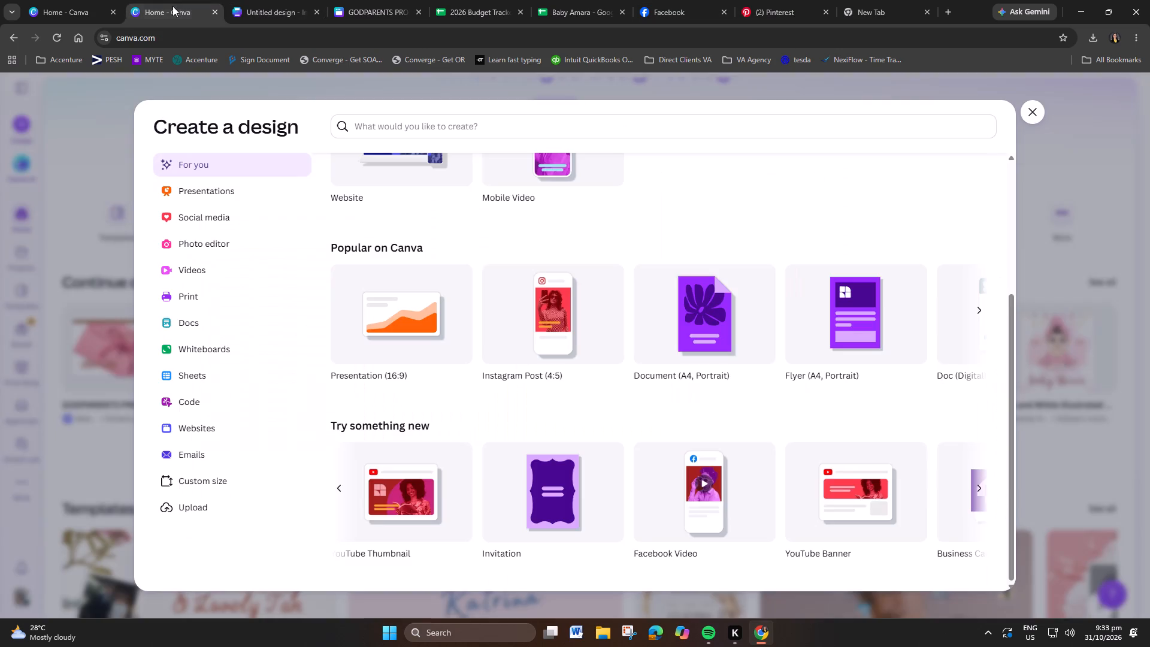
left_click(259, 0)
scroll(802, 303, "up", 7)
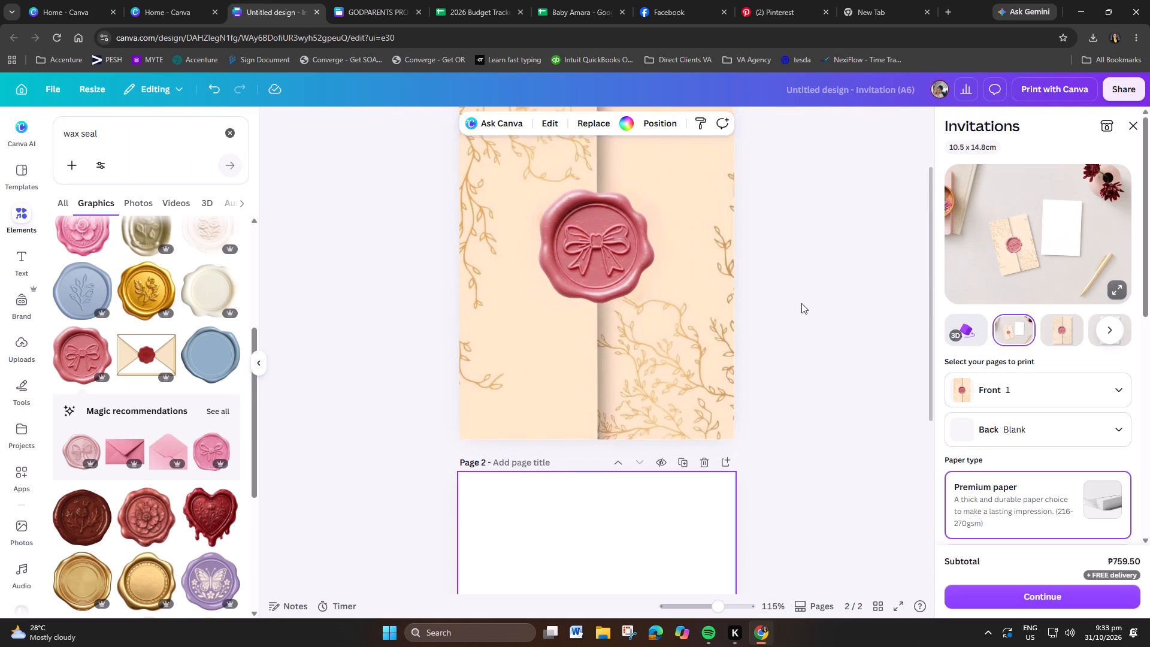
left_click(757, 0)
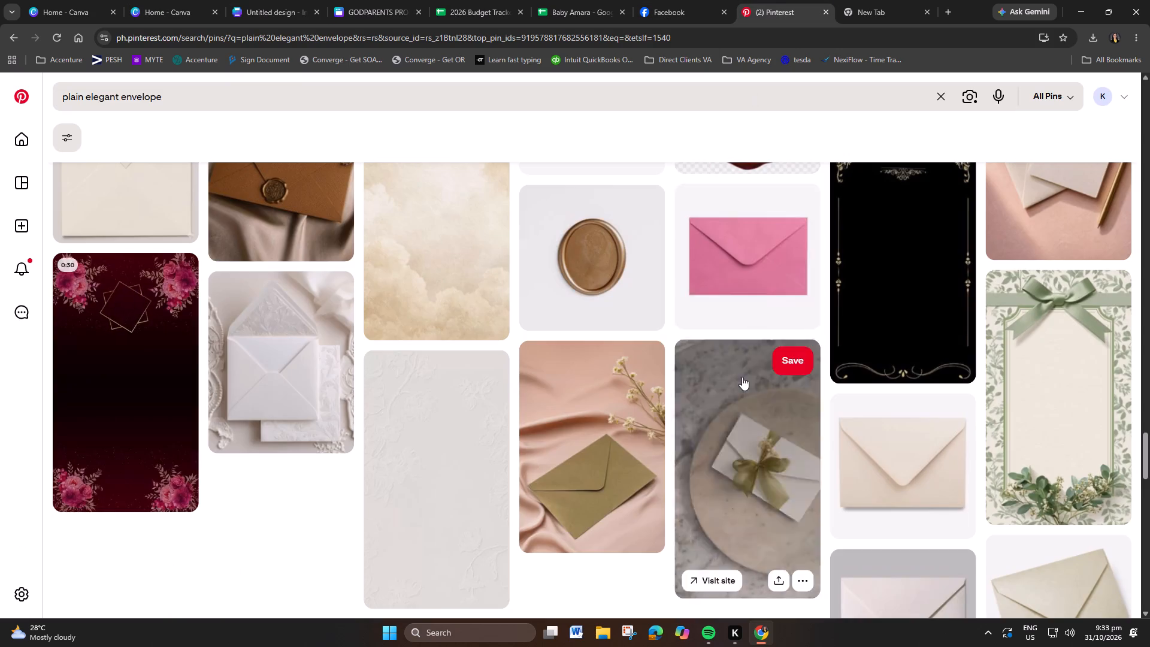
scroll(742, 377, "up", 12)
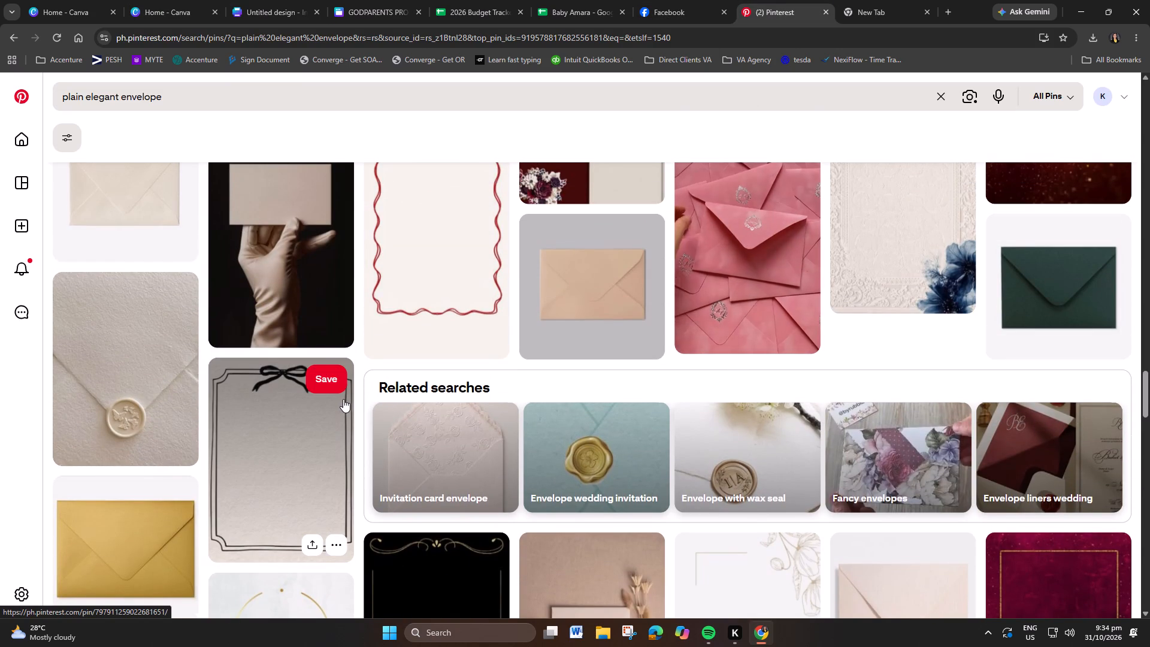
scroll(360, 394, "up", 3)
Search Pinterest for "elegant open envelope" in place of the current search.
triple_click(282, 101)
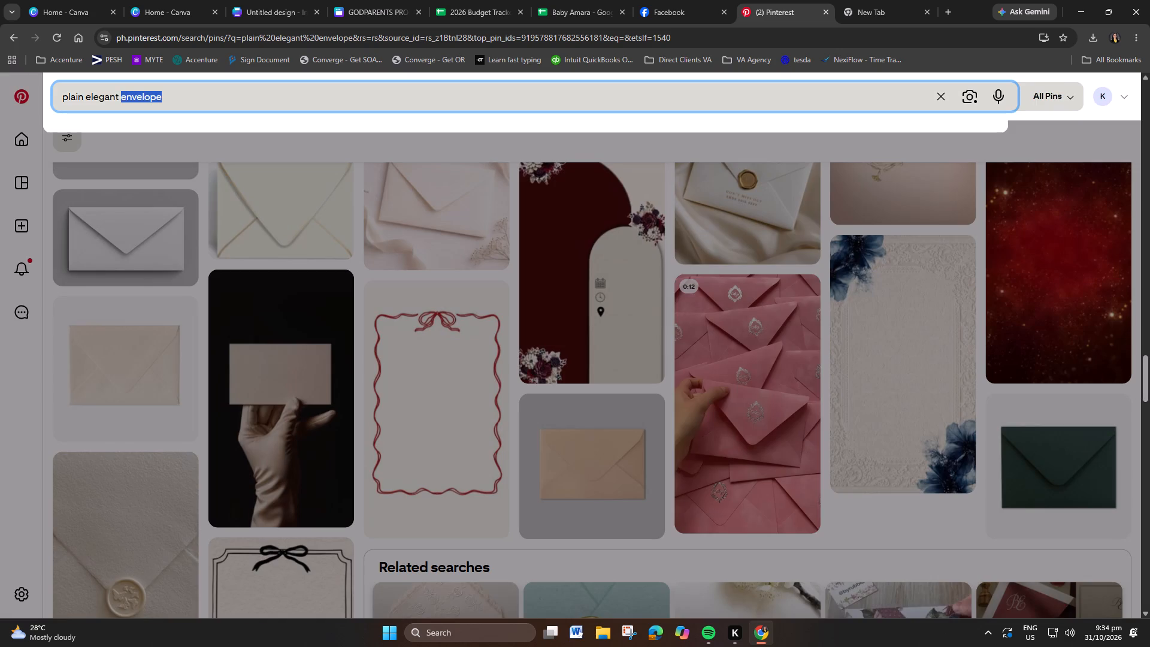
type("open e")
key("n")
key("BackSpace")
key("BackSpace")
type("elegant enve")
key("Down")
key("Return")
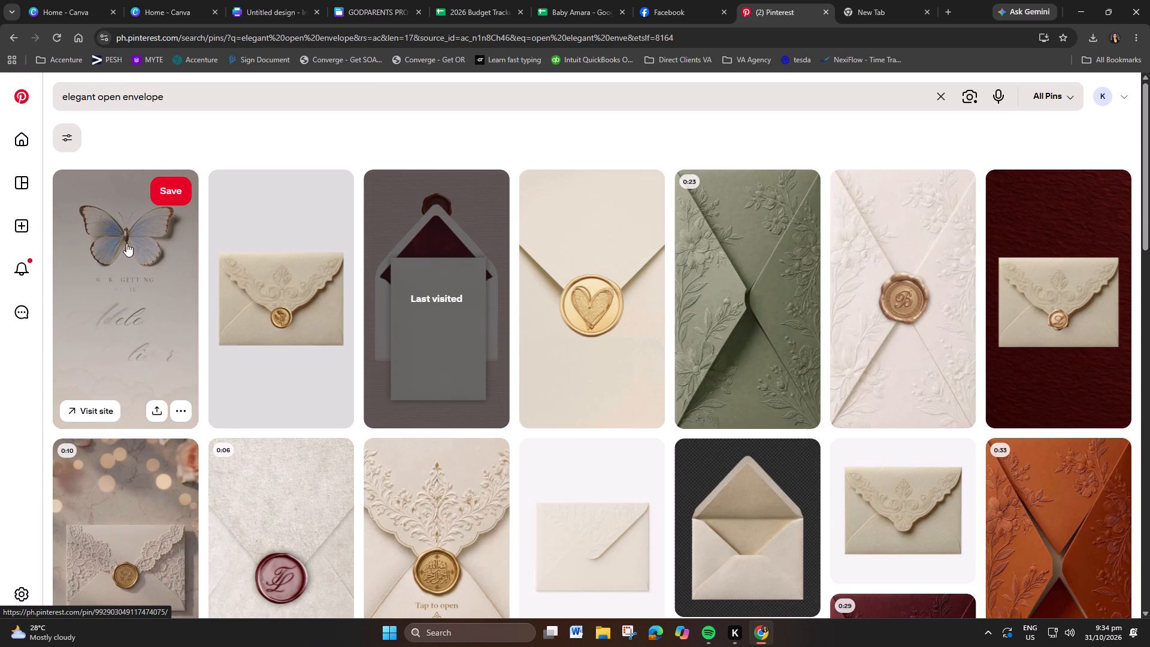
Look through the open envelope results and preview the butterfly digital invite video before returning to the results.
scroll(643, 385, "up", 1)
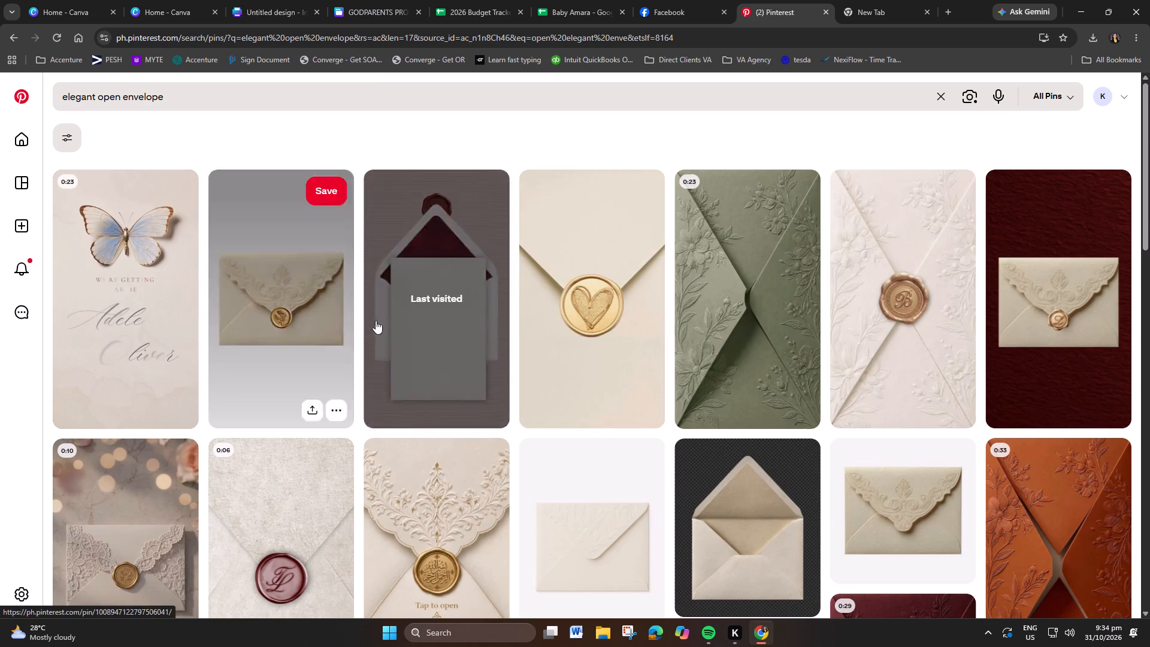
scroll(377, 321, "down", 5)
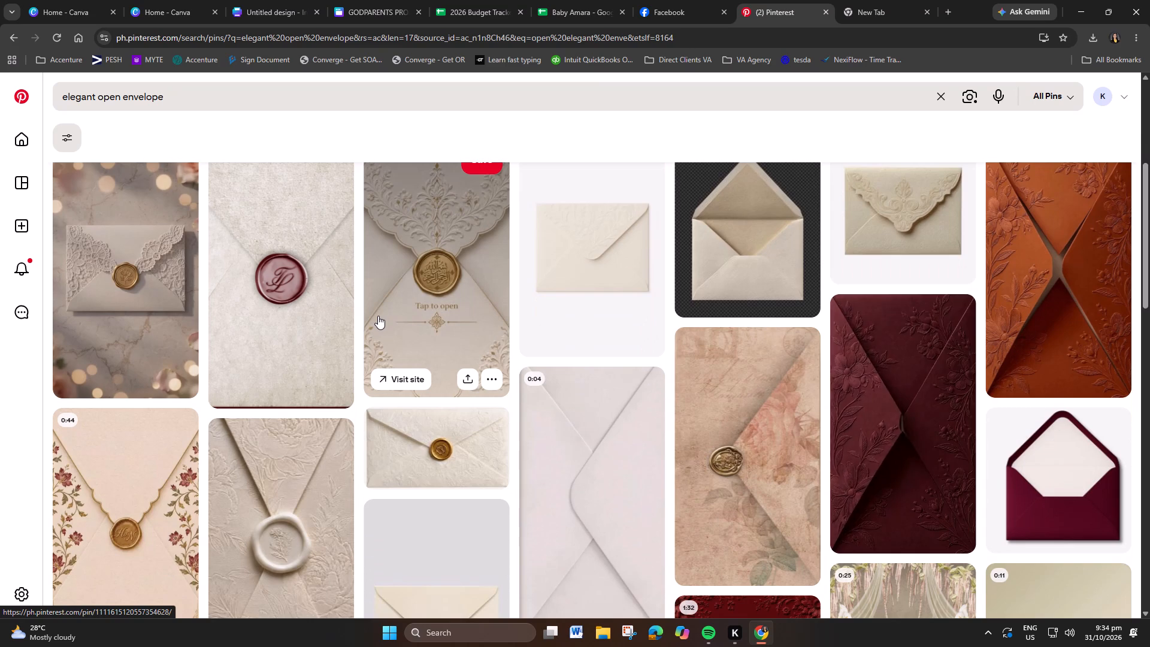
scroll(378, 316, "down", 1)
scroll(387, 310, "up", 3)
scroll(388, 310, "down", 2)
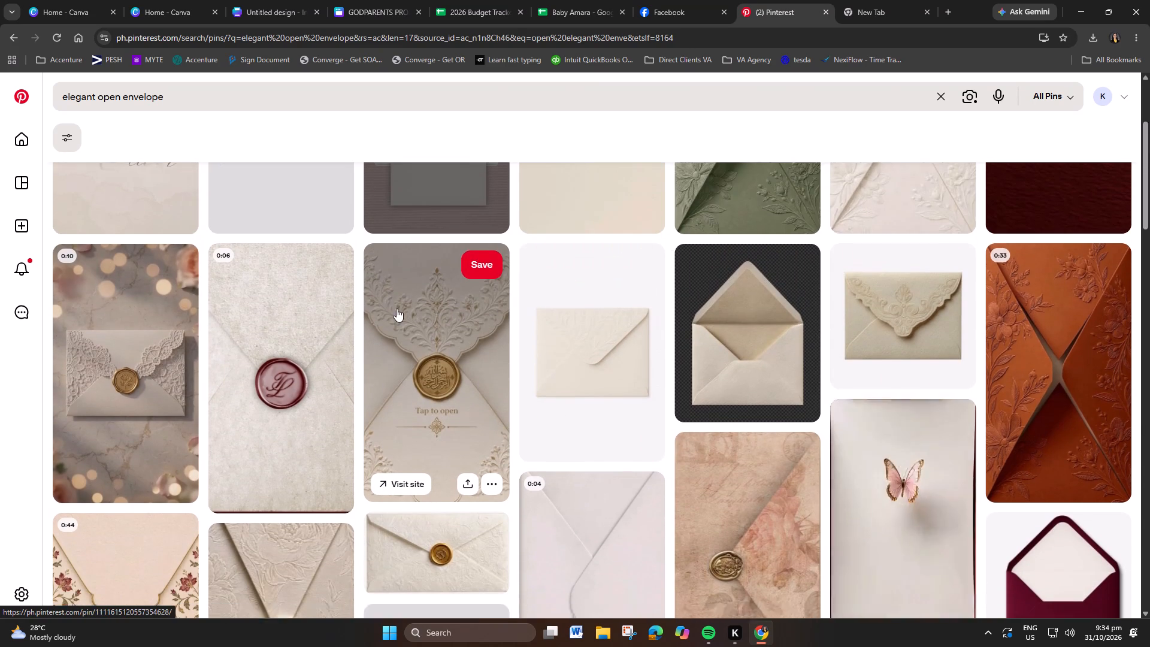
scroll(399, 307, "down", 2)
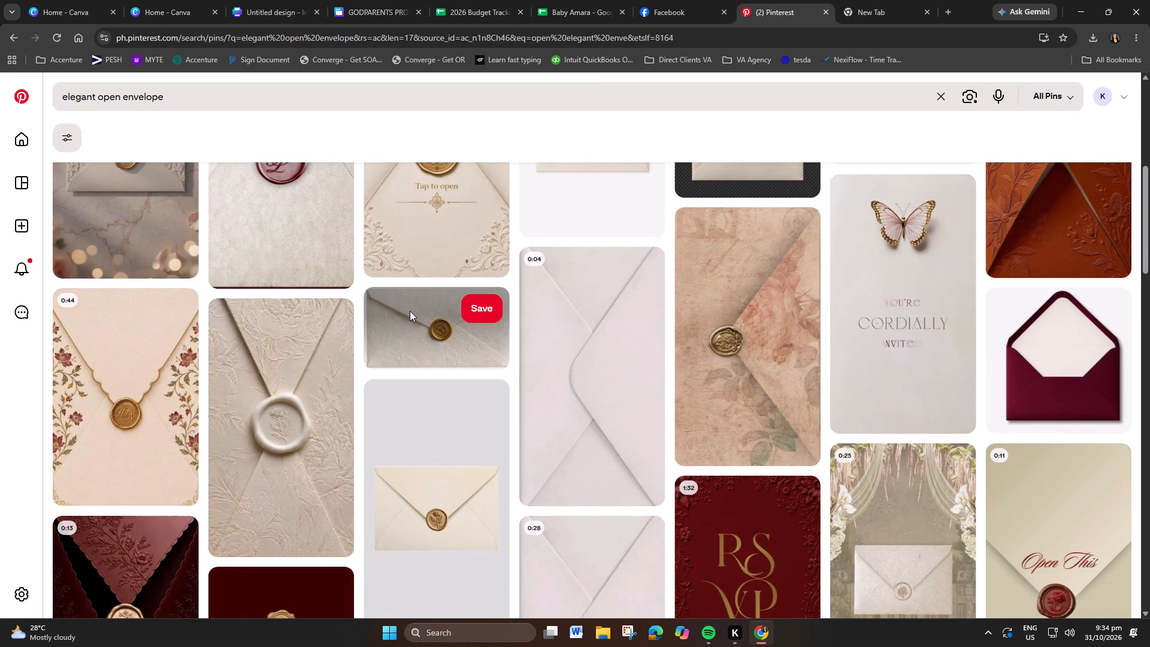
scroll(411, 311, "up", 7)
scroll(190, 266, "down", 1)
scroll(190, 265, "up", 2)
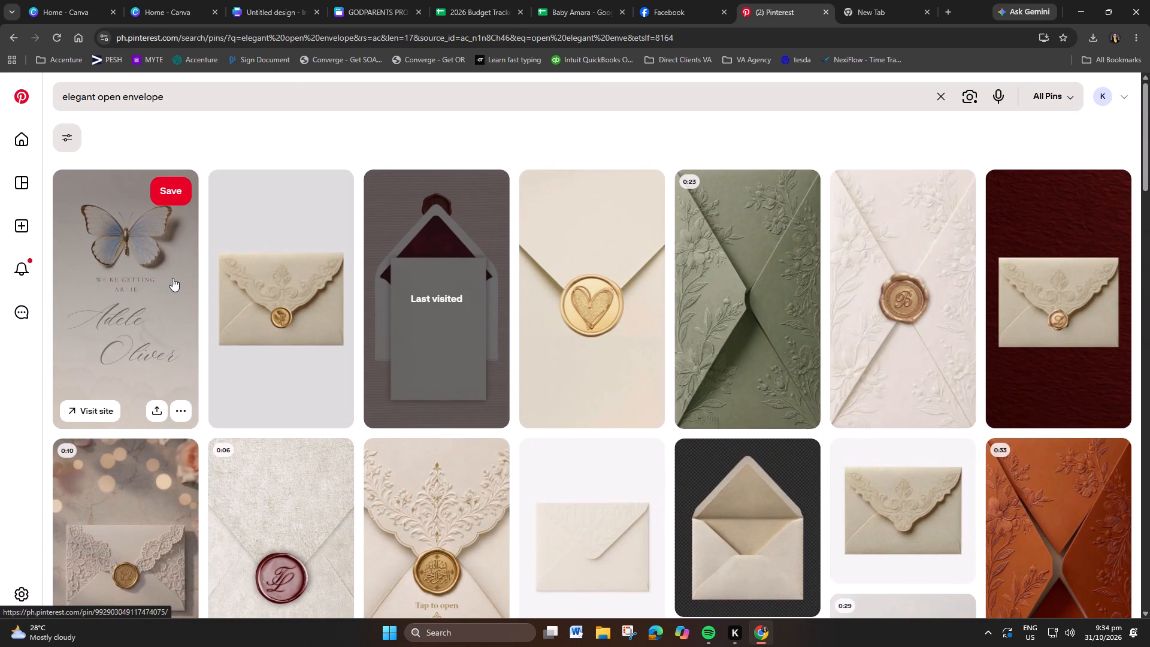
left_click(170, 280)
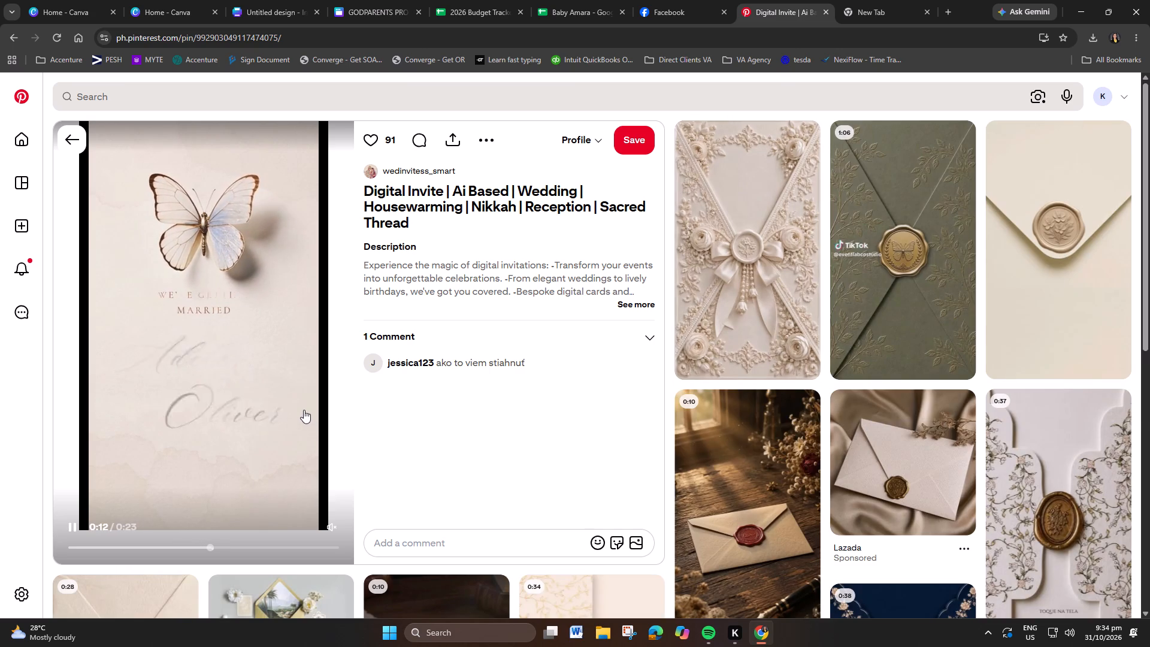
left_click(75, 139)
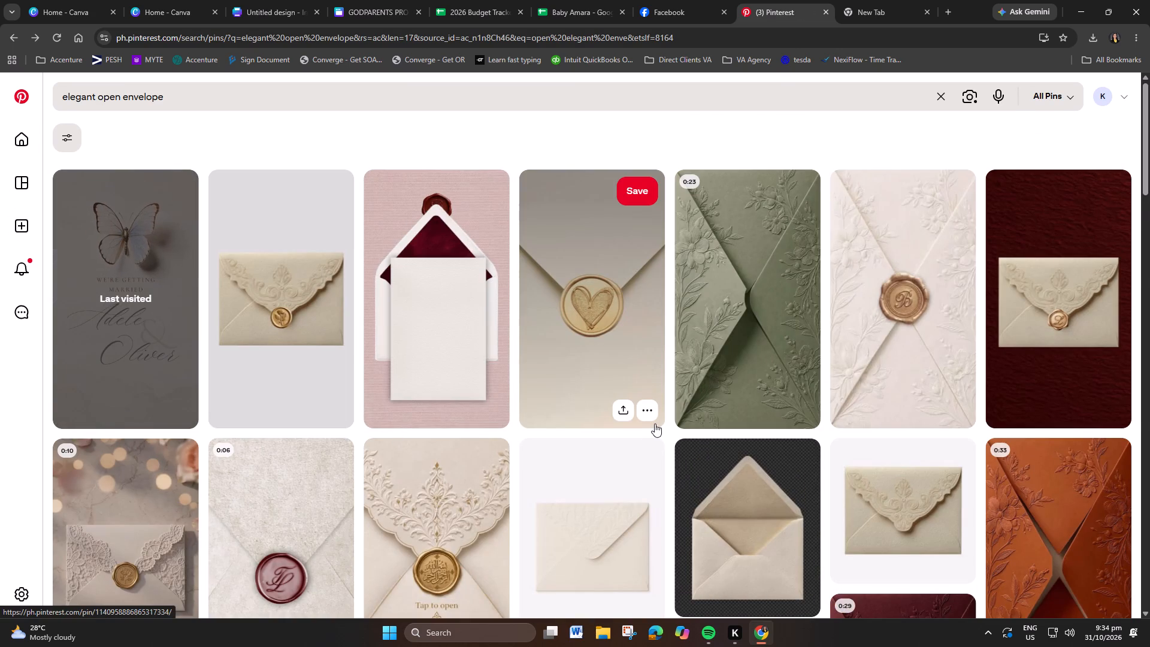
Open the pink collage pin of the blank card with a burgundy-lined envelope and look through its related envelope designs.
left_click(497, 346)
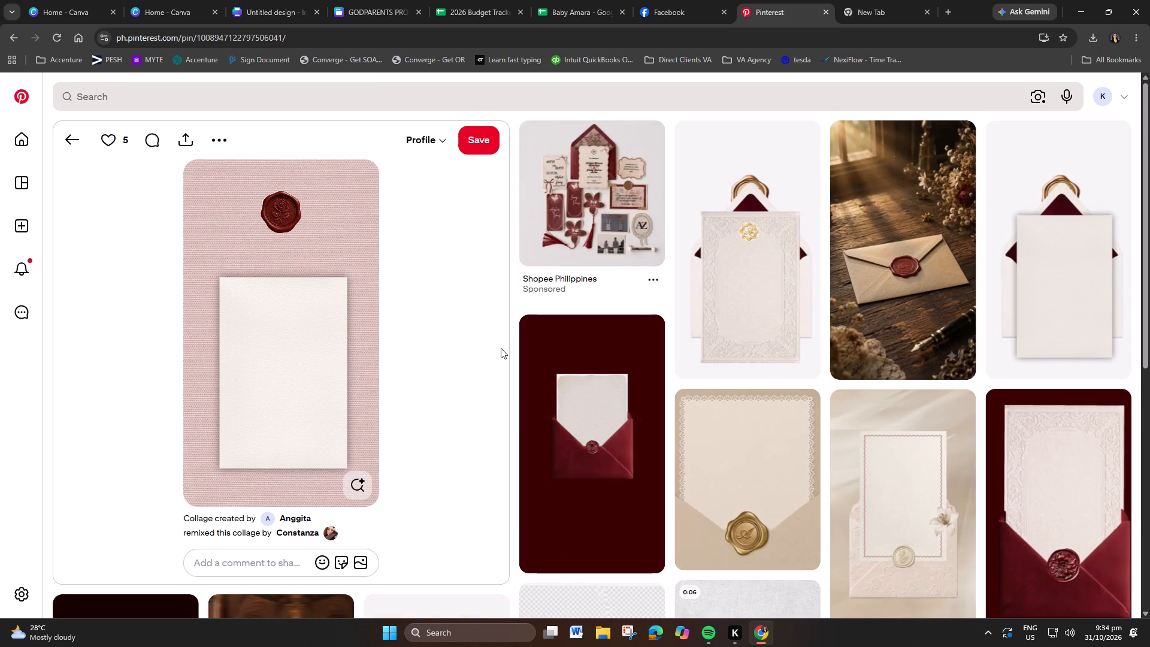
scroll(897, 367, "down", 3)
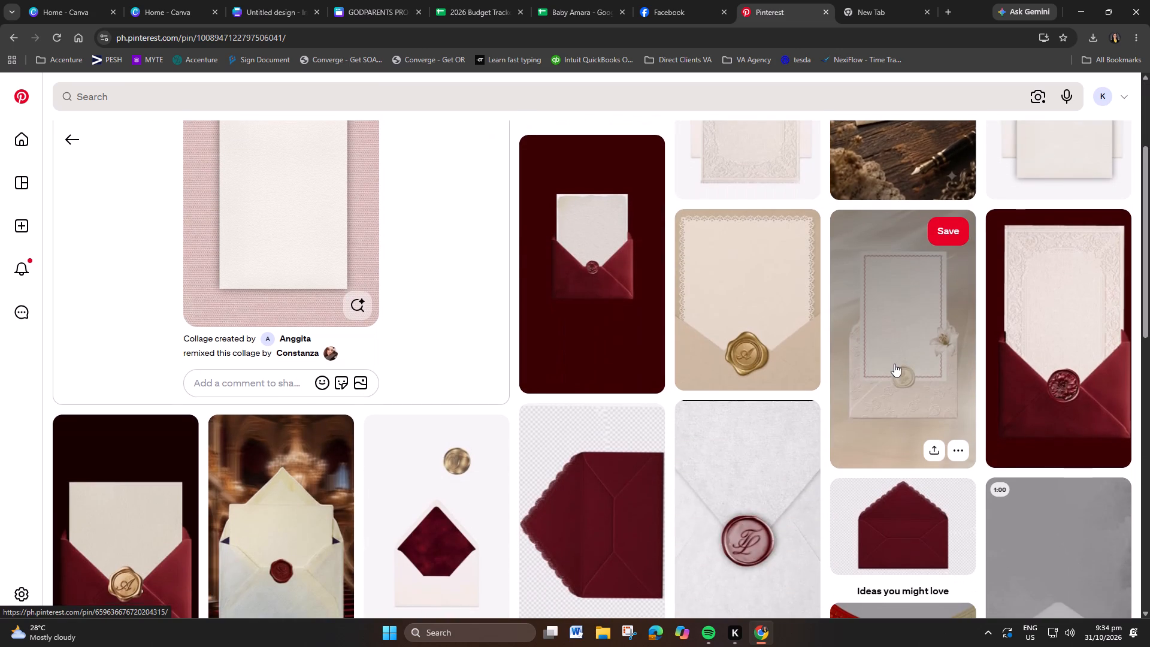
scroll(886, 348, "down", 2)
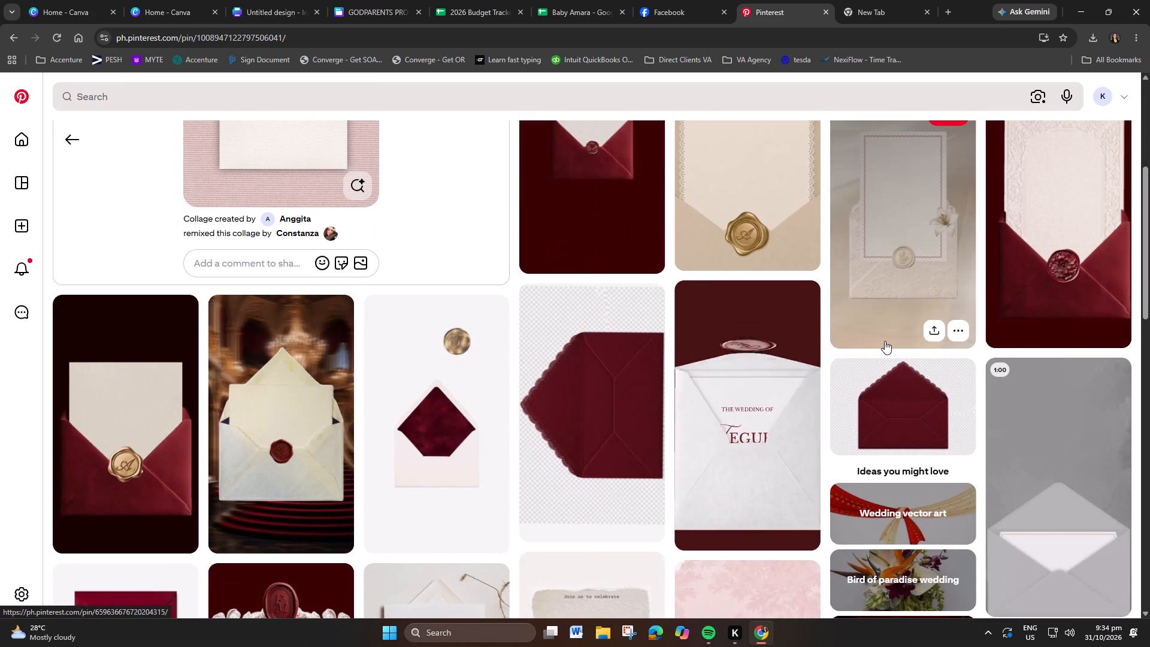
scroll(882, 341, "down", 4)
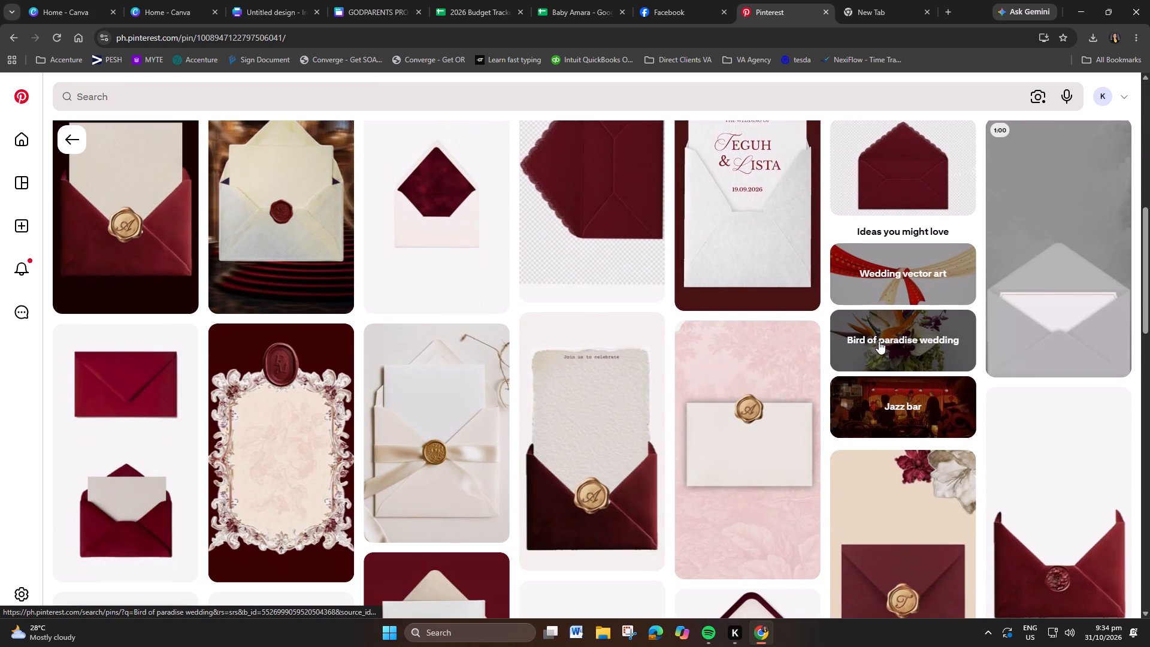
scroll(877, 339, "down", 5)
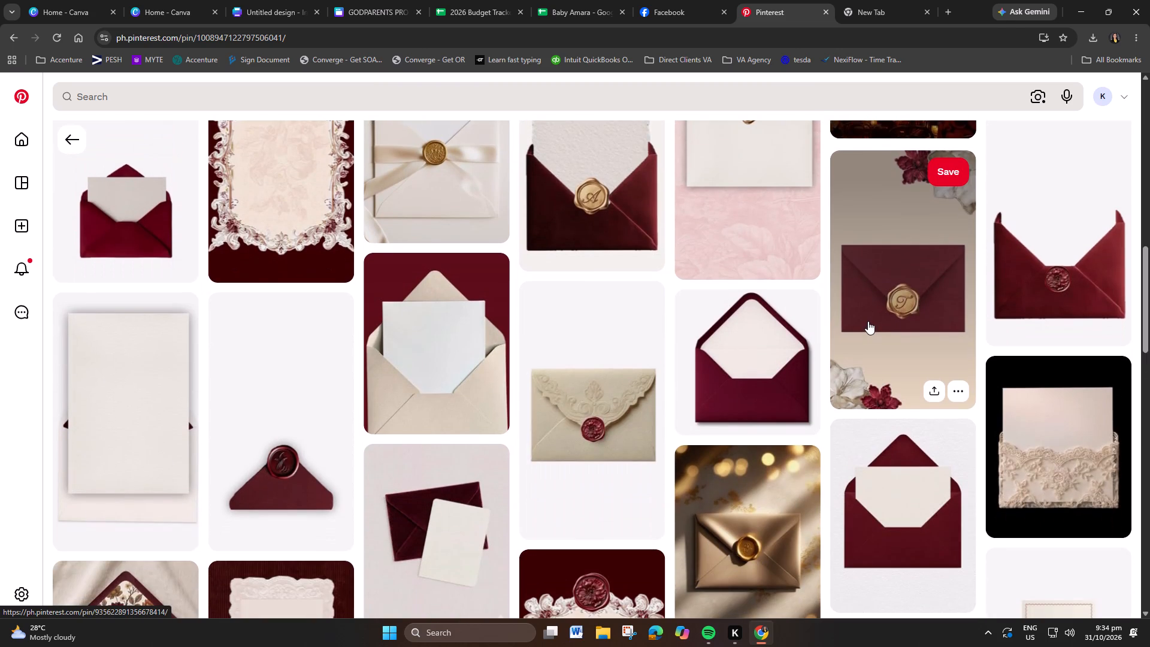
Move the Pinterest tab directly beside the untitled invitation design's tab.
left_click(402, 6)
left_click(645, 2)
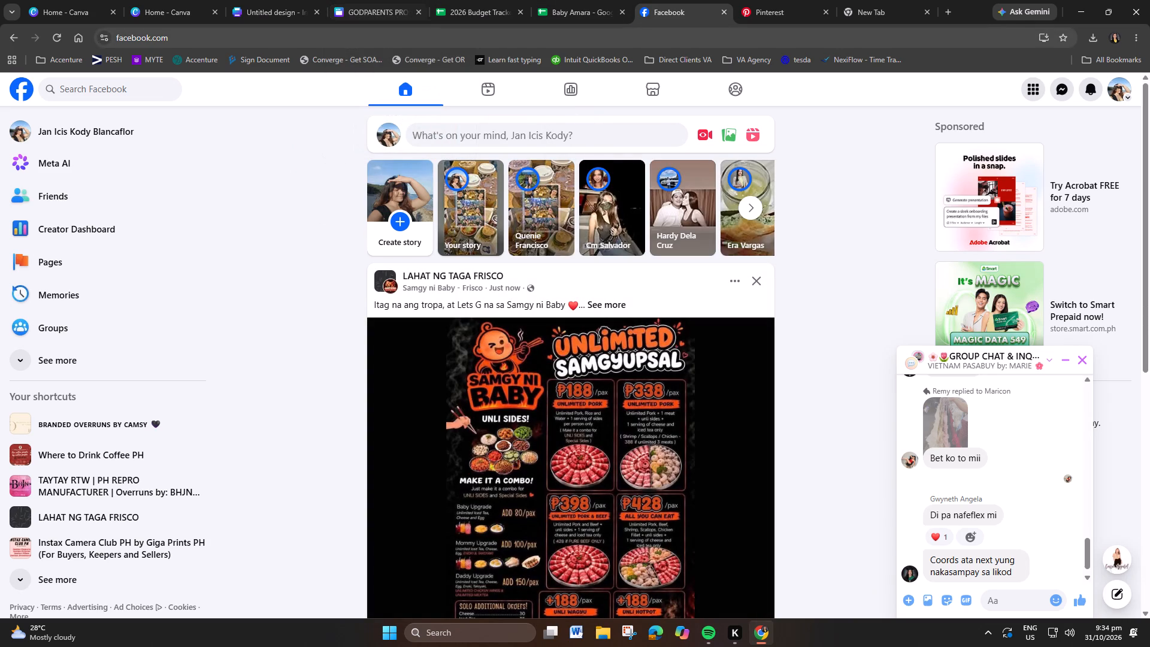
left_click_drag(765, 0, 462, 2)
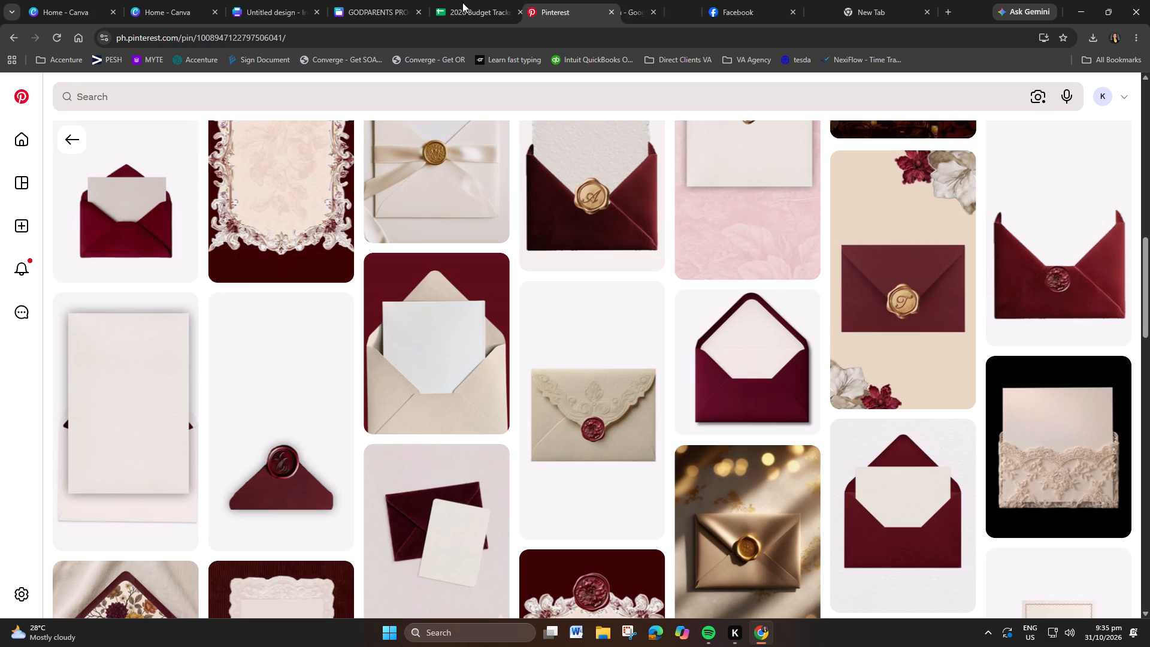
left_click_drag(462, 2, 365, 2)
Look through more of the pin's related images for an open envelope that suits the invitation.
scroll(673, 391, "down", 4)
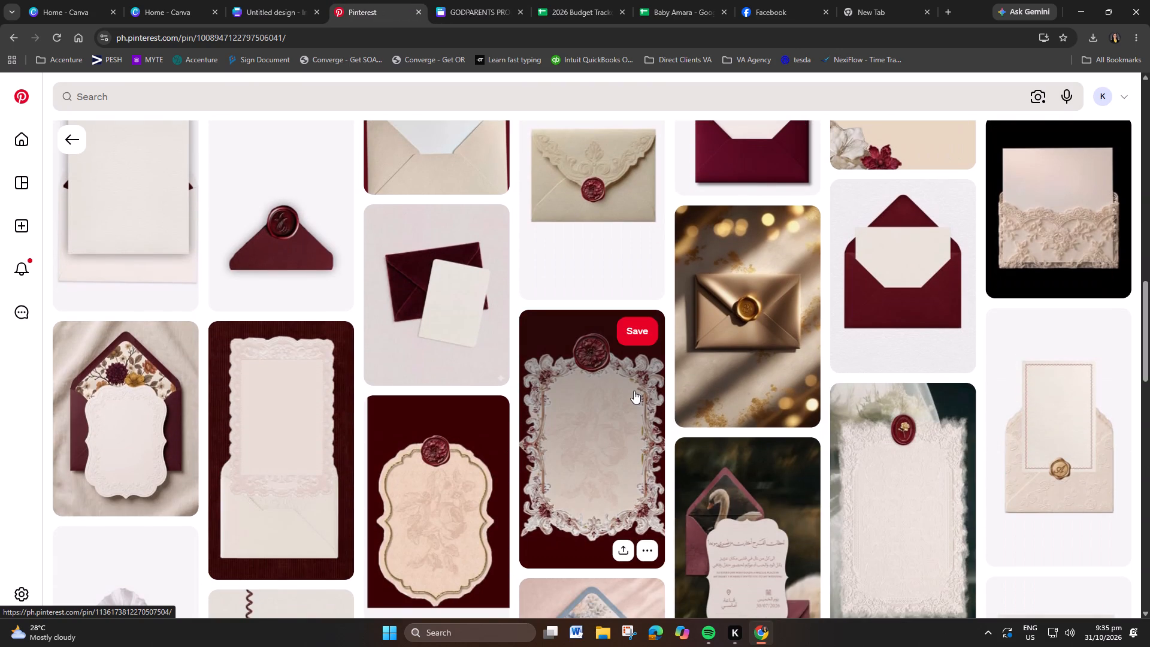
scroll(631, 376, "down", 4)
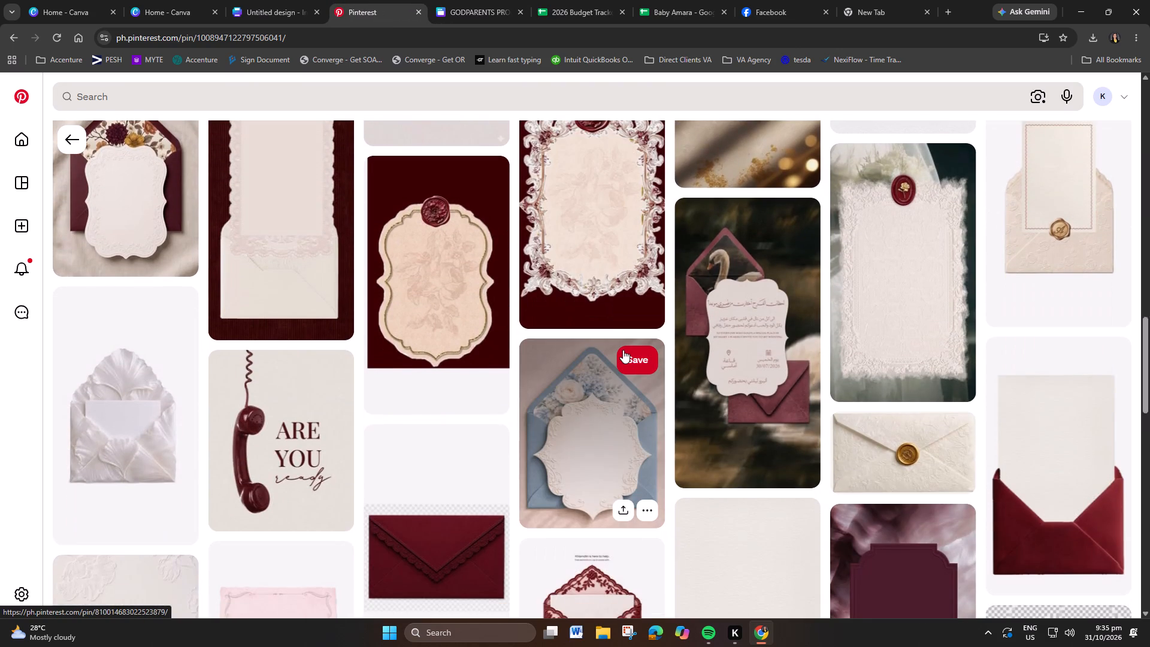
scroll(622, 350, "down", 5)
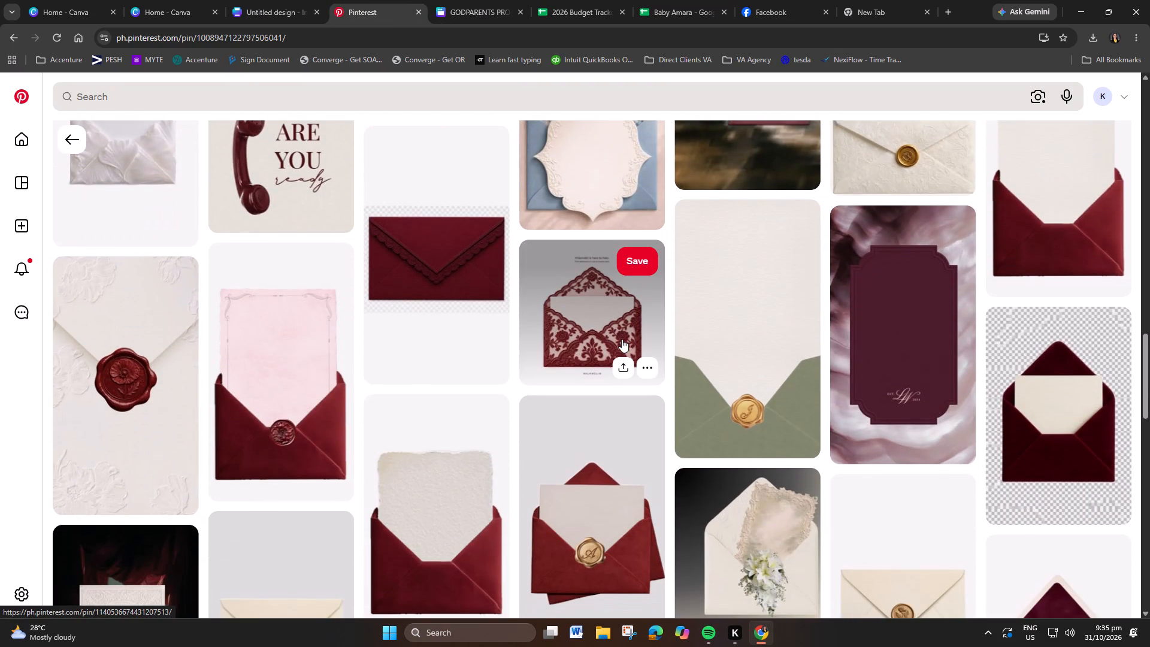
scroll(622, 339, "down", 8)
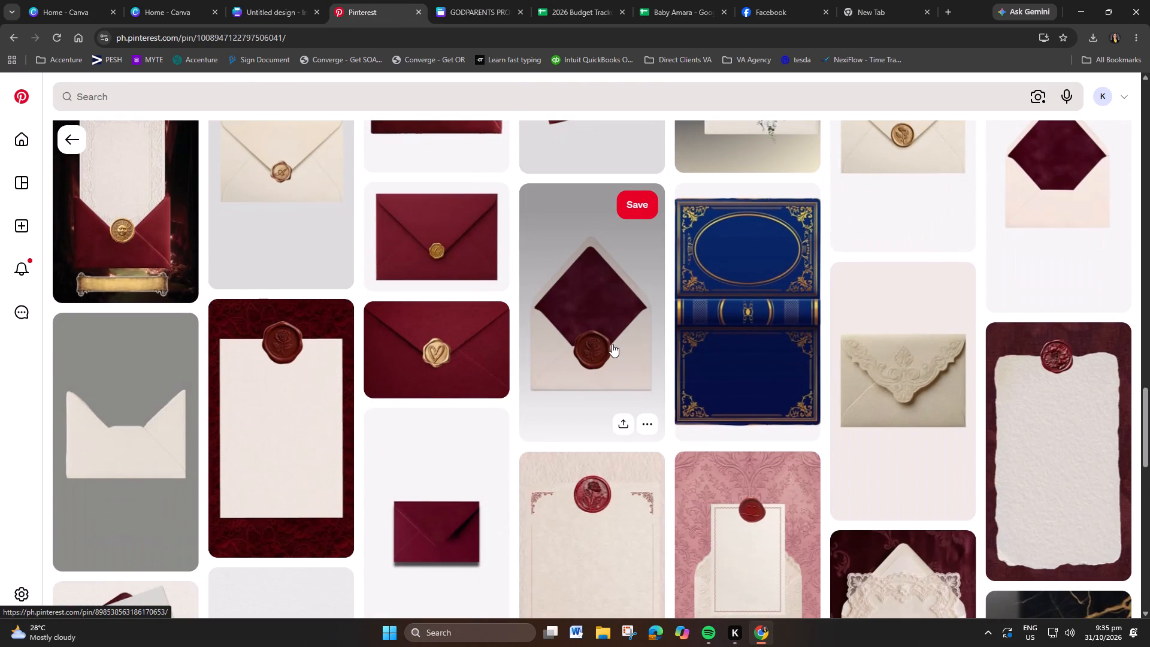
scroll(611, 342, "down", 11)
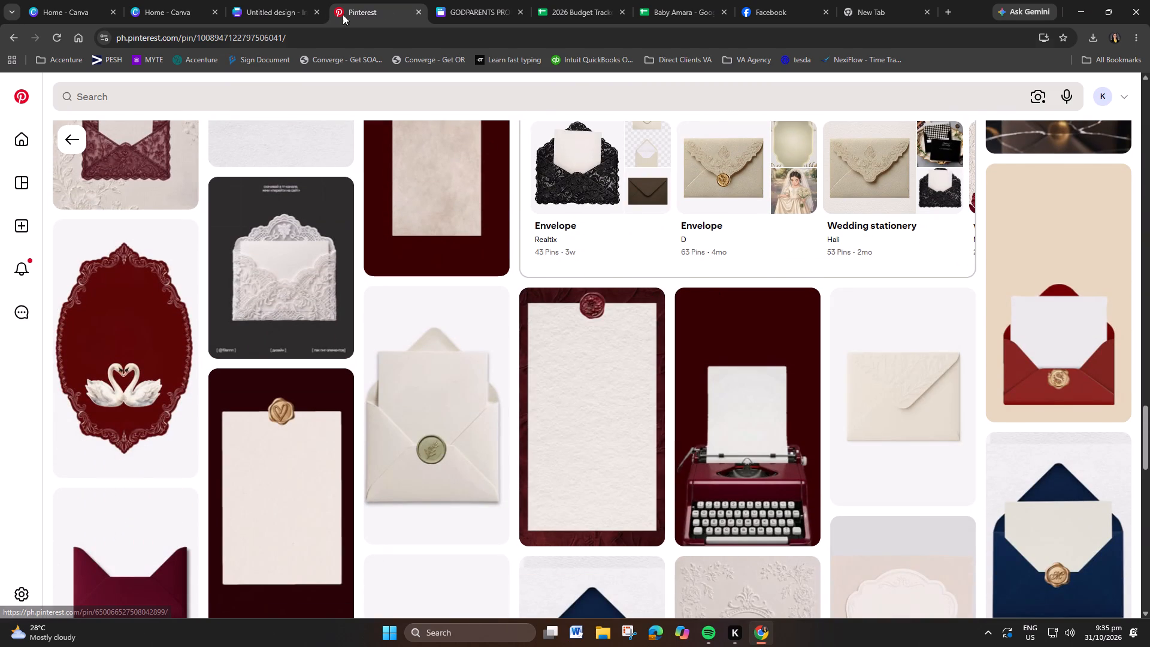
Check the Canva invitation's sealed envelope and blank second page against Pinterest, and examine further related open envelope pins.
left_click(281, 7)
scroll(633, 453, "down", 4)
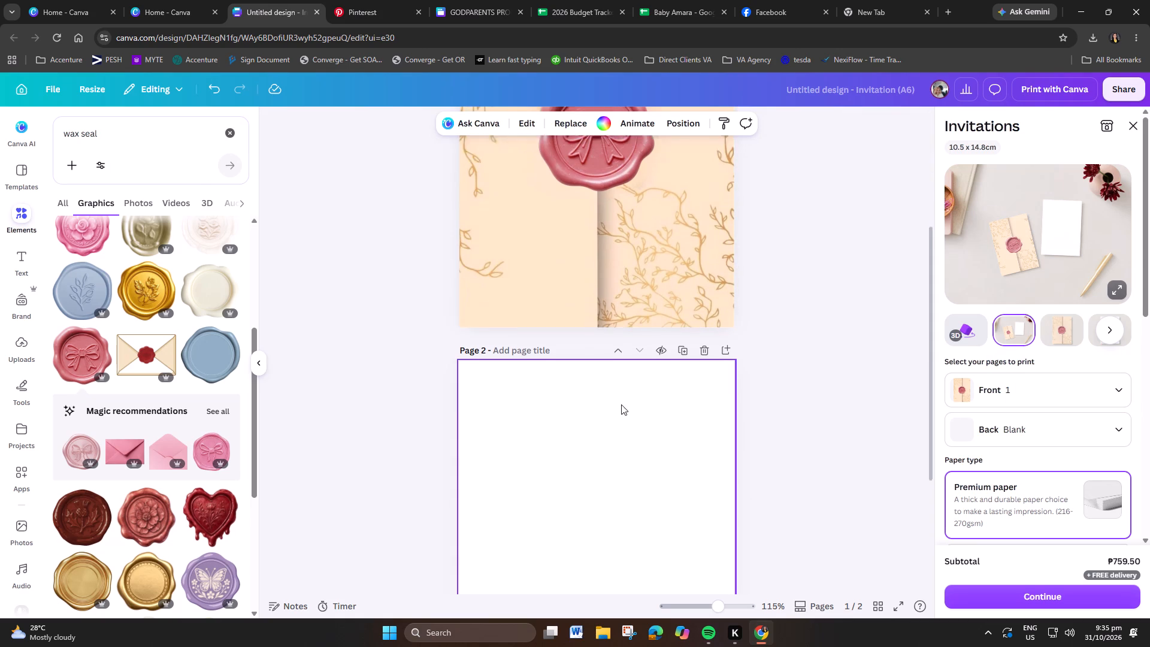
left_click(458, 5)
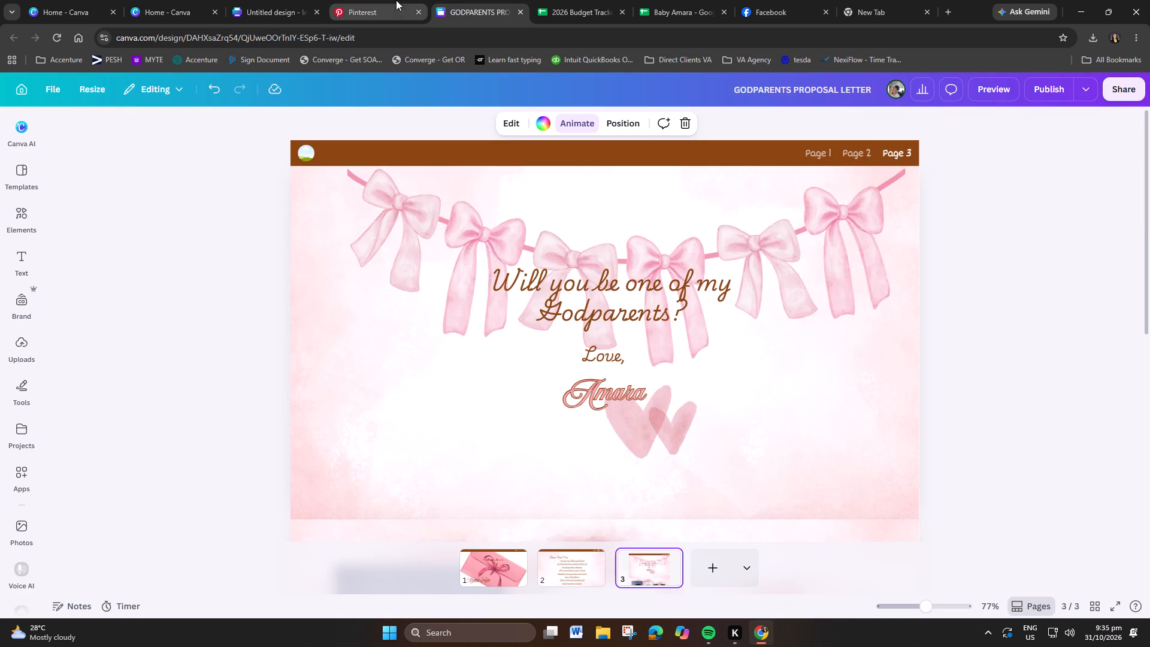
left_click(396, 0)
scroll(573, 295, "down", 4)
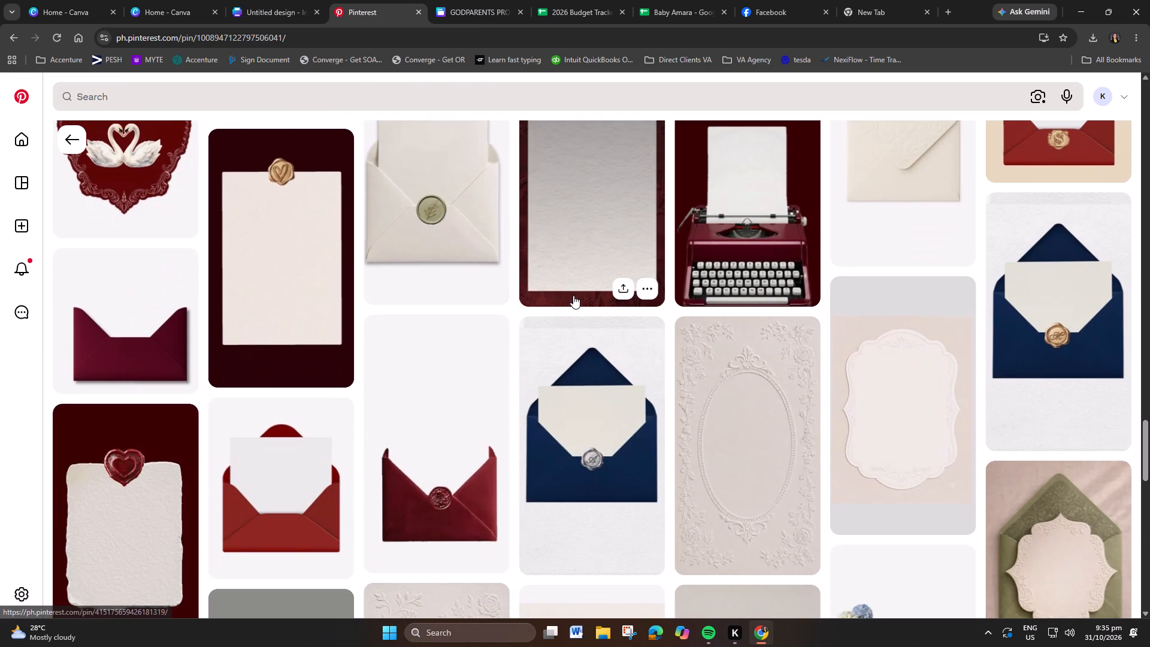
scroll(573, 295, "down", 6)
scroll(451, 282, "down", 4)
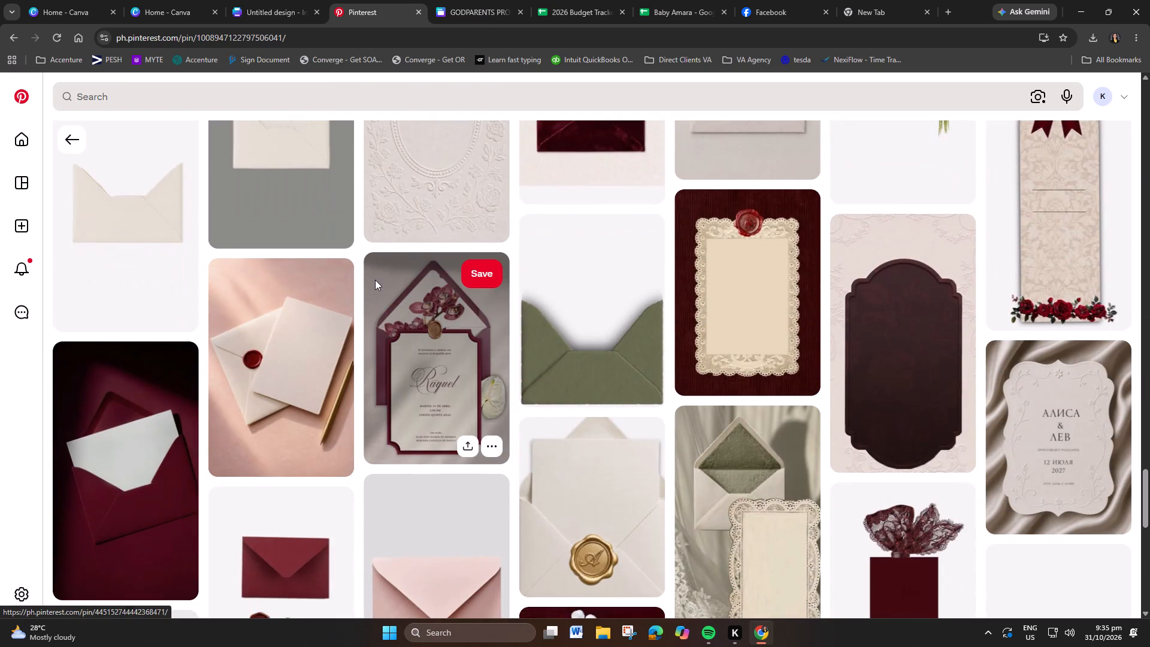
scroll(385, 267, "up", 2)
left_click(267, 0)
left_click(362, 0)
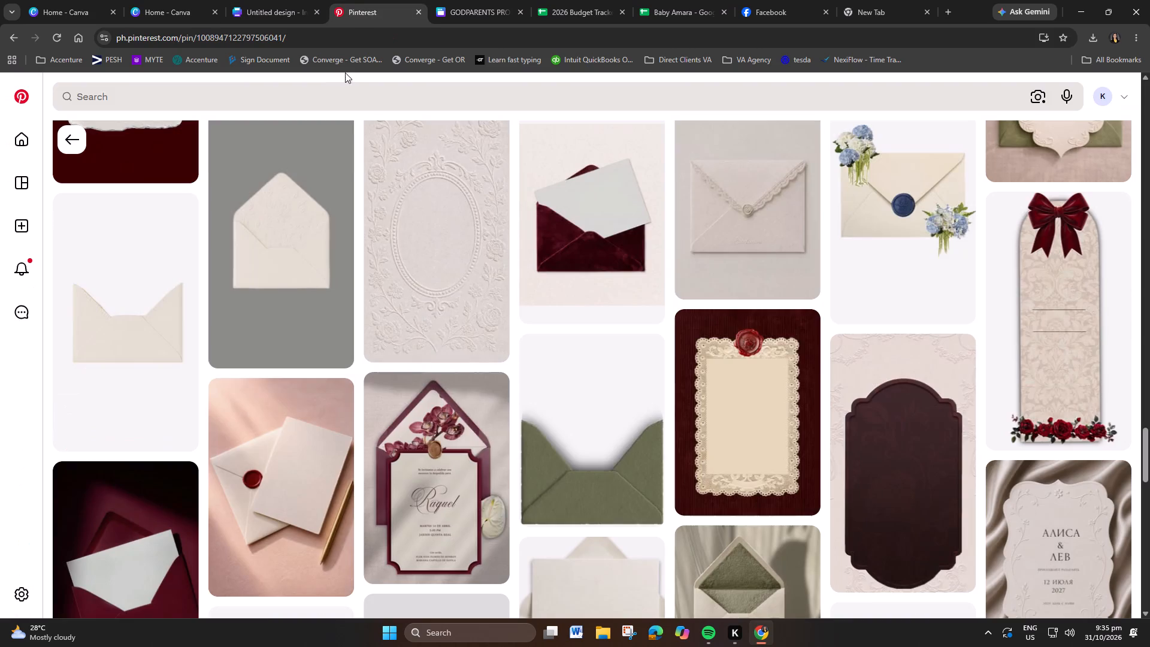
Search Pinterest for "baby envelope" and look through the results for an image that suits the invitation's blank second page.
left_click(325, 86)
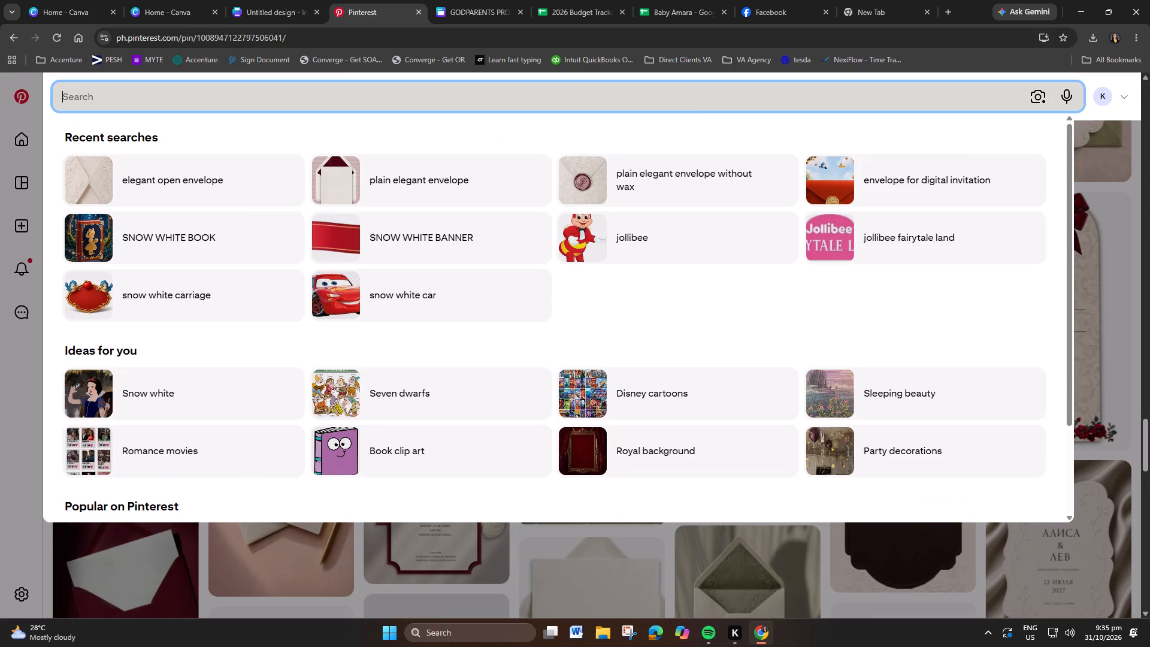
type("baby envelop")
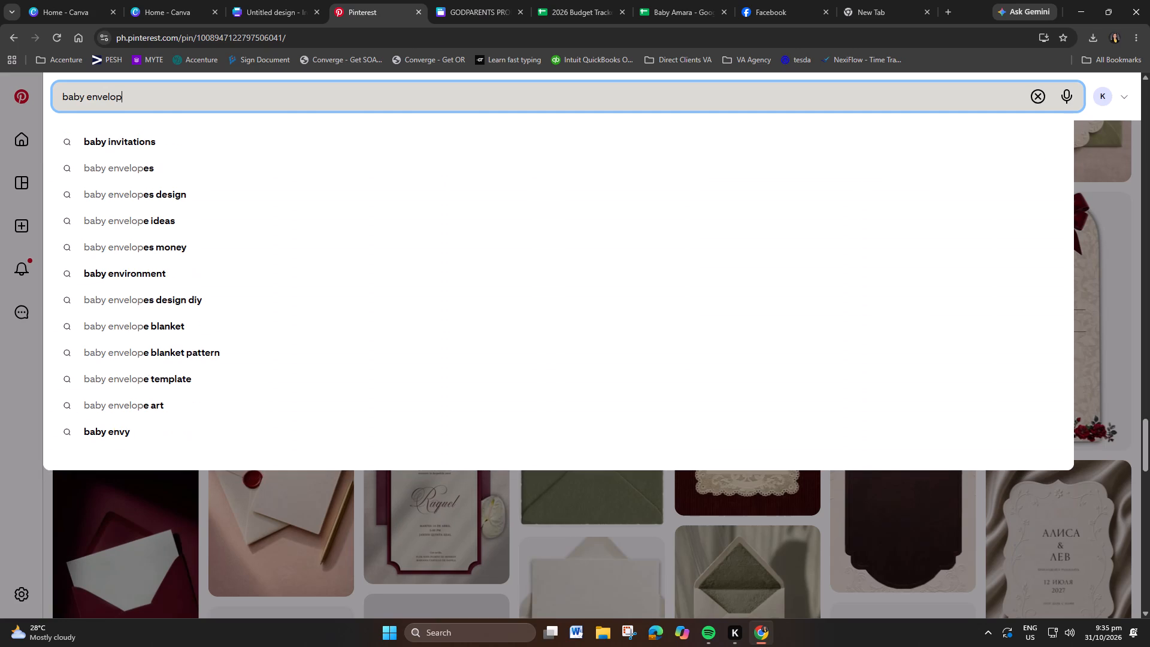
key("e")
key("Return")
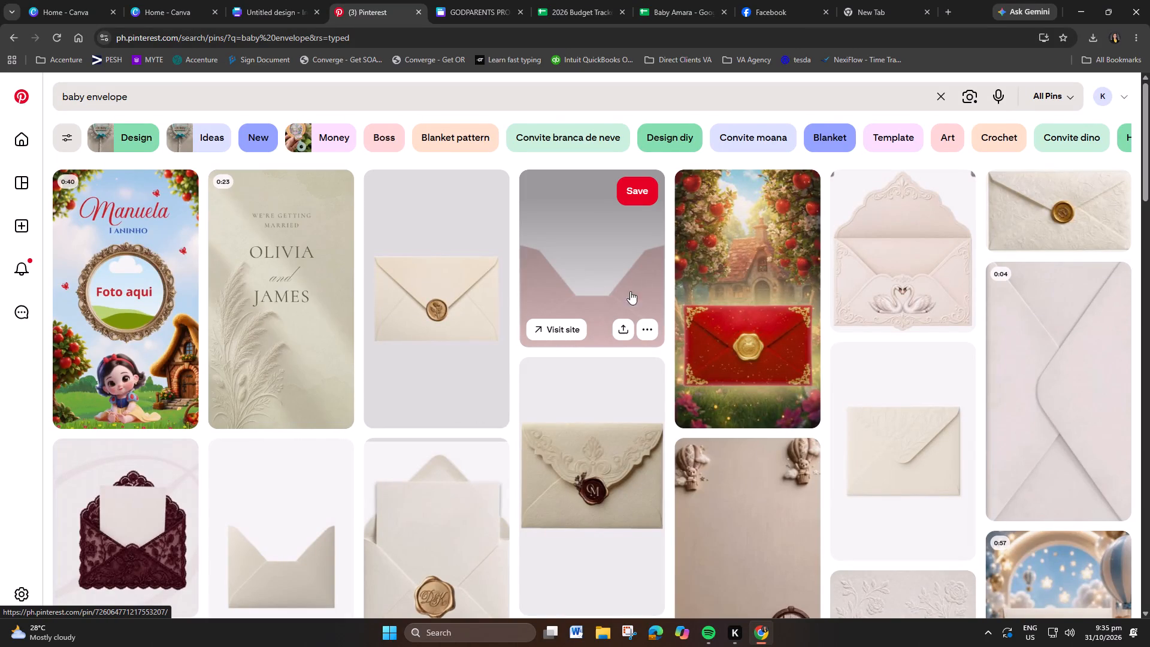
scroll(787, 370, "down", 4)
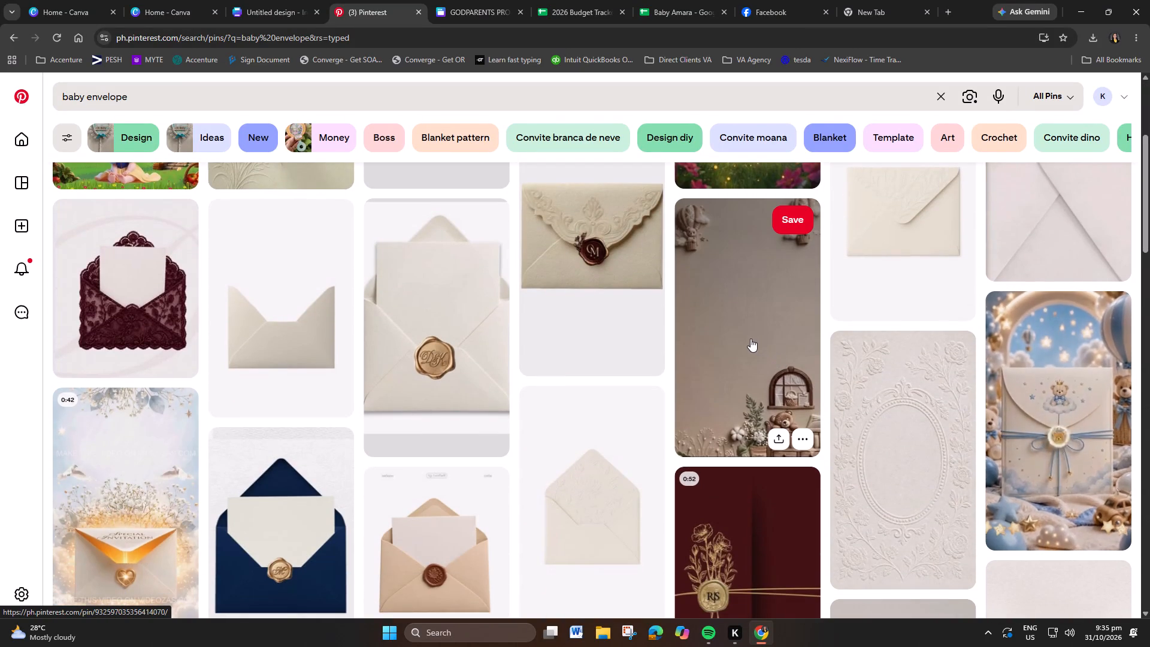
left_click(276, 0)
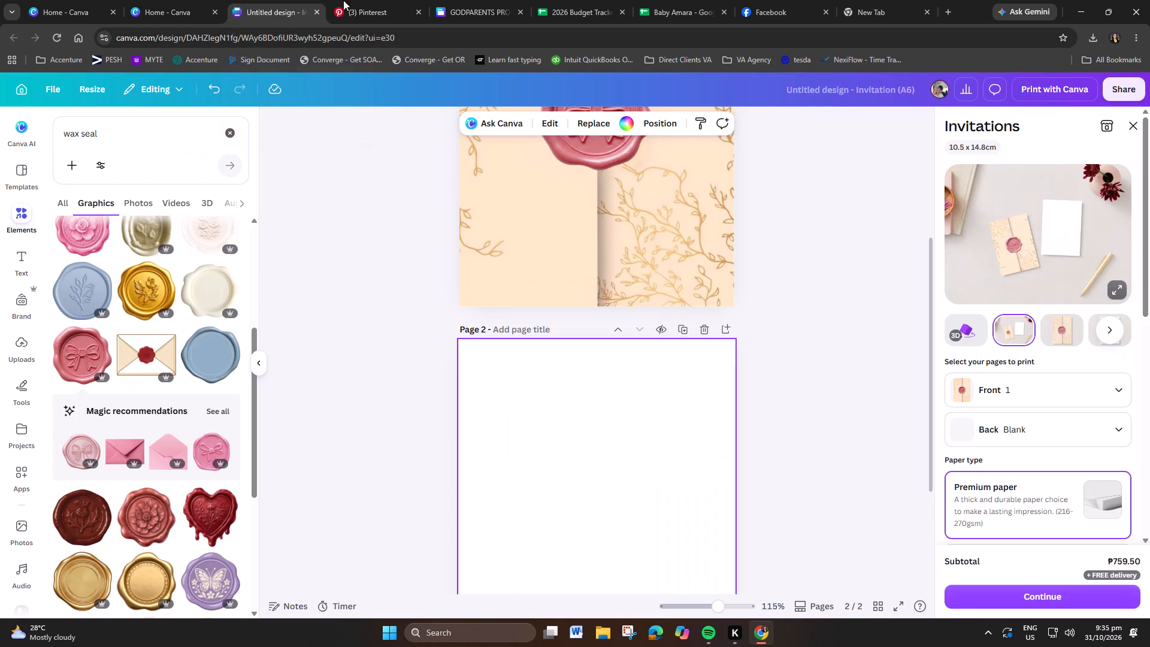
left_click(356, 0)
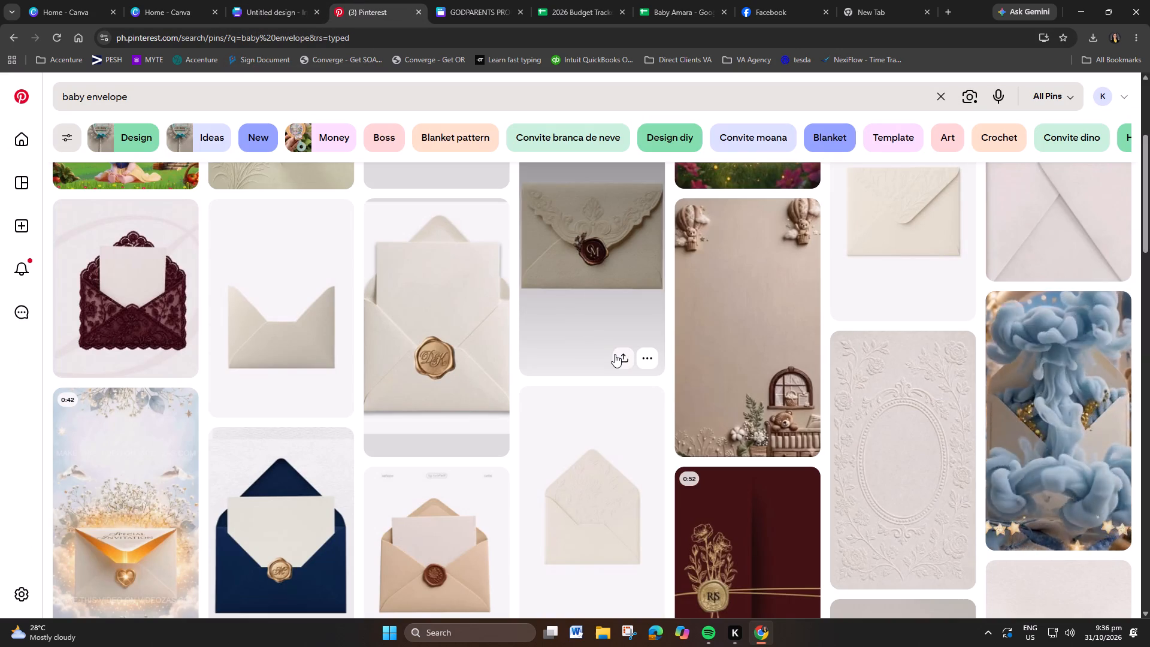
scroll(580, 323, "down", 1)
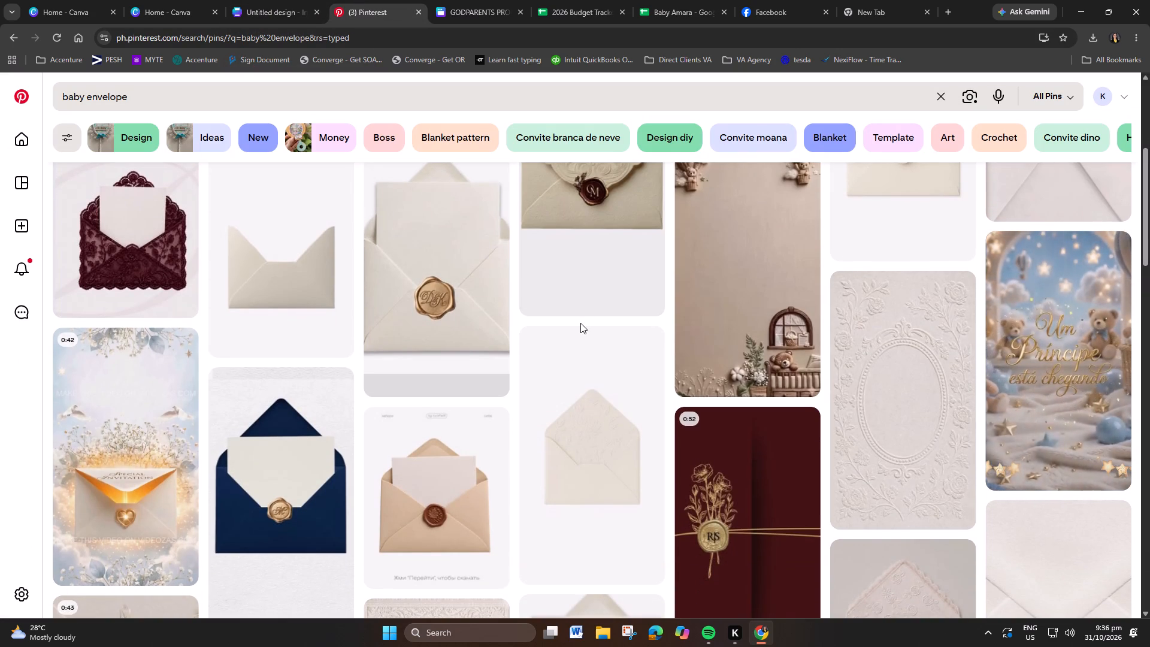
scroll(580, 323, "down", 2)
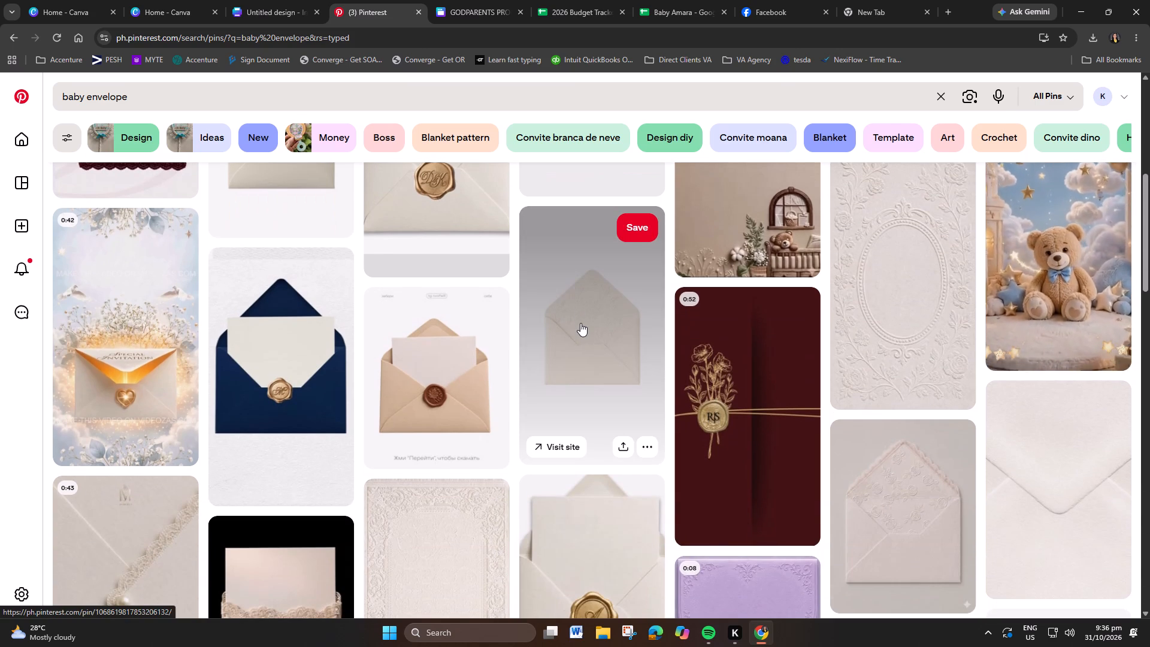
scroll(577, 314, "down", 2)
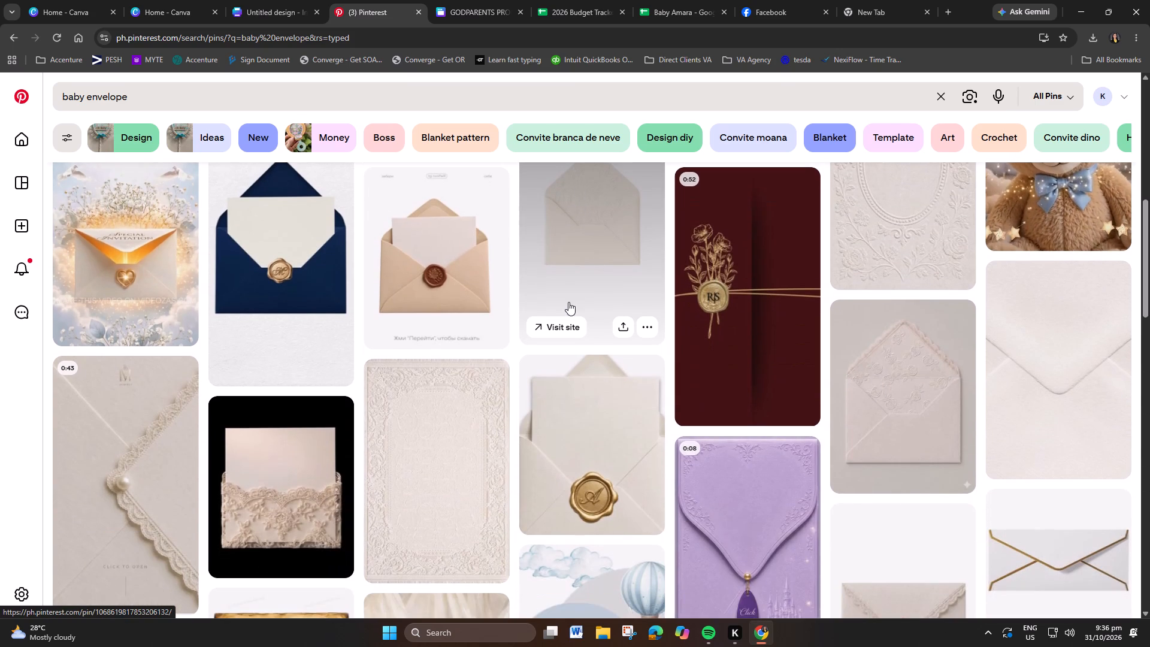
scroll(561, 289, "down", 2)
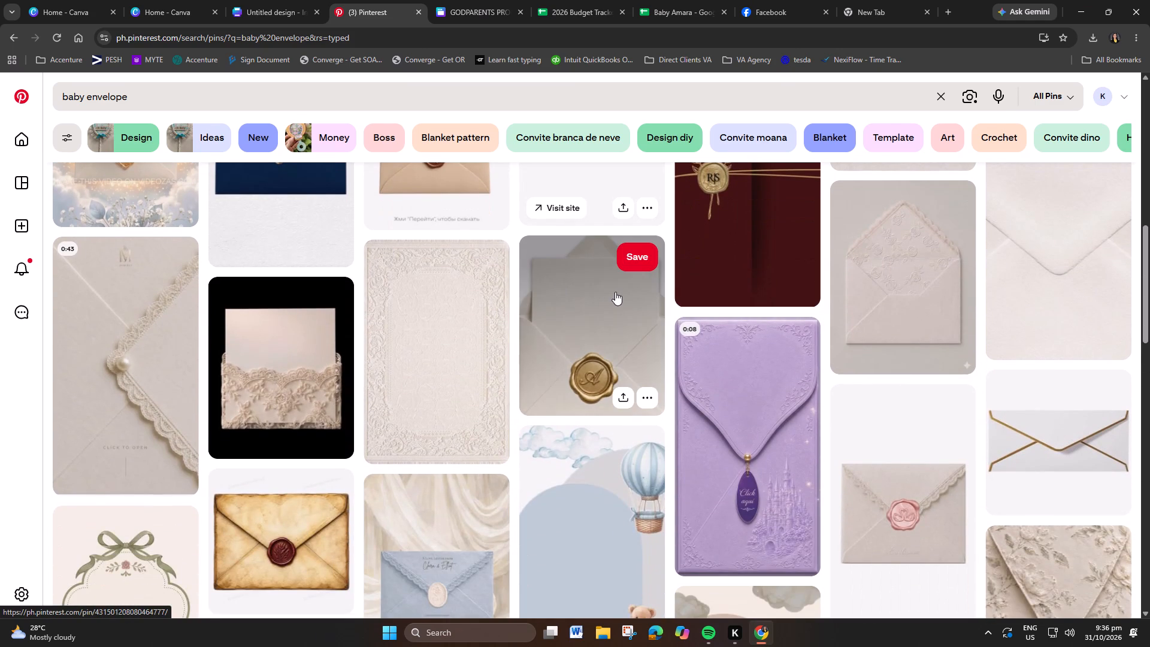
Open the ivory embossed lace-border pin, compare it with the Canva design, and look through its related paper backgrounds.
left_click(440, 307)
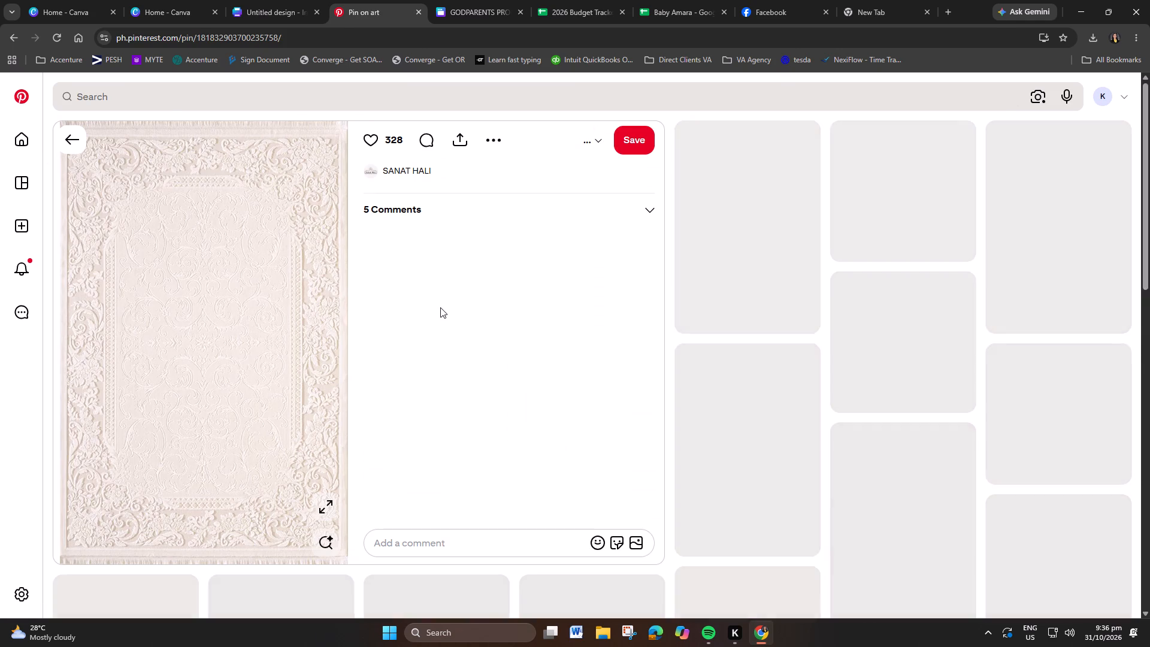
left_click(274, 4)
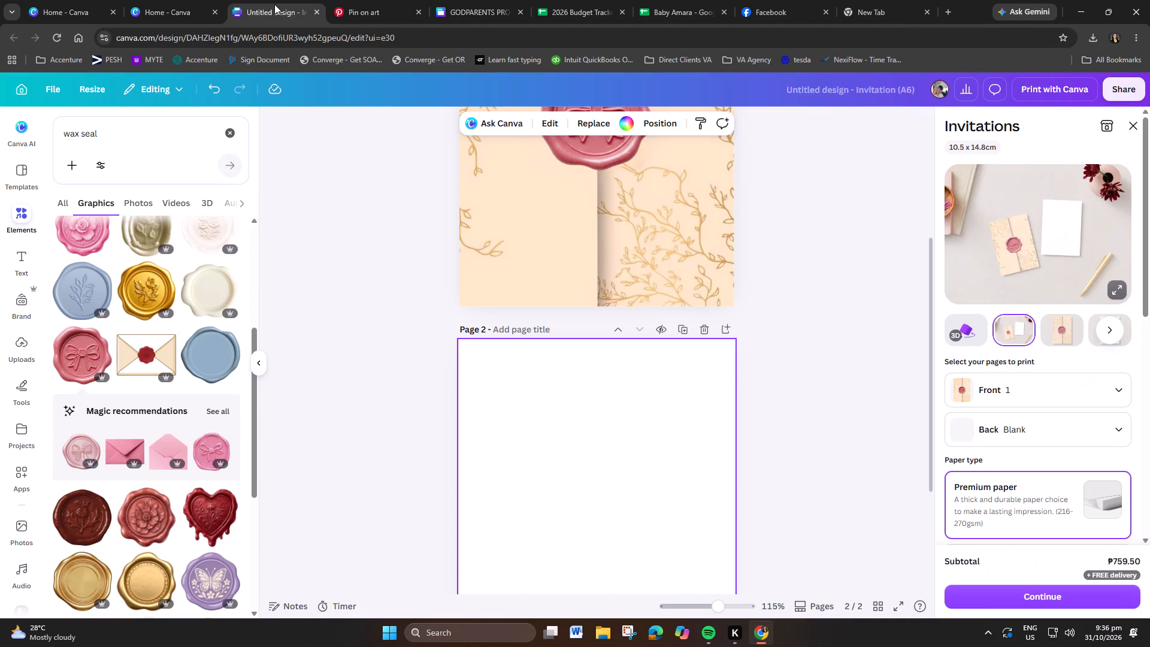
left_click(362, 0)
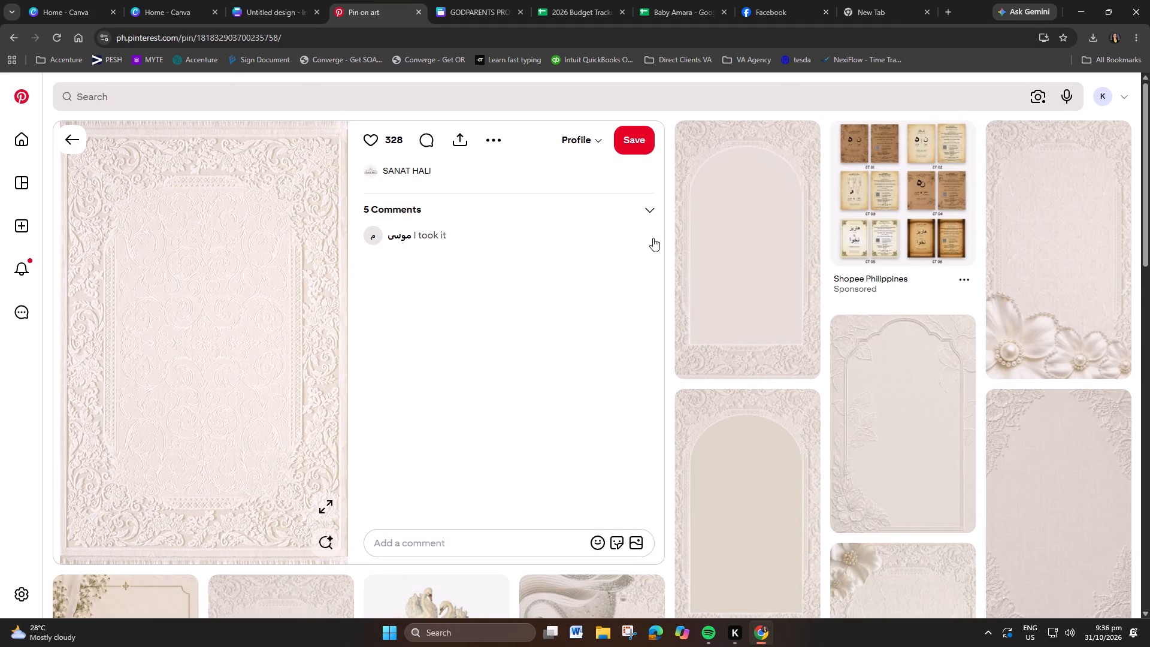
scroll(661, 231, "down", 12)
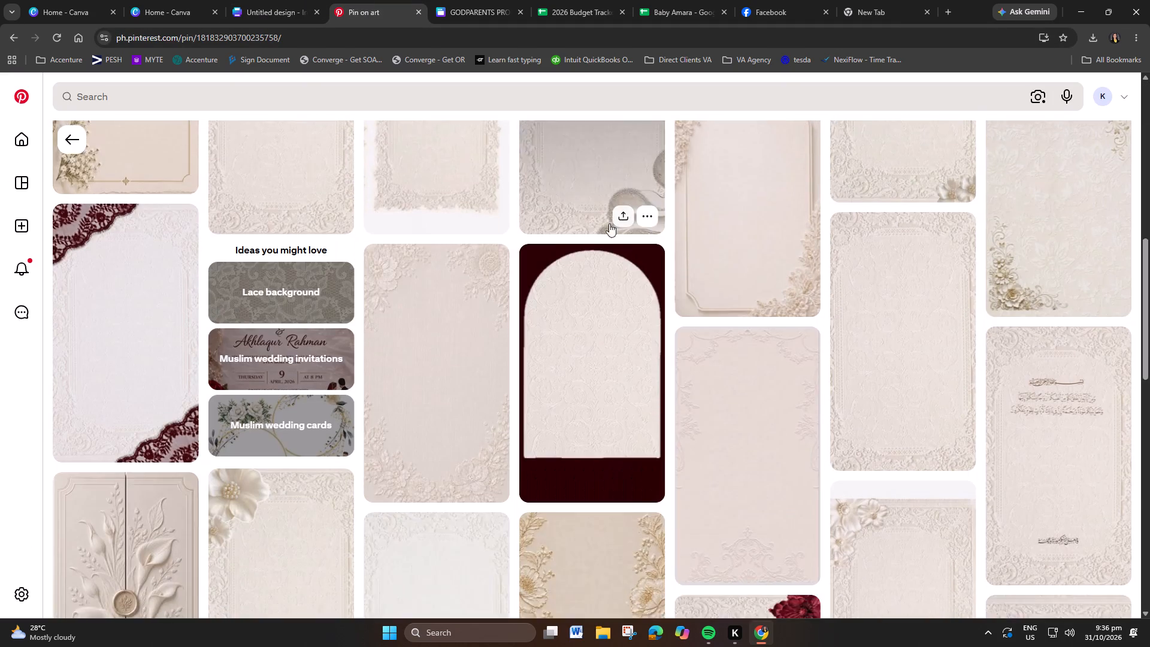
scroll(609, 223, "down", 2)
scroll(512, 204, "down", 5)
scroll(355, 179, "up", 4)
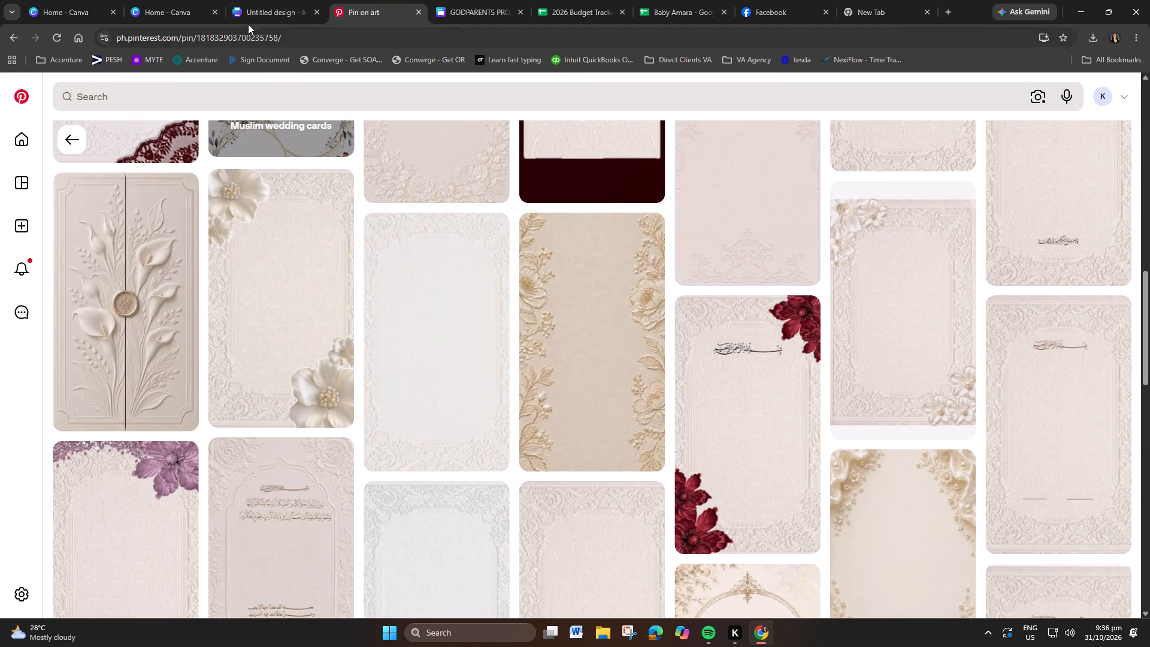
scroll(247, 20, "up", 7)
scroll(389, 234, "up", 8)
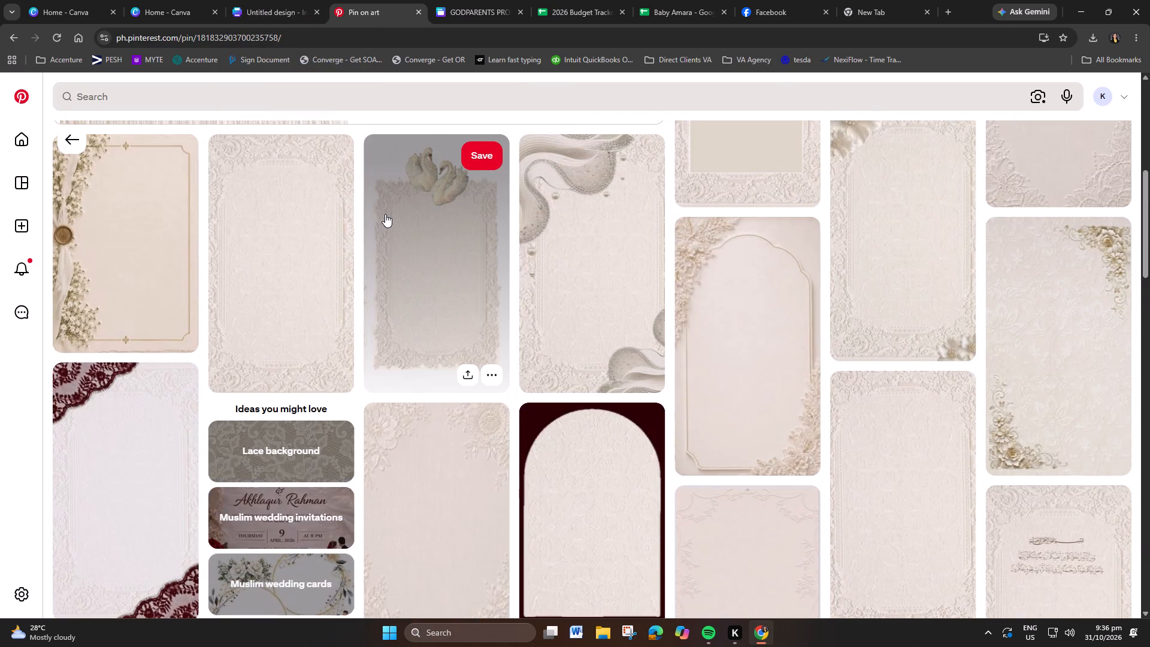
scroll(385, 214, "up", 4)
scroll(395, 219, "down", 3)
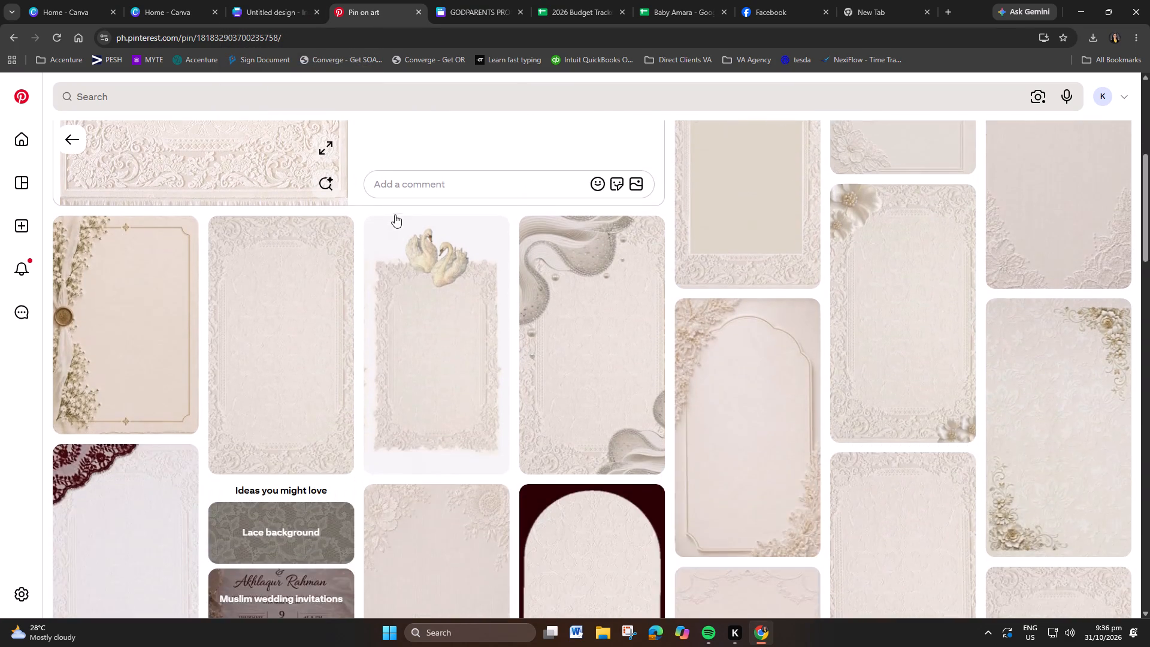
scroll(395, 214, "down", 8)
Open the calla lily double-door invitation pin with the wax seal and look through its related envelope designs.
left_click(179, 354)
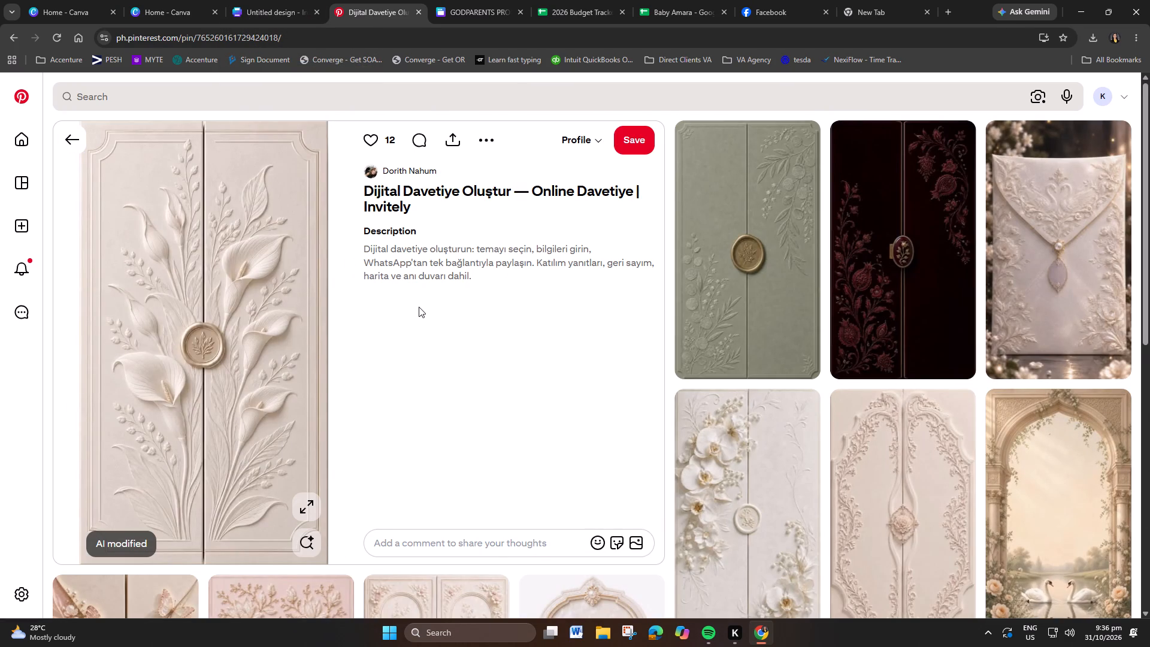
scroll(853, 265, "down", 2)
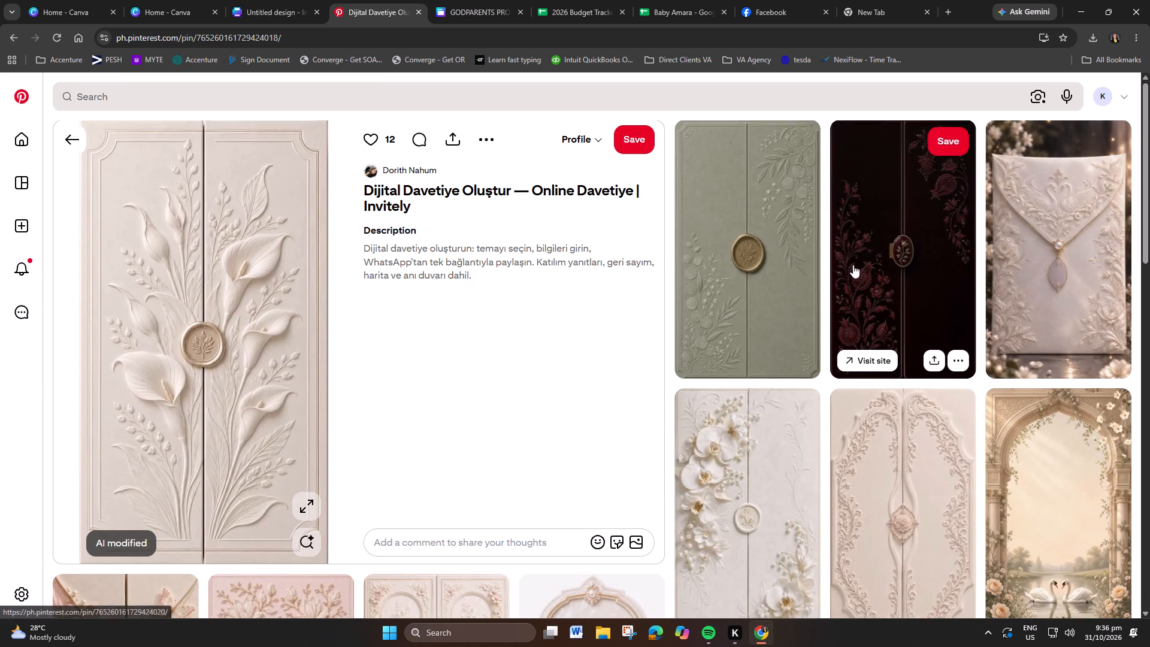
scroll(853, 265, "down", 8)
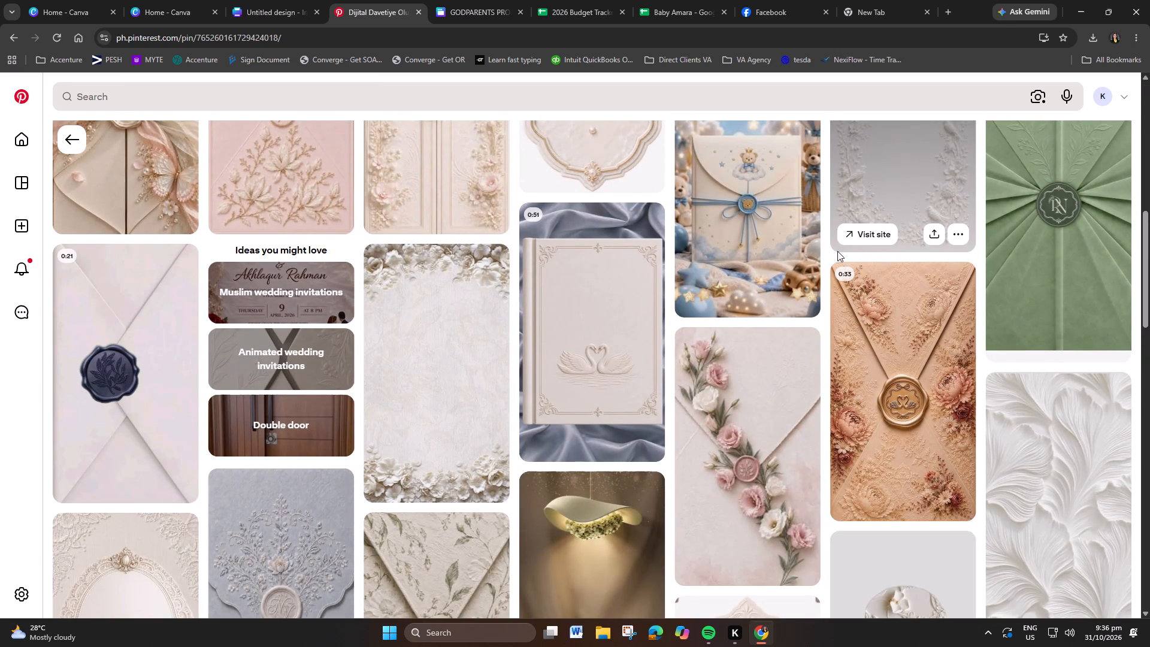
scroll(837, 251, "up", 3)
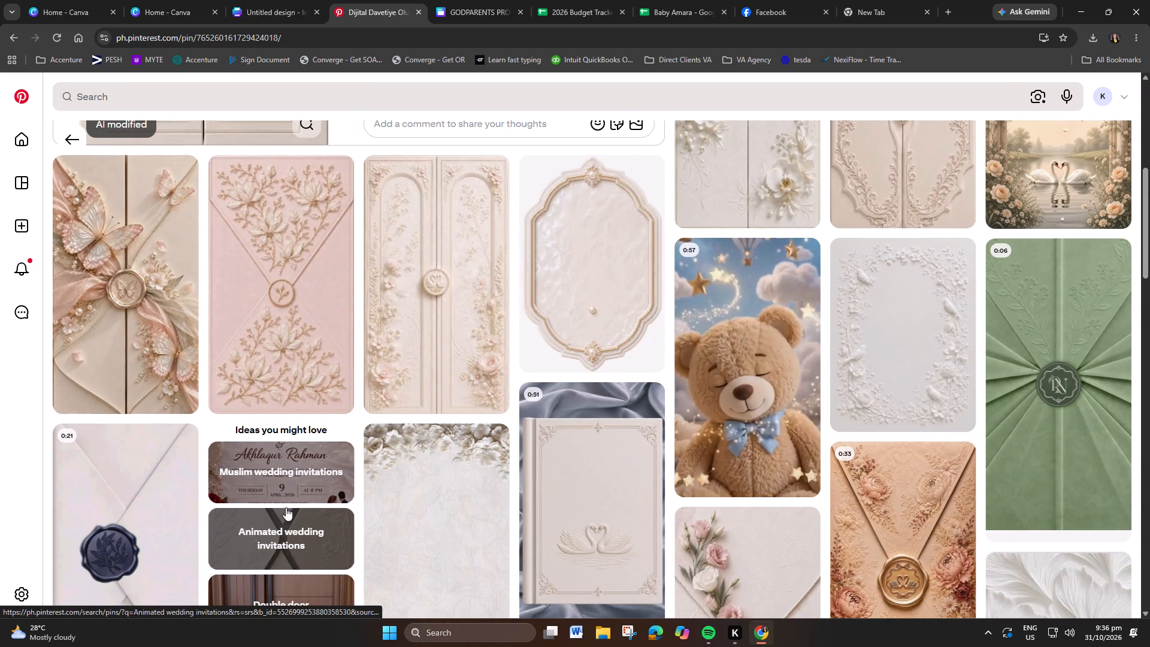
Search Pinterest for "animated christening invitation".
left_click(188, 96)
type("animated birthday")
key("space")
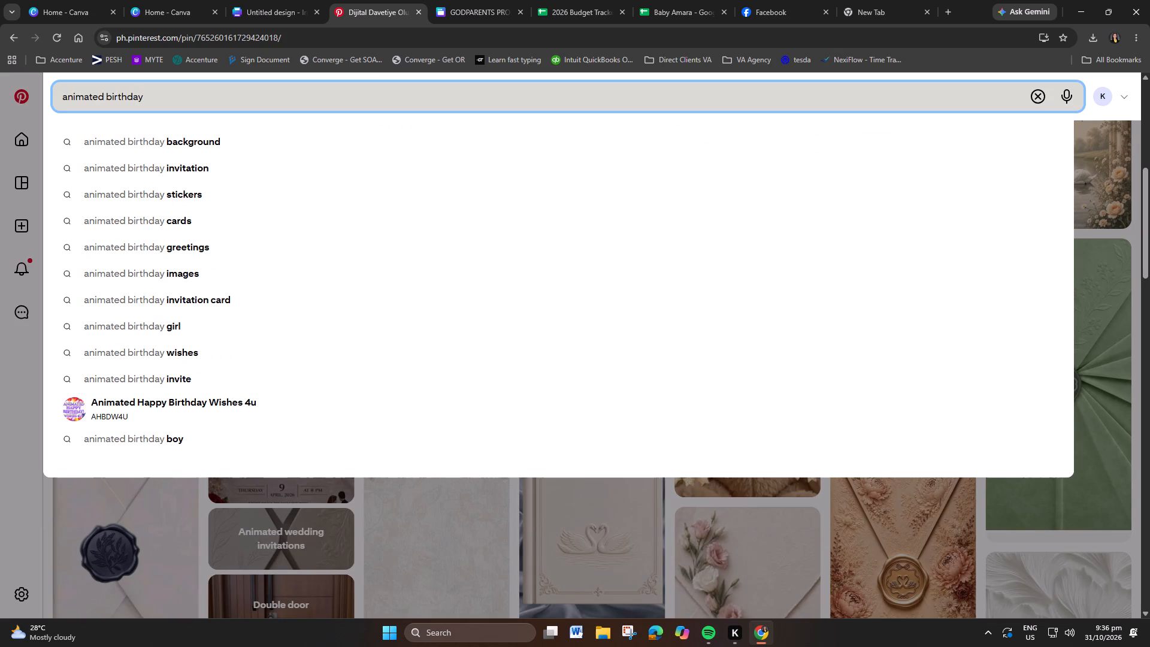
key("BackSpace")
key("BackSpace")
key("BackSpace")
key("BackSpace")
key("BackSpace")
key("BackSpace")
key("BackSpace")
key("BackSpace")
key("BackSpace")
type("christening")
key("space")
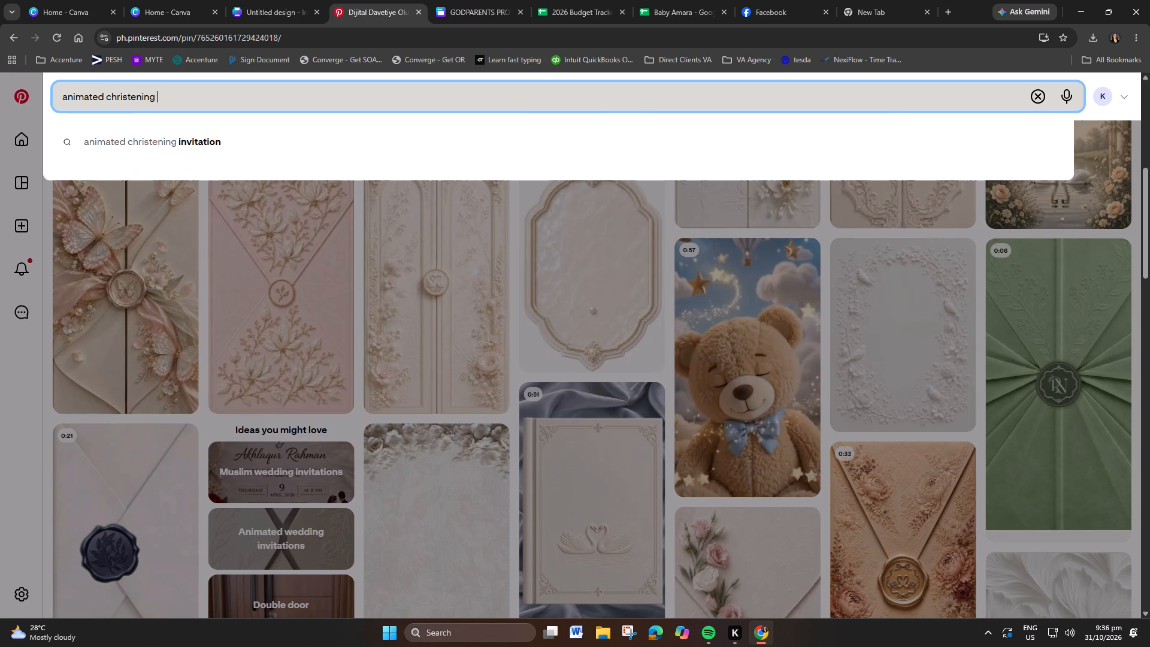
type("in")
key("Down")
key("Return")
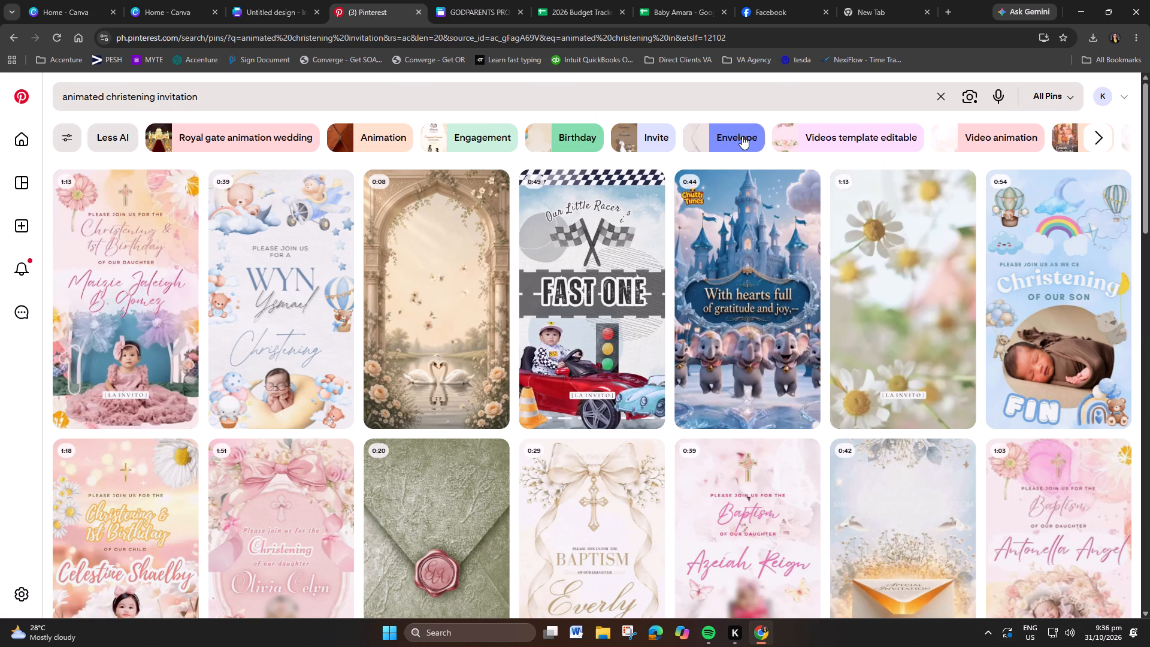
Look through the christening invitation results, preview the angel video invitation, and return to the results.
scroll(698, 252, "down", 3)
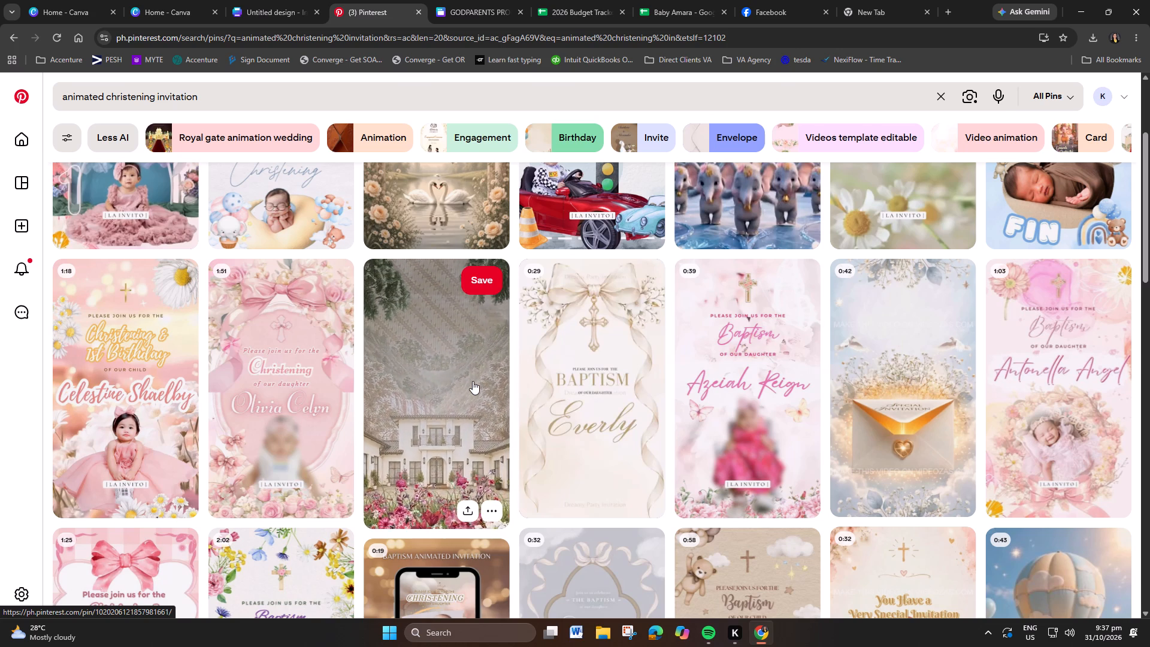
scroll(473, 381, "down", 5)
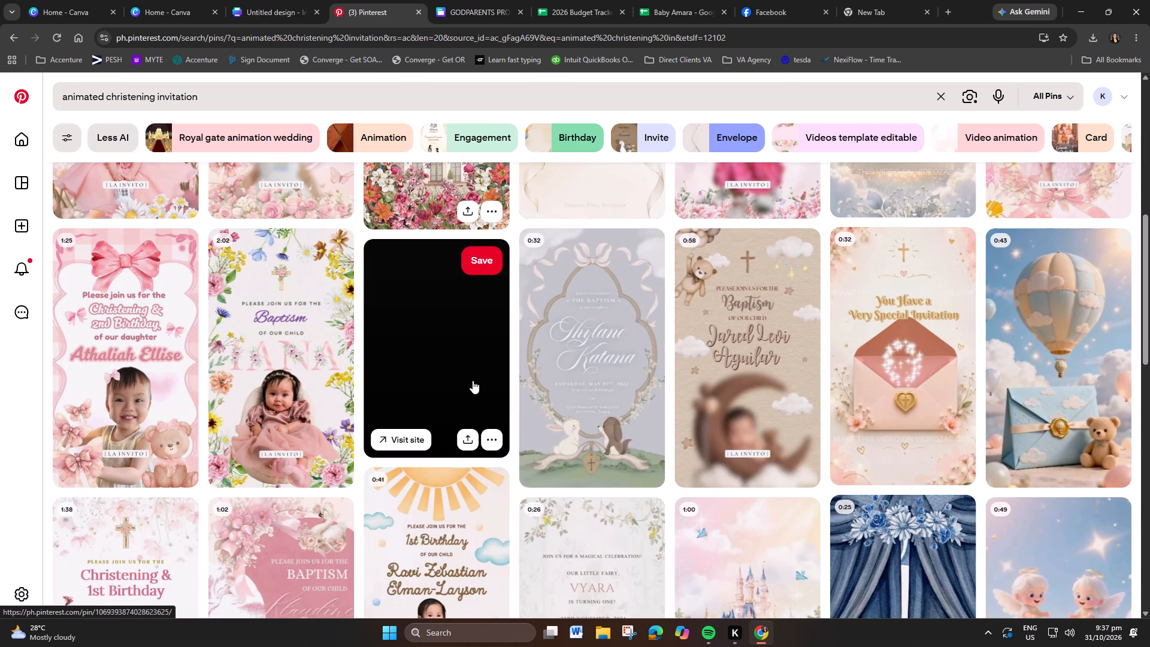
scroll(731, 365, "down", 4)
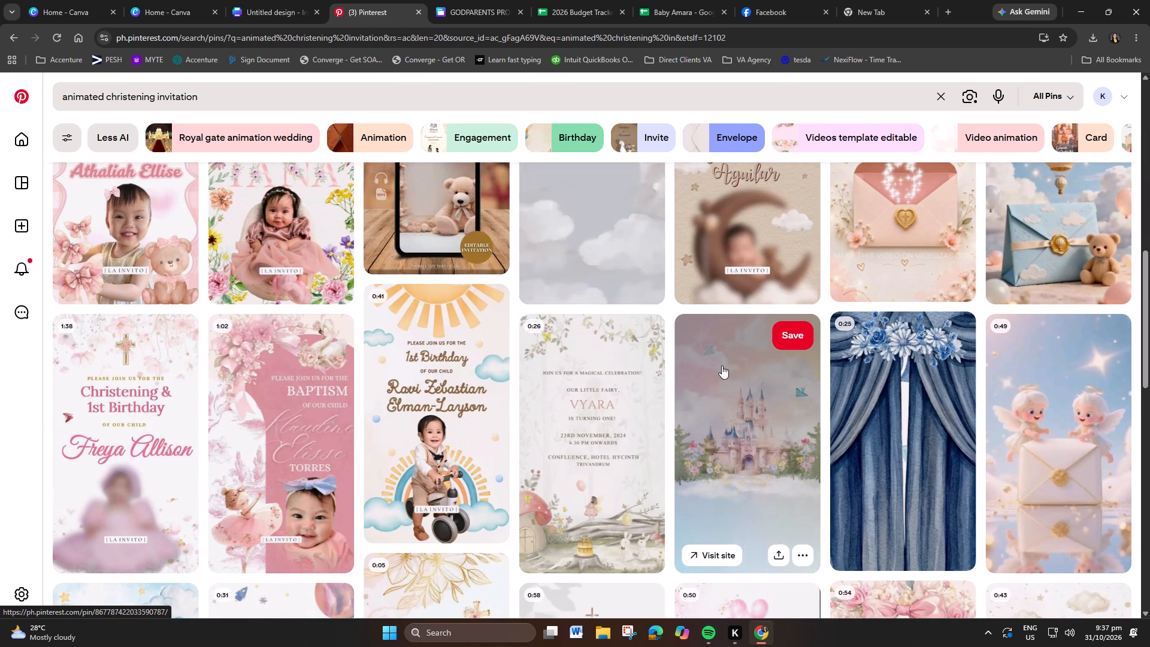
scroll(722, 365, "down", 1)
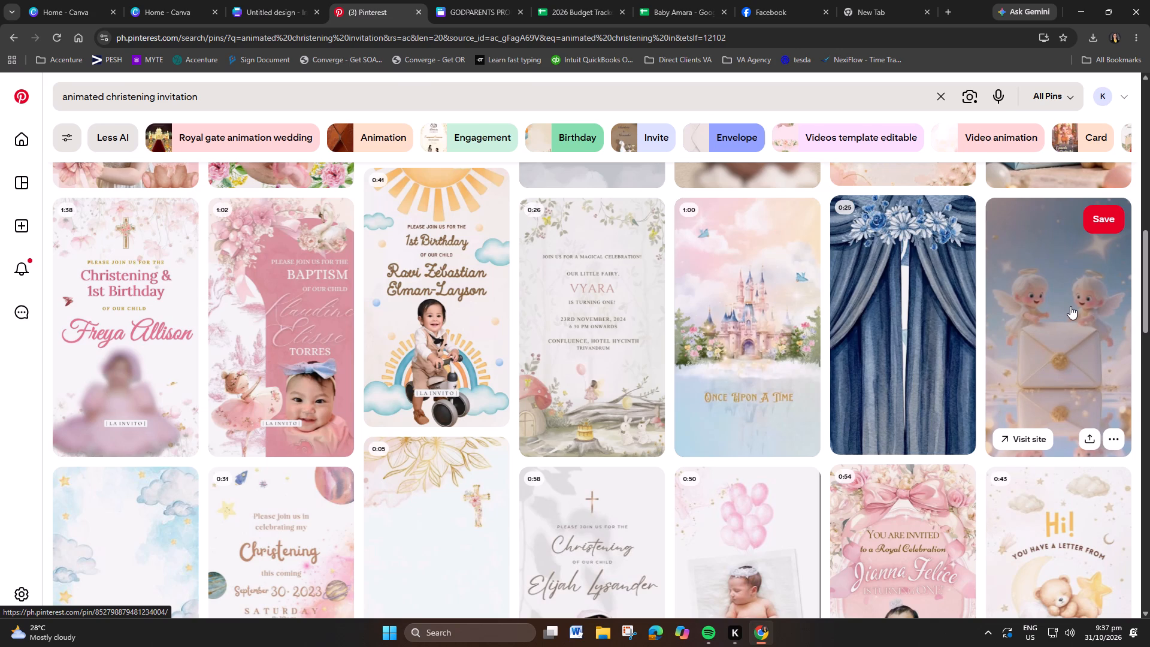
scroll(1069, 306, "down", 2)
scroll(1028, 282, "up", 3)
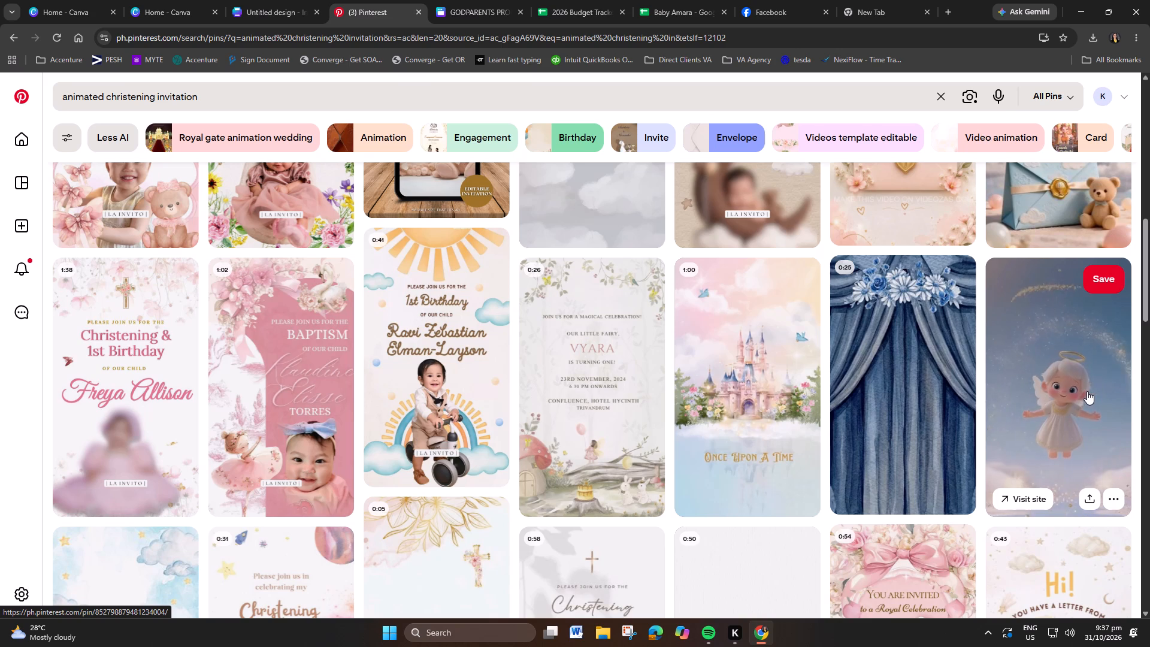
left_click(1087, 391)
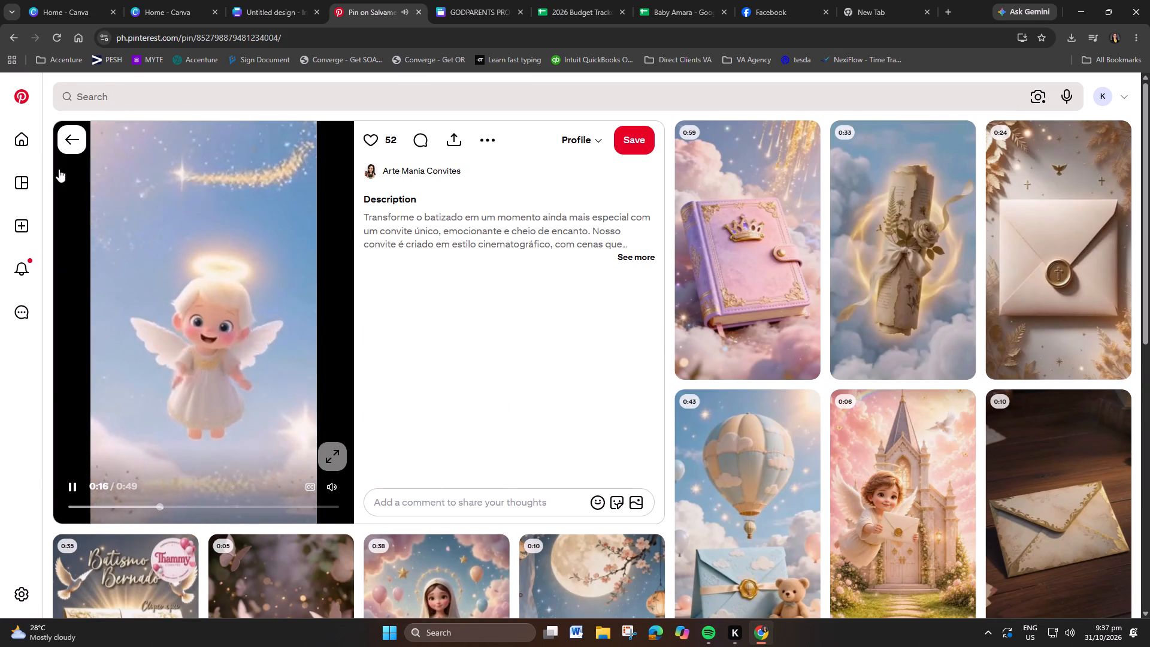
left_click(71, 135)
Look further through the animated christening invitation results for a design idea that suits the invitation.
scroll(562, 409, "down", 9)
scroll(352, 353, "up", 1)
scroll(352, 352, "down", 4)
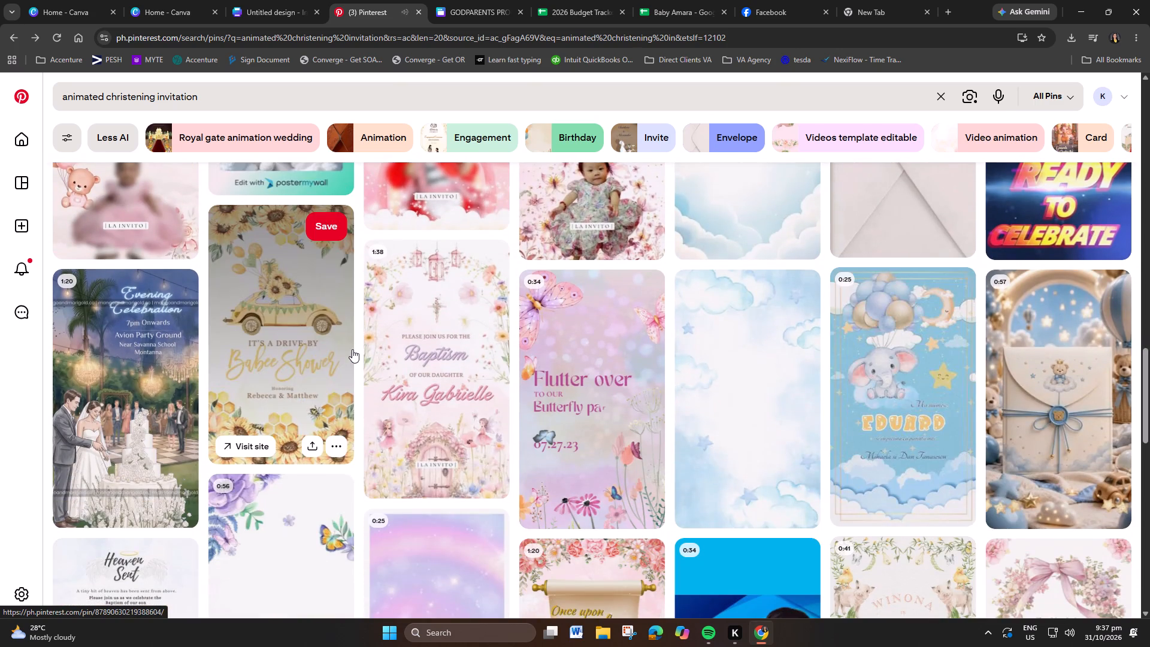
scroll(352, 349, "down", 12)
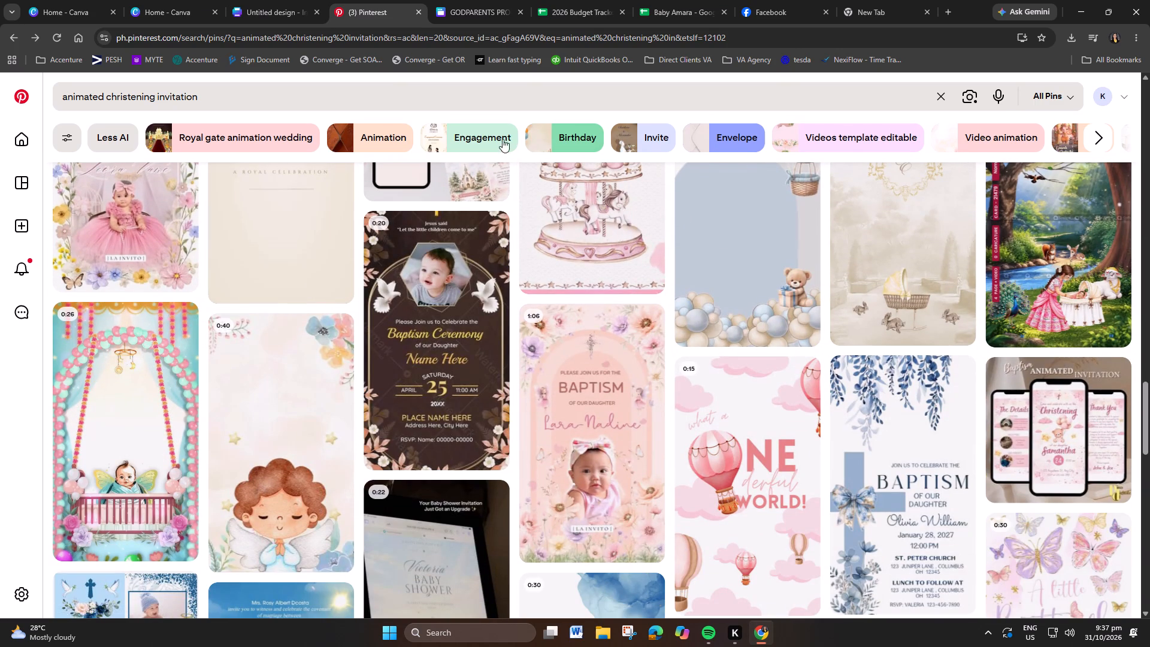
Switch the results to animated birthday invitations and look through the envelope and butterfly designs.
left_click(585, 130)
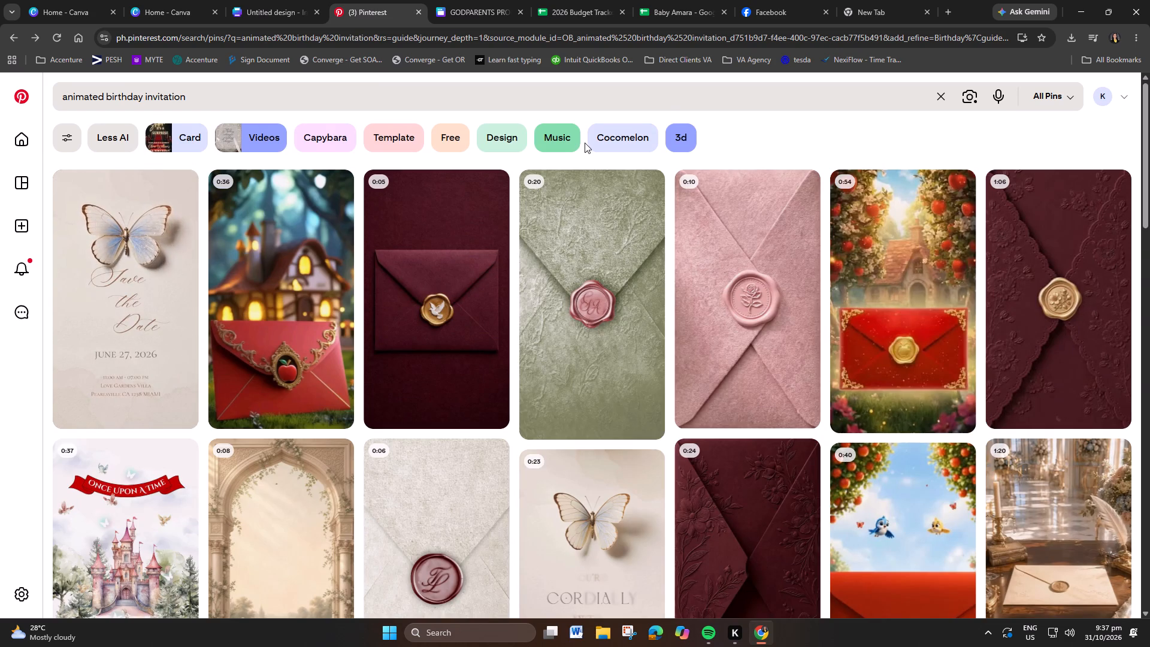
scroll(746, 301, "down", 1)
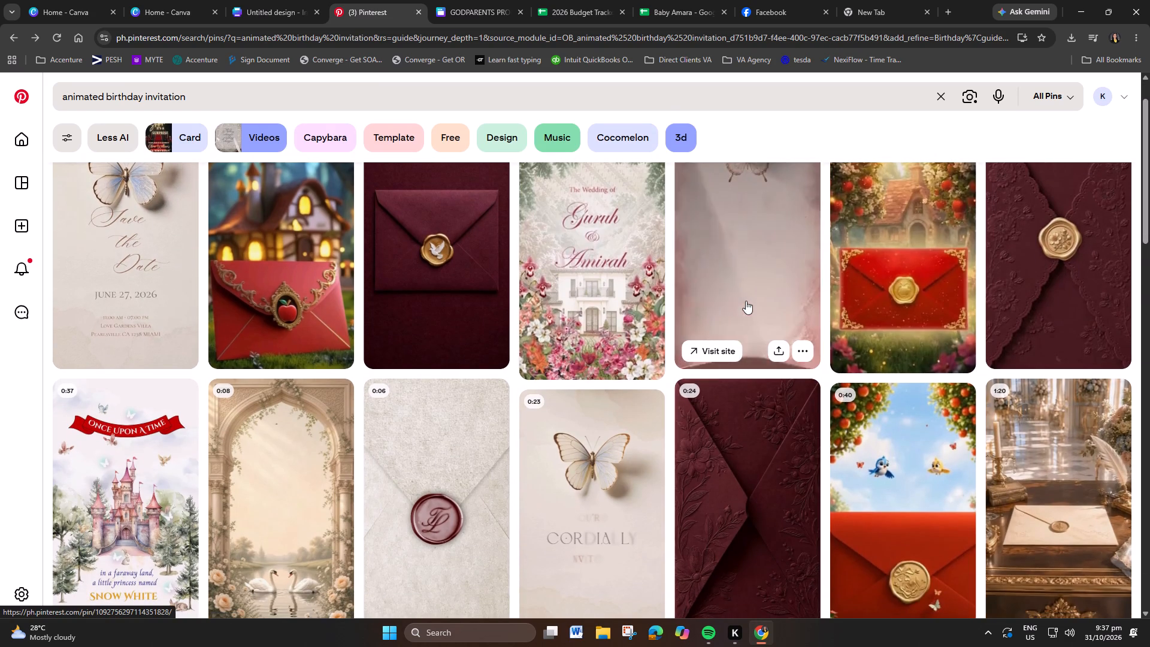
scroll(610, 378, "down", 2)
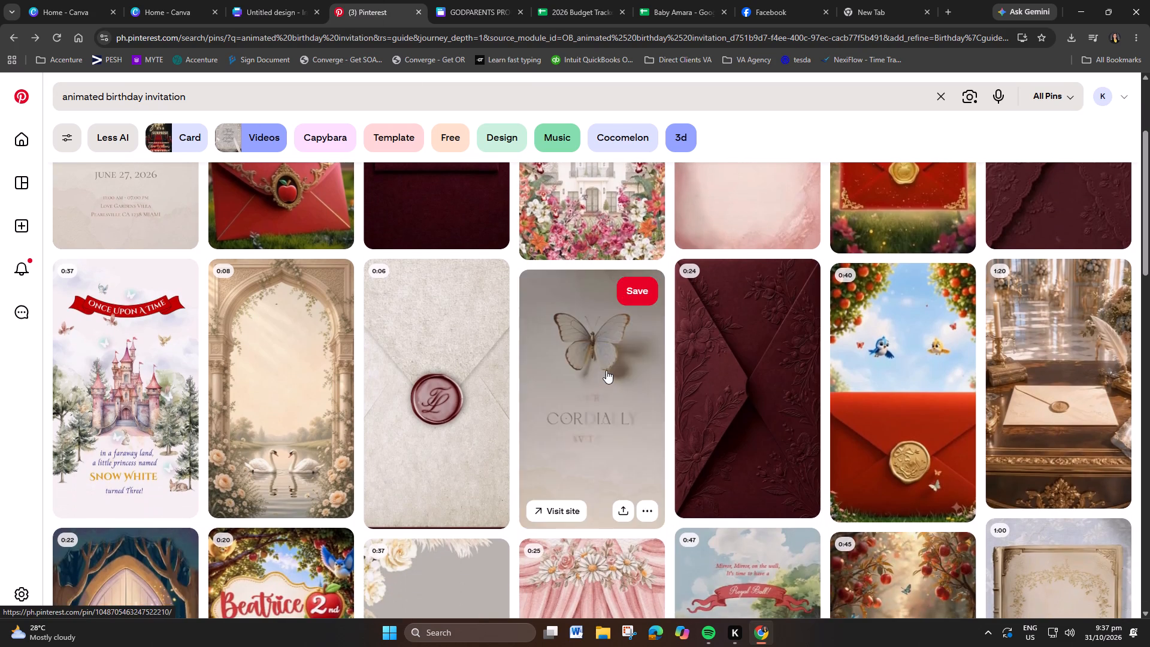
Search Pinterest for "envelope".
triple_click(97, 92)
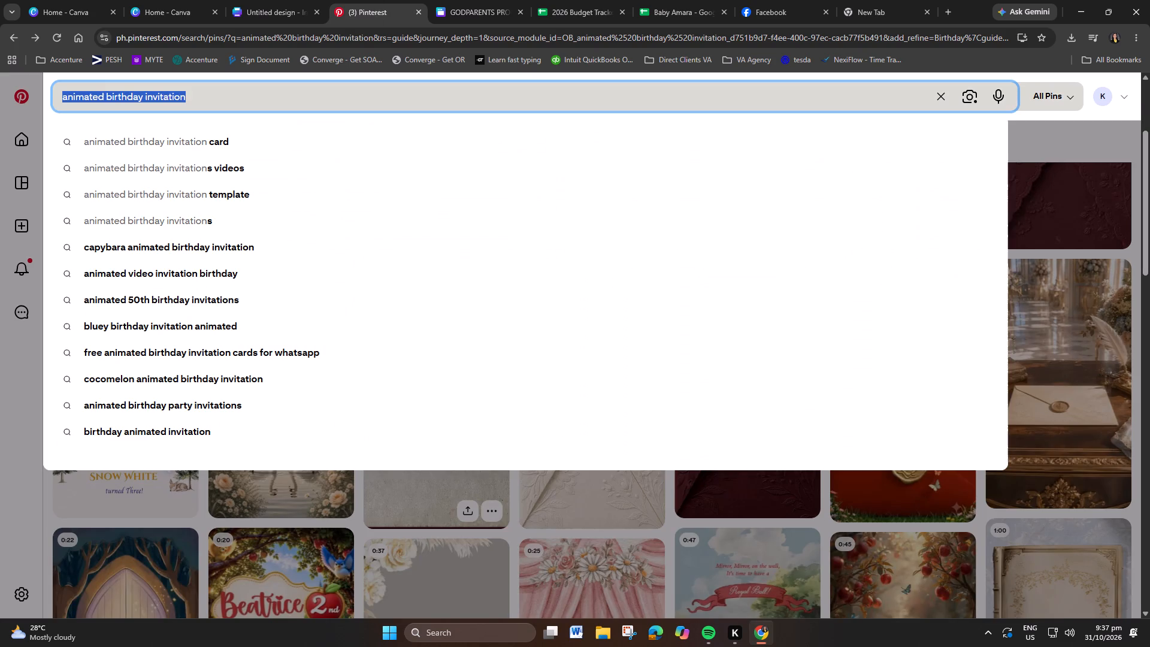
key("w")
key("BackSpace")
key("BackSpace")
type("envelope")
key("Return")
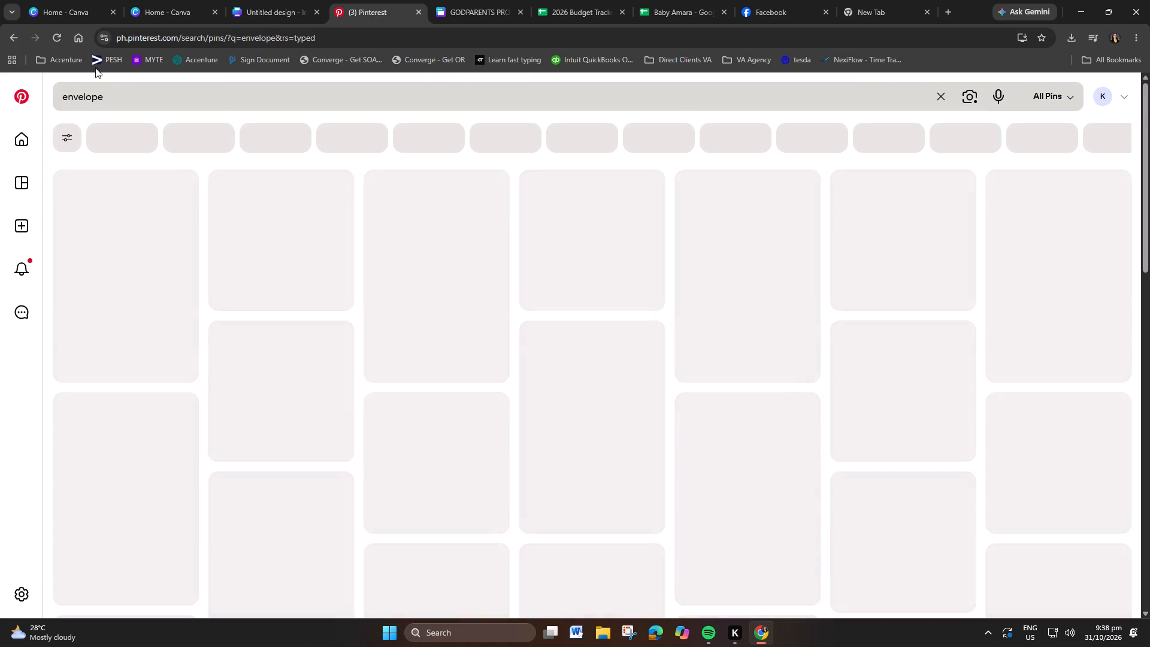
Check the A6 invitation and the godparents proposal letter in Canva, closing the Create a design window, and return to Pinterest.
left_click(265, 0)
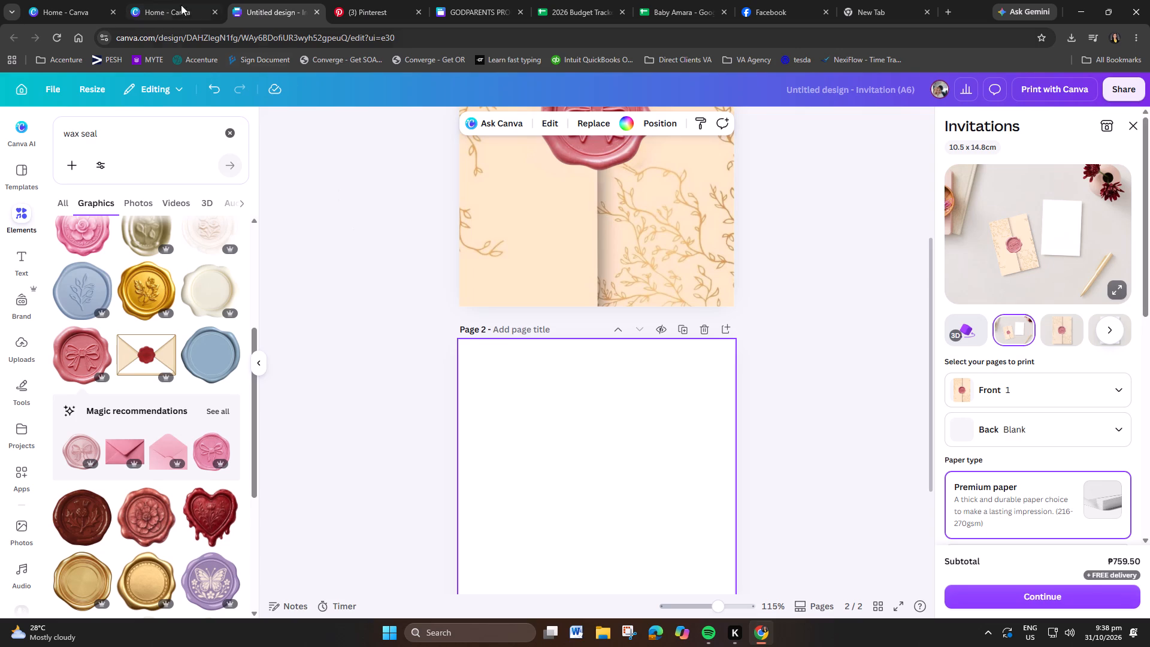
left_click(168, 0)
left_click(1031, 118)
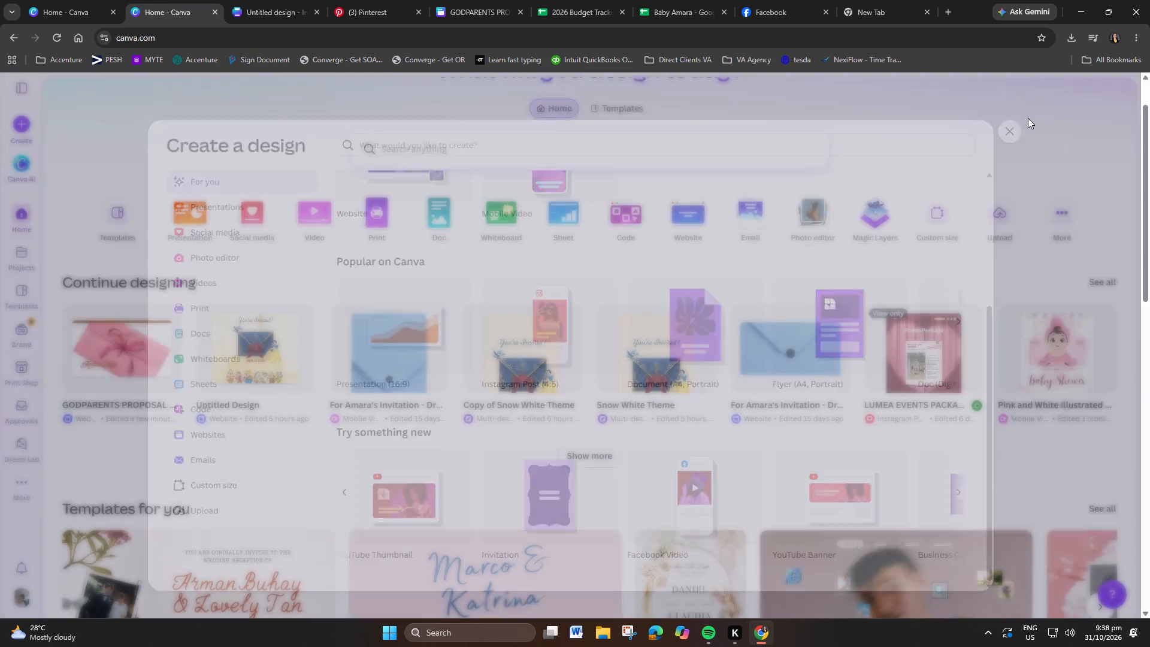
left_click(449, 1)
left_click(366, 0)
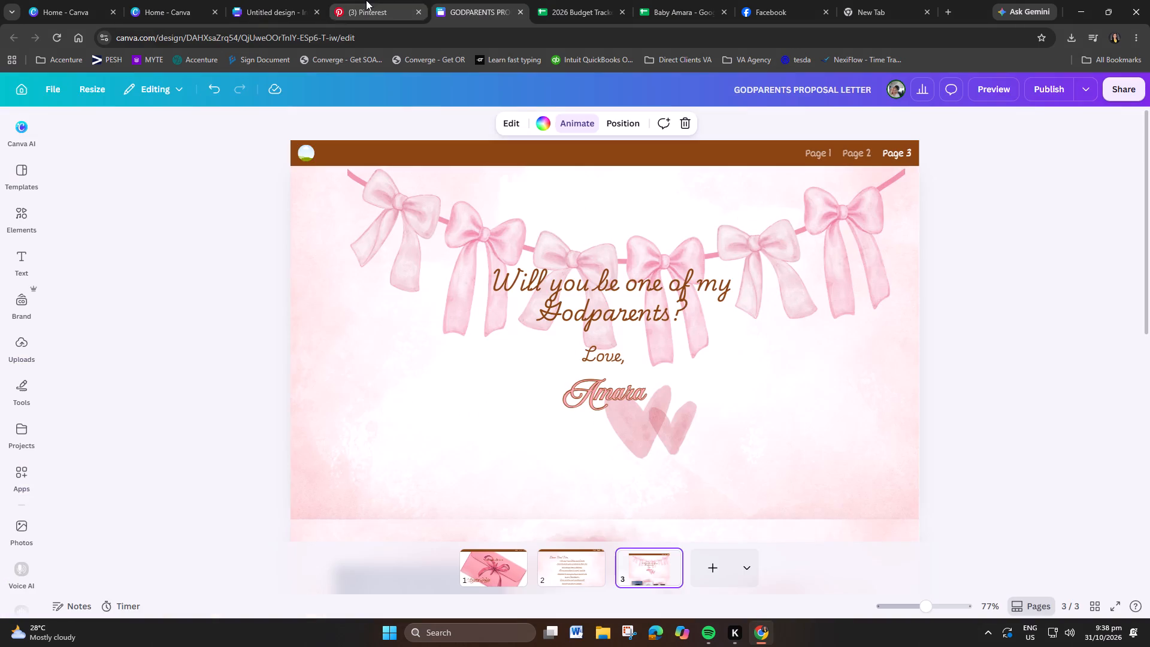
Refine the Pinterest search to "envelope with ribbon" and look over the results.
left_click(244, 99)
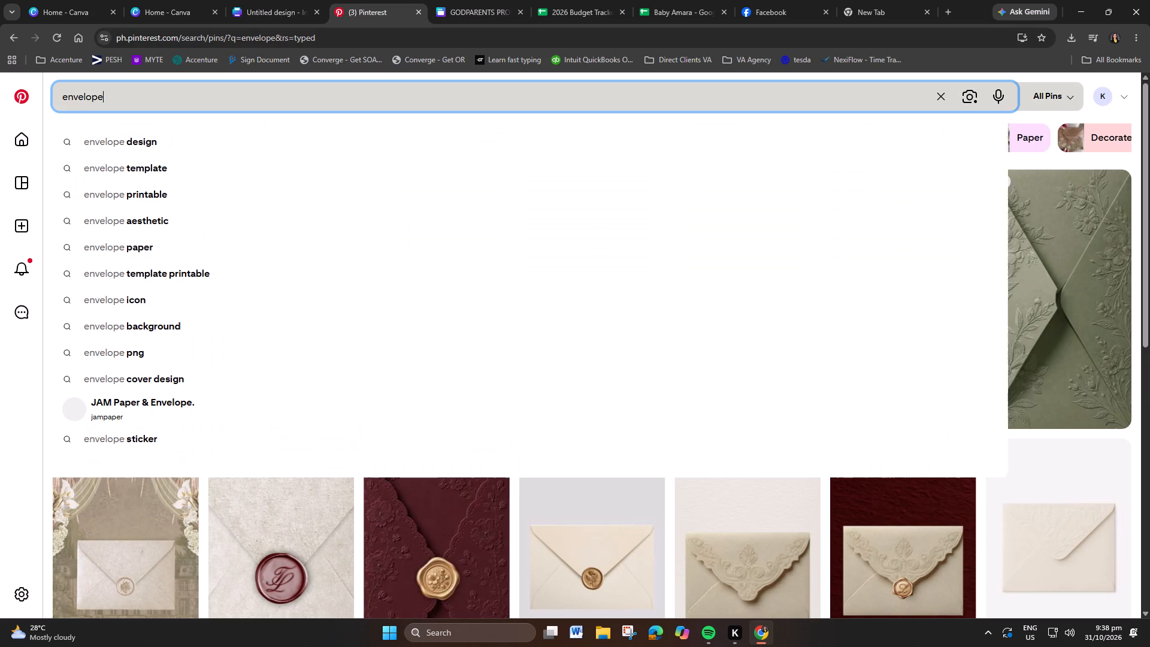
key("space")
type("with ribbon")
key("Return")
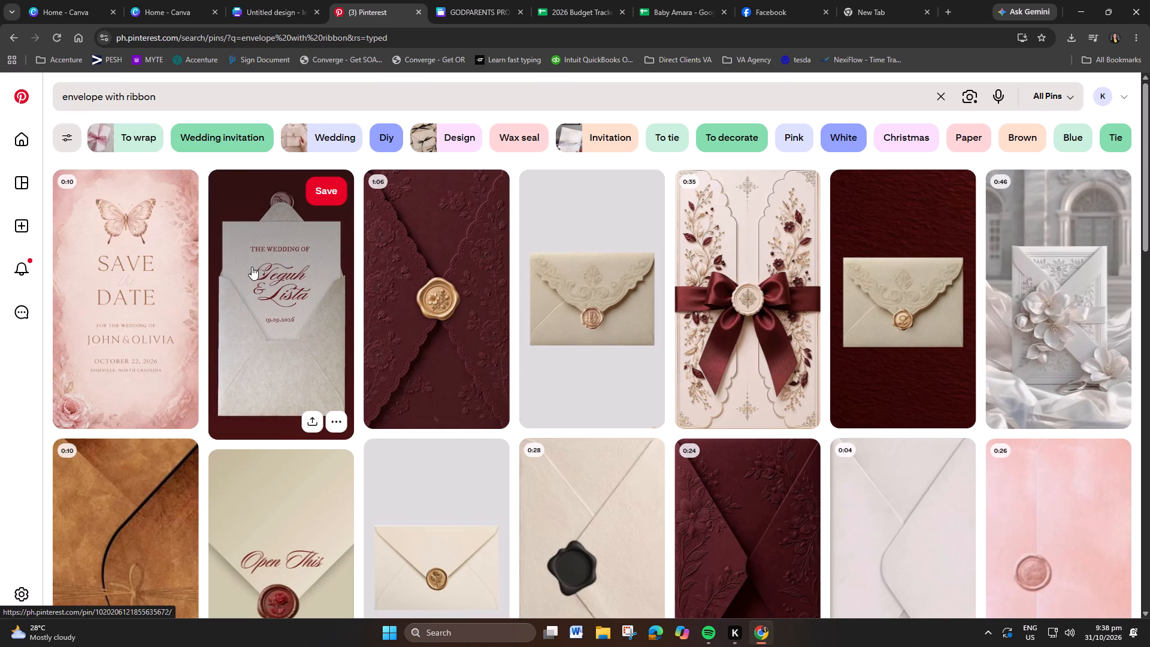
Switch to the A6 invitation design in Canva and search the Canva apps for "animate".
left_click(167, 0)
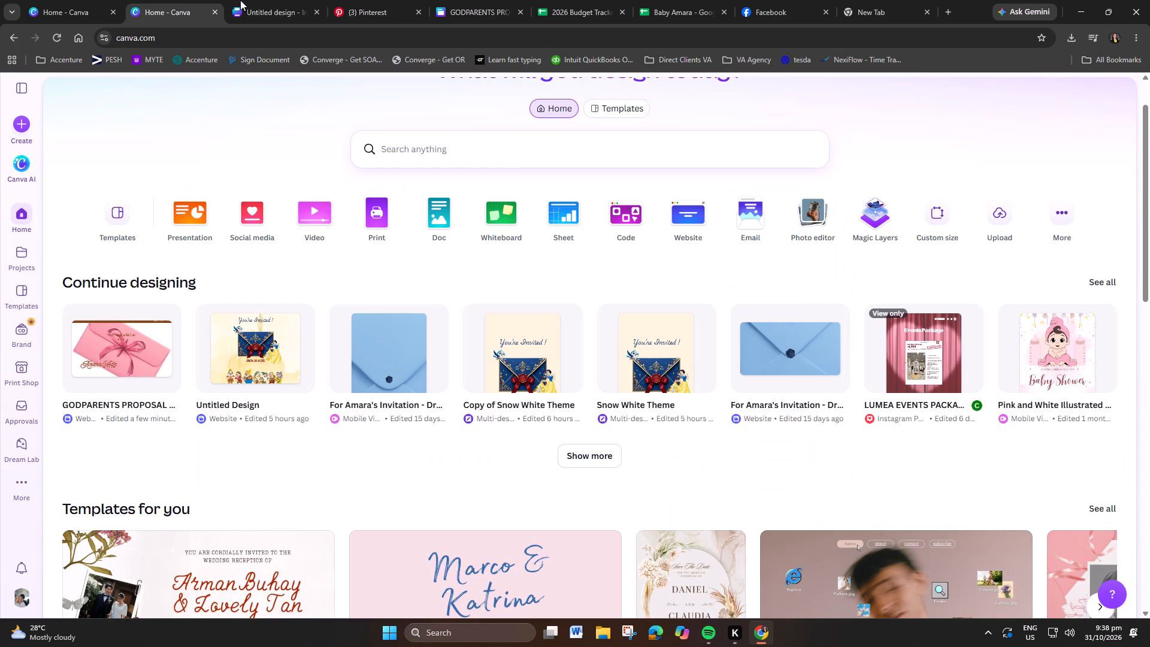
left_click(270, 0)
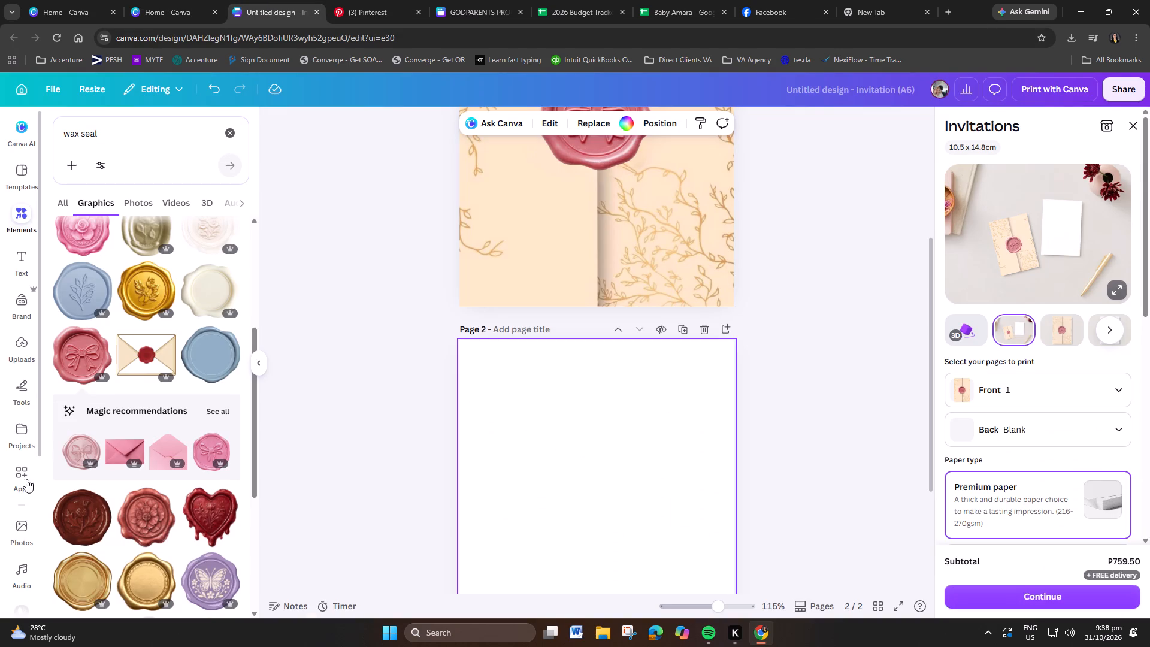
left_click(22, 488)
left_click(143, 132)
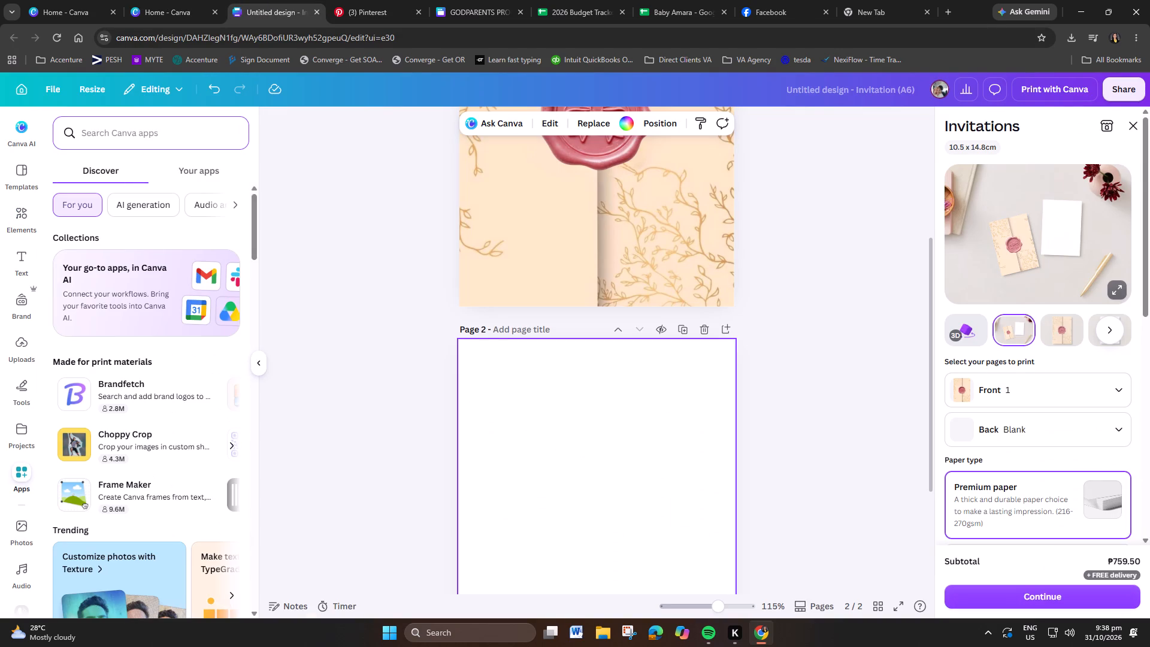
type("we")
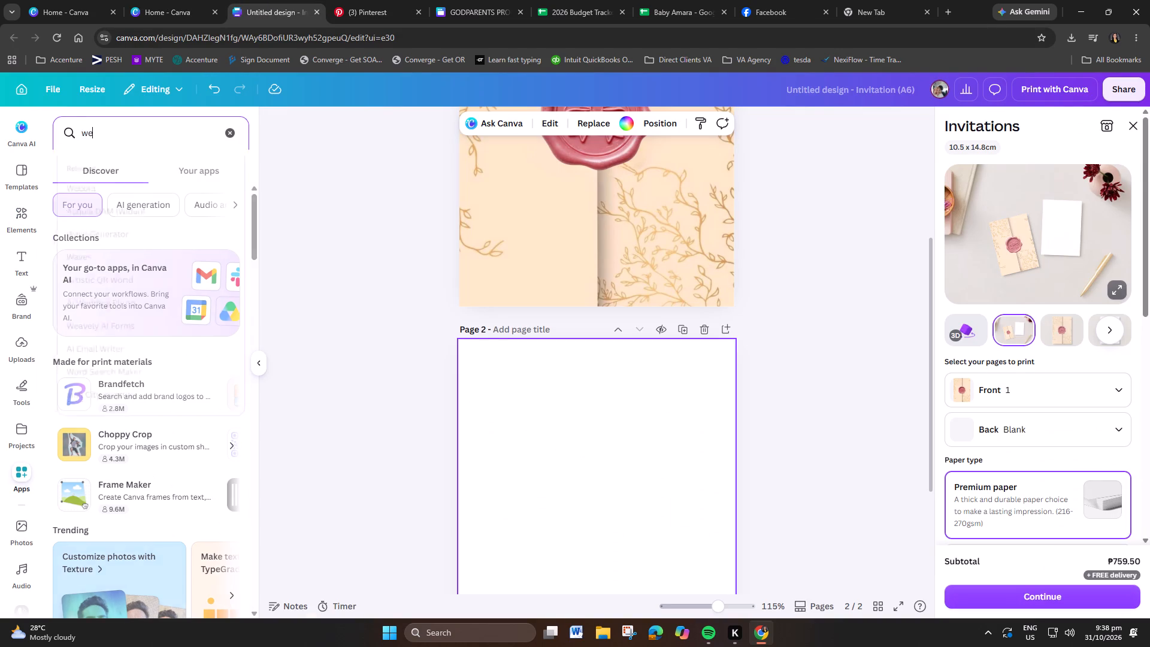
key("BackSpace")
key("BackSpace")
key("BackSpace")
key("a")
type("nia")
type("te")
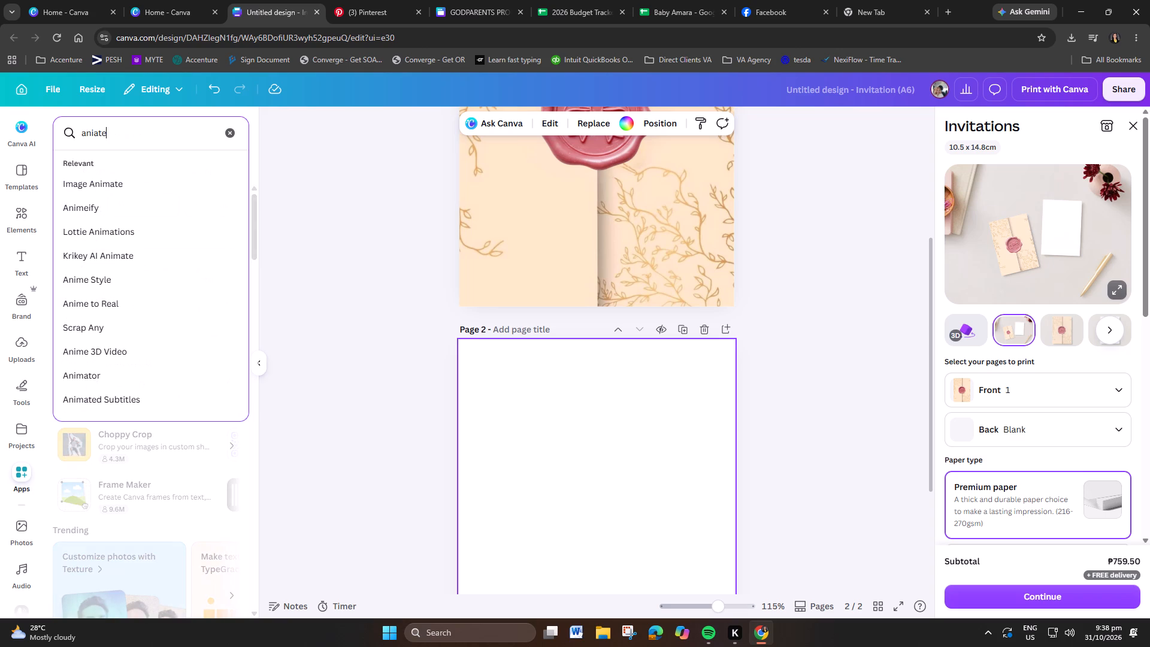
key("Return")
left_click_drag(135, 133, 111, 136)
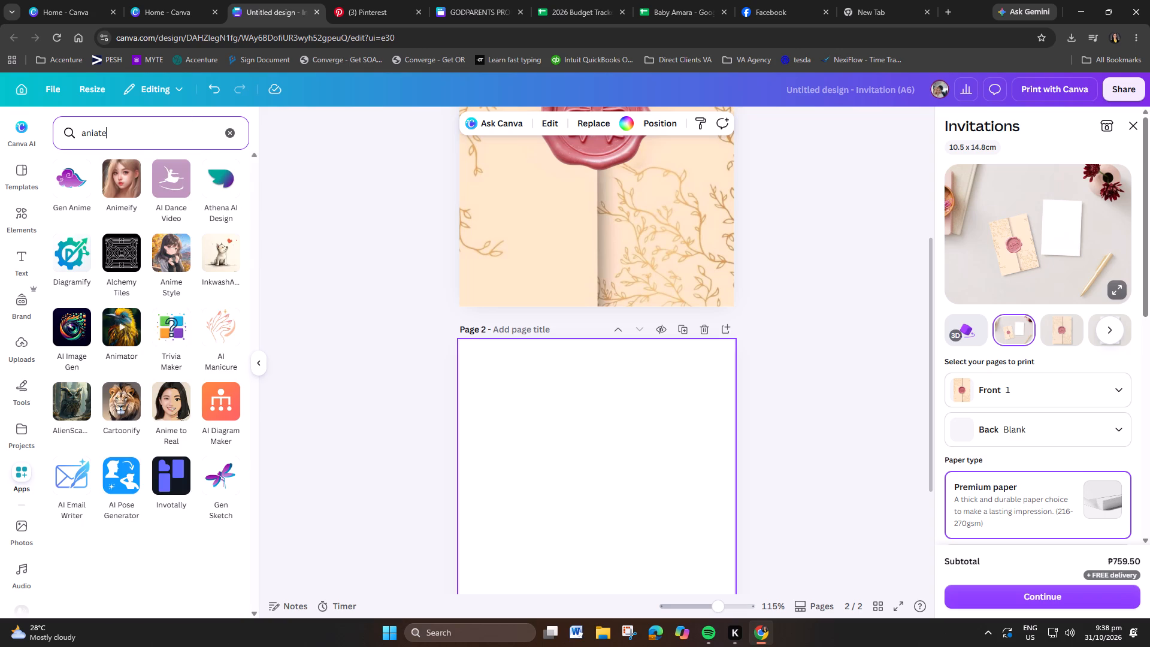
left_click_drag(111, 136, 74, 135)
type("animate")
key("Return")
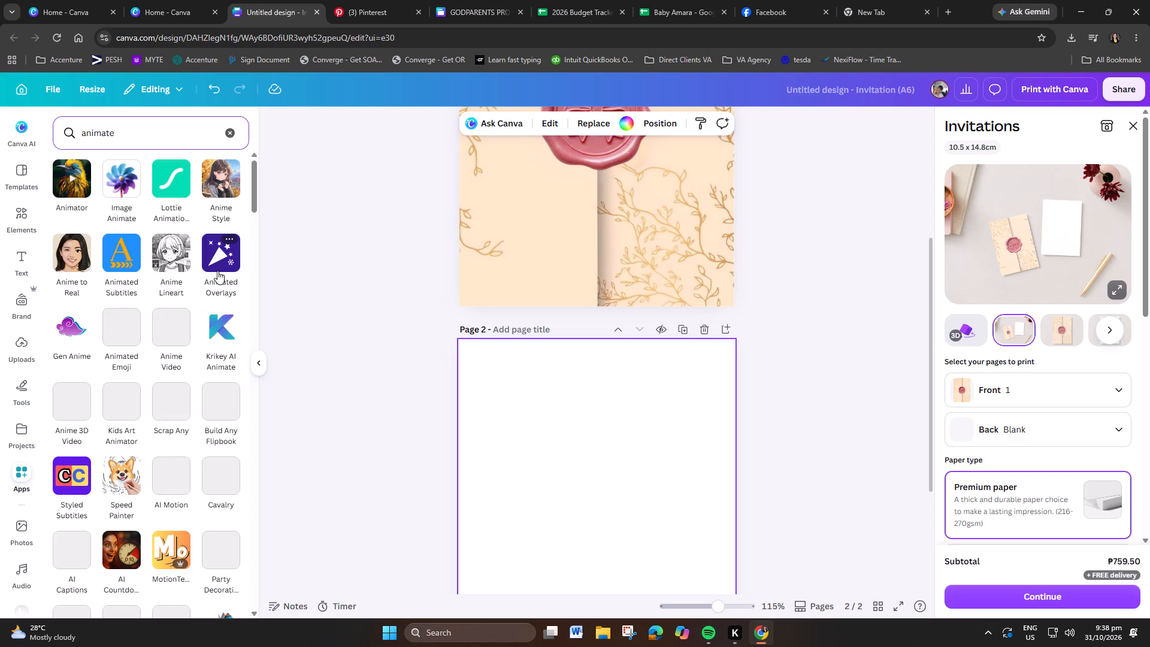
View the Image Animate app's details and return to the app results.
left_click(123, 188)
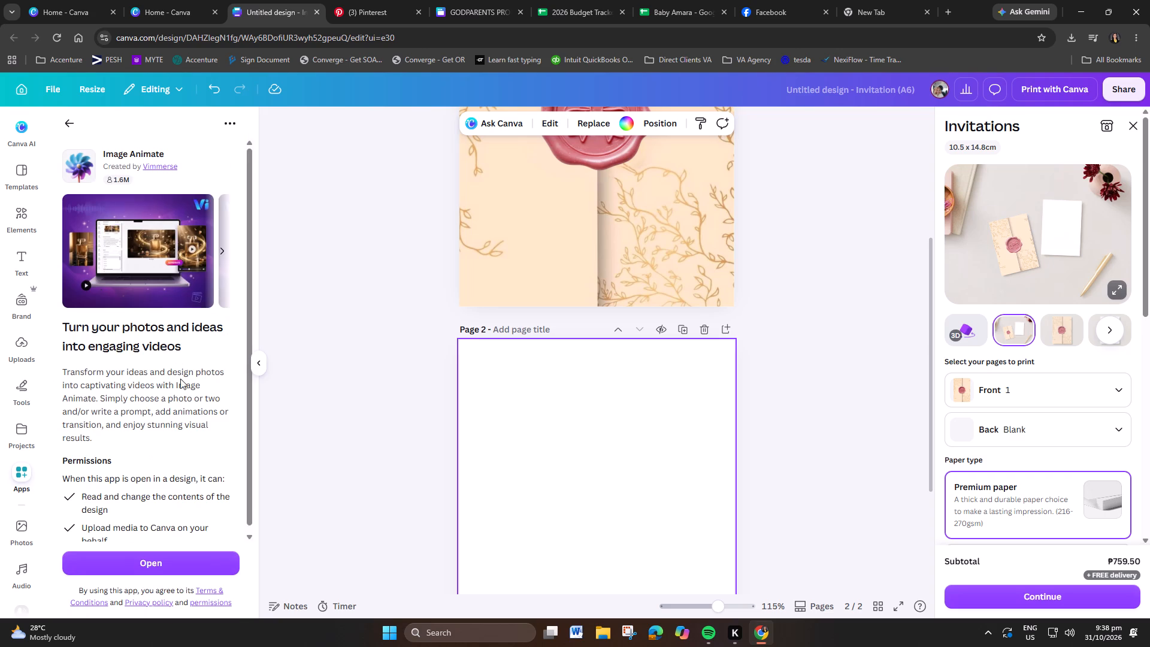
left_click(73, 116)
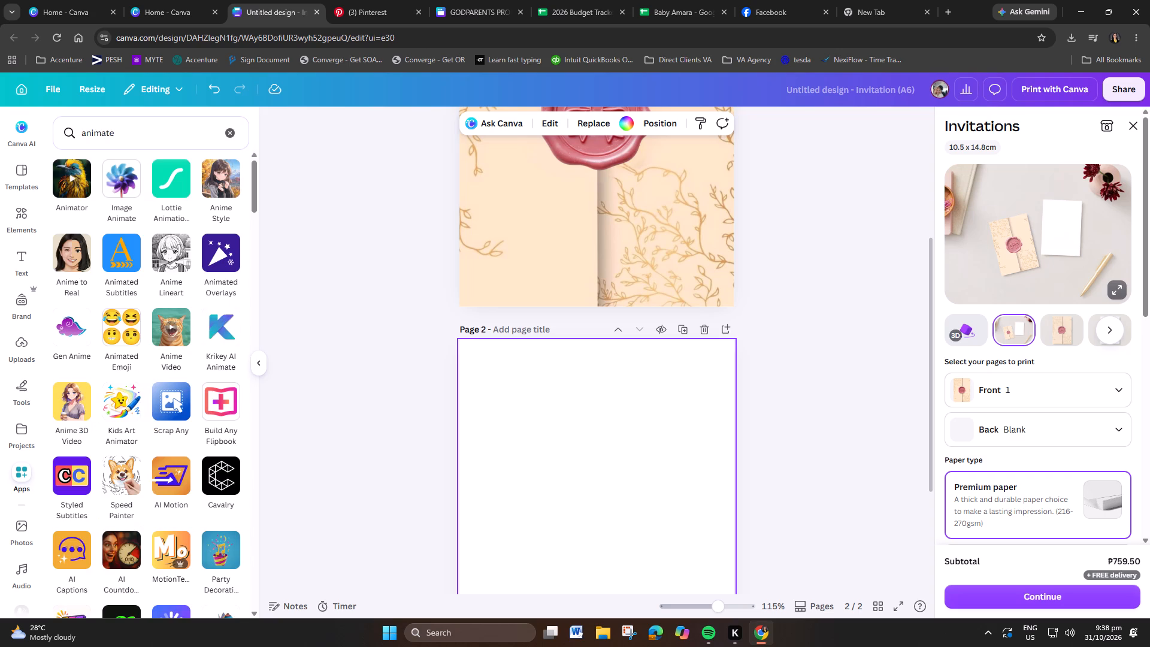
Search the Canva apps for "invitation animate" and open the Paperless Invites app.
left_click_drag(100, 124, 86, 124)
left_click(79, 131)
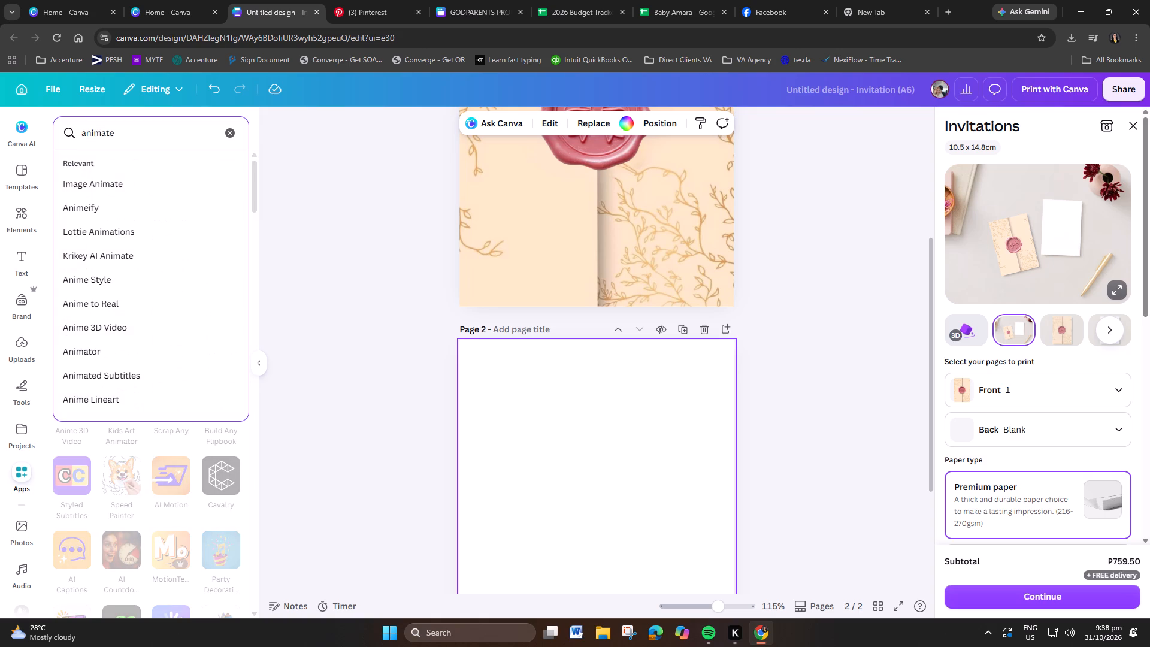
left_click(82, 131)
type("im")
key("BackSpace")
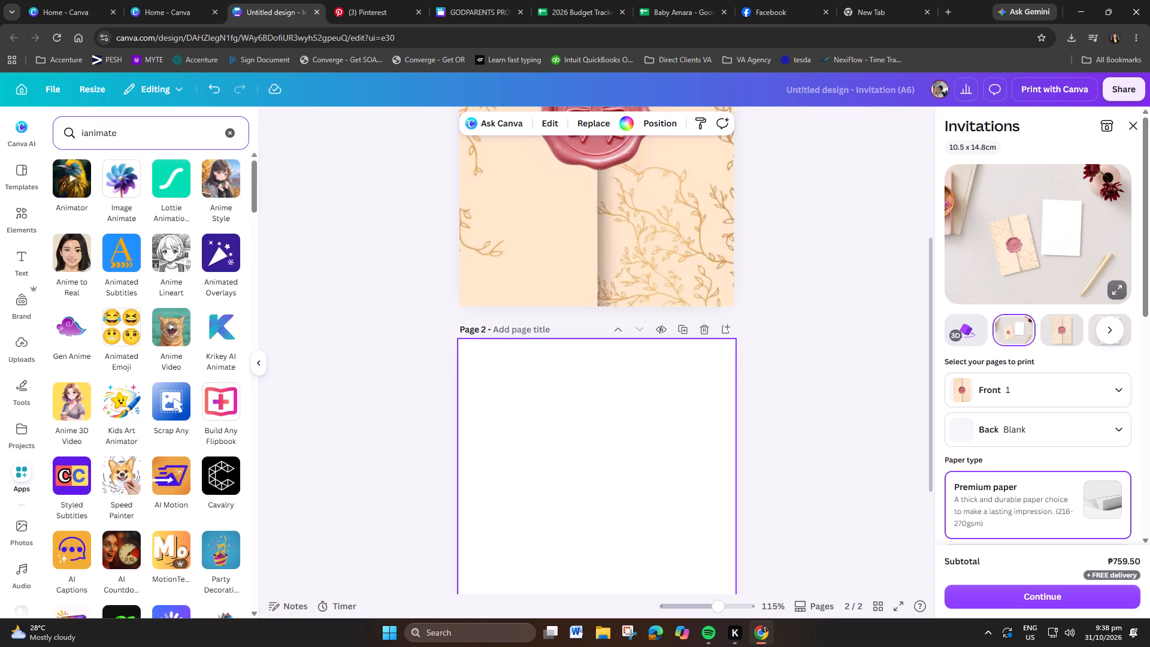
type("nvitati")
type("on")
key("space")
key("Return")
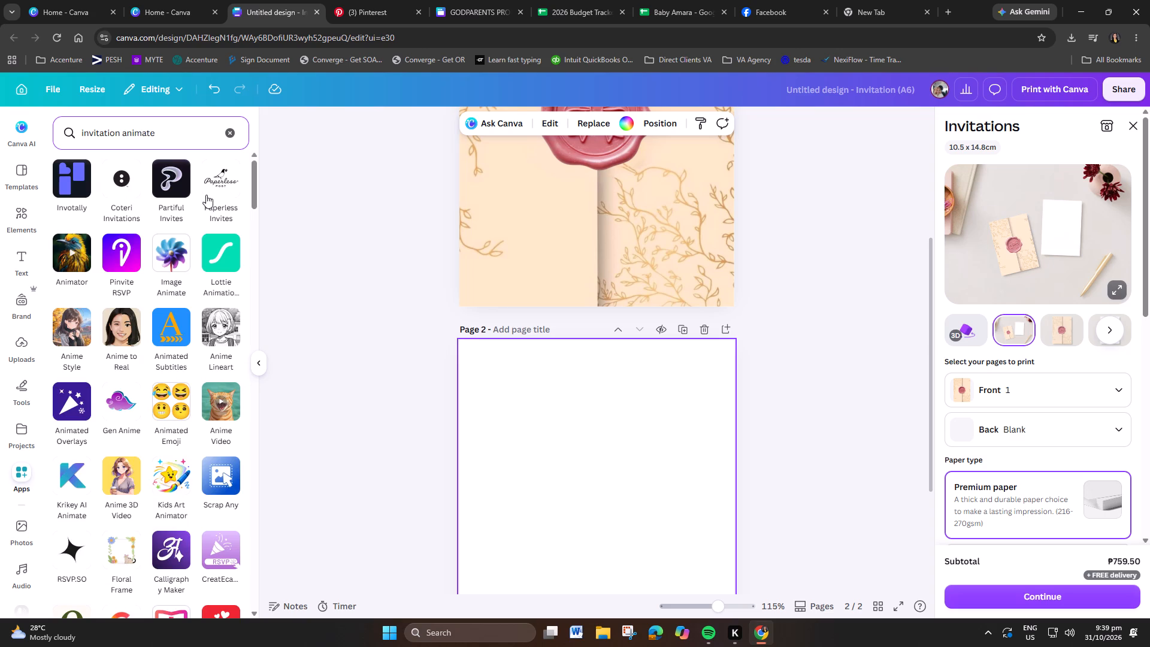
left_click(222, 178)
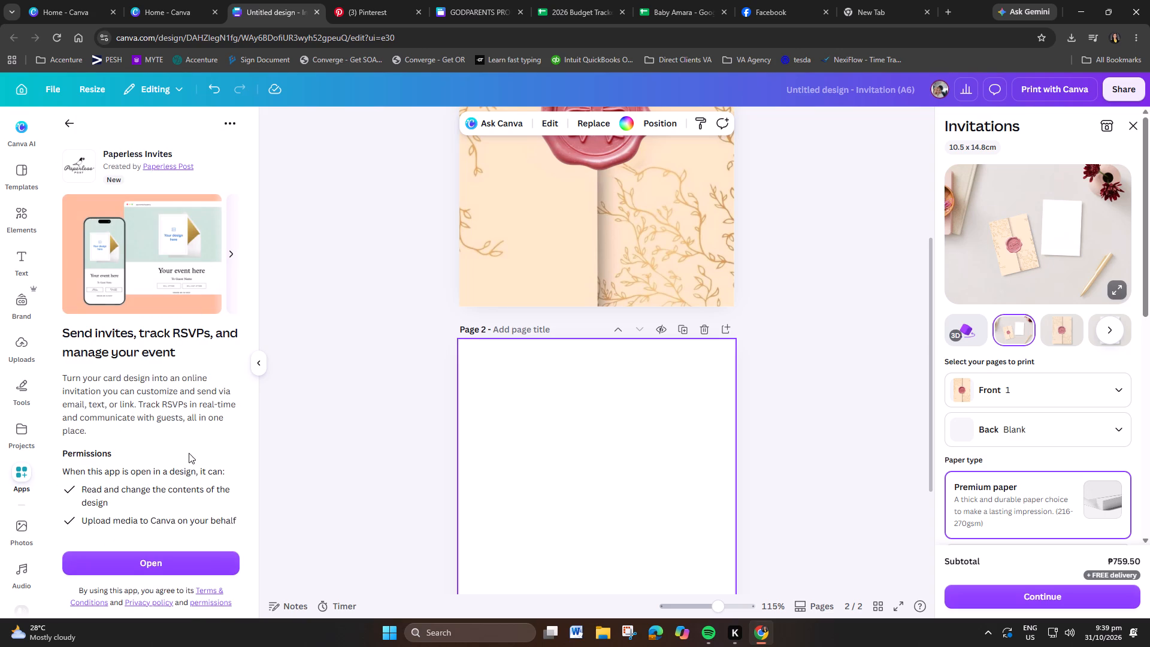
left_click(208, 551)
left_click(208, 557)
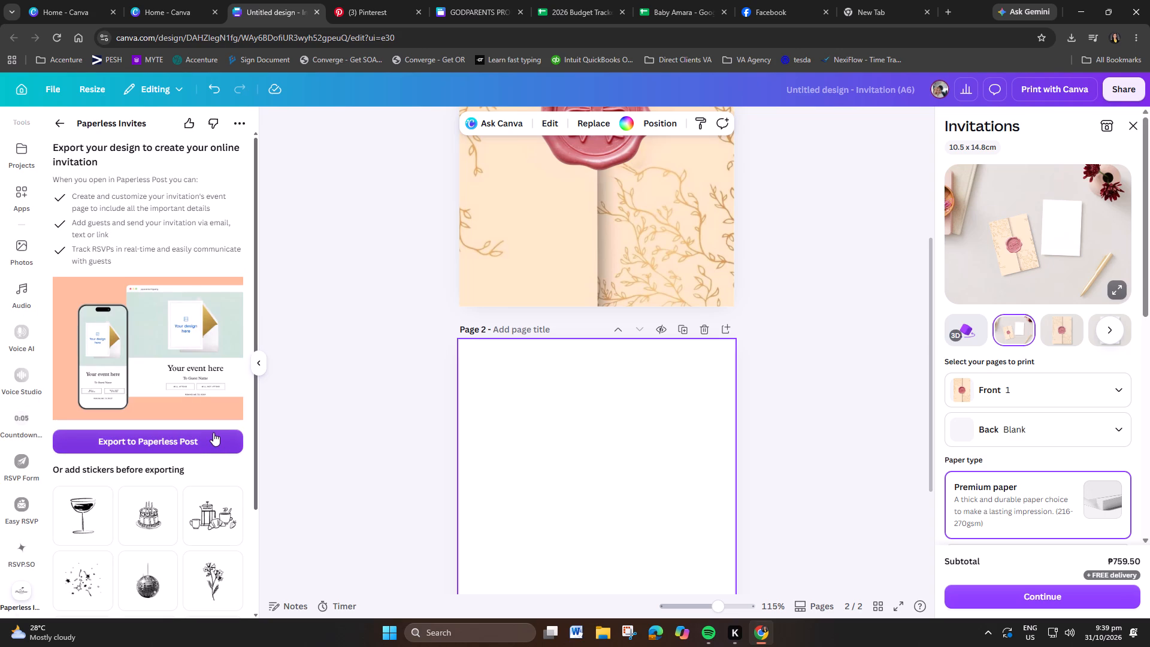
left_click(213, 431)
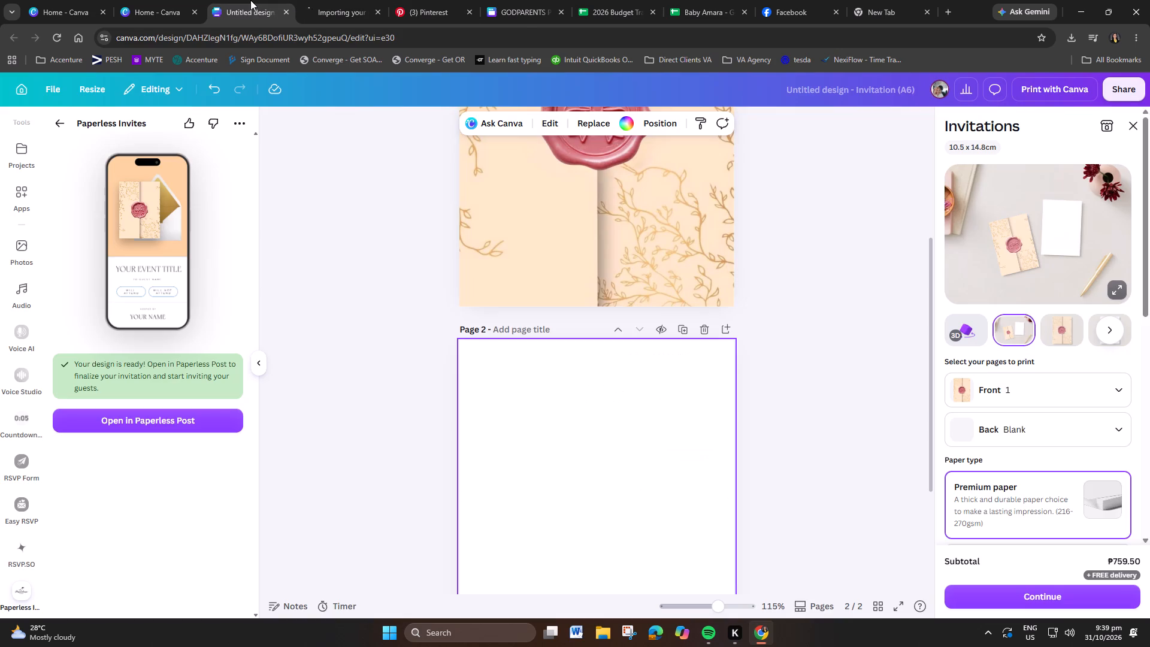
left_click(314, 0)
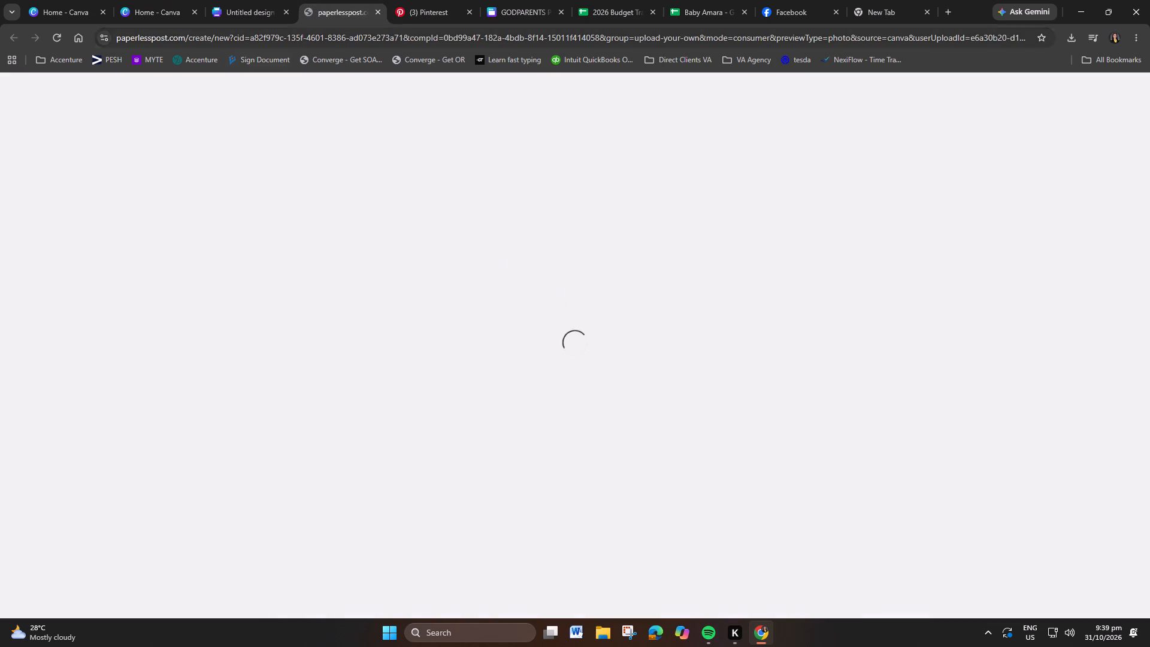
left_click(417, 0)
scroll(696, 371, "down", 9)
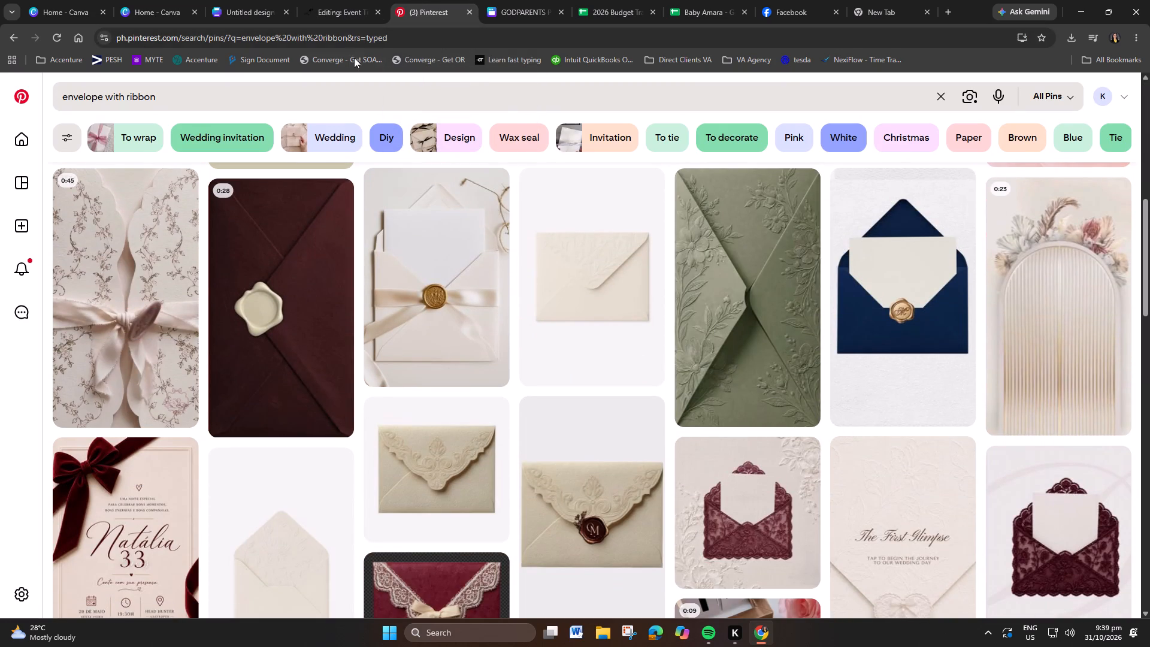
left_click(326, 0)
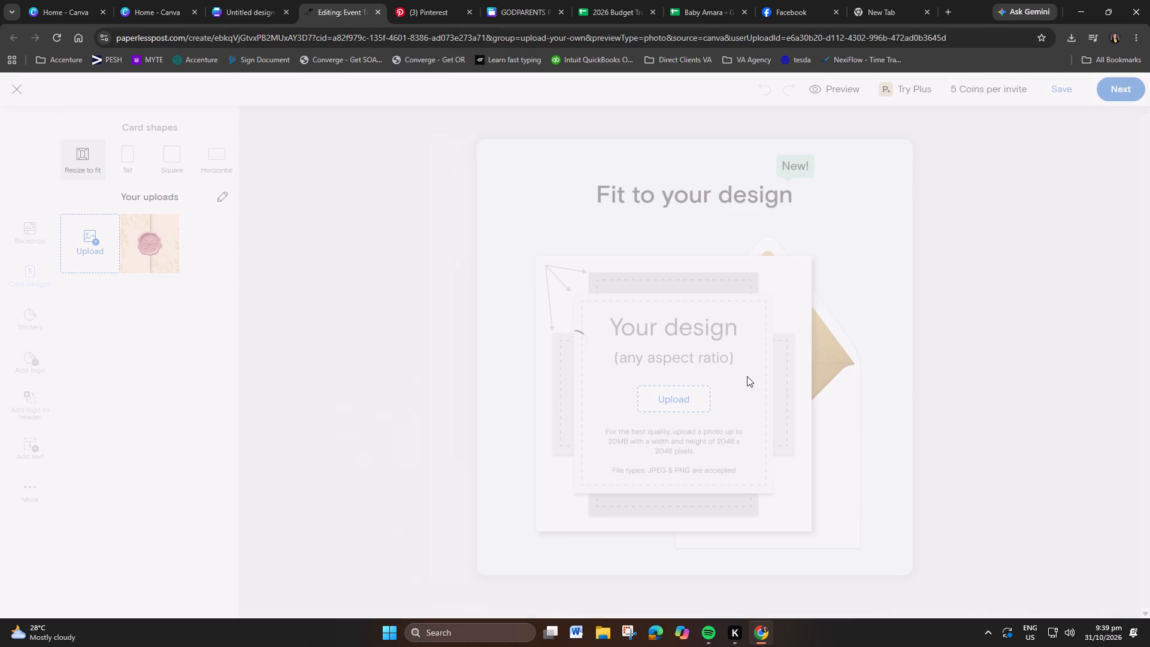
Inspect the imported wax-seal card and its gold-lined envelope by bringing each to the front.
left_click(713, 392)
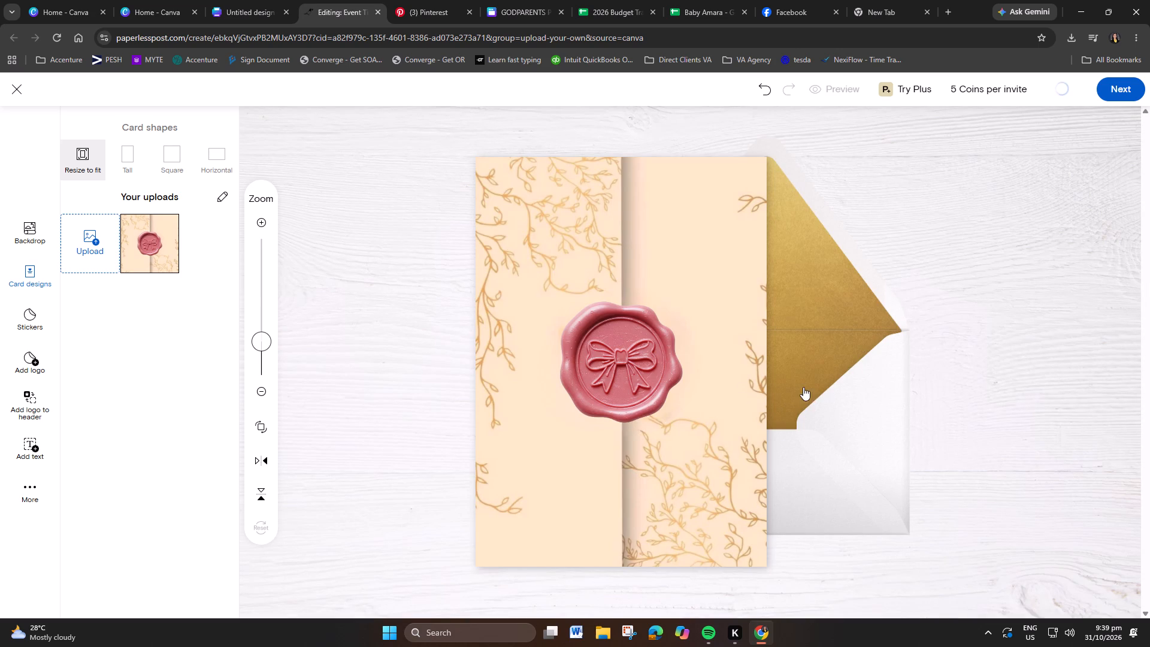
left_click(706, 389)
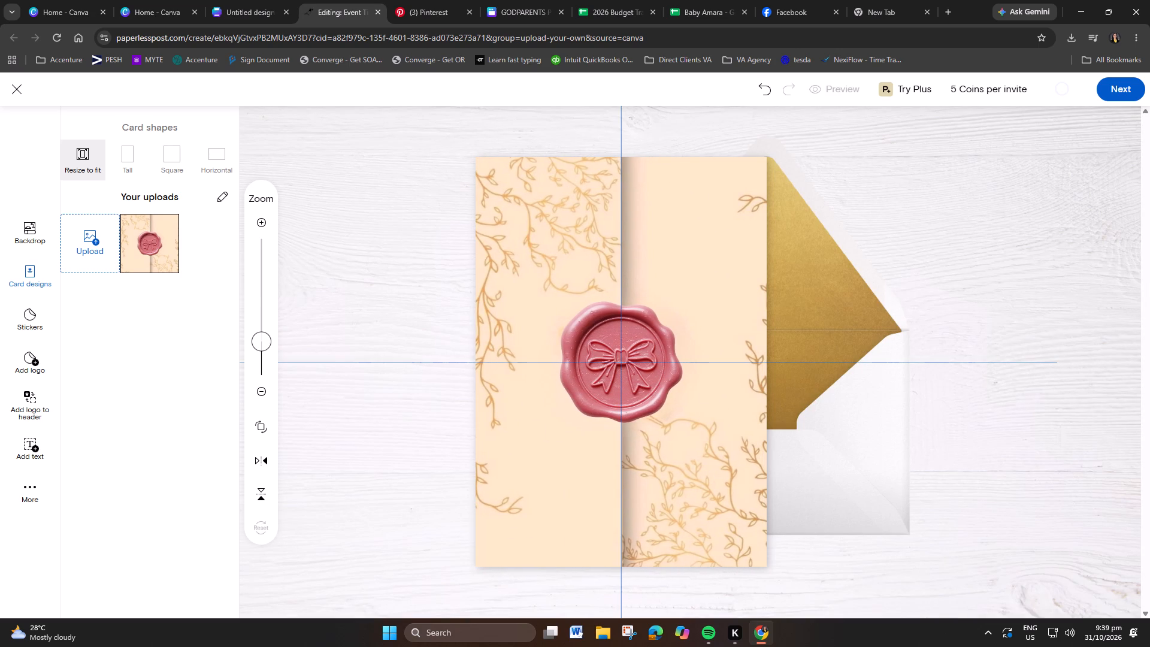
left_click(854, 355)
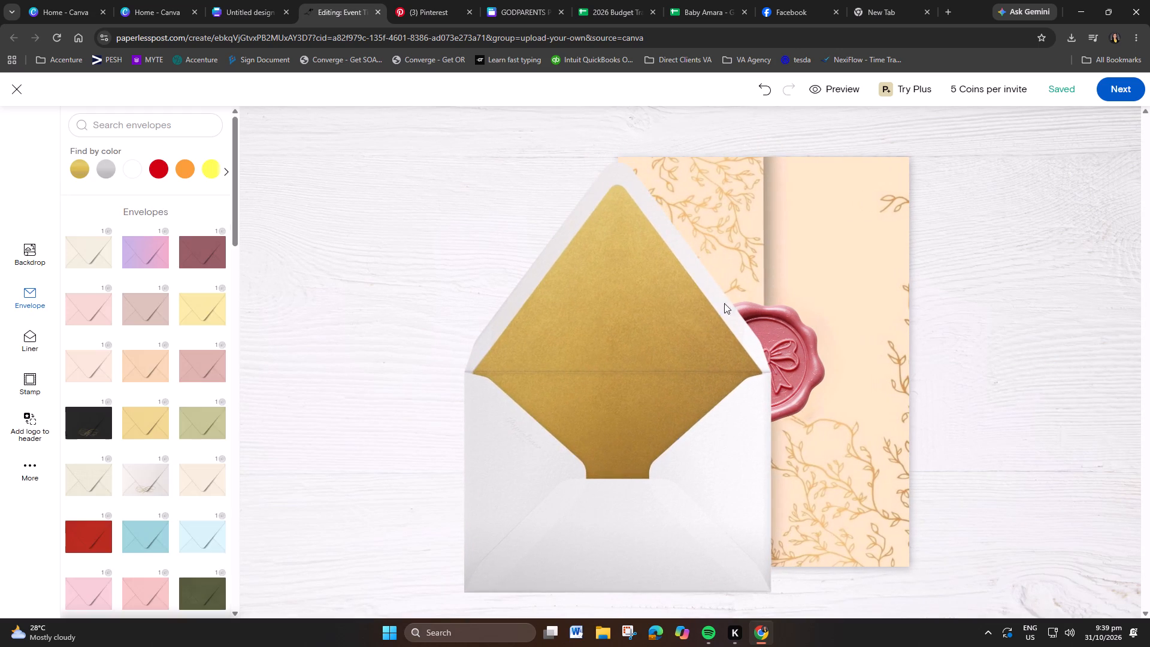
left_click(767, 274)
left_click(751, 324)
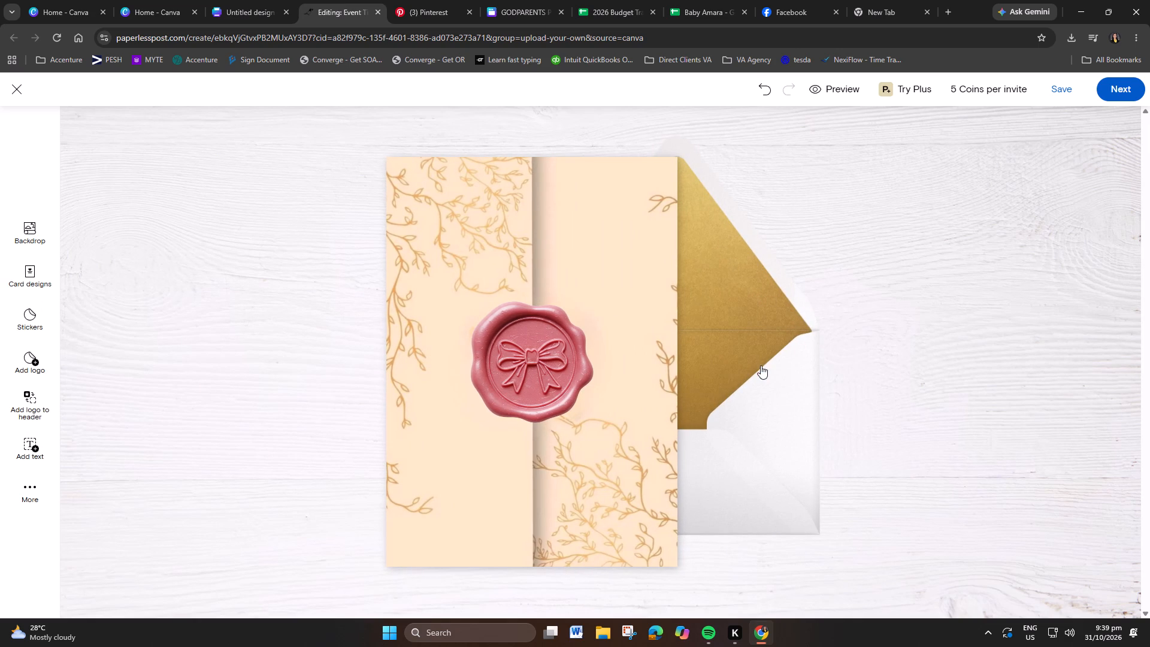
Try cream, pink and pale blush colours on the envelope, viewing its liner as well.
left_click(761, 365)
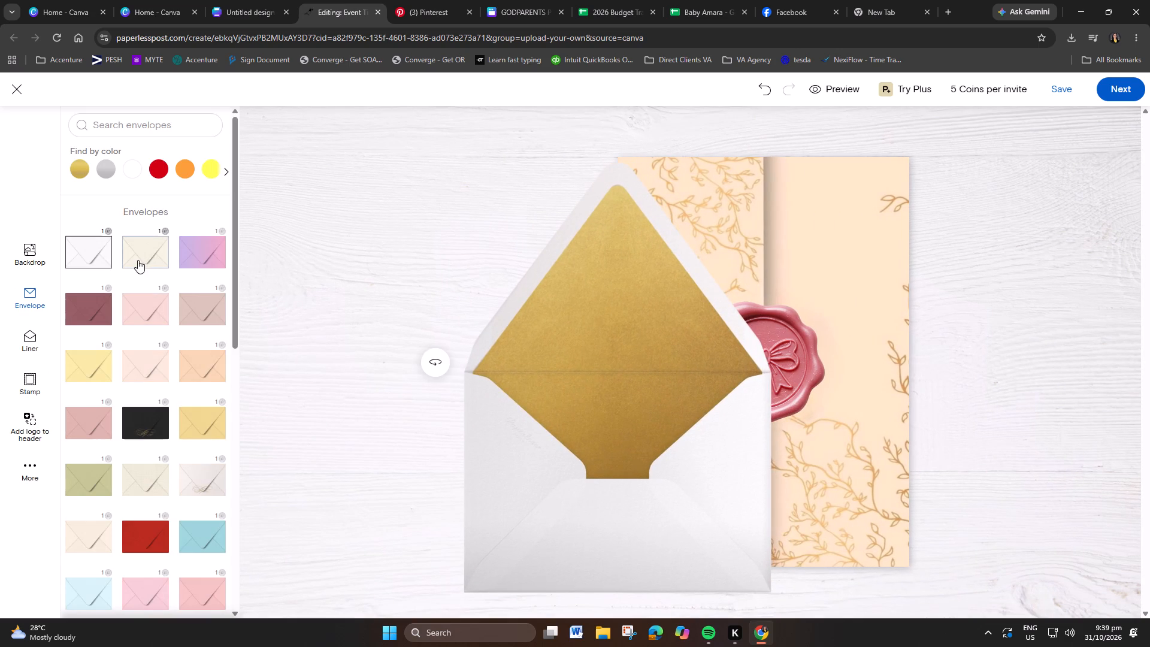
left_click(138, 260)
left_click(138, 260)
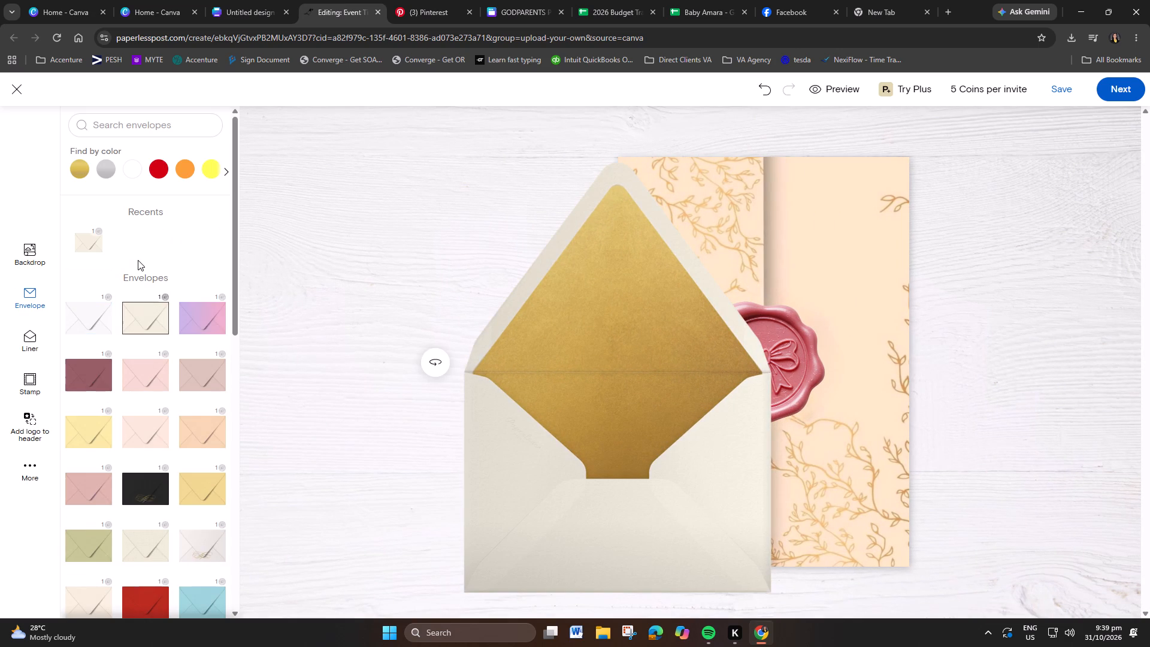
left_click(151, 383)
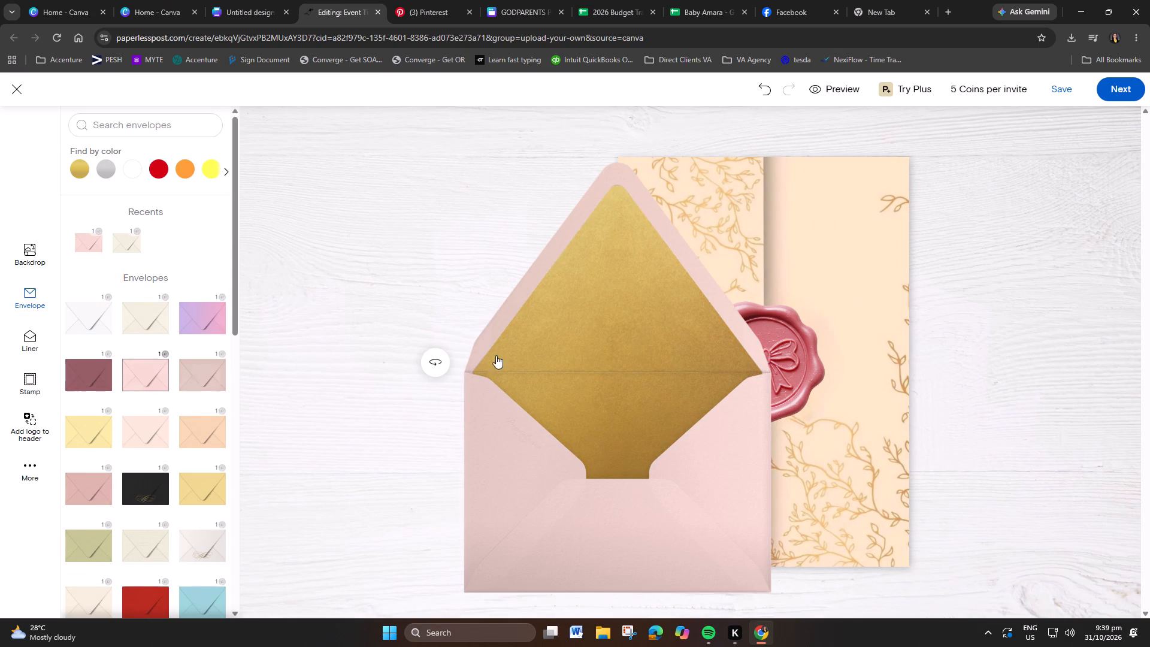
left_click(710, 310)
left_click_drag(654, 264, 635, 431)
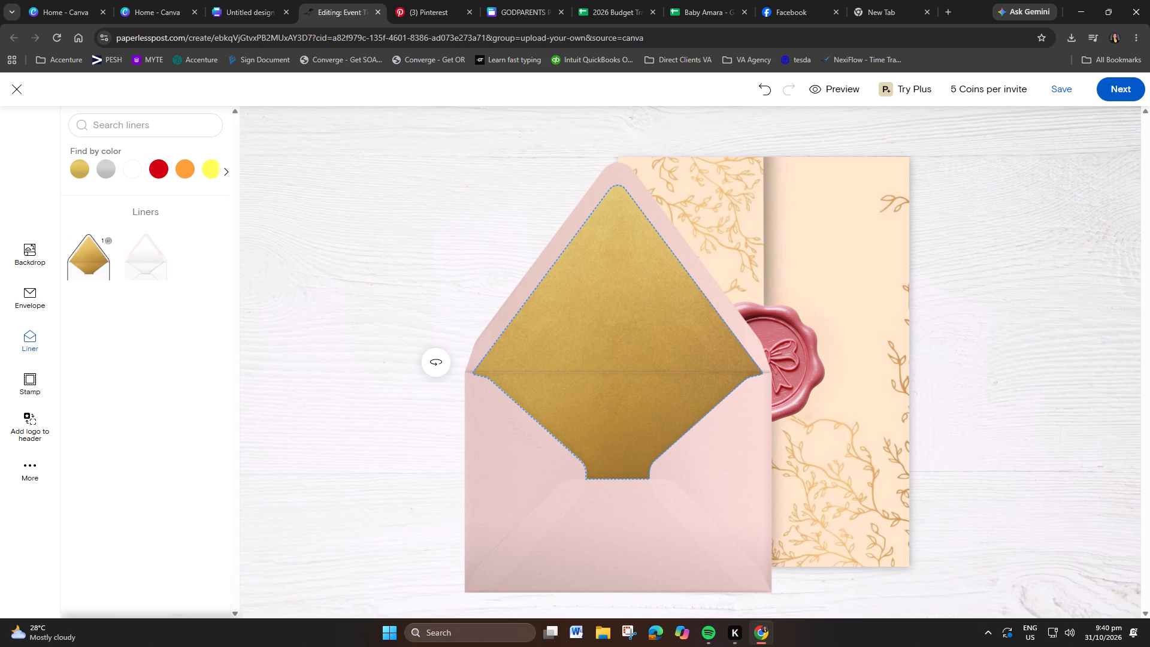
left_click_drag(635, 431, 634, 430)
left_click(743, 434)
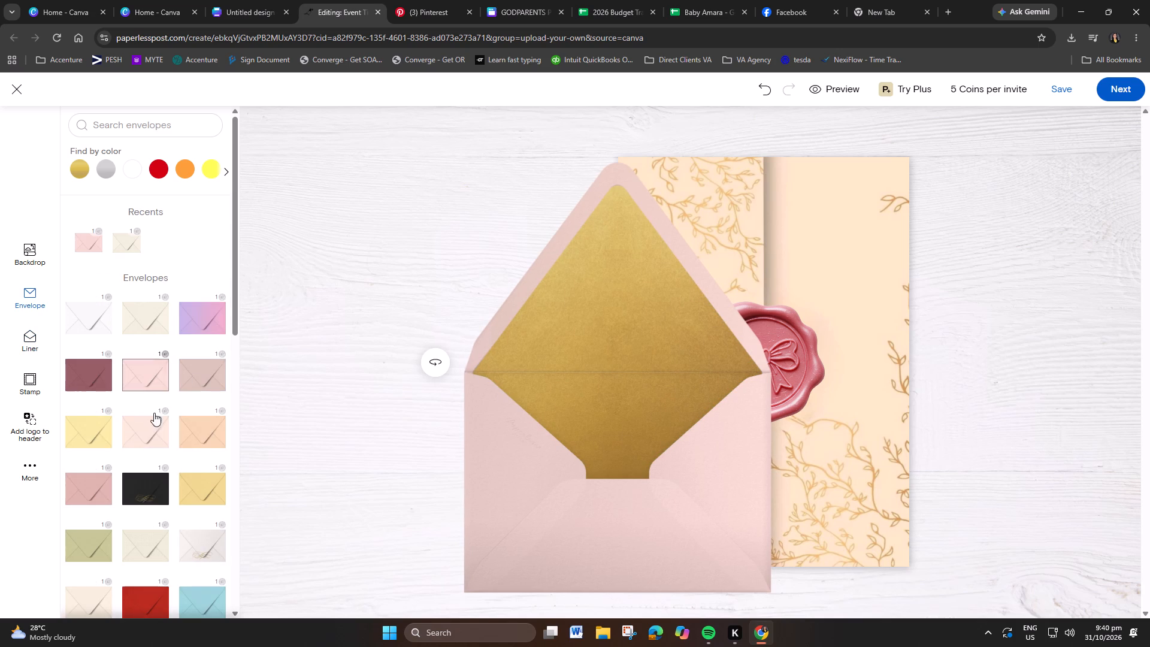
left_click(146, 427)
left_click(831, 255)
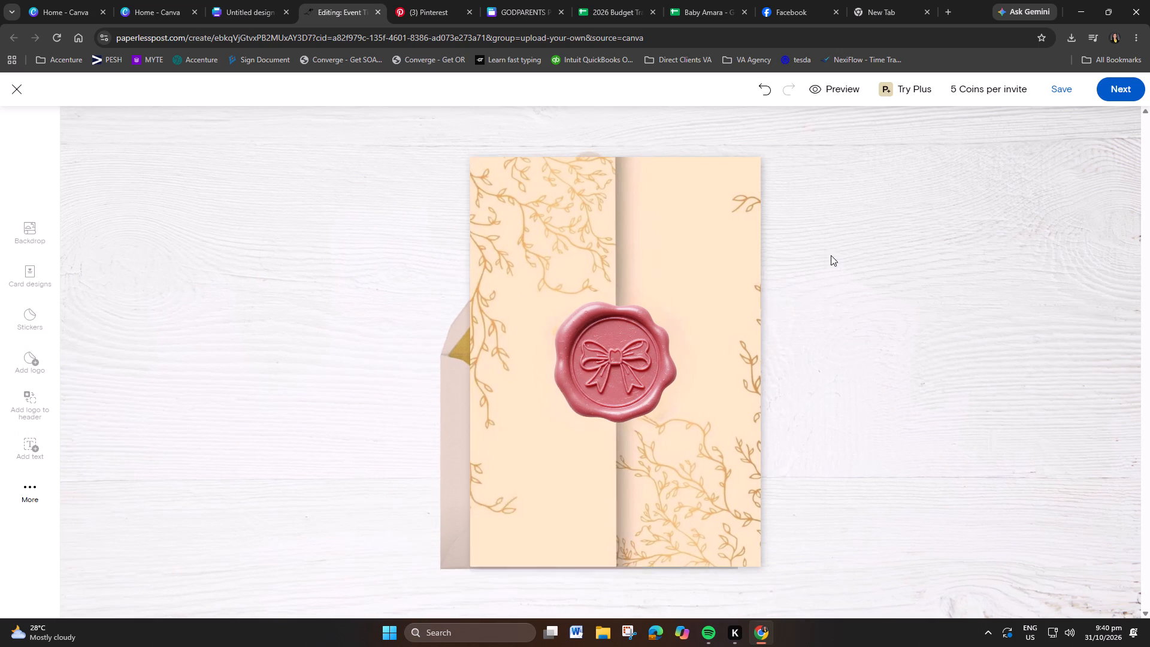
Reapply the uploaded wax-seal design to the card.
left_click(535, 244)
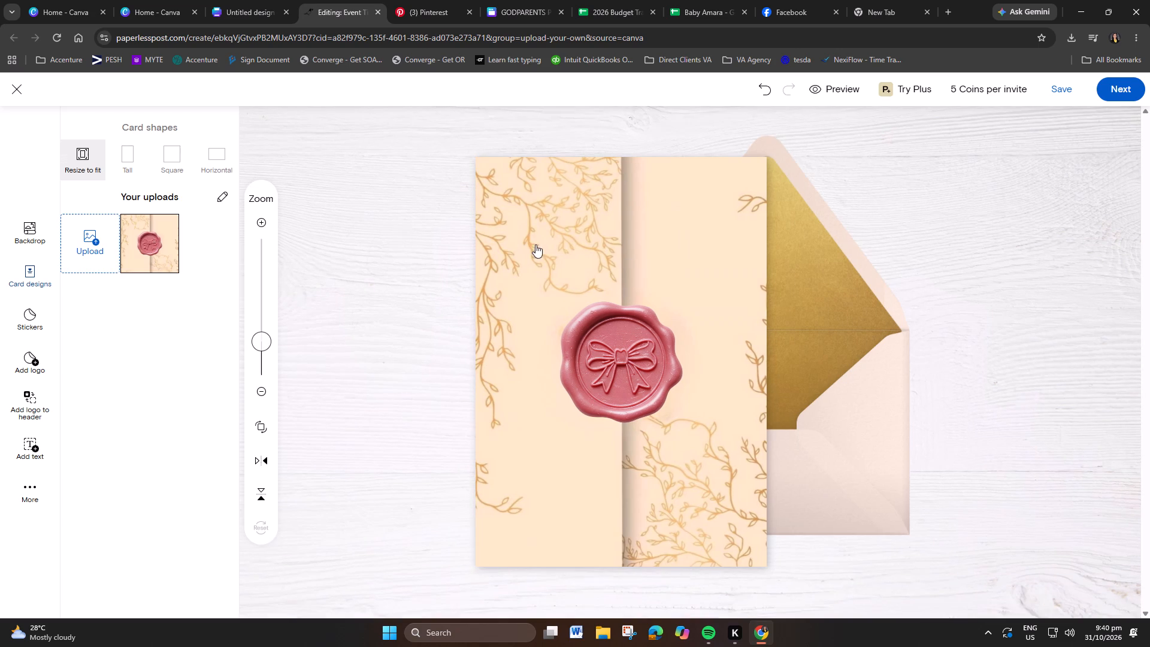
left_click(130, 240)
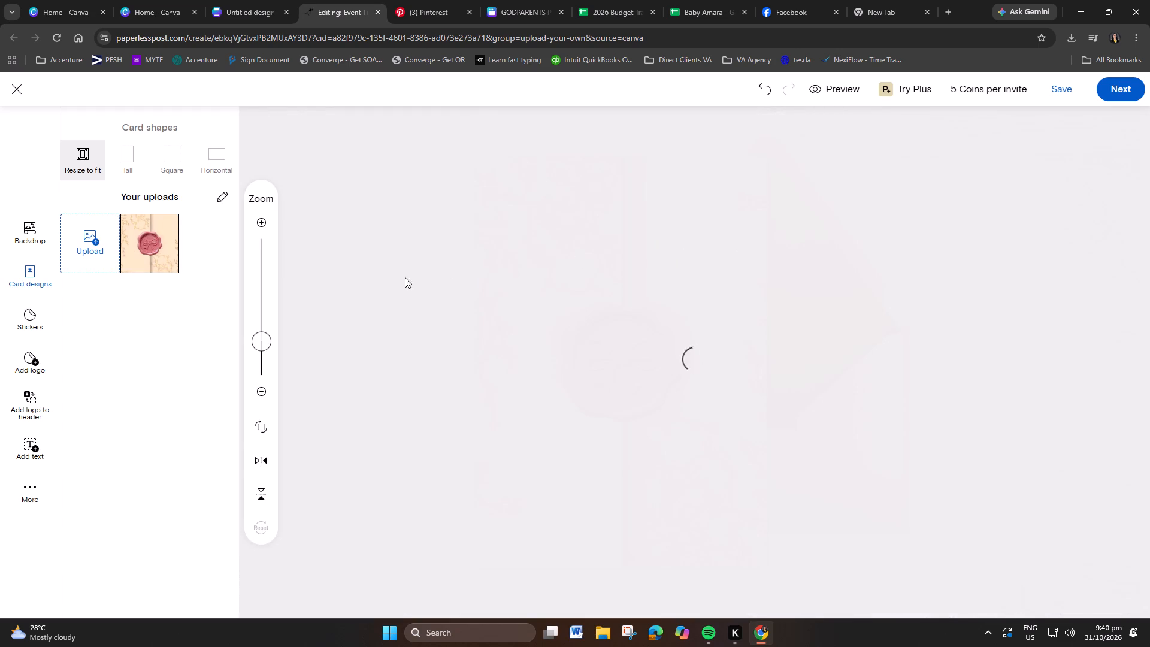
Compare peach, ivory and pale blush envelopes against the card and choose the cream envelope.
left_click(826, 297)
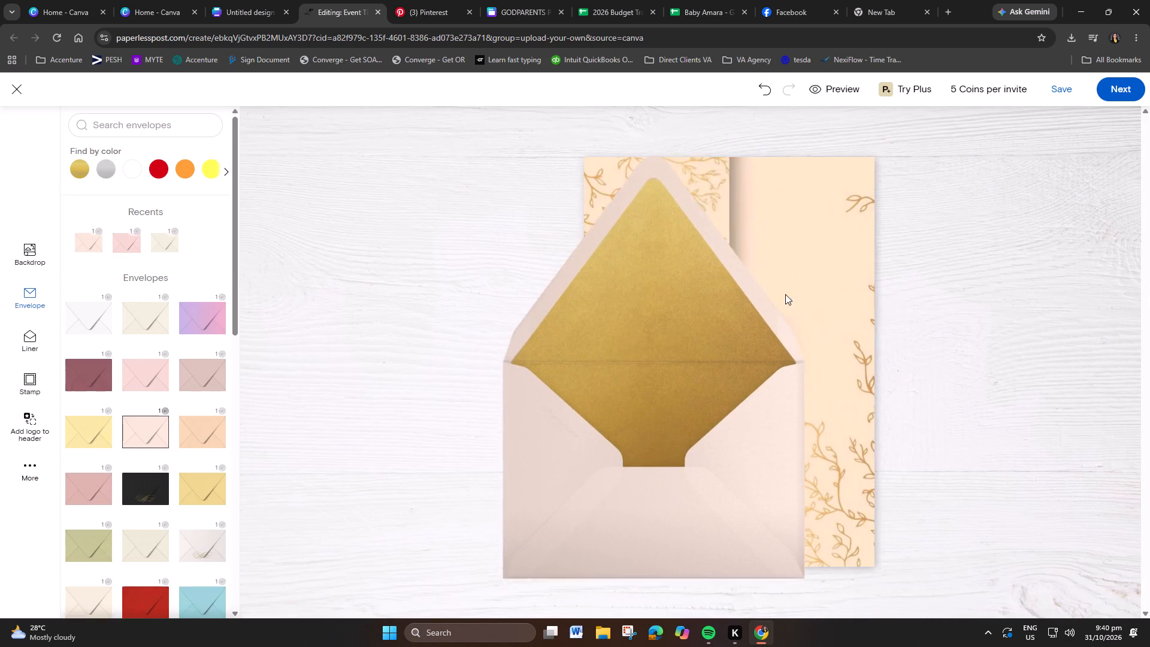
left_click(201, 440)
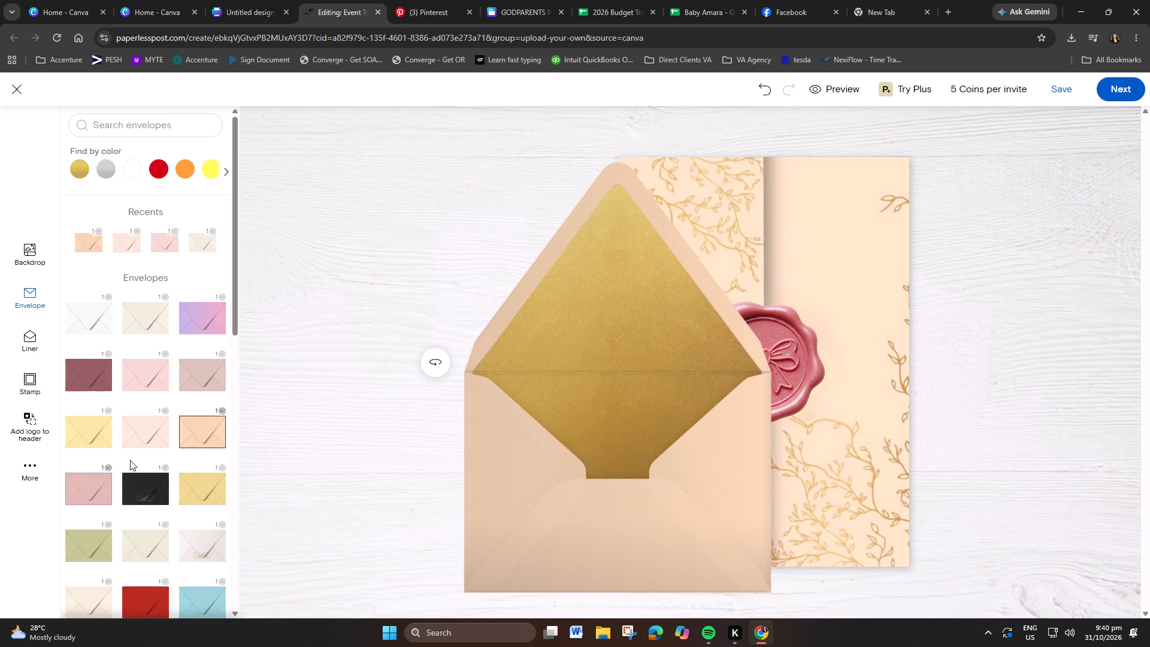
scroll(135, 451, "down", 1)
left_click(88, 460)
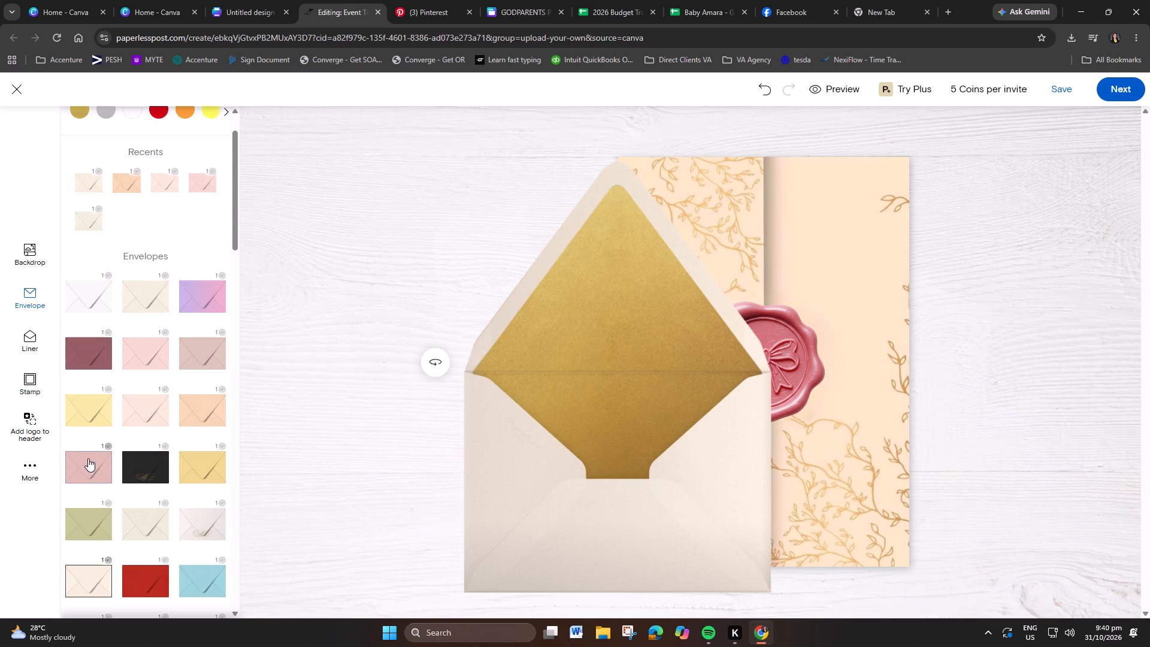
left_click(132, 418)
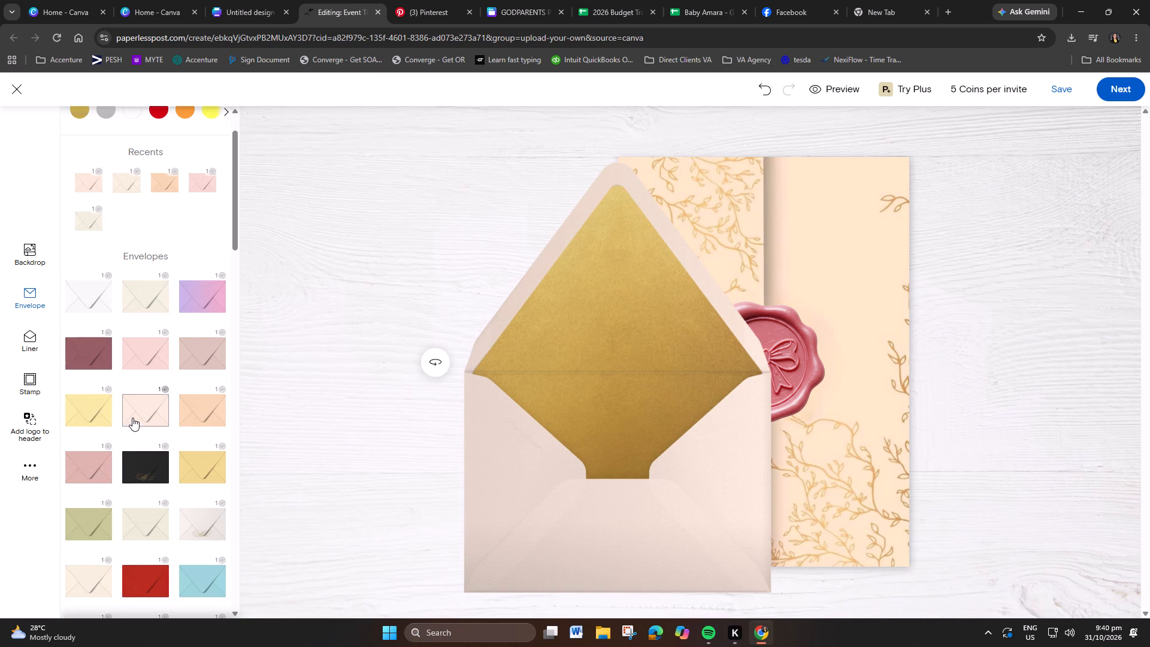
left_click(137, 288)
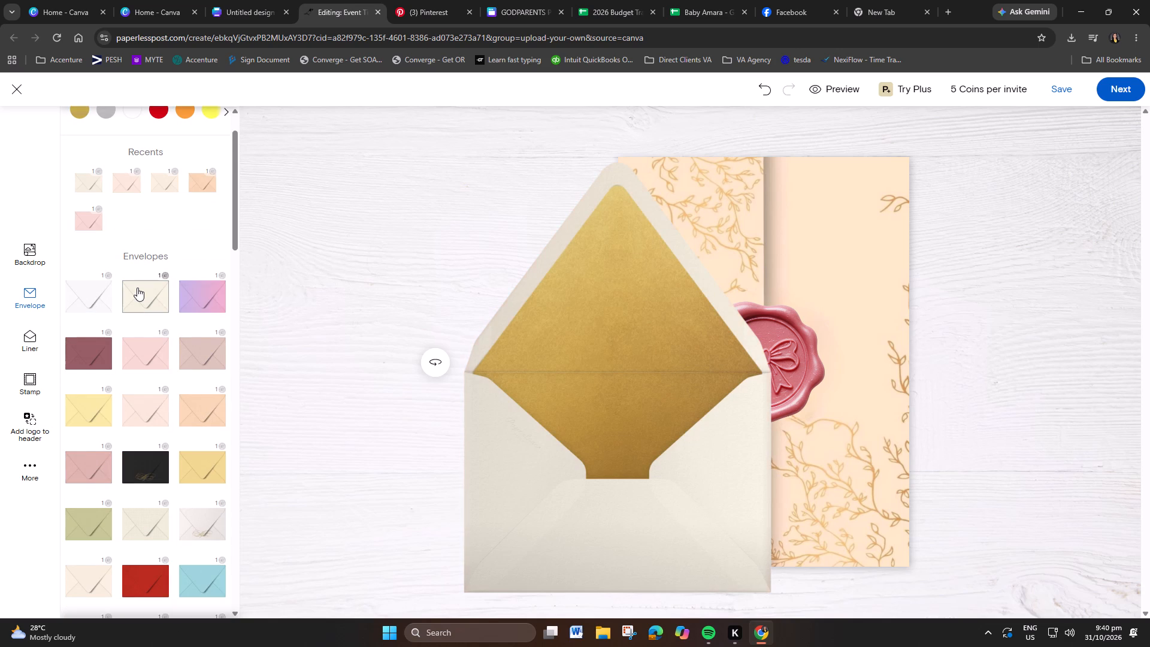
scroll(146, 298, "up", 2)
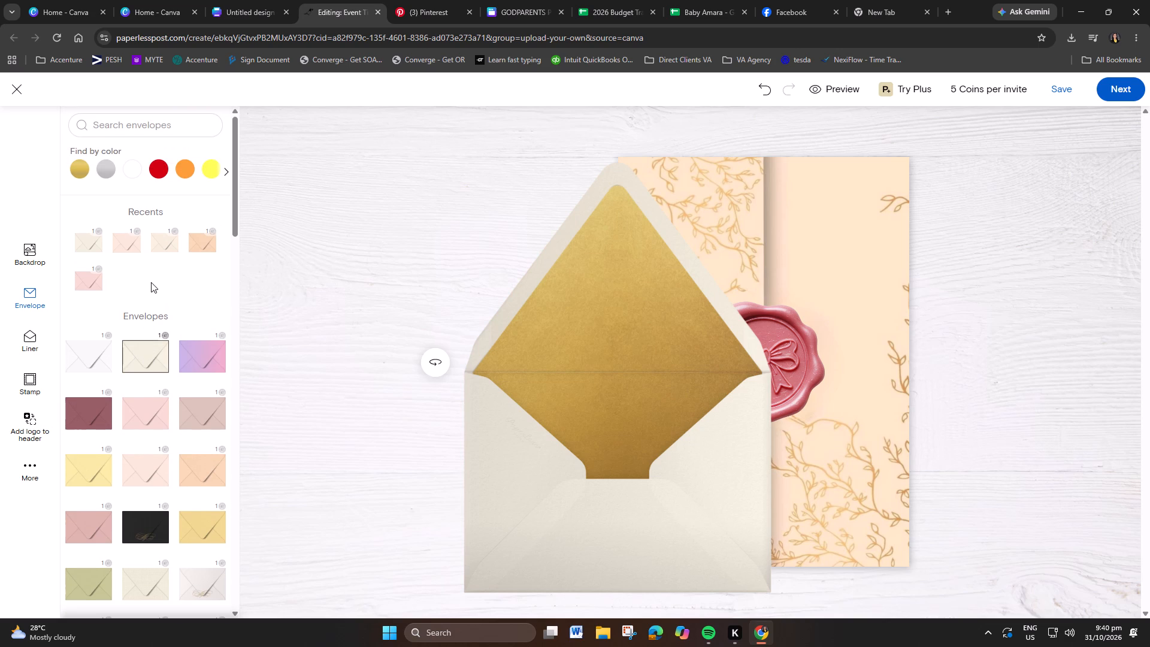
Replace the envelope's gold liner with the free no-liner option.
left_click(32, 337)
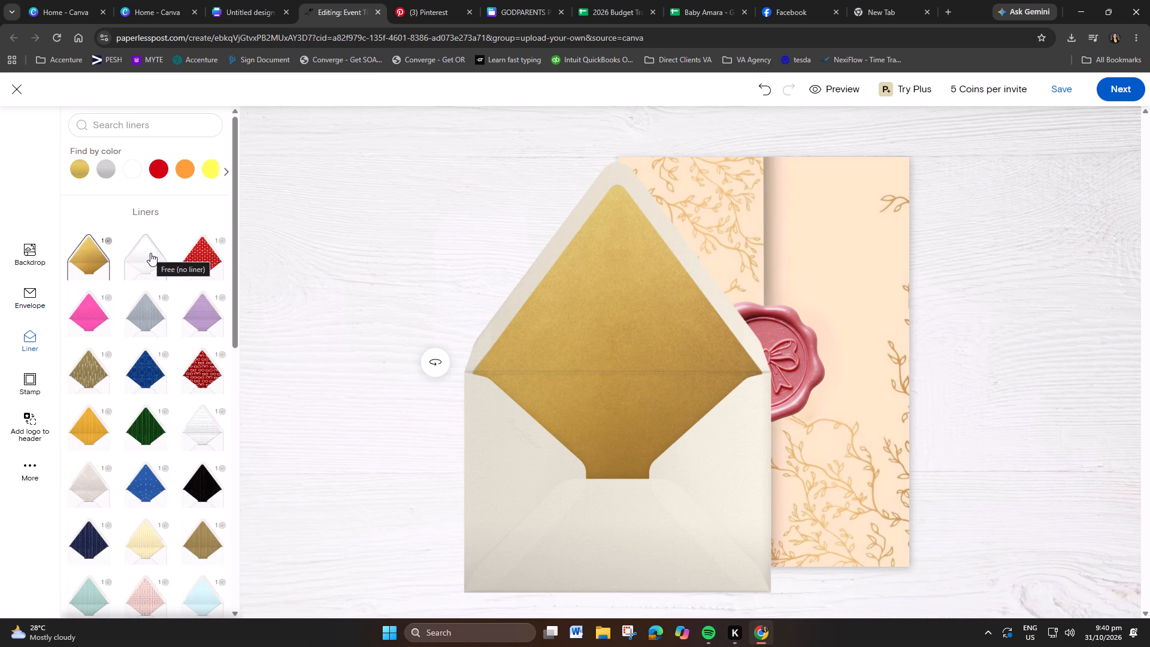
left_click(150, 253)
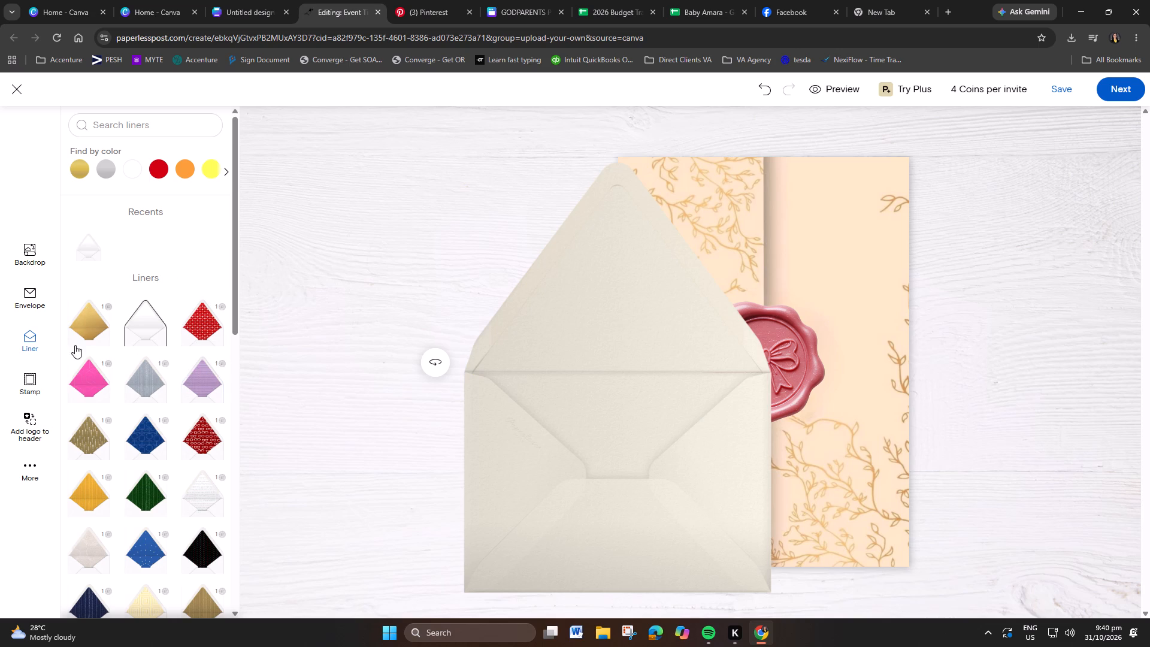
Browse the envelope's postage stamp designs and search them for "invited".
left_click(29, 380)
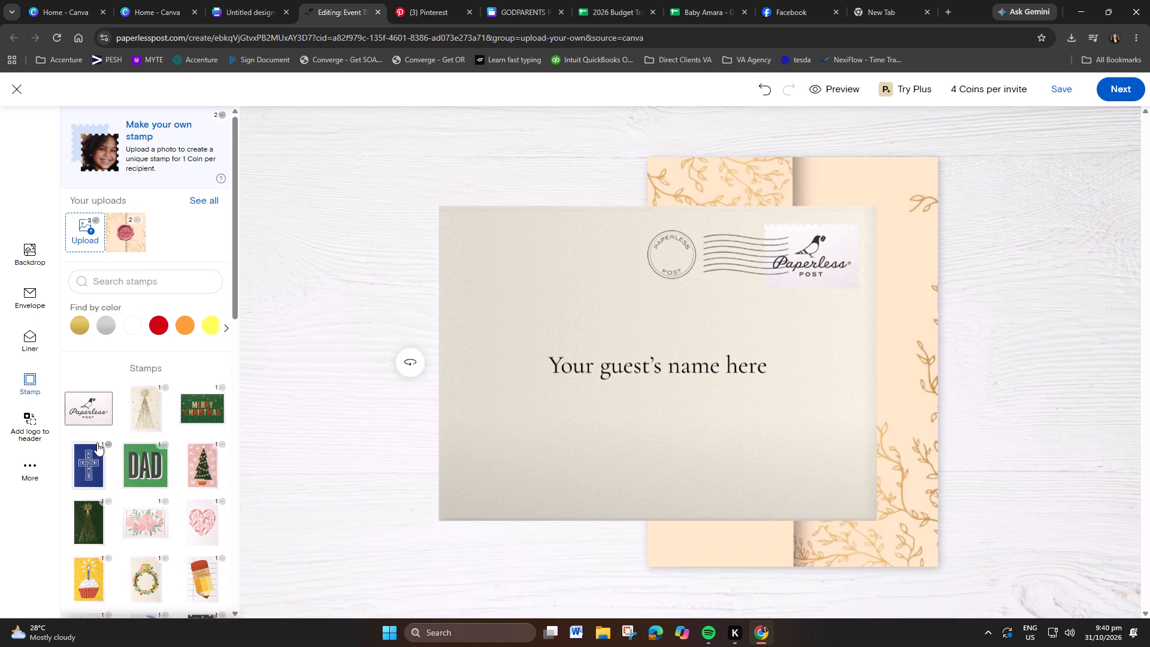
scroll(124, 427, "down", 2)
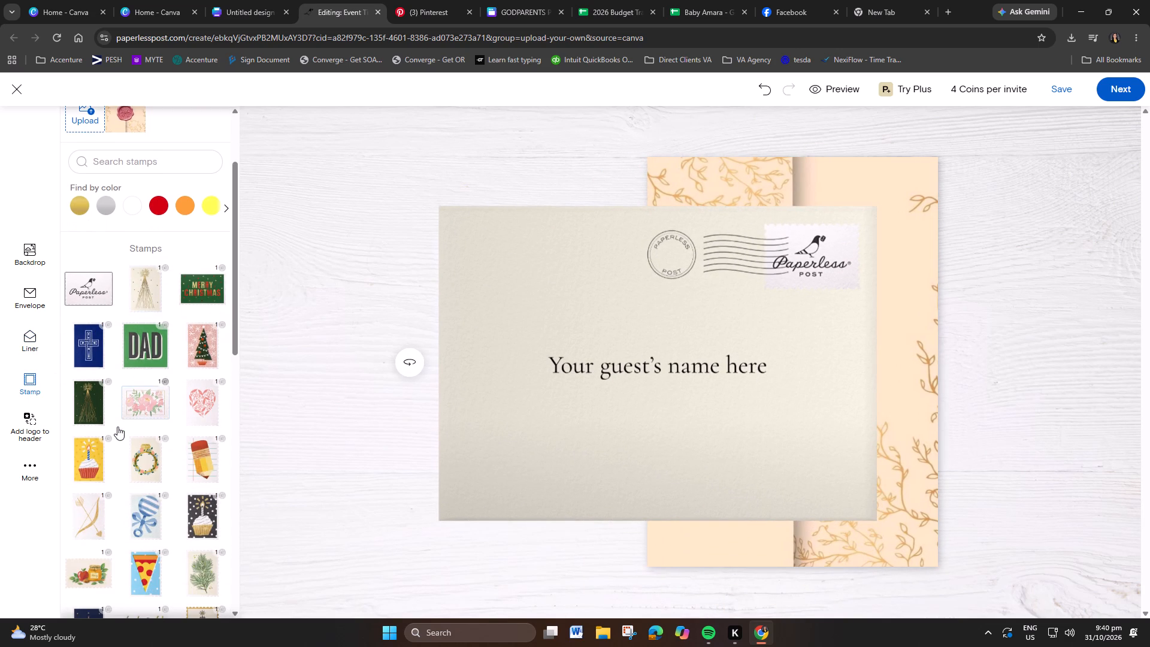
scroll(119, 422, "up", 2)
left_click(117, 282)
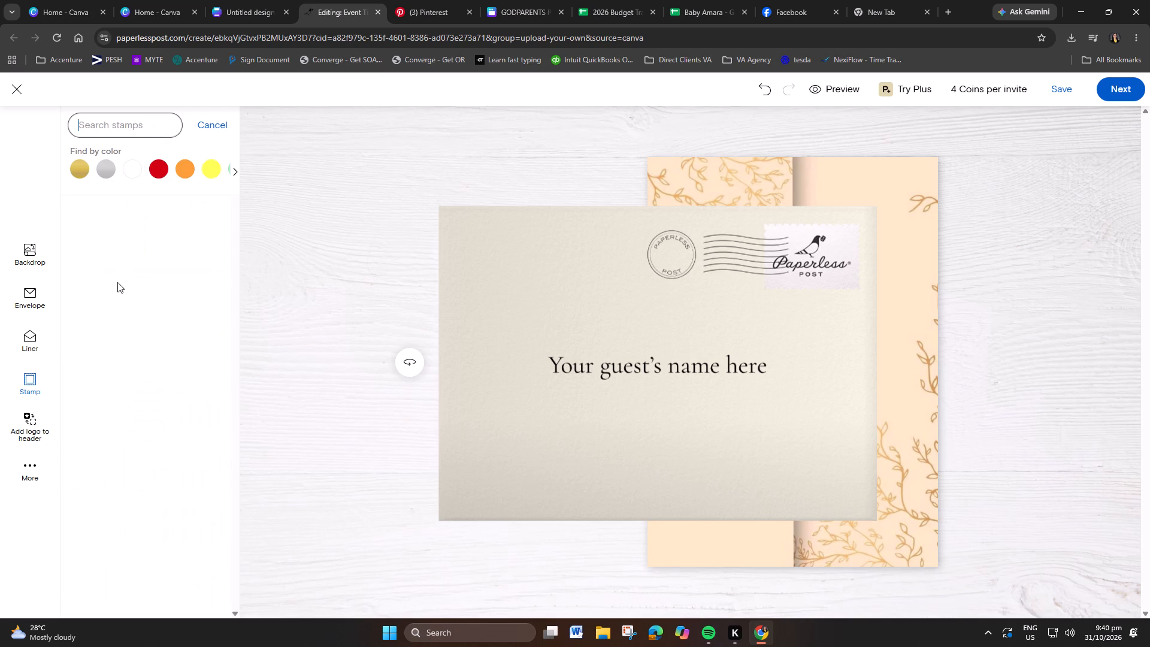
type("invited")
key("Return")
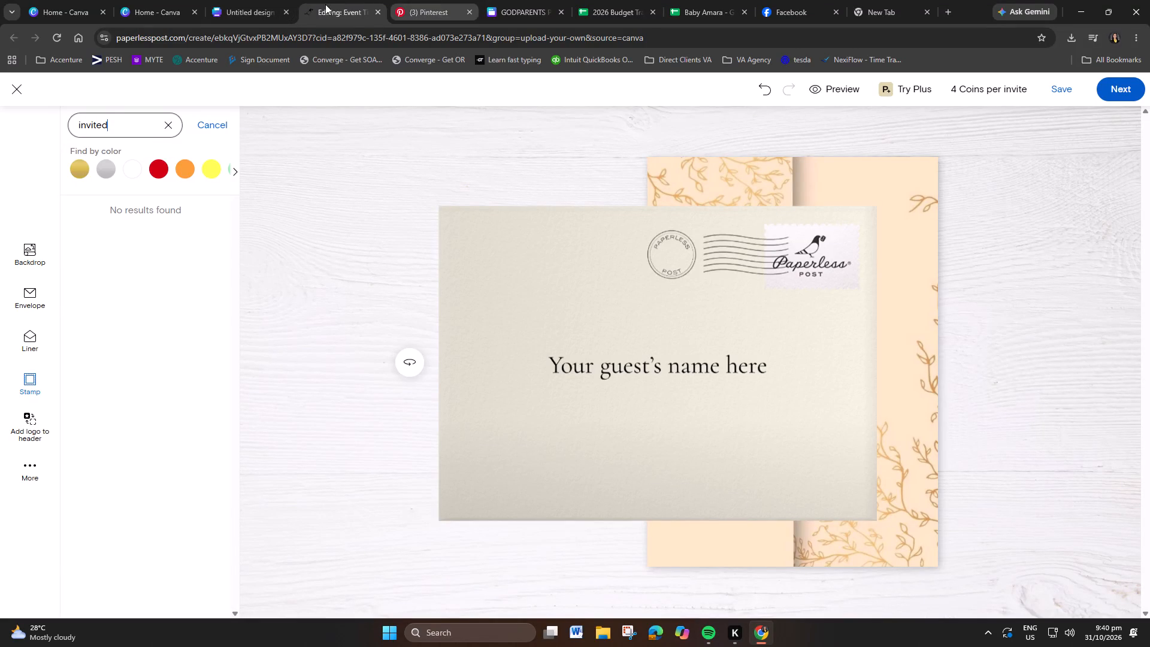
Check page 1 of the GODPARENTS PROPOSAL LETTER design and the Pinterest envelope pins for reference, and return to the Paperless Post editor.
left_click(257, 0)
left_click(155, 0)
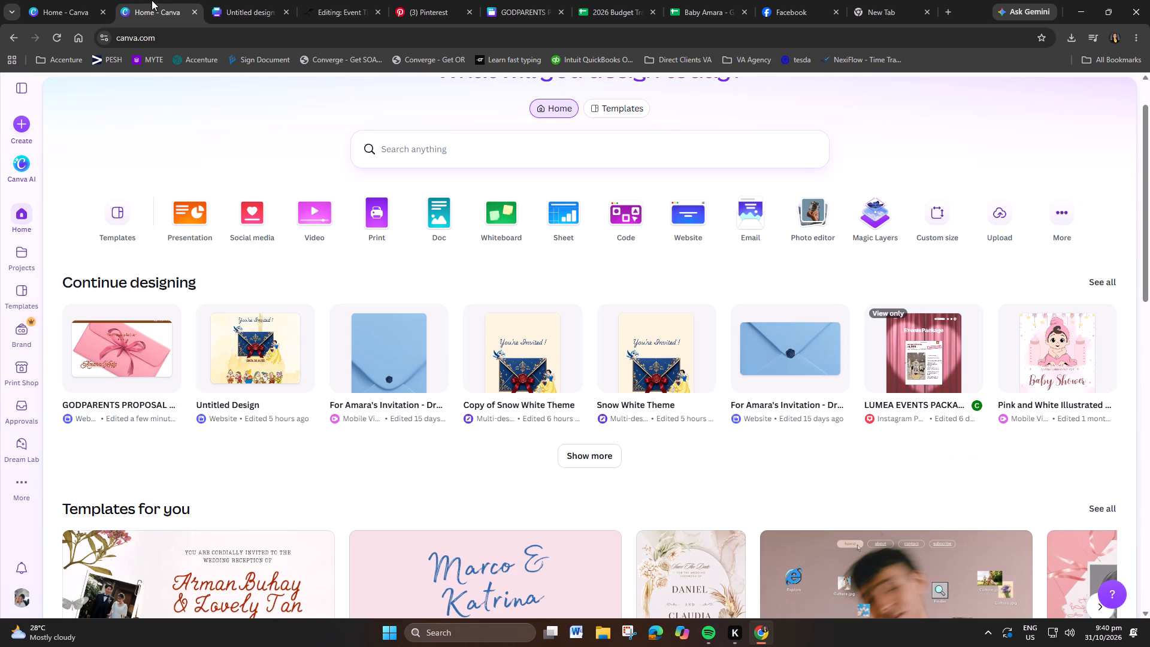
left_click(72, 0)
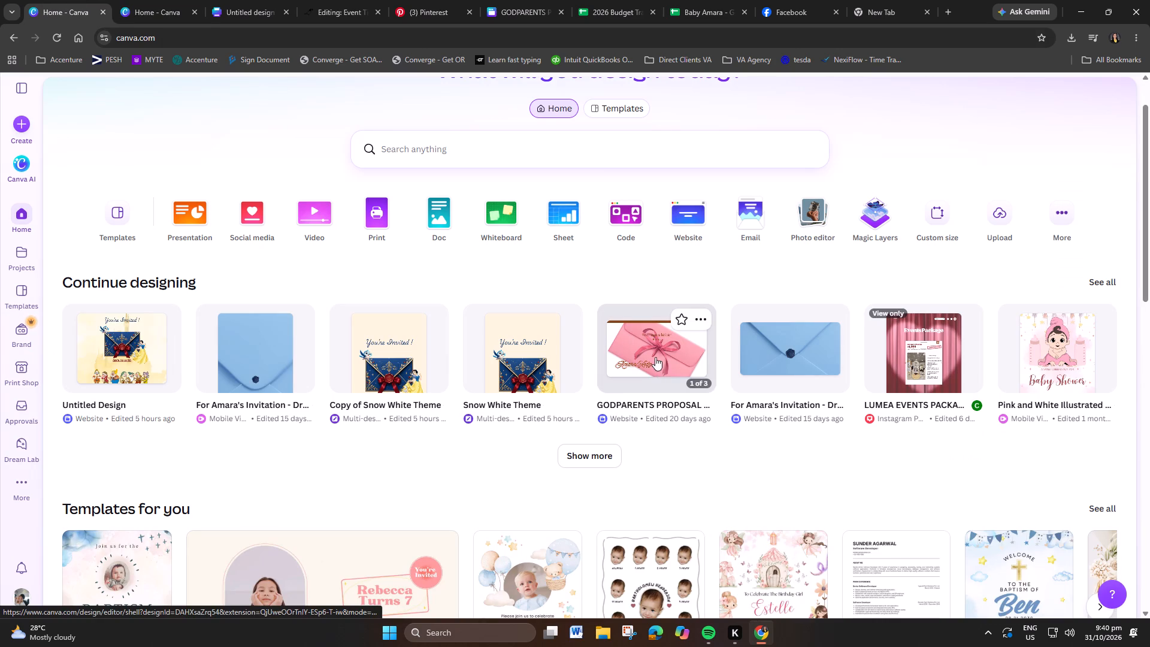
left_click(528, 0)
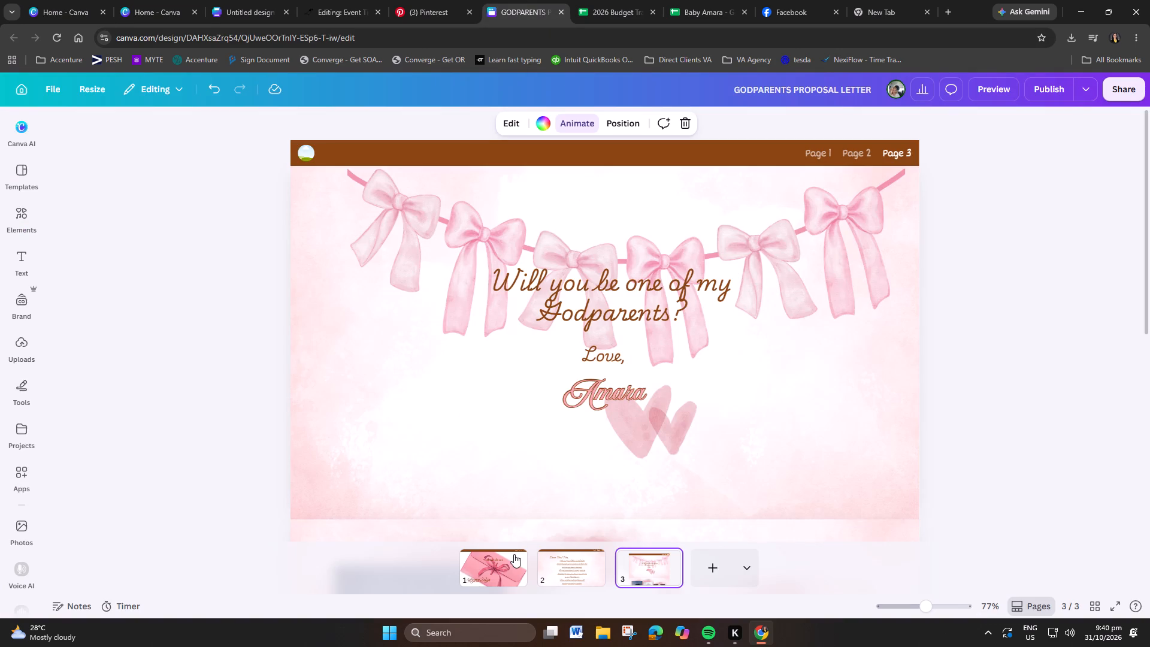
left_click(514, 554)
left_click(425, 4)
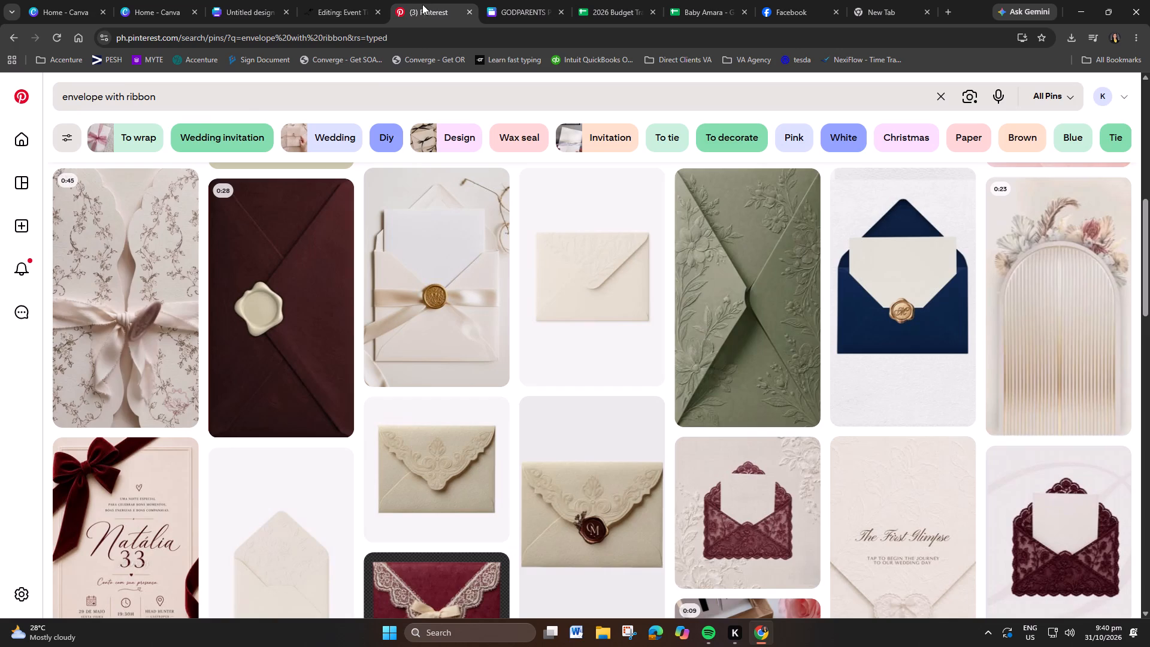
left_click(345, 14)
Search the stamp designs for "have a letter" and go back to the full stamp collection.
left_click_drag(145, 123, 62, 123)
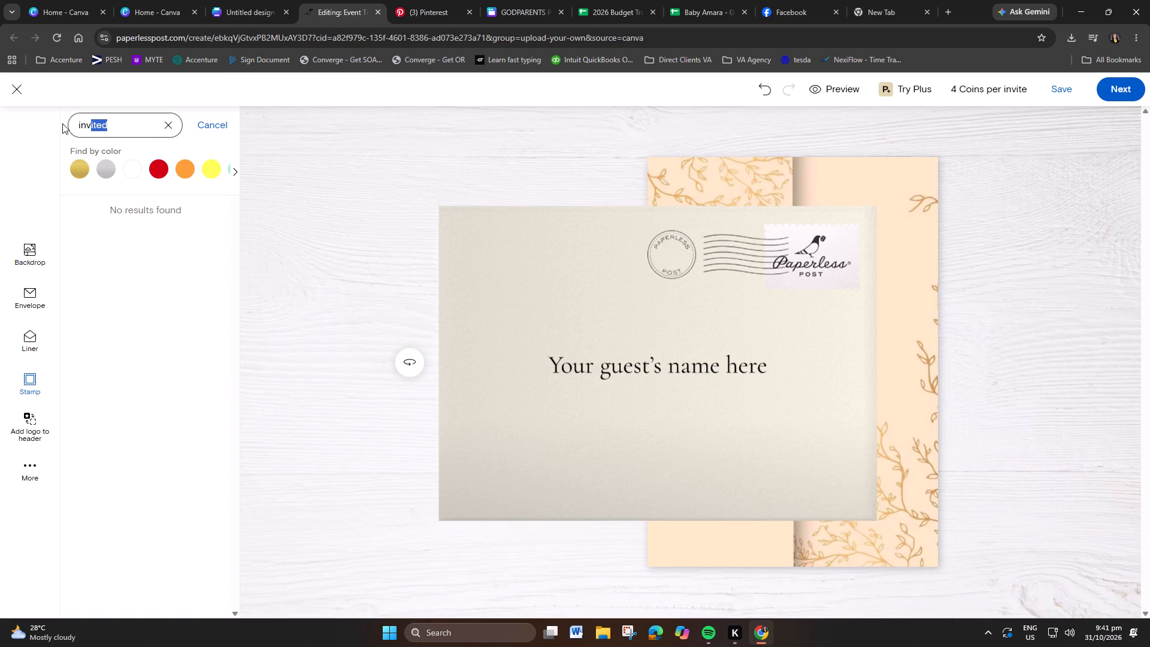
left_click_drag(62, 123, 58, 123)
type("have a letter")
key("Return")
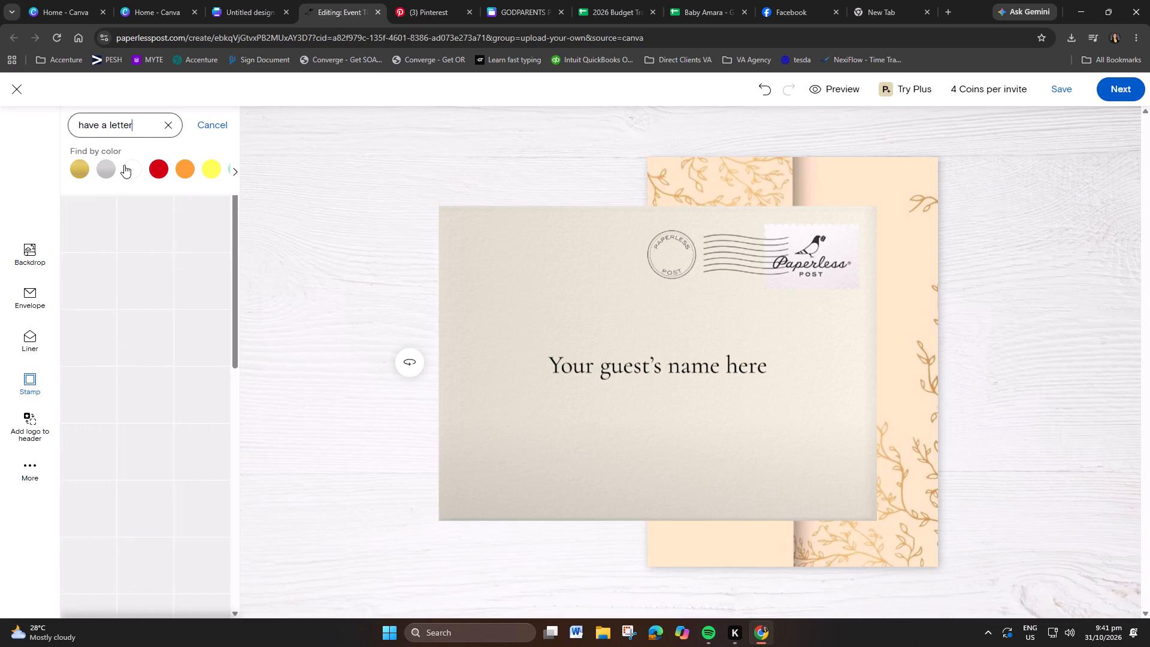
left_click(205, 118)
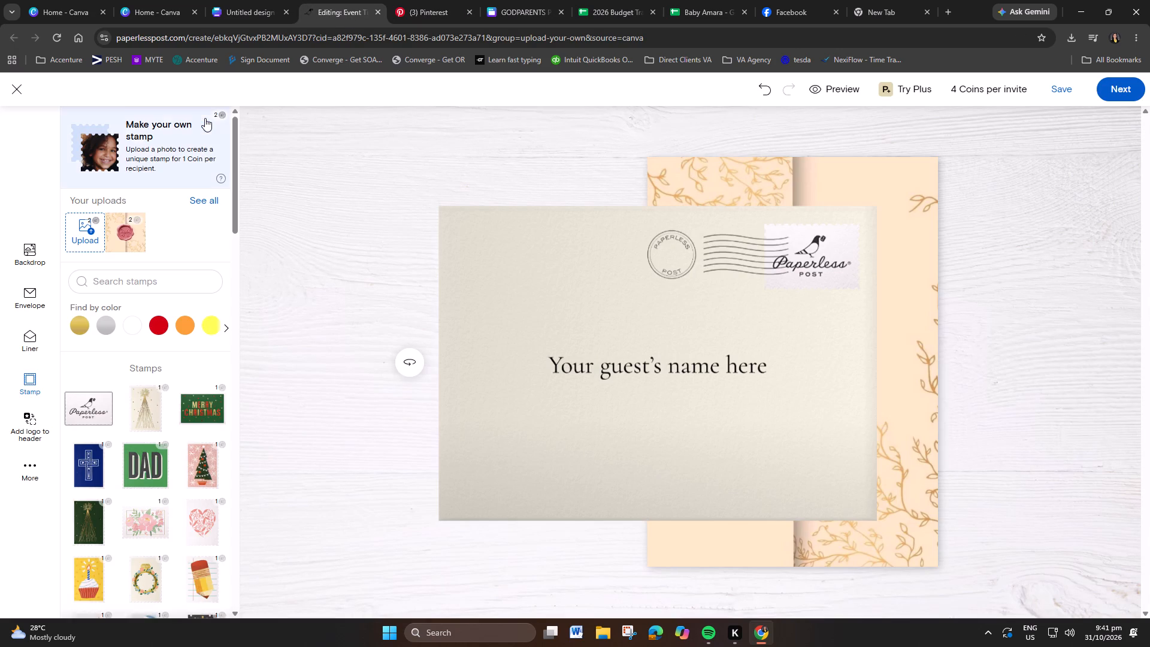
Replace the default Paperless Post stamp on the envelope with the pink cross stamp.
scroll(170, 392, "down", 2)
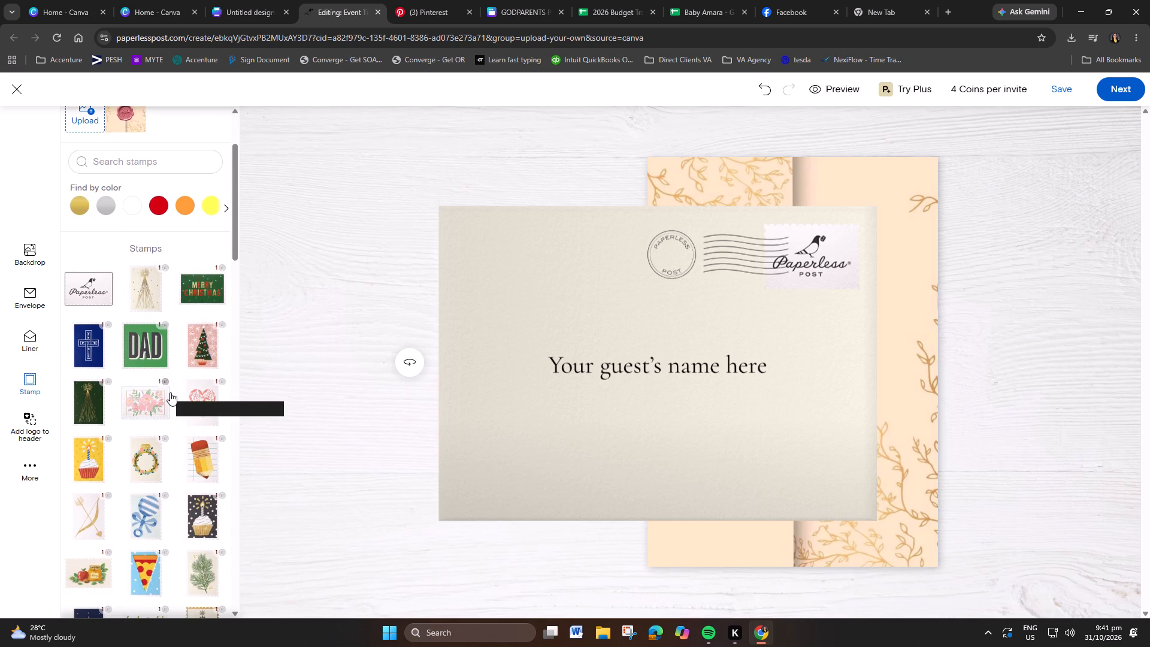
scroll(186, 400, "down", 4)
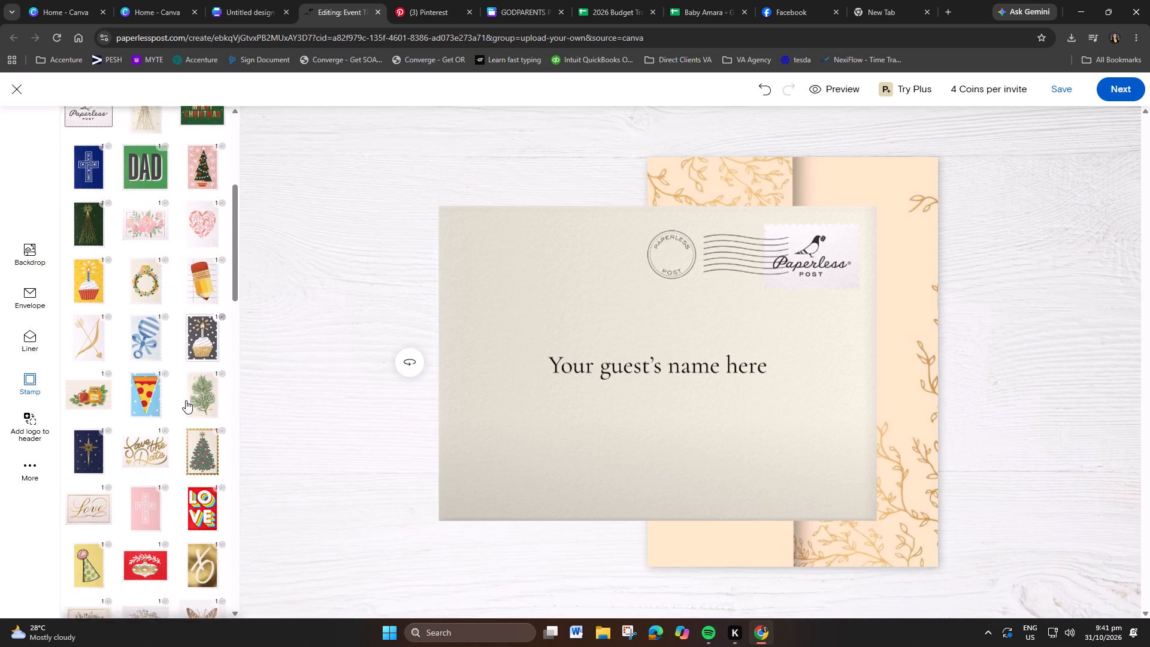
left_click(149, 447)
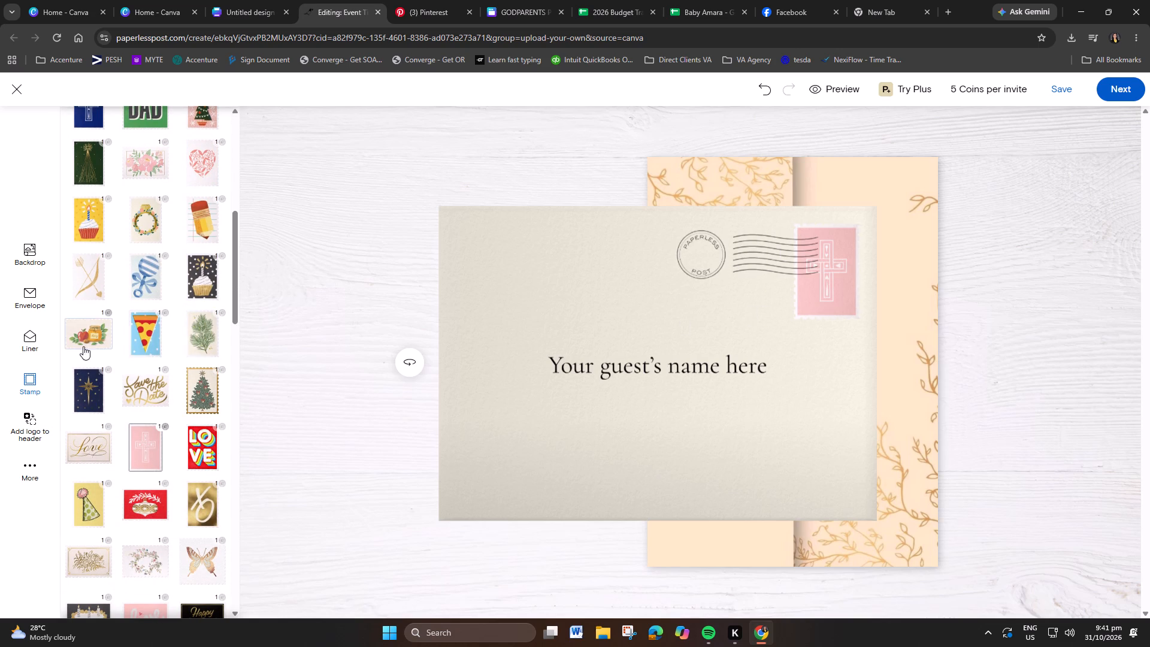
left_click(35, 473)
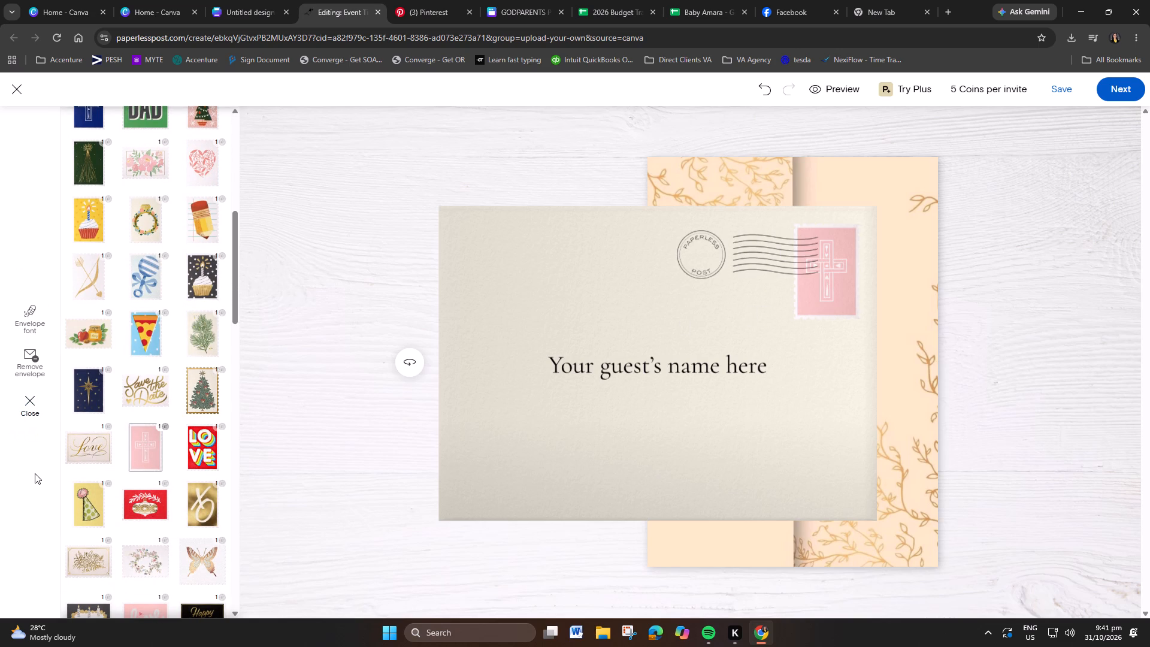
left_click(27, 406)
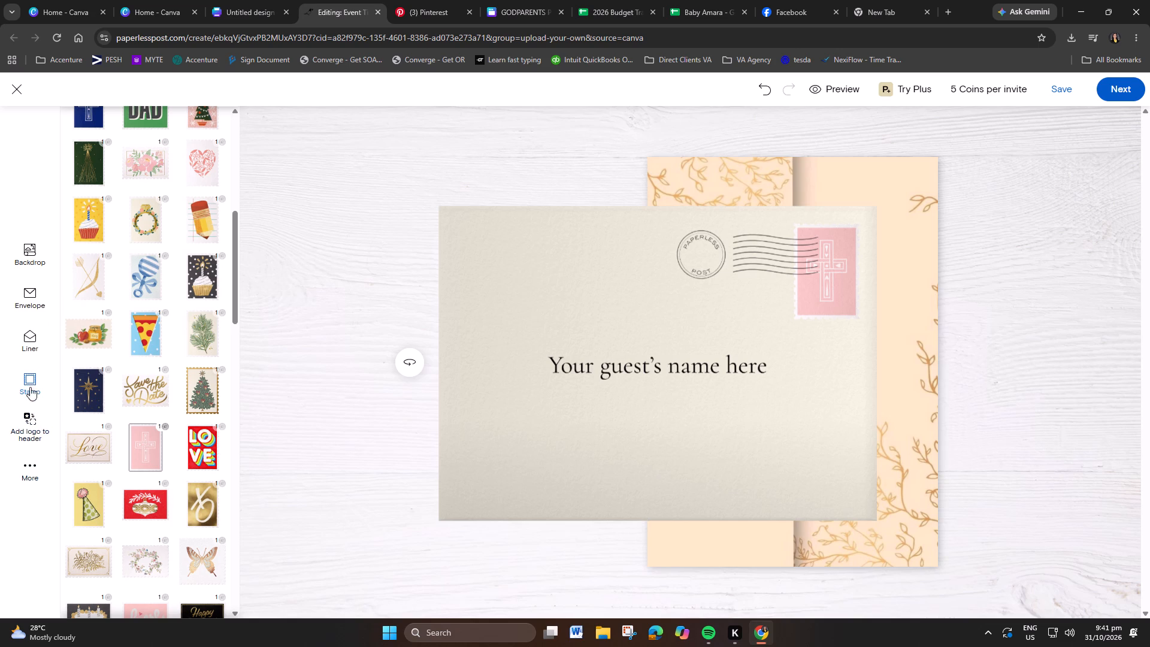
left_click(40, 422)
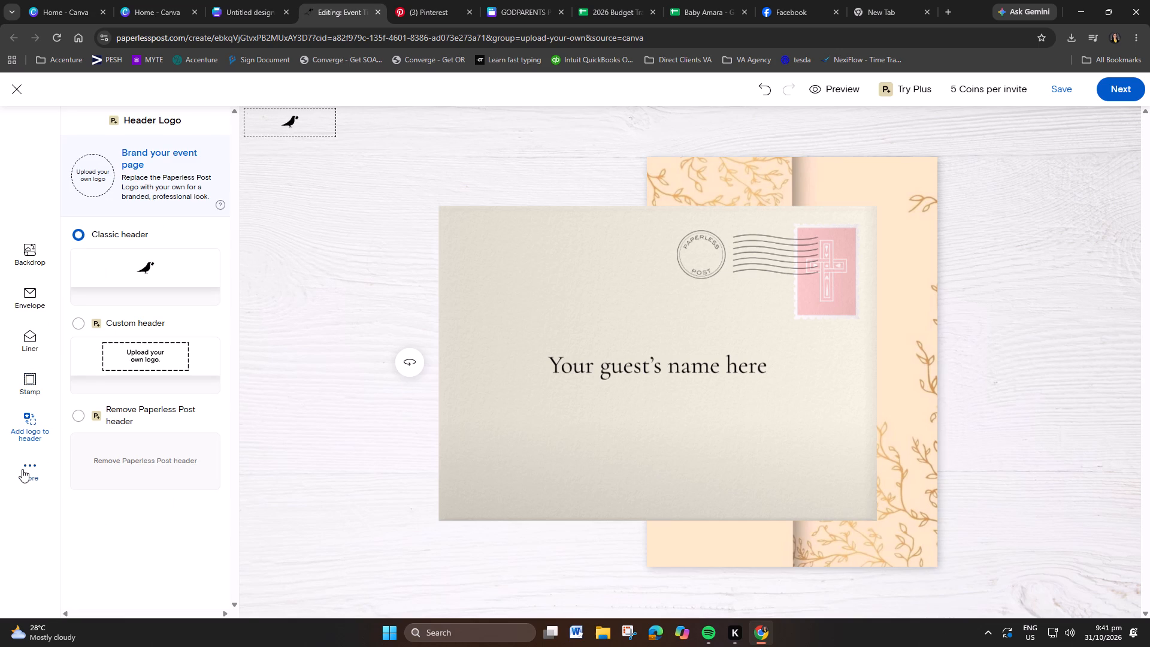
left_click(21, 478)
left_click(20, 474)
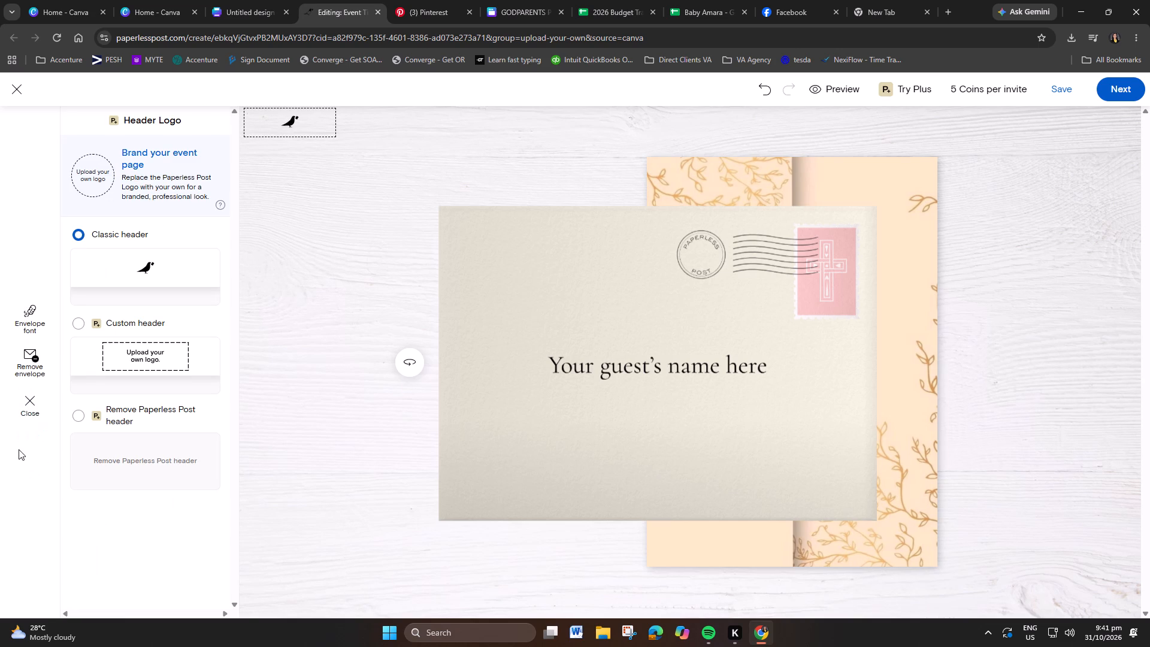
left_click(32, 410)
left_click(16, 253)
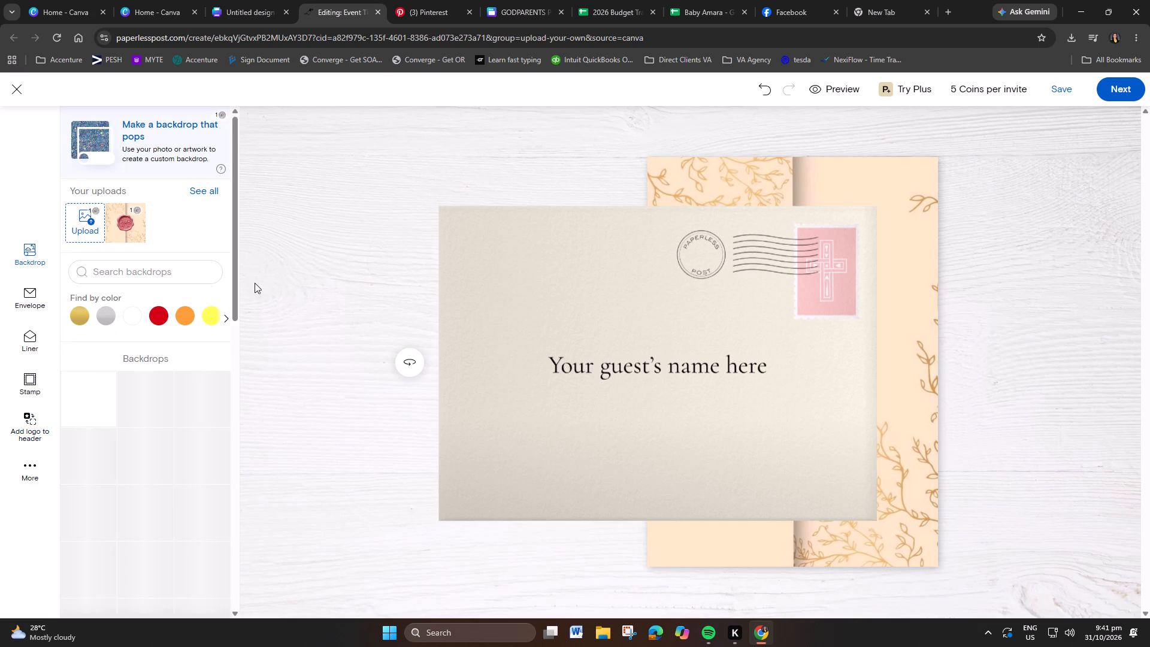
scroll(174, 399, "down", 6)
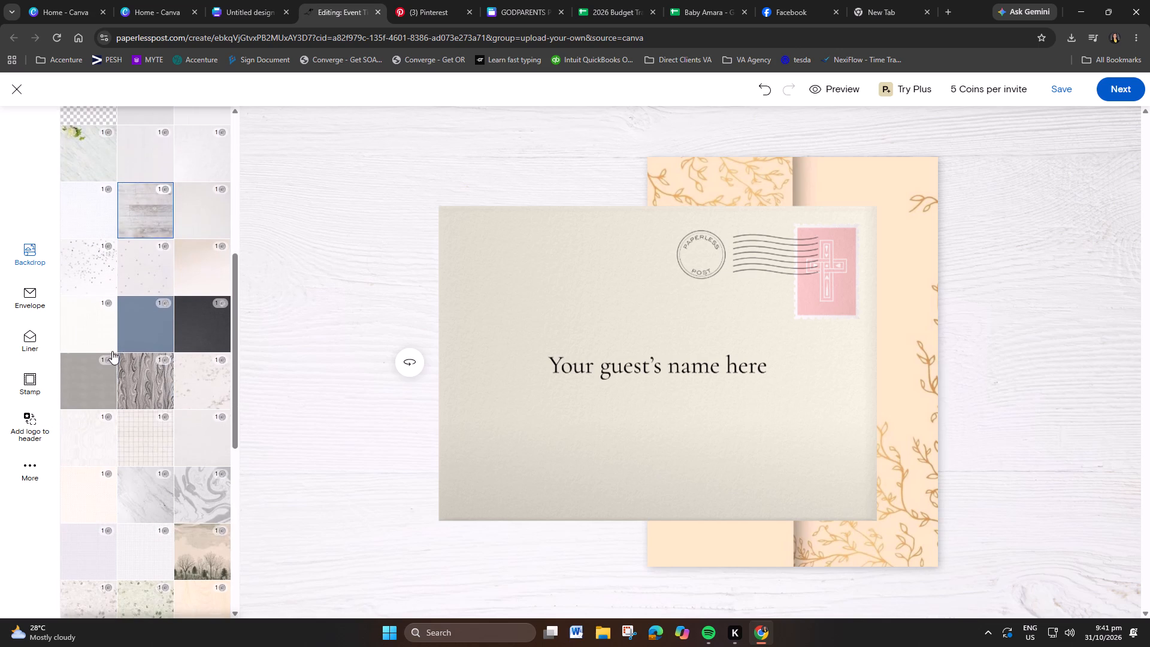
left_click(25, 289)
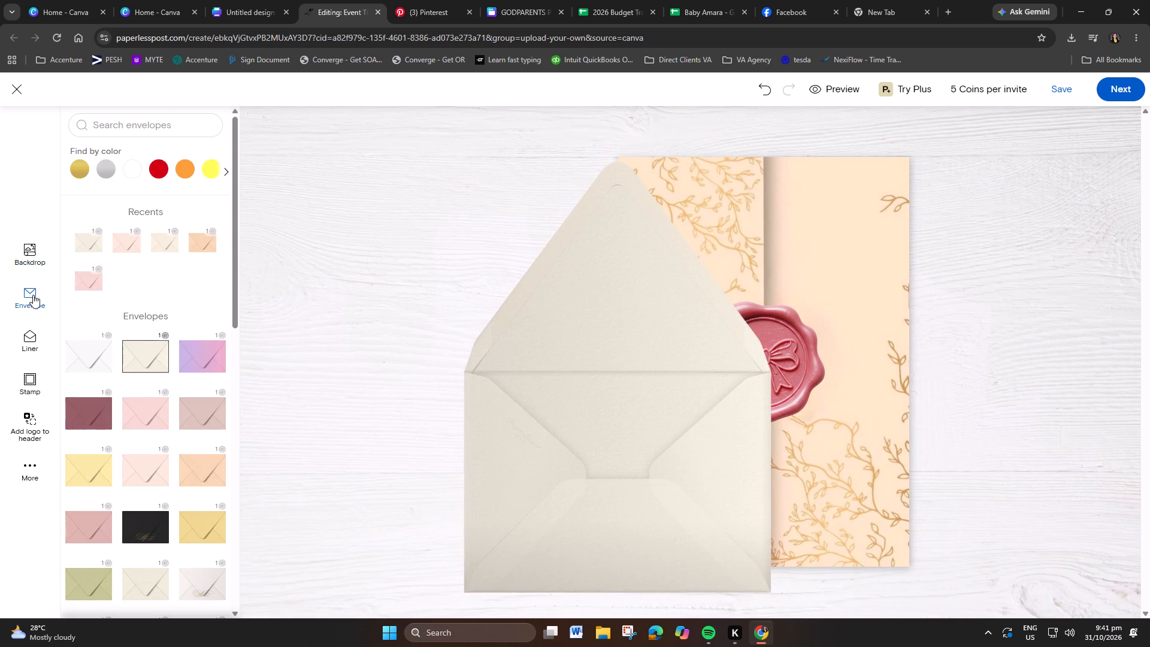
scroll(158, 345, "down", 19)
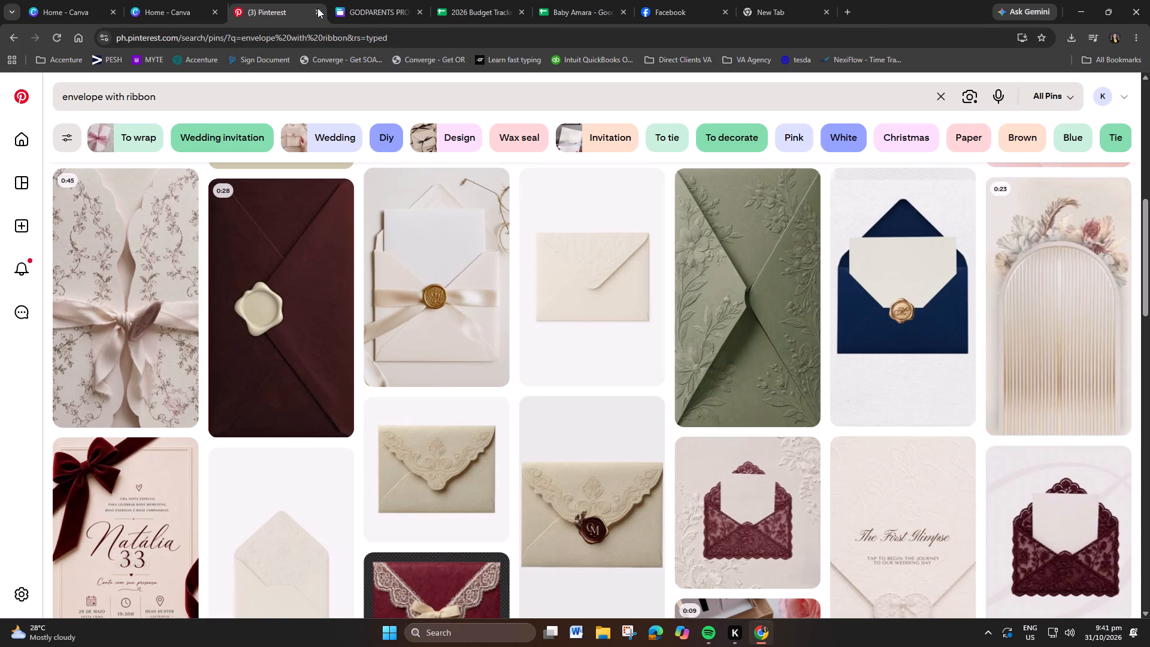
Refresh the Canva home page and reopen the untitled A6 wax-seal invitation from the recent designs.
left_click(172, 16)
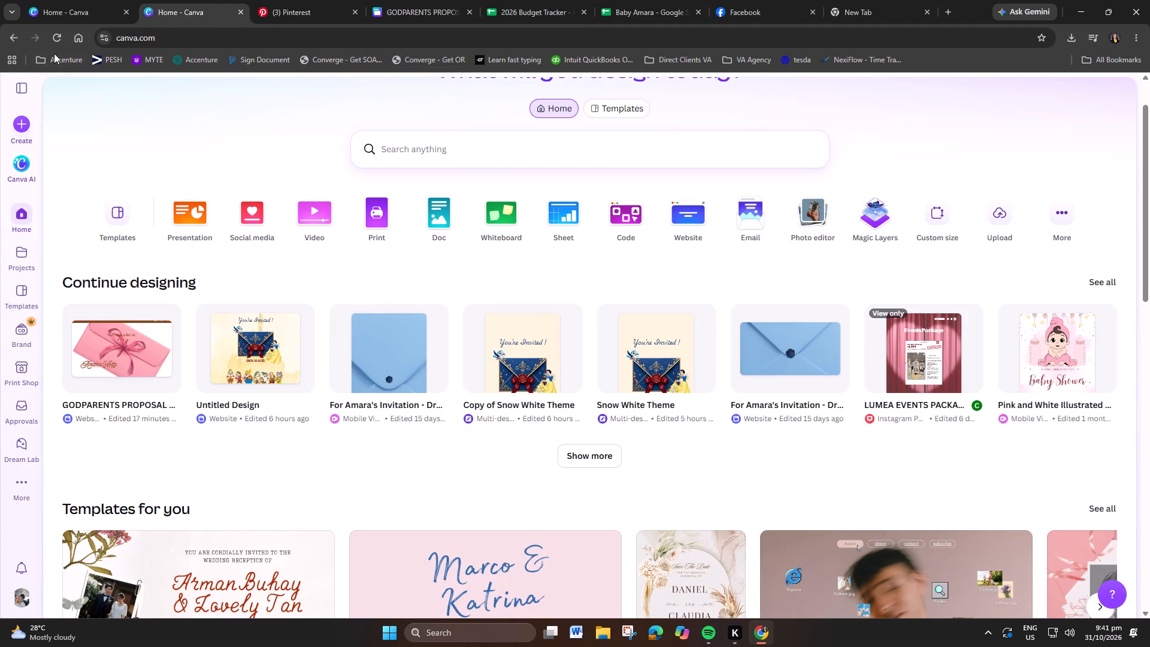
left_click(57, 37)
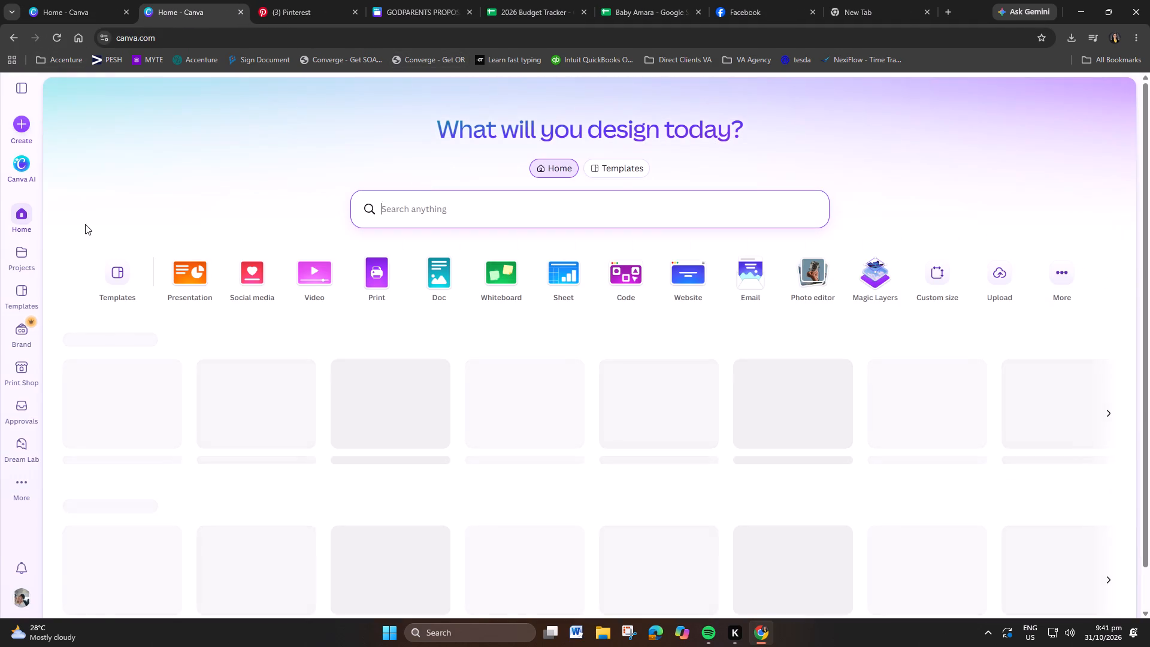
left_click(120, 410)
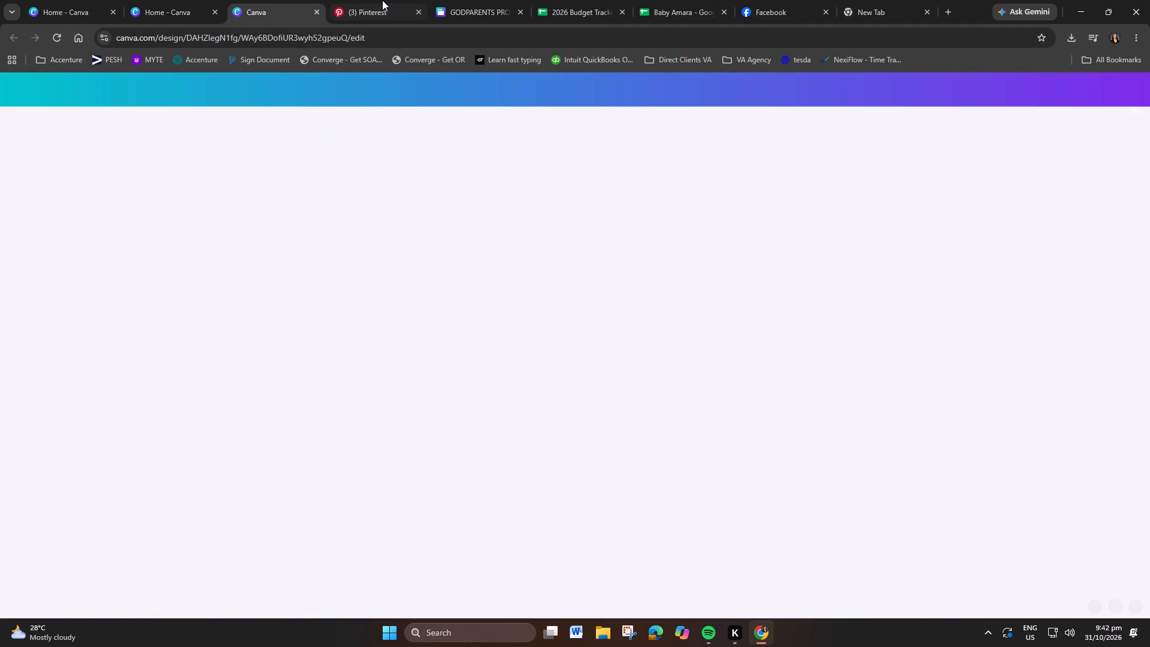
Compare the Pinterest envelope pins, the A6 wax-seal invitation and the godparents proposal letter's envelope page.
left_click(382, 0)
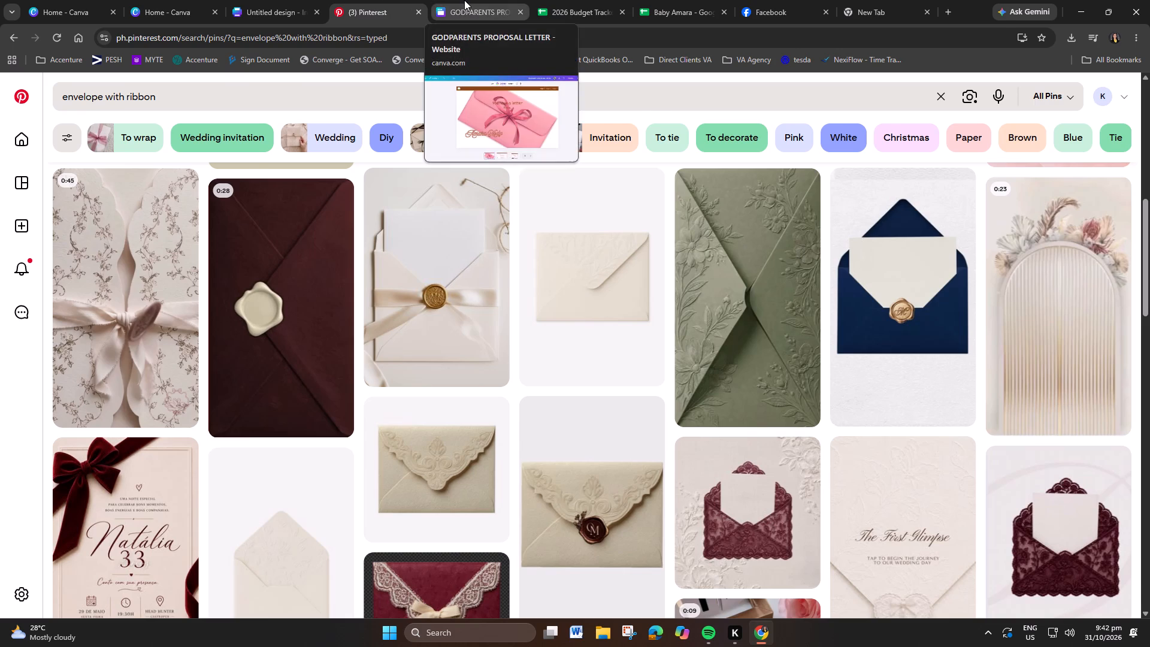
left_click(464, 0)
left_click(387, 2)
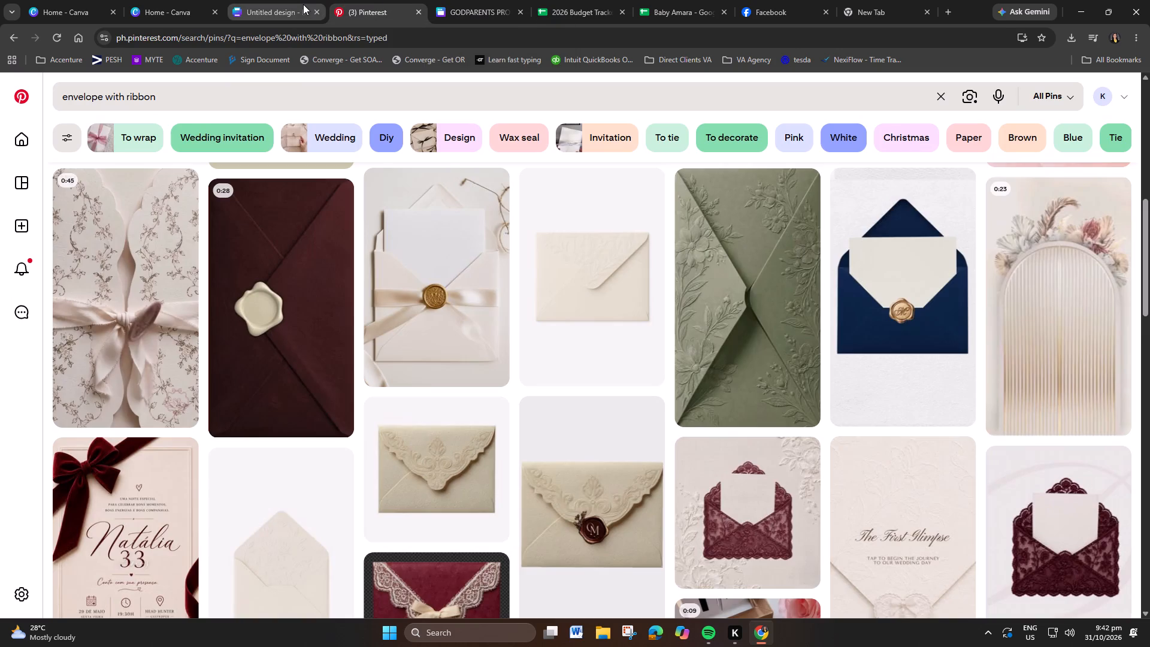
left_click(299, 4)
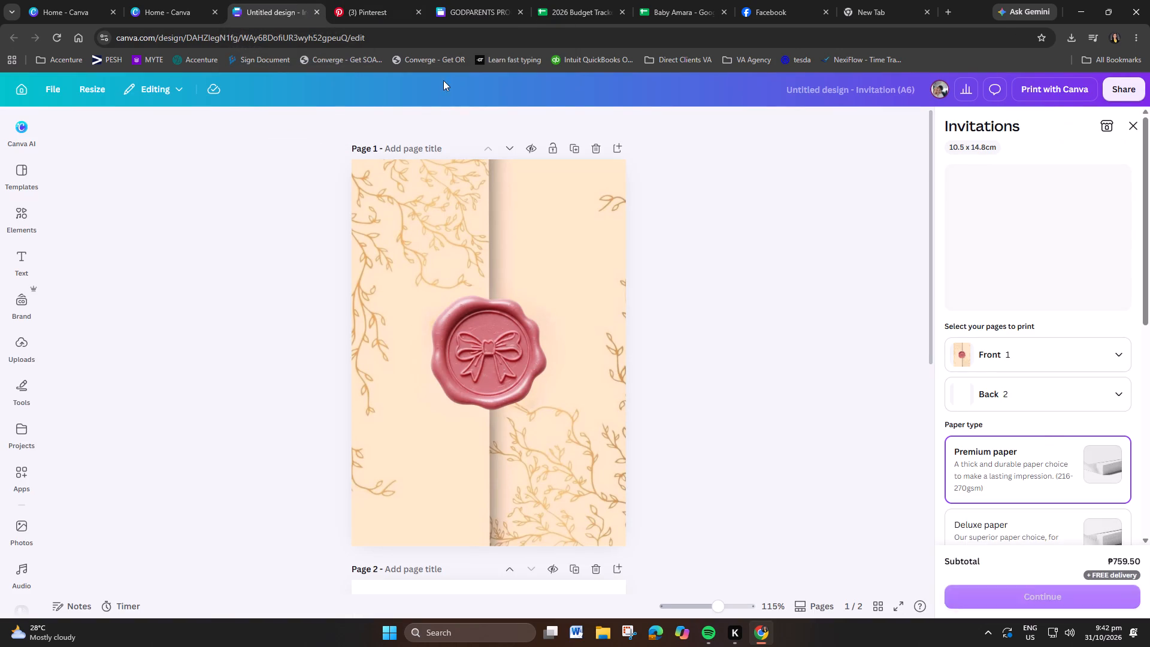
left_click(513, 336)
left_click(475, 1)
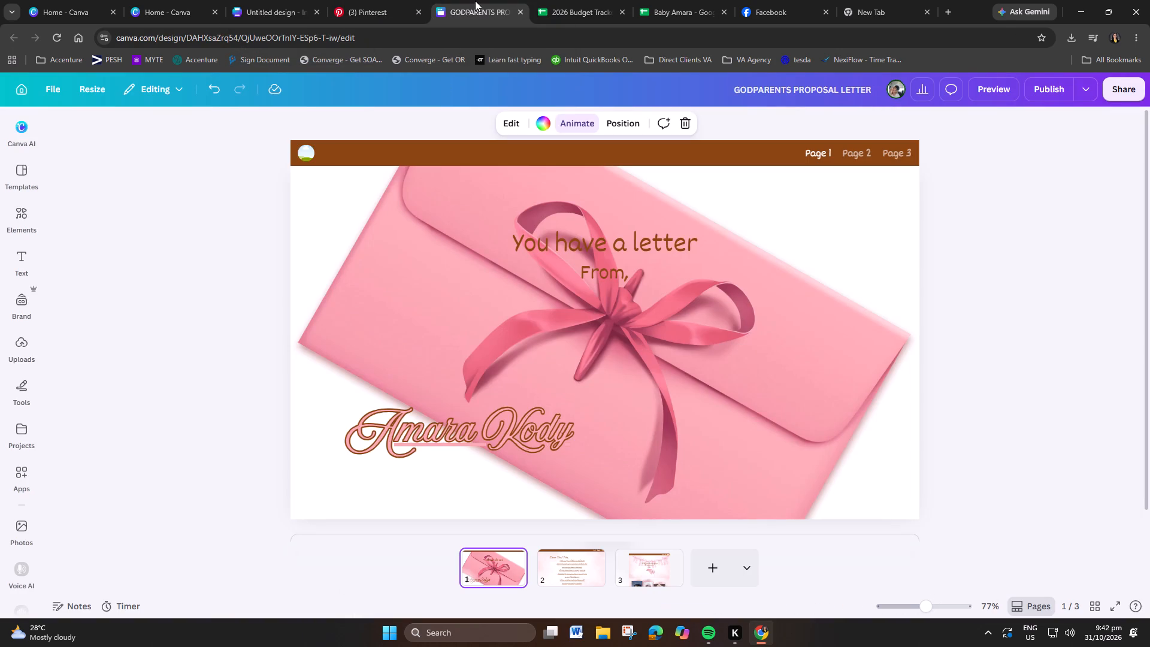
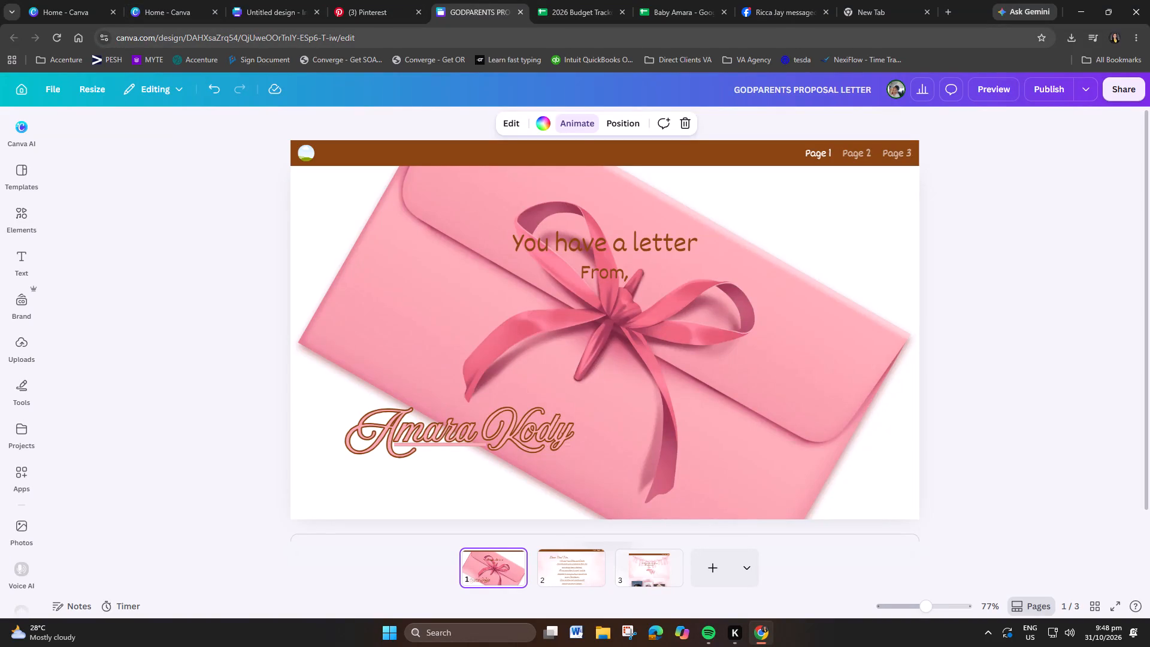
Browse the Pinterest ribbon envelope results, open the burgundy velvet-bow birthday invitation pin and compare it with the Canva wax-seal design.
left_click(333, 2)
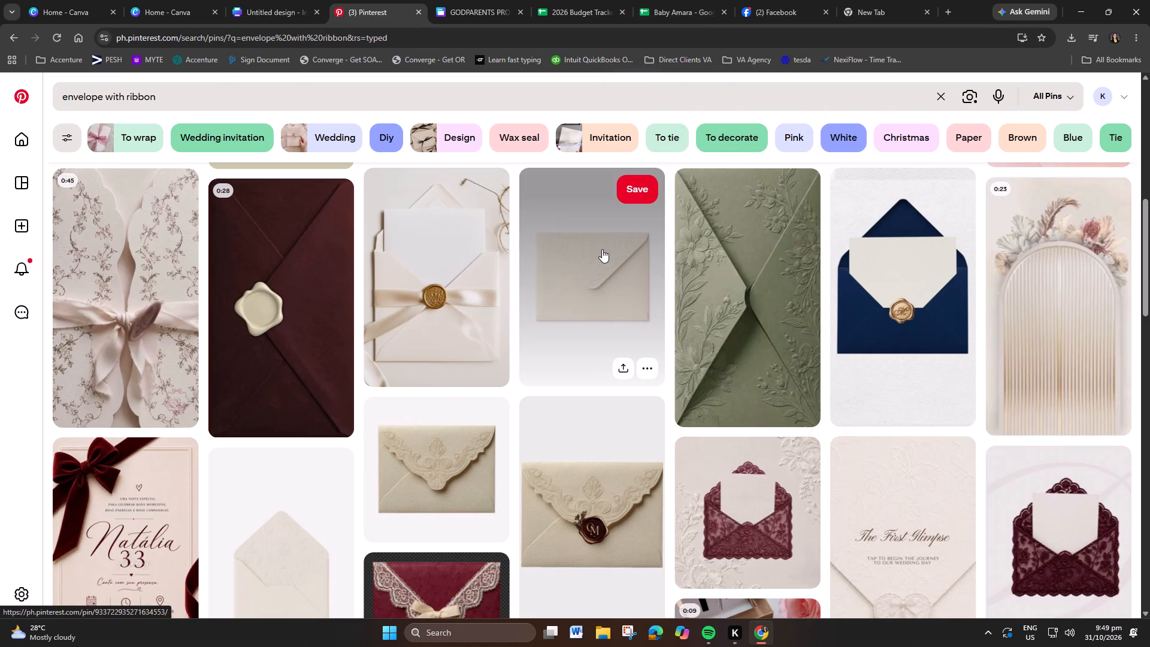
scroll(517, 207, "down", 4)
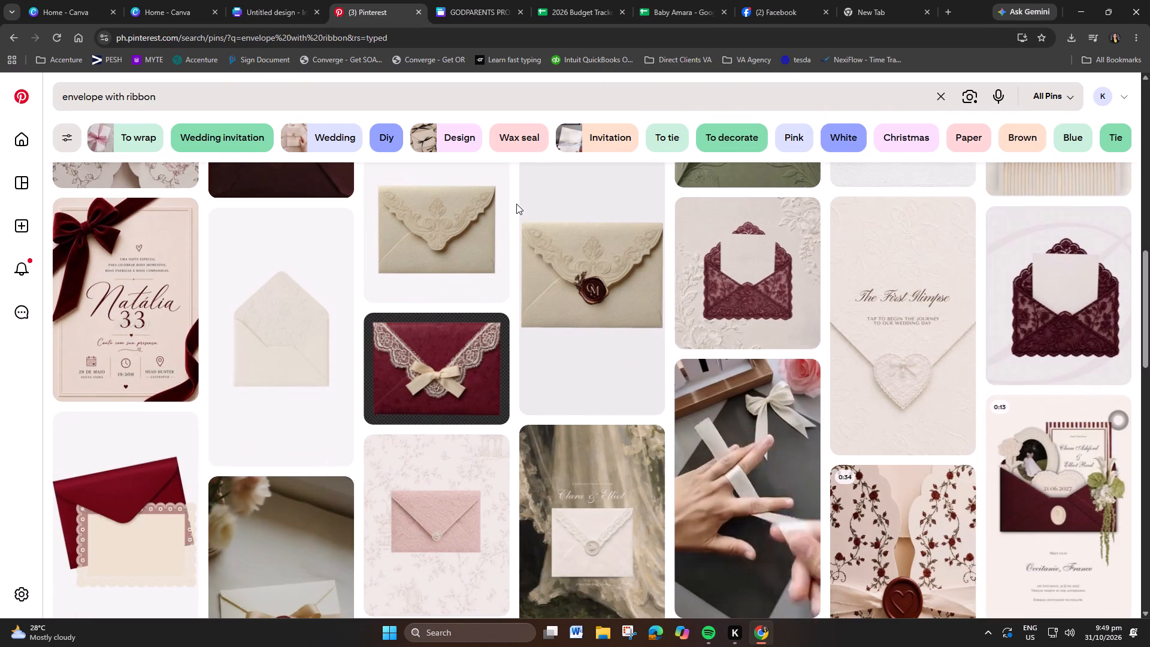
scroll(507, 198, "up", 2)
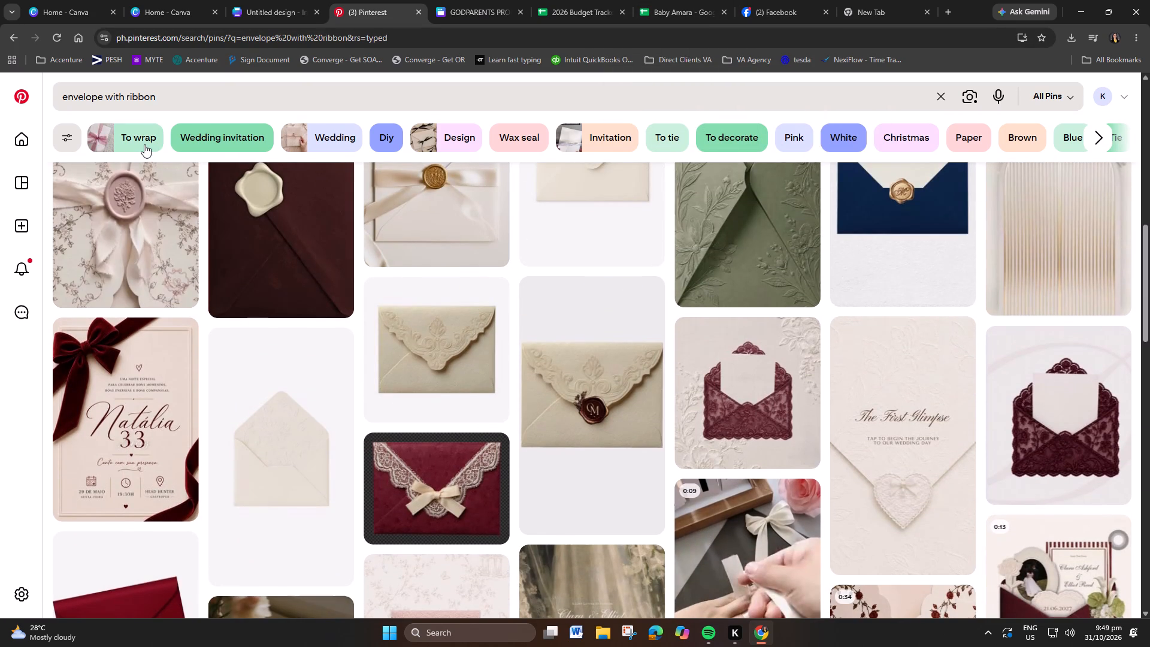
scroll(144, 144, "down", 3)
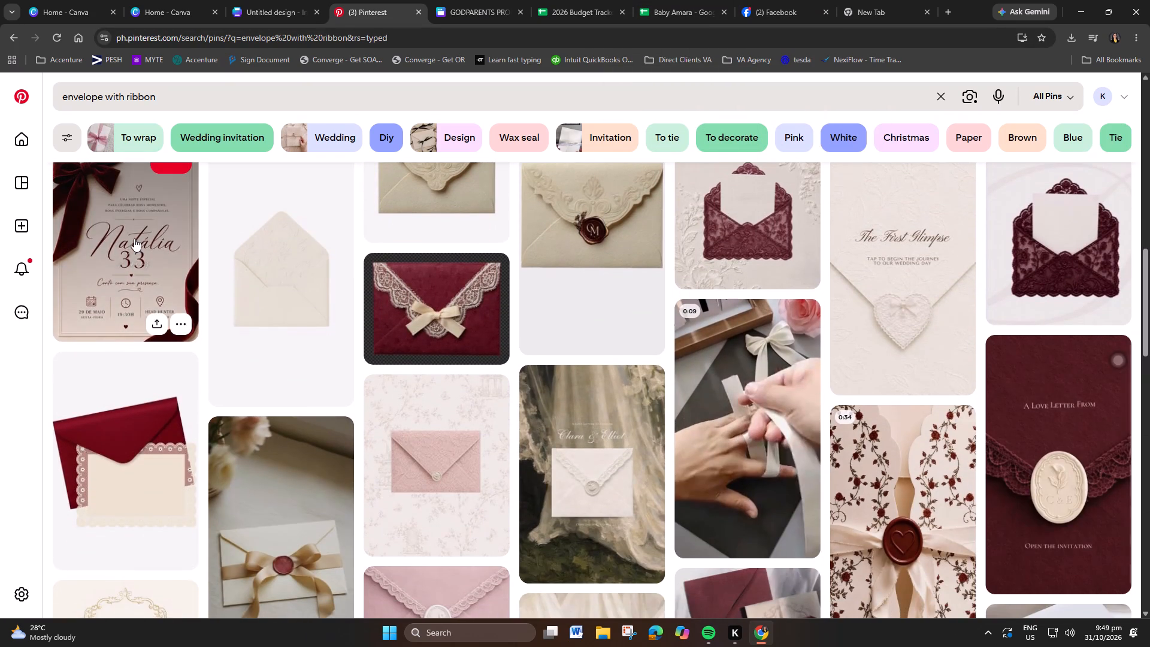
left_click(134, 238)
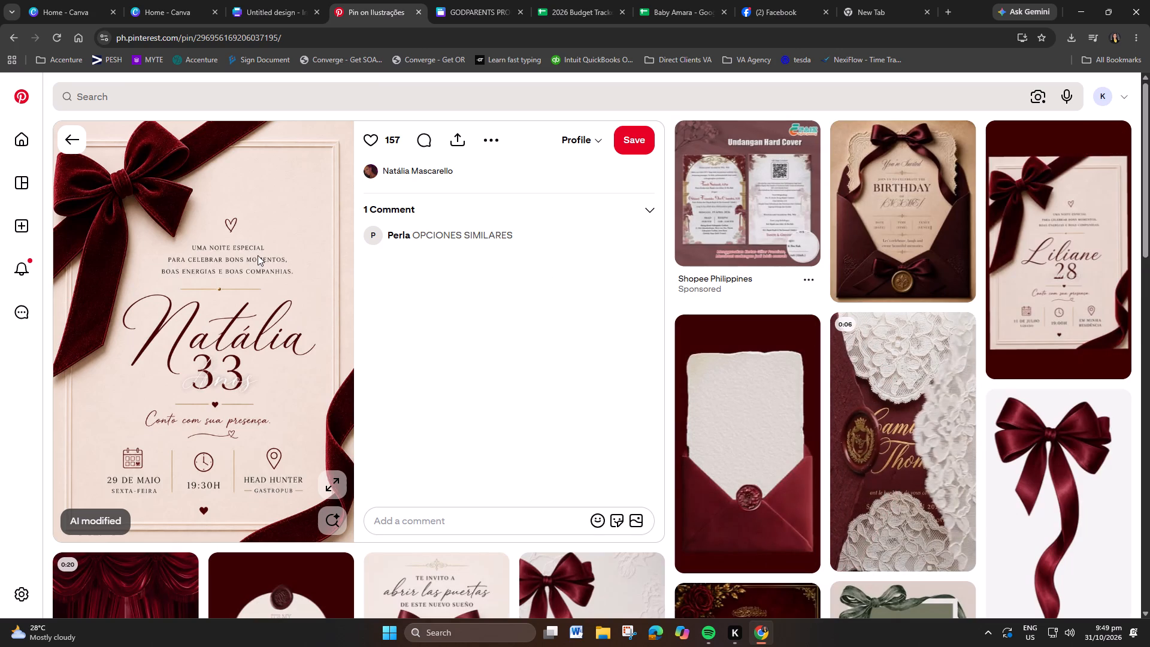
left_click(281, 11)
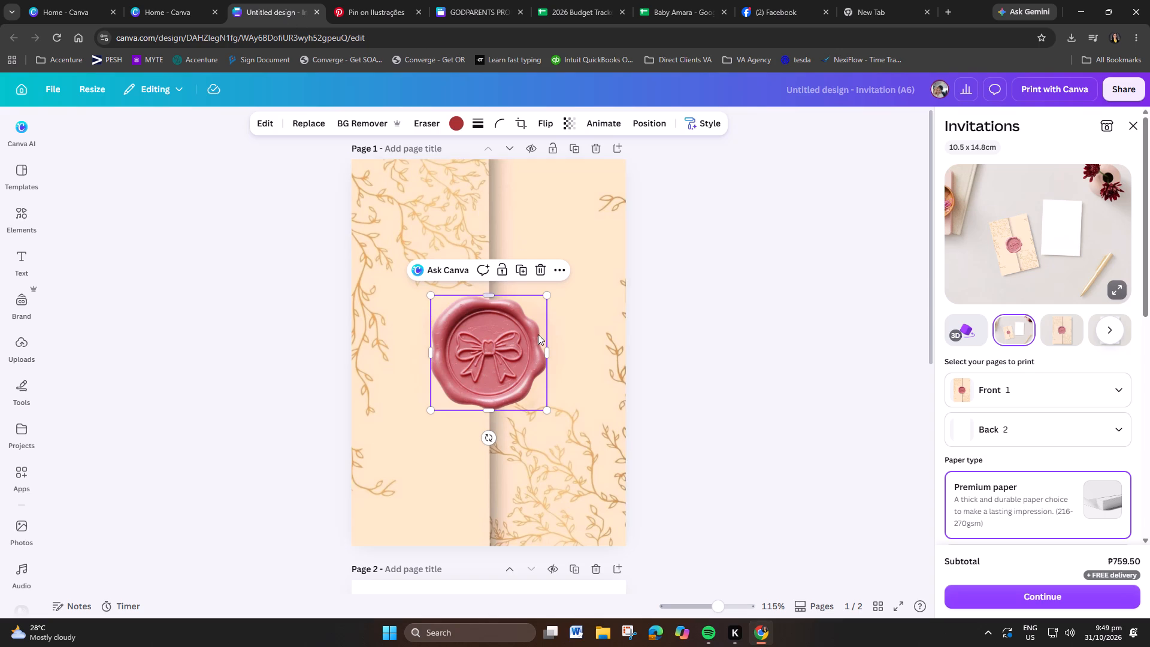
left_click(387, 2)
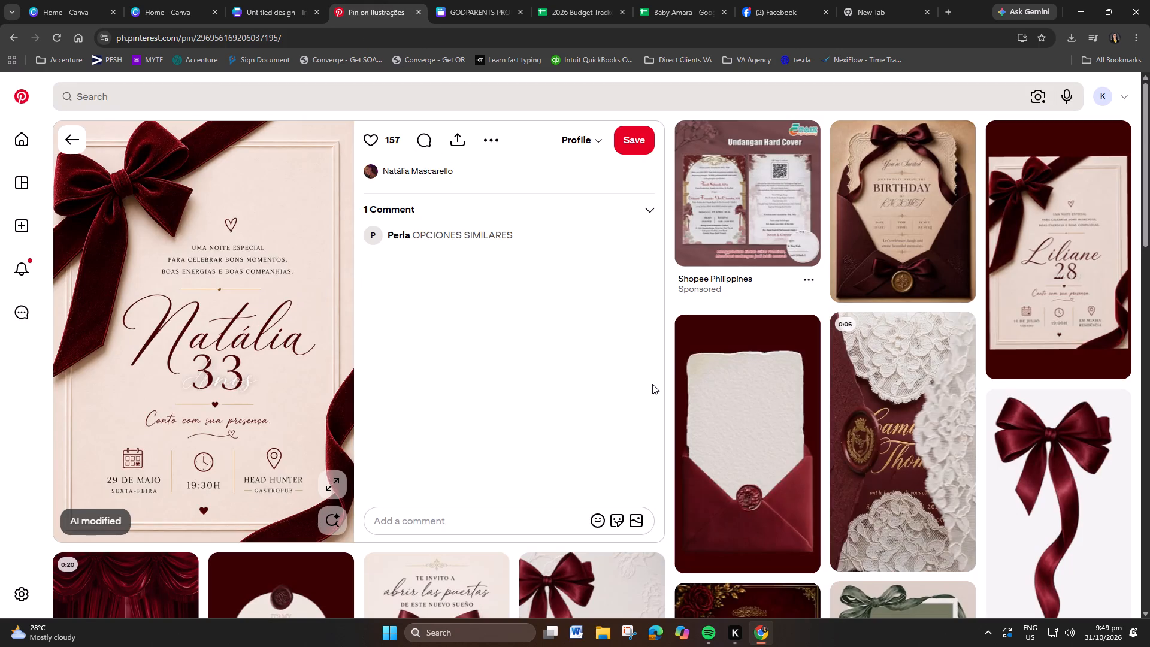
Look through the related invitation pins beneath the burgundy velvet-bow birthday invitation for layout ideas.
scroll(652, 384, "down", 3)
scroll(746, 393, "down", 3)
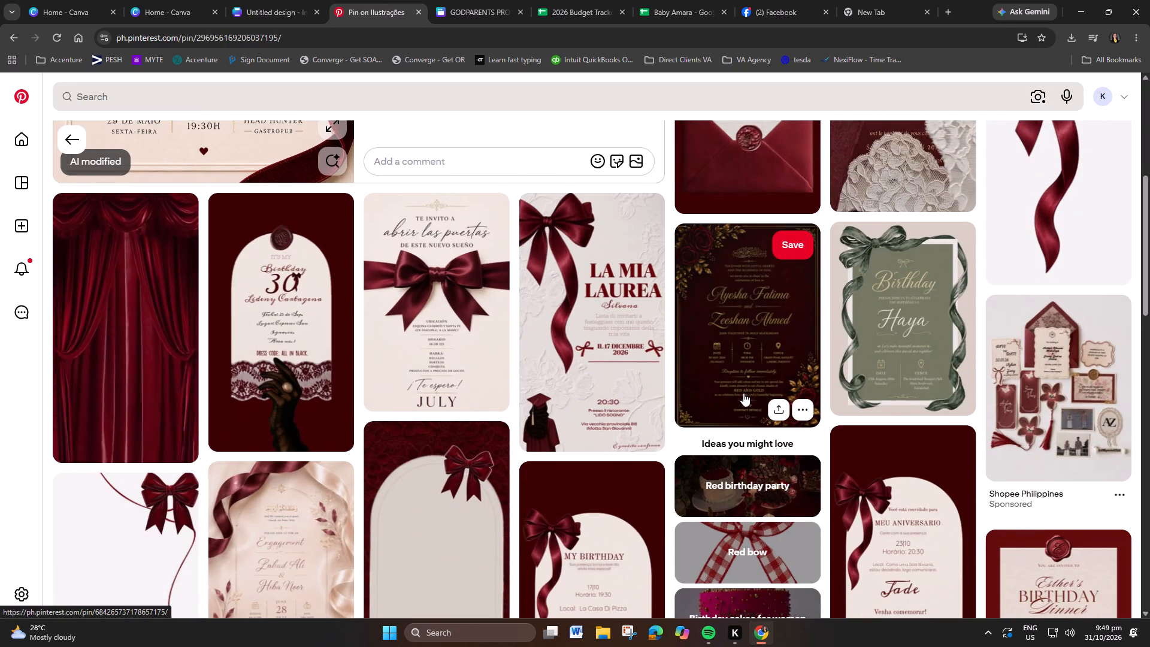
scroll(739, 391, "down", 4)
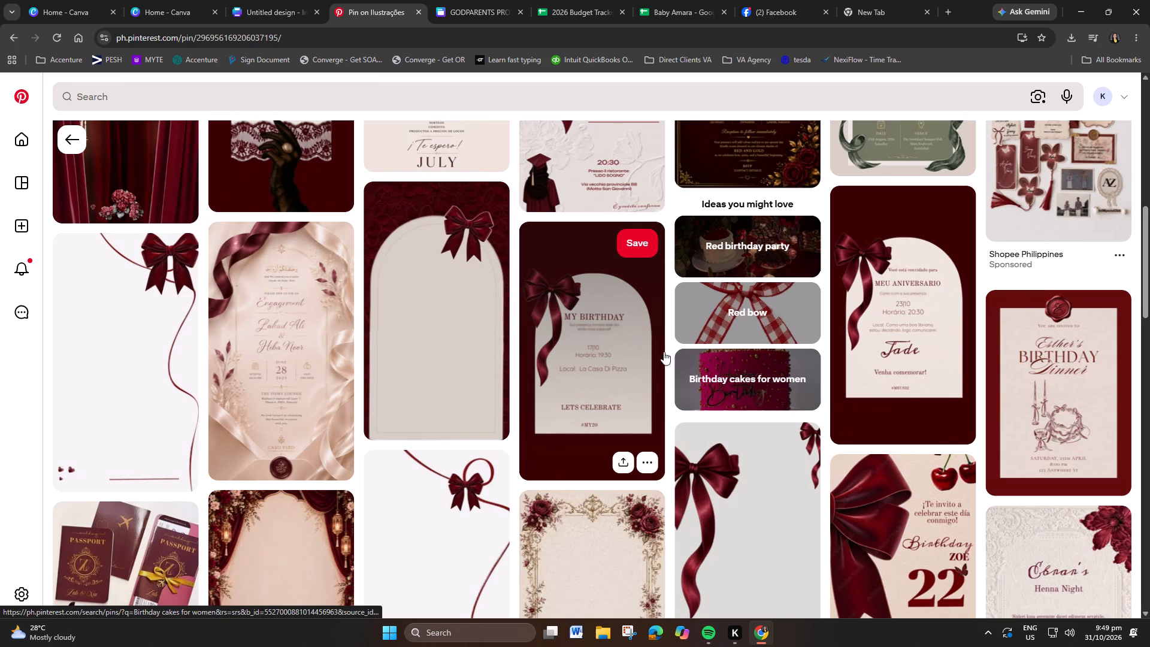
scroll(604, 353, "up", 11)
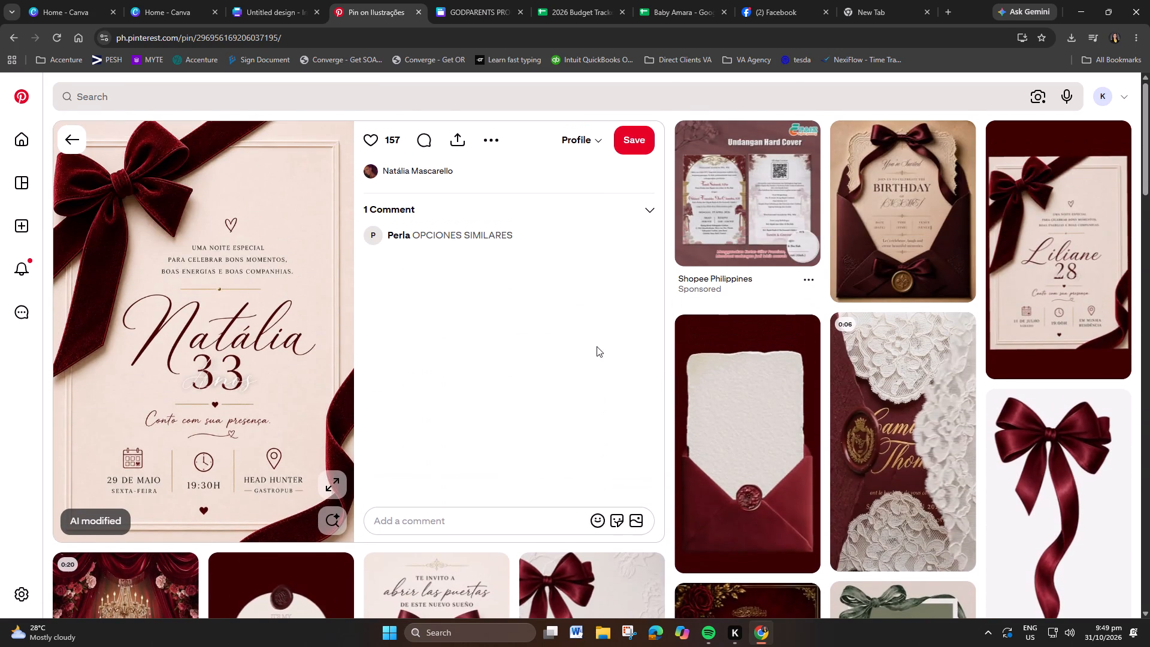
scroll(597, 346, "up", 3)
scroll(595, 343, "down", 4)
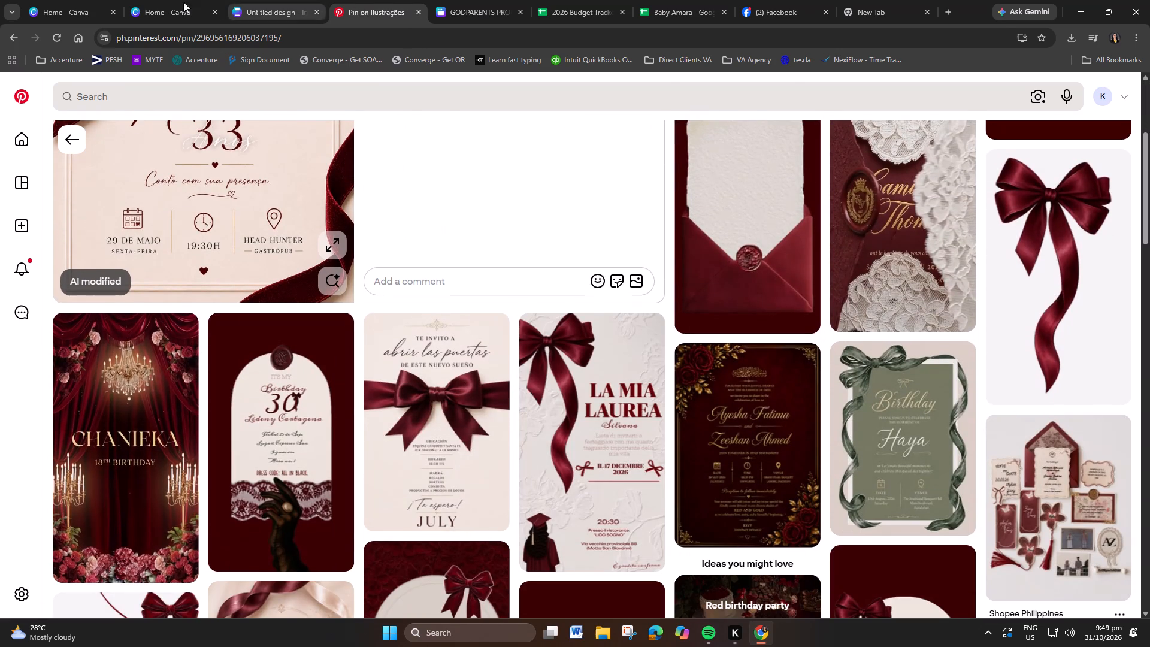
left_click(19, 40)
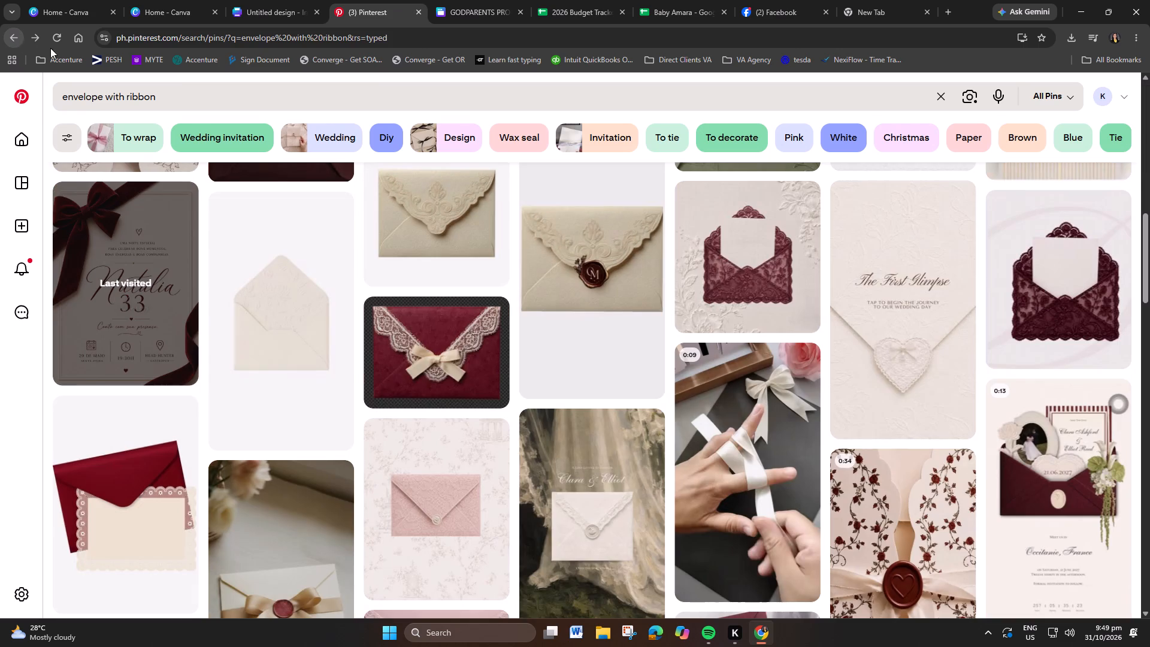
left_click_drag(202, 110, 29, 110)
left_click(37, 37)
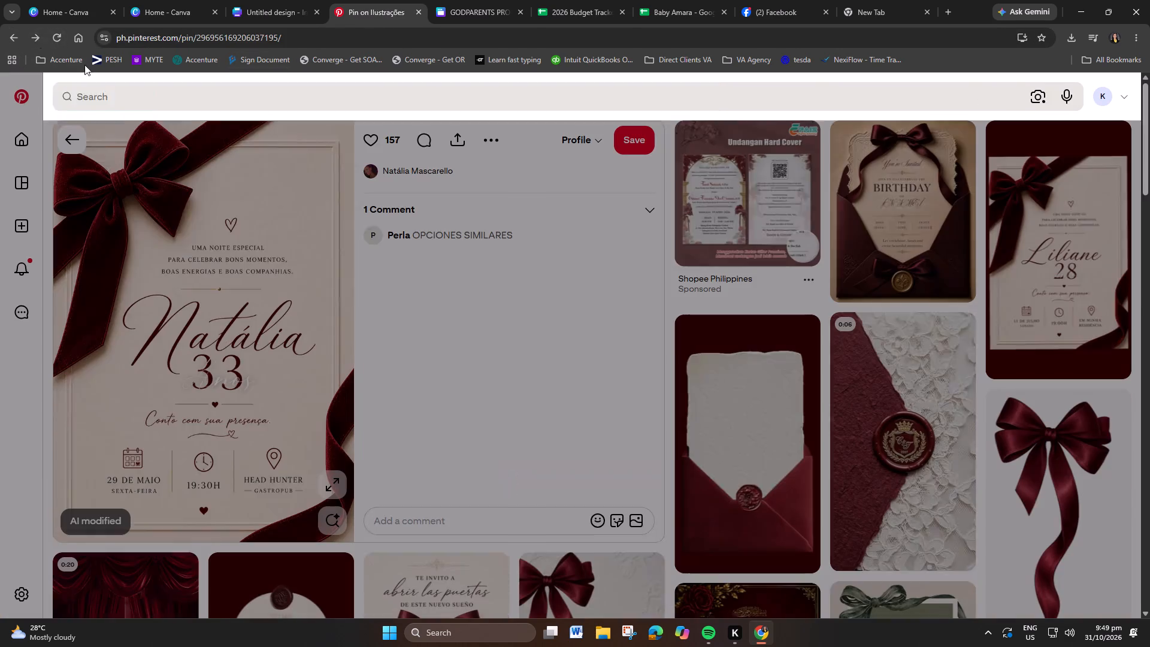
Open the related pin of a blank arch card with an off-centre bow on dark burgundy and download its image.
scroll(350, 319, "down", 8)
scroll(445, 371, "down", 2)
left_click(445, 356)
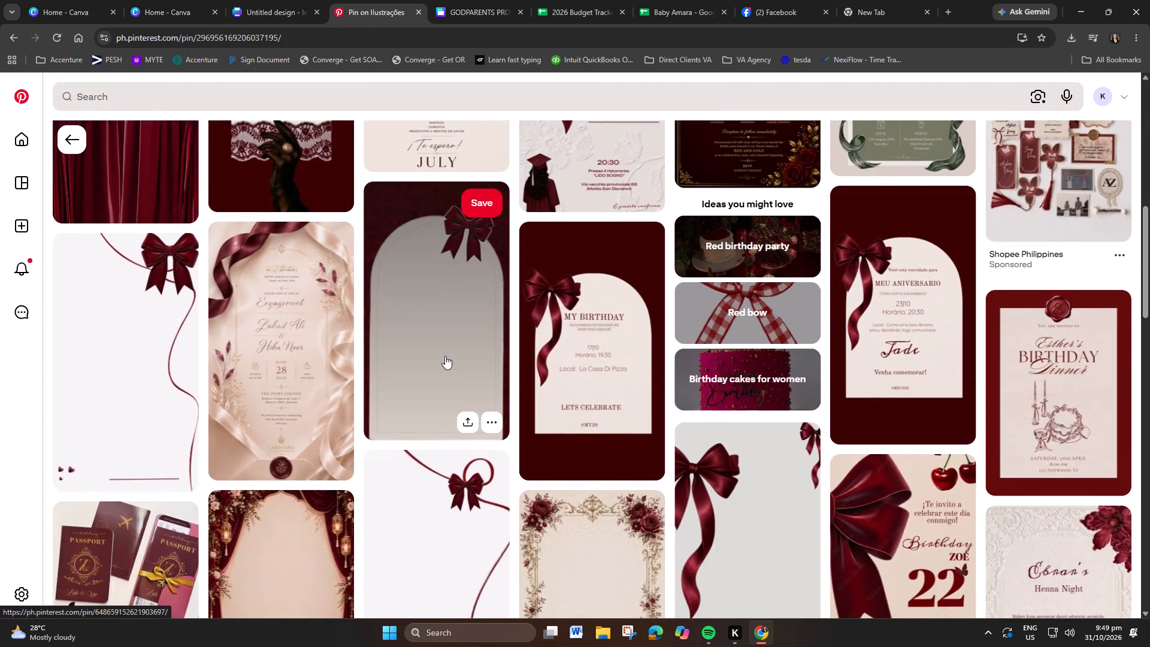
right_click(348, 279)
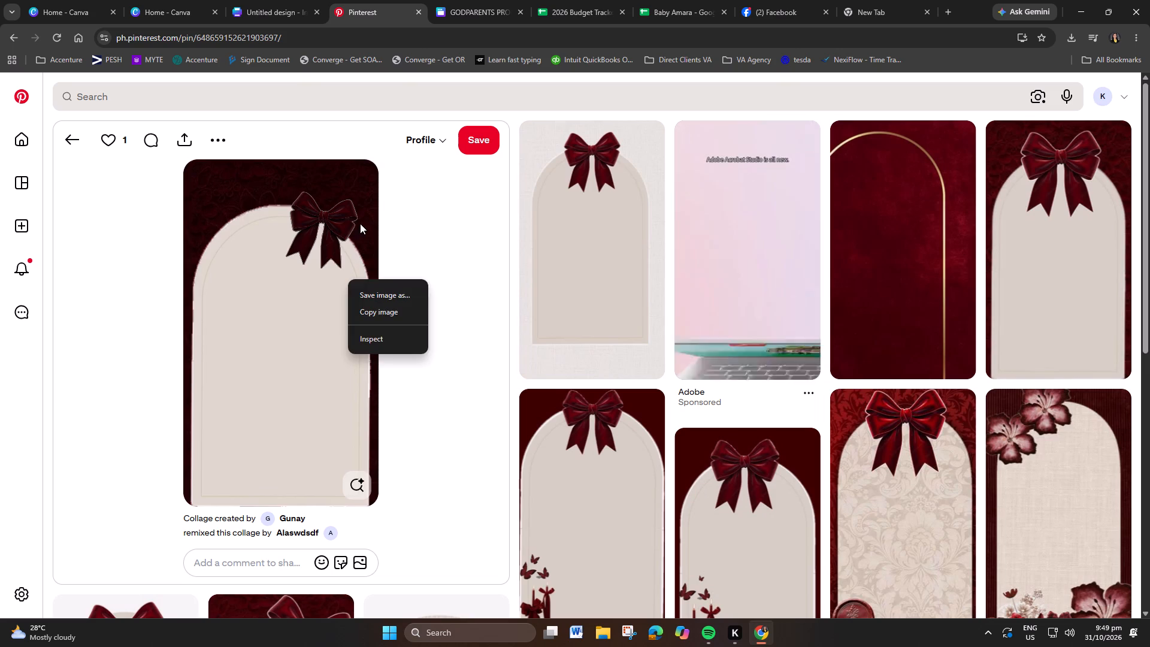
right_click(360, 223)
left_click(392, 188)
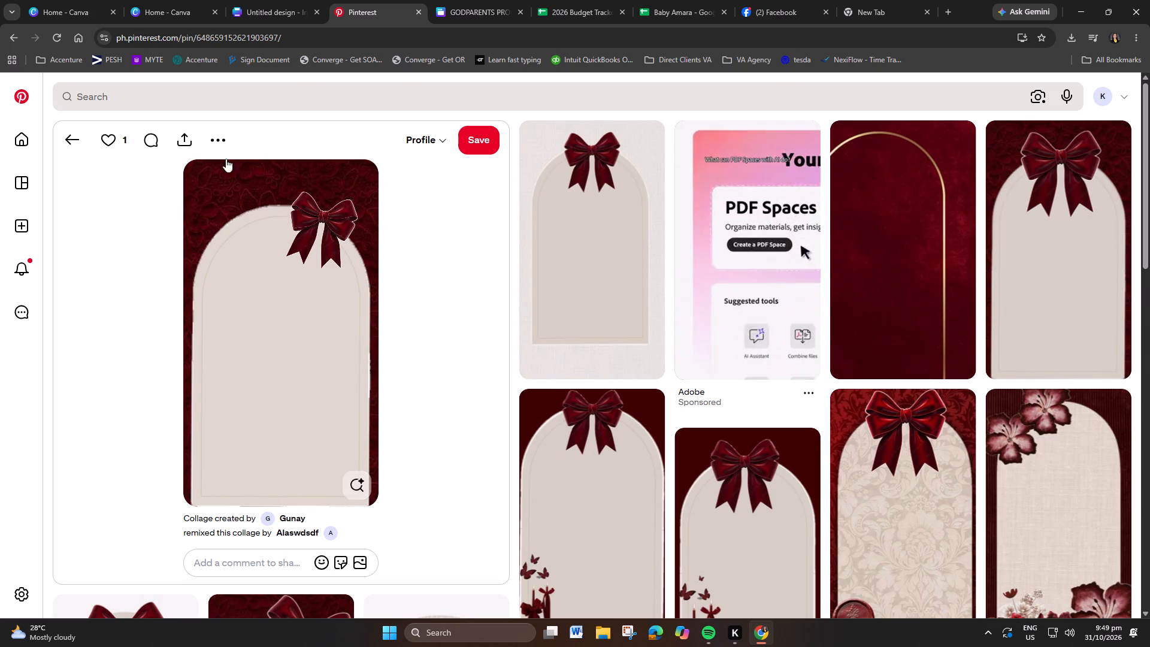
left_click(205, 143)
left_click(220, 195)
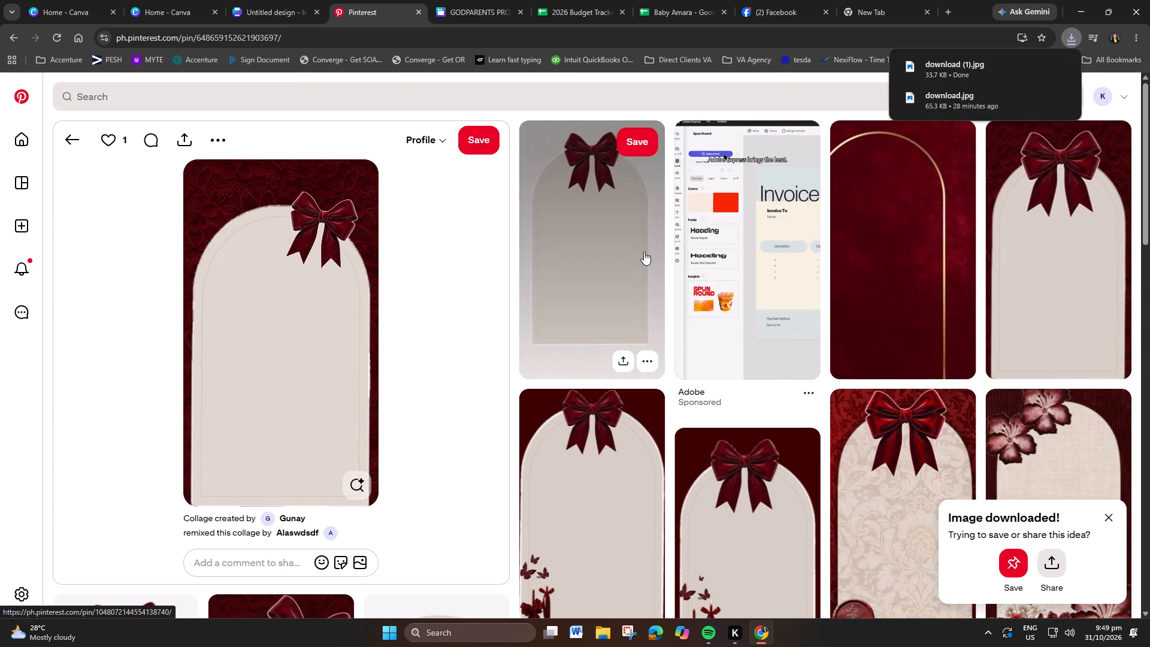
Open the pin of a blank arch card with a centred burgundy bow on white linen and download its image.
scroll(697, 340, "down", 3)
scroll(694, 331, "up", 3)
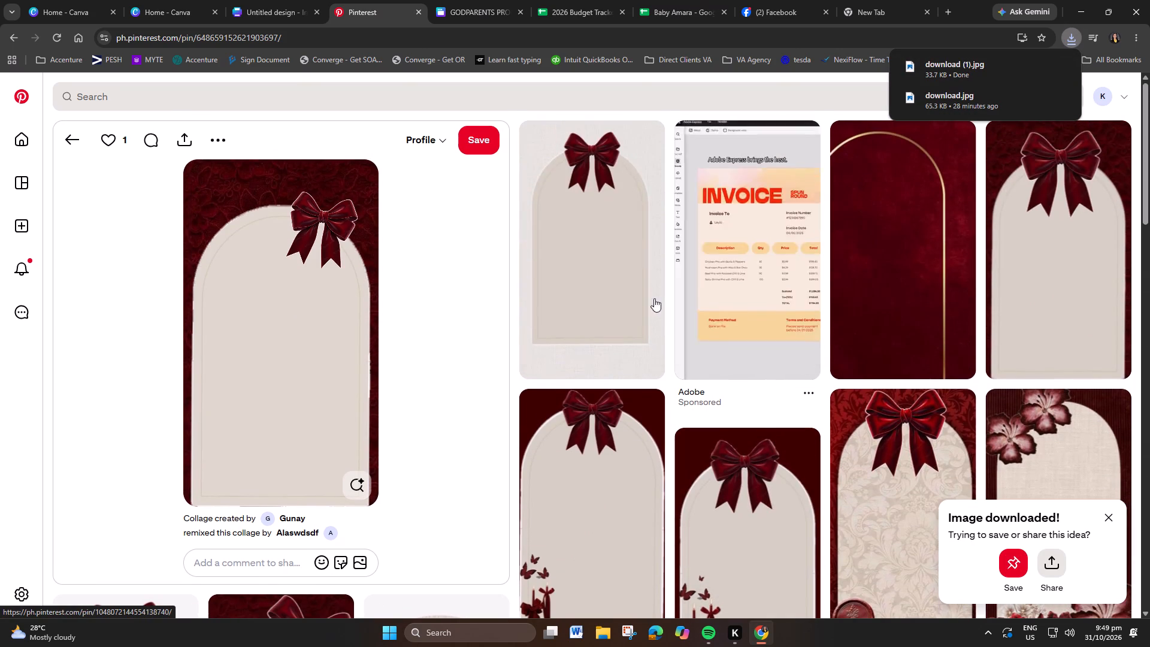
left_click(647, 294)
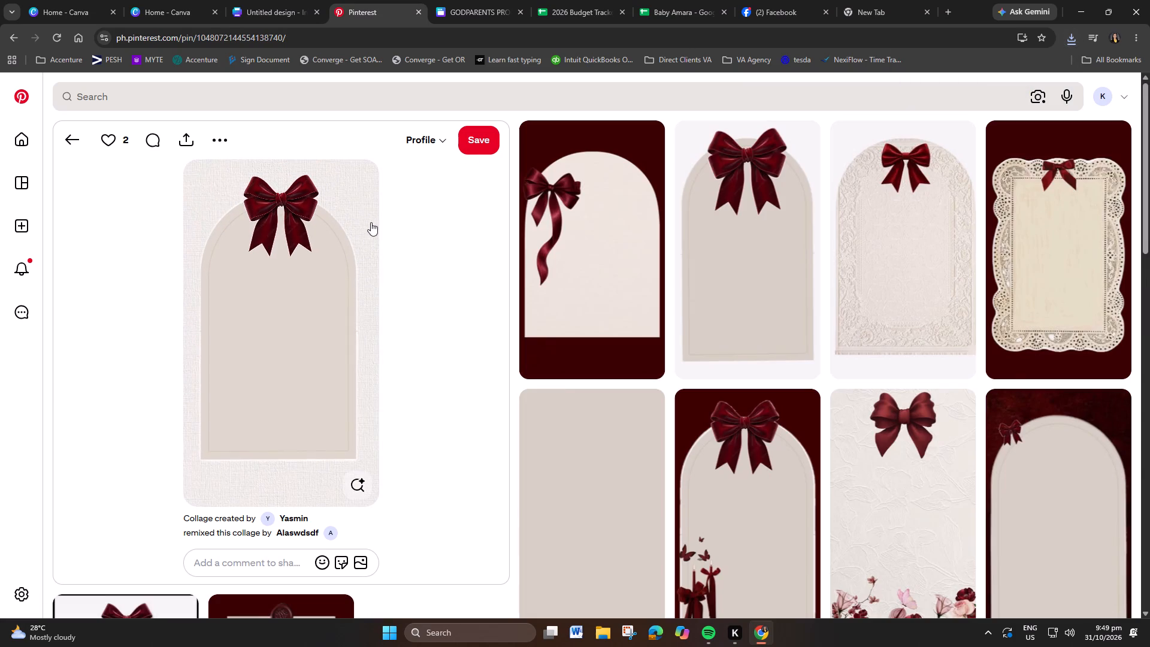
right_click(372, 214)
left_click(410, 173)
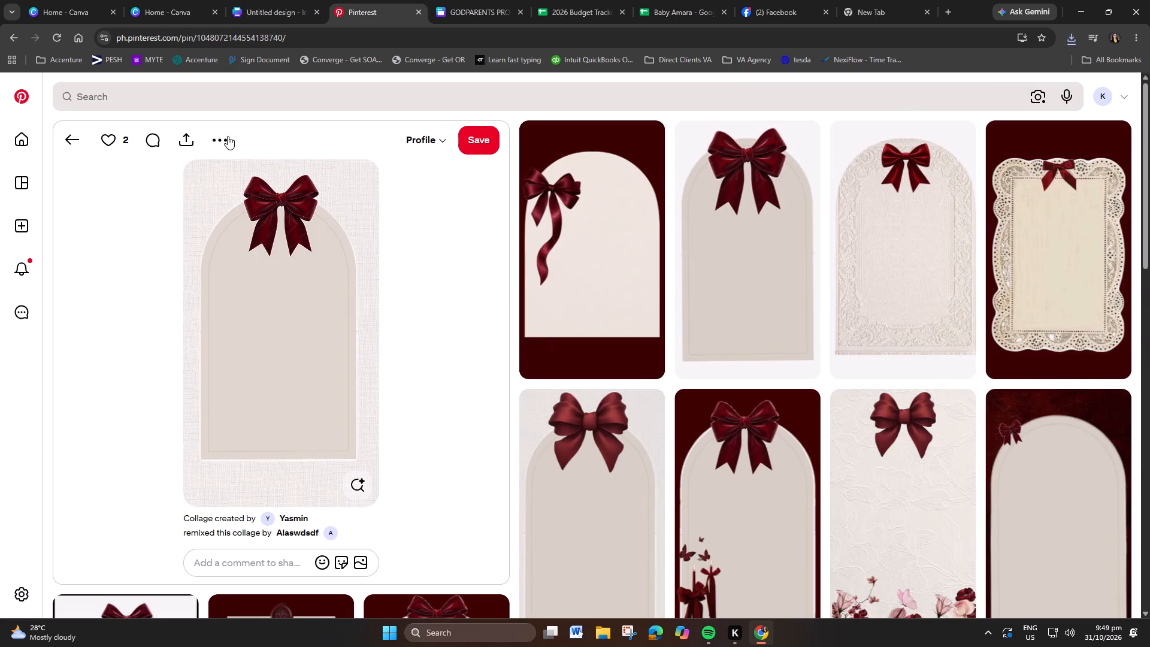
left_click(228, 136)
left_click(247, 202)
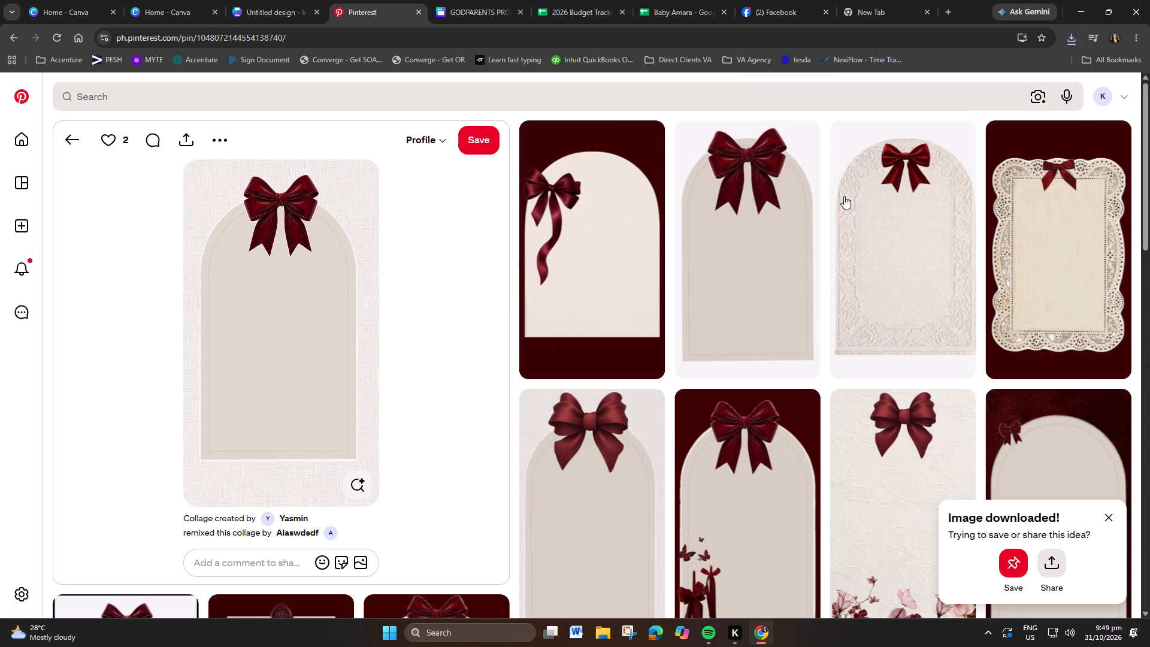
Open the pin of the plain arch card cutout with a large burgundy bow and download its image.
left_click(735, 253)
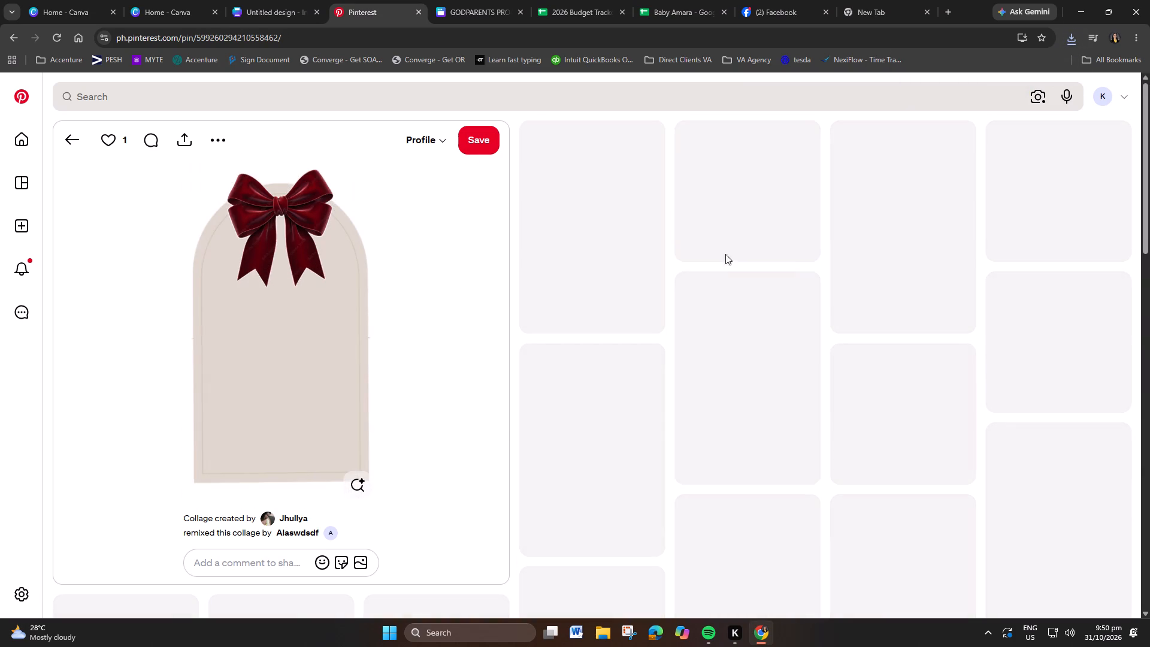
right_click(353, 283)
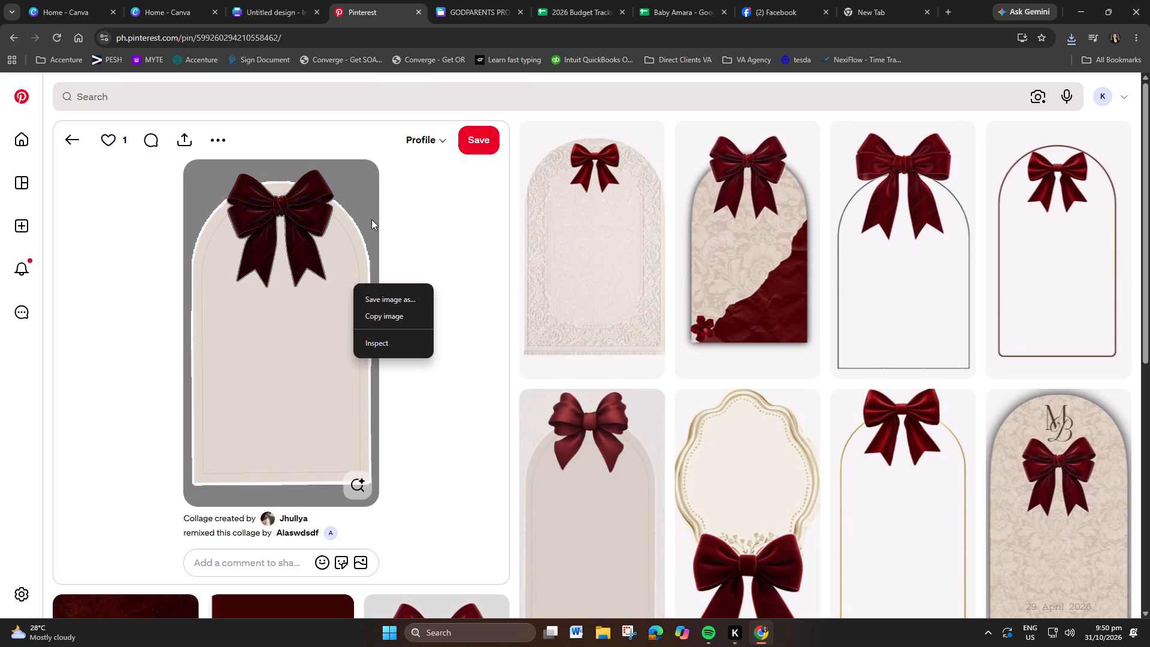
left_click(373, 212)
left_click(213, 134)
left_click(219, 201)
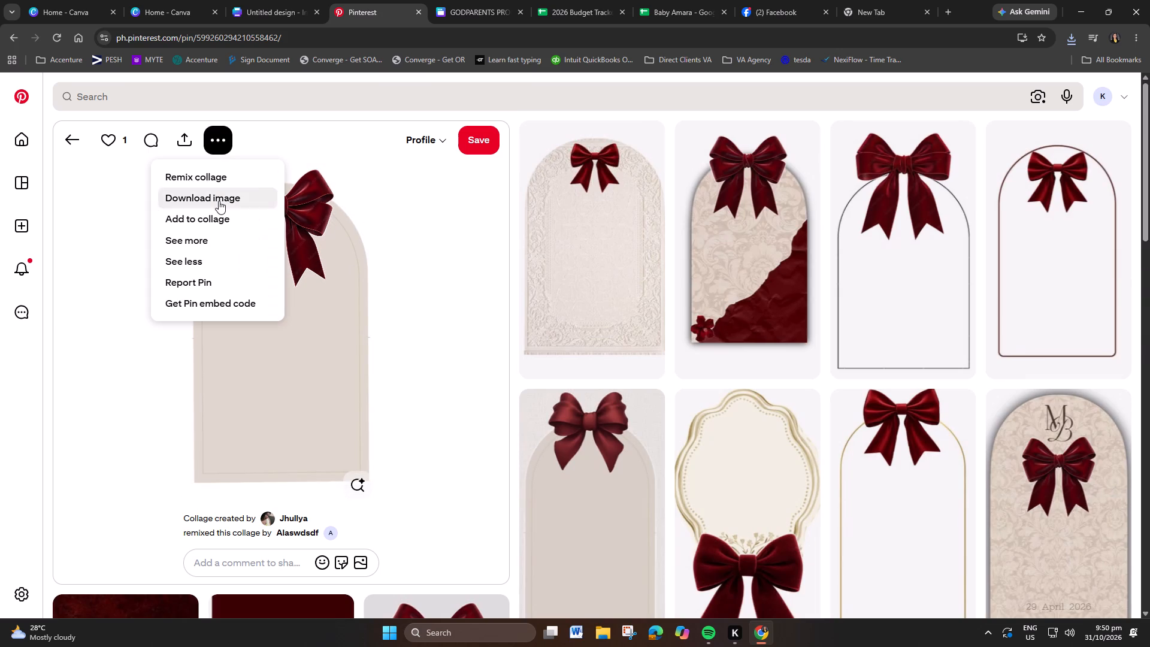
Search Pinterest for "envelope with touch of red".
left_click(255, 92)
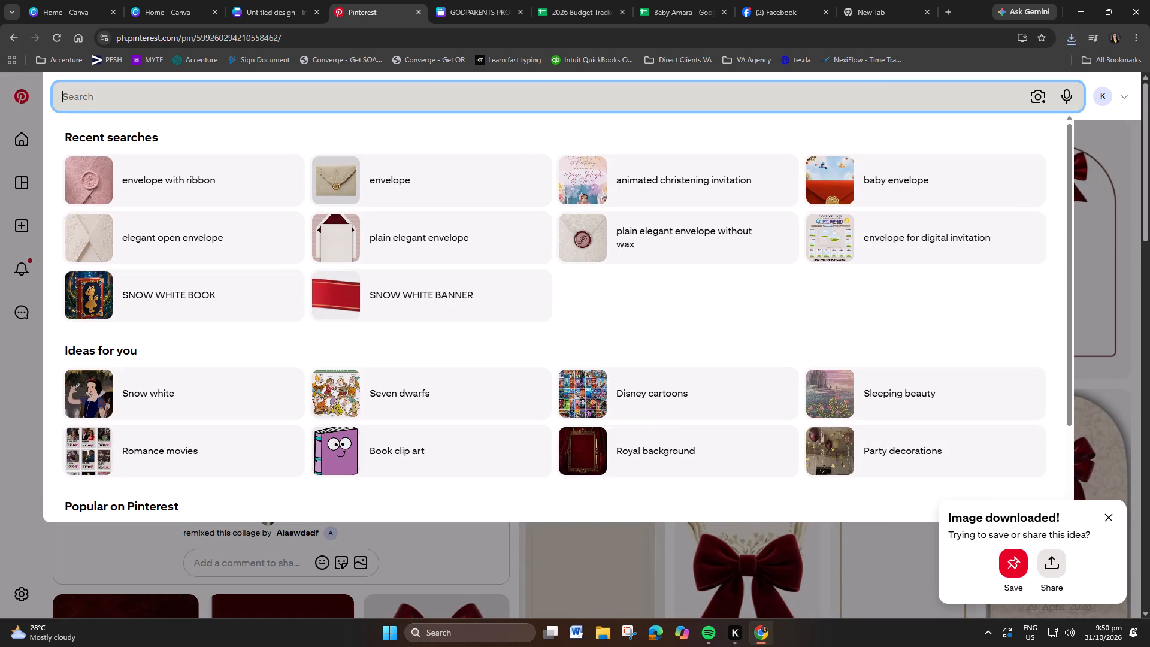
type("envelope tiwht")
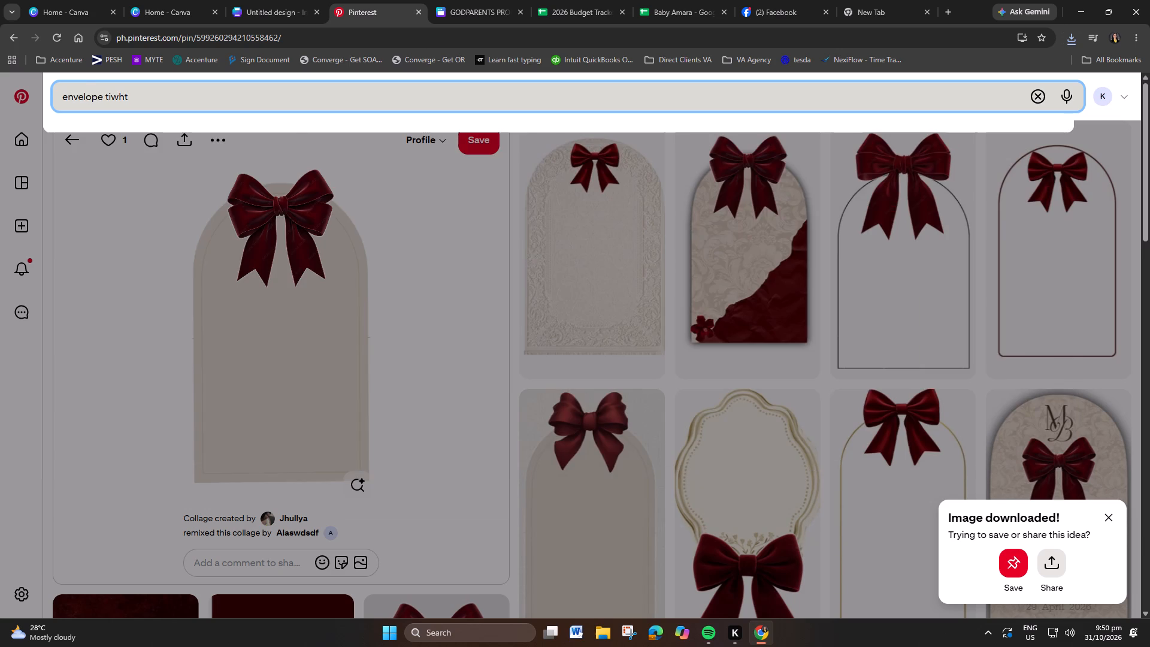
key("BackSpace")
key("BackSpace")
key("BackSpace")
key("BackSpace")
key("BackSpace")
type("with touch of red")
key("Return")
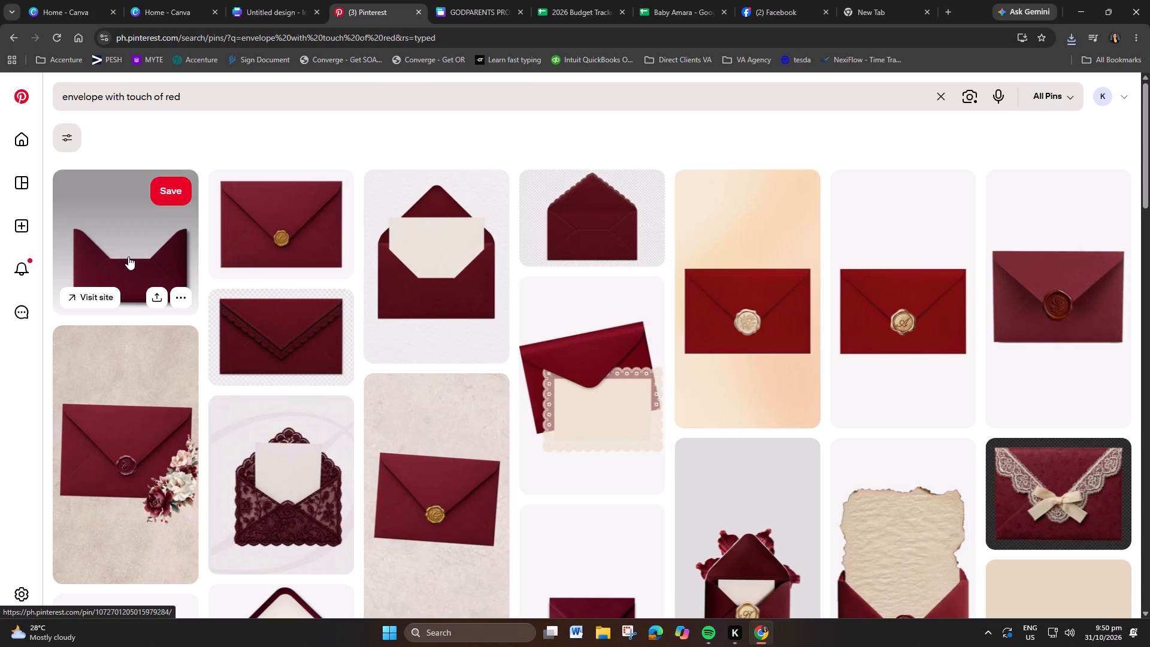
Return to the untitled Canva invitation, search the elements for "red envelope graphics" and browse all the graphics results.
left_click(276, 10)
left_click(27, 210)
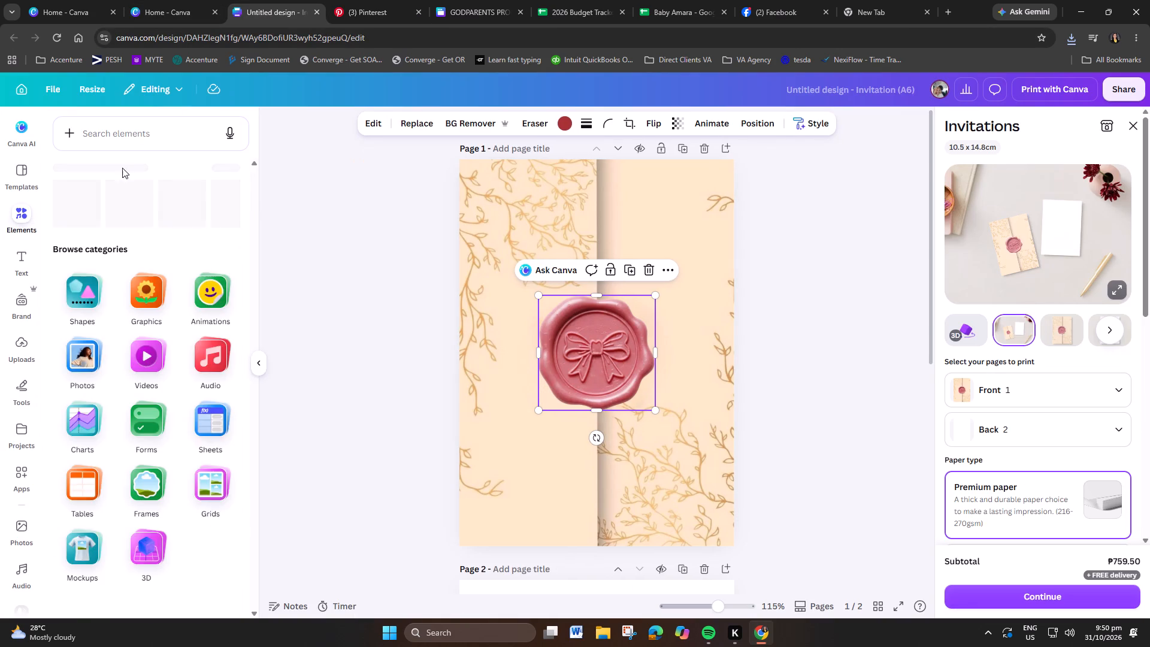
left_click(126, 135)
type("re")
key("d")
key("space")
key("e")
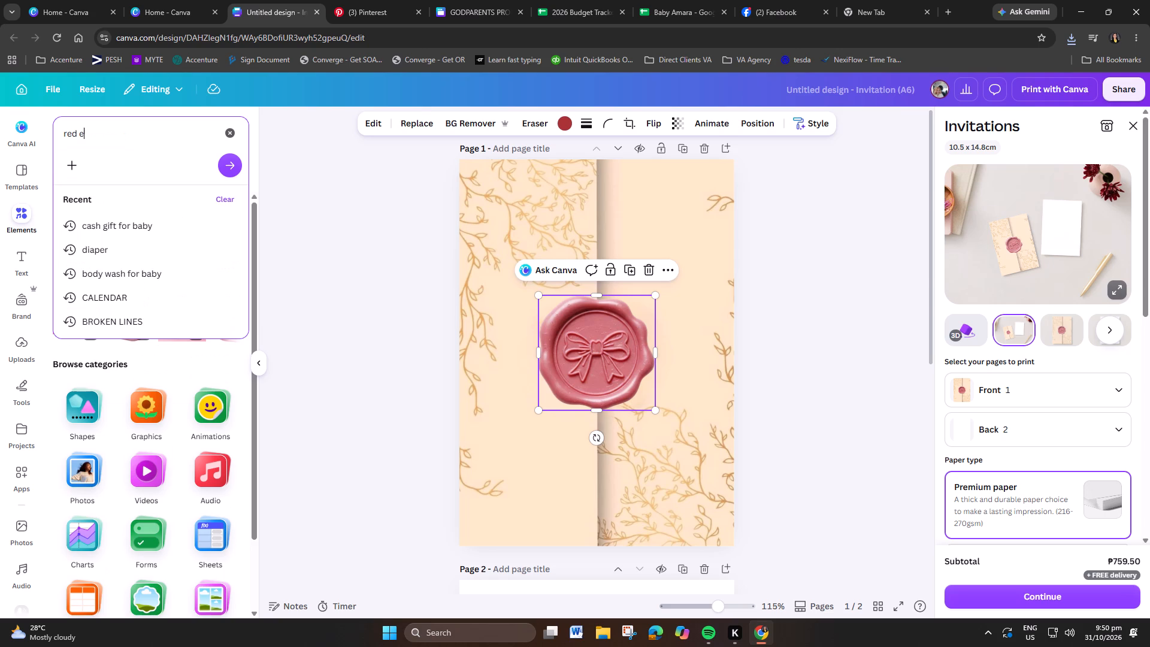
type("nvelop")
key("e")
left_click(143, 224)
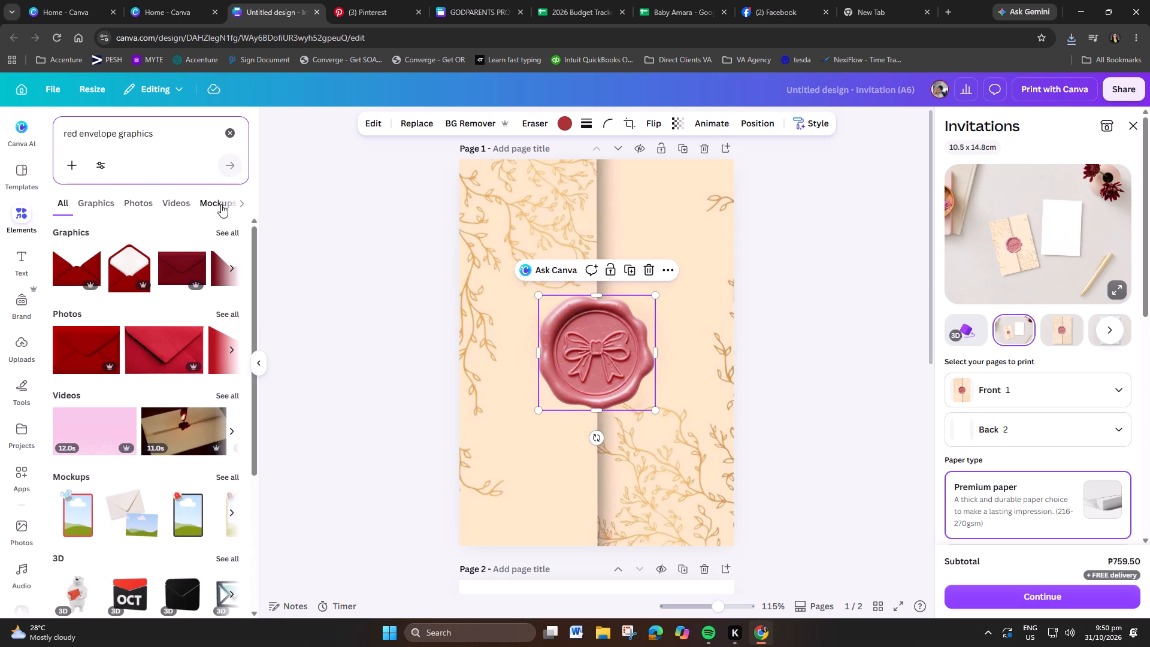
left_click(229, 231)
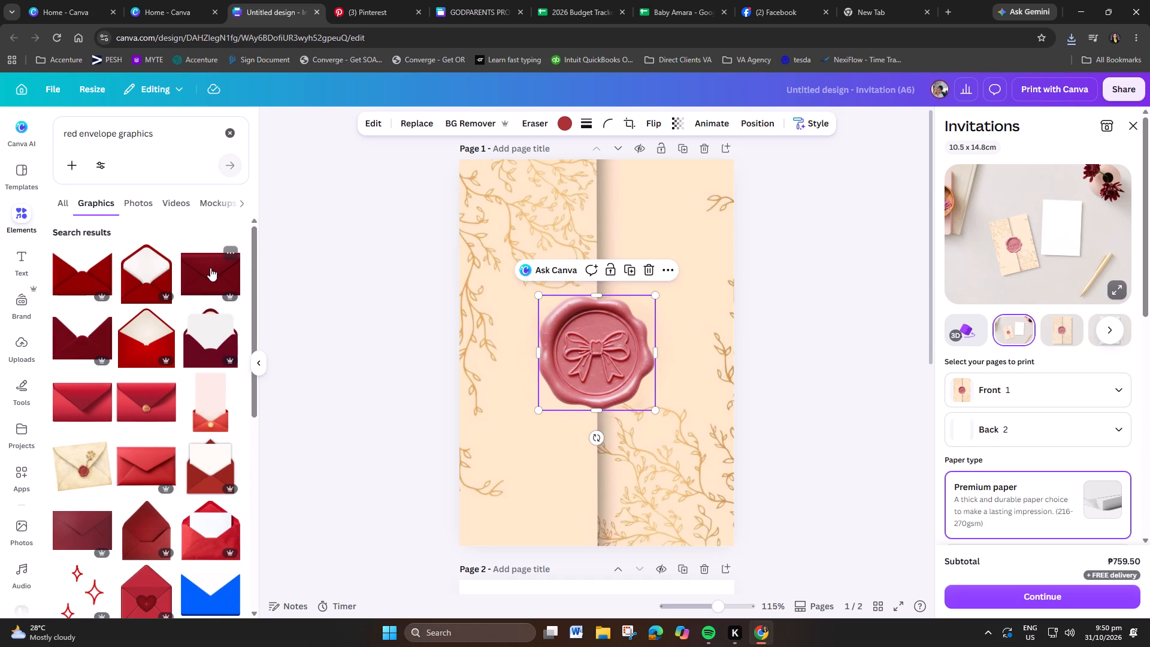
scroll(244, 370, "down", 2)
Replace page 1's beige patterned background with a solid photo colour, trying the seal's deep red before choosing its rosy pink.
left_click(658, 227)
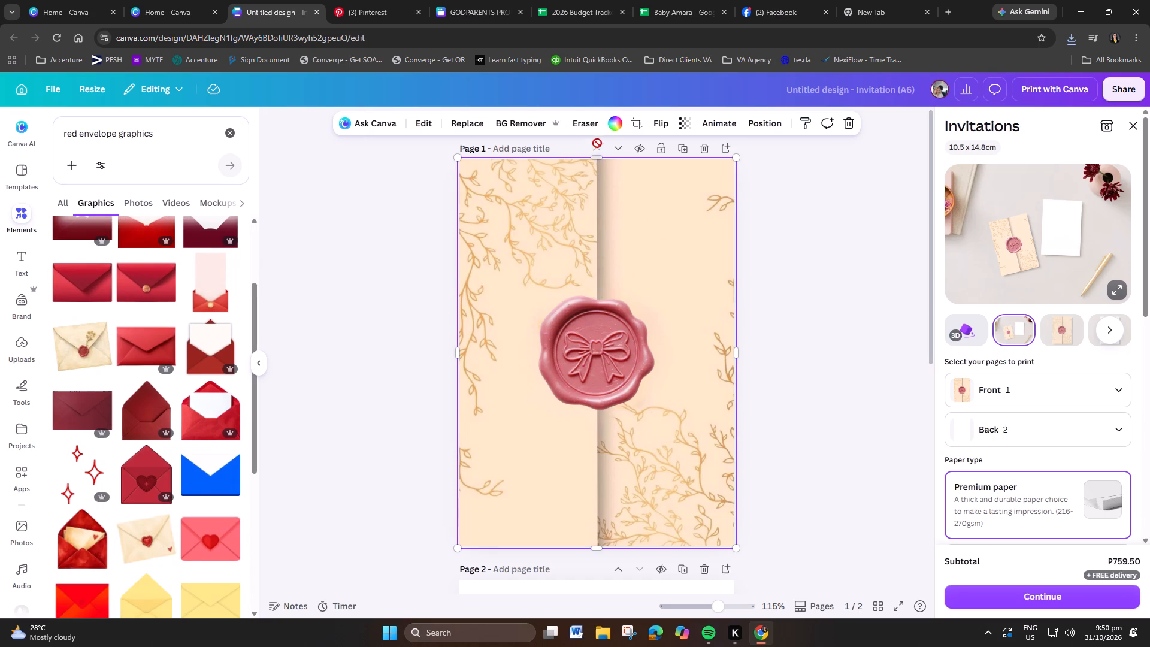
left_click(615, 128)
left_click(95, 335)
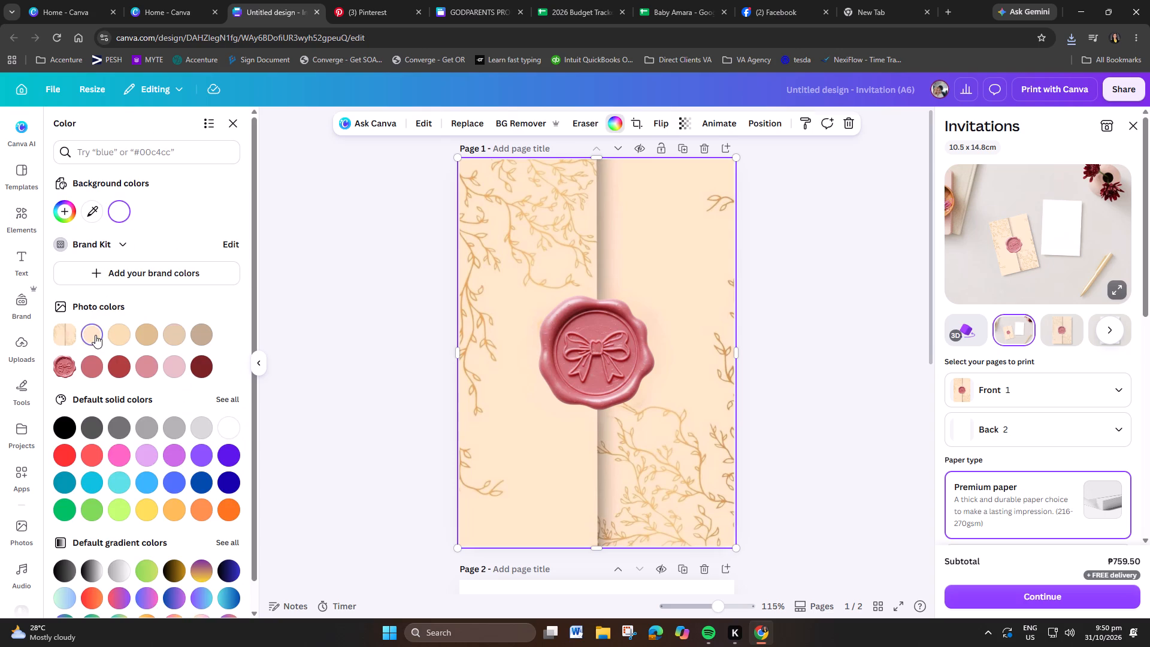
left_click(119, 339)
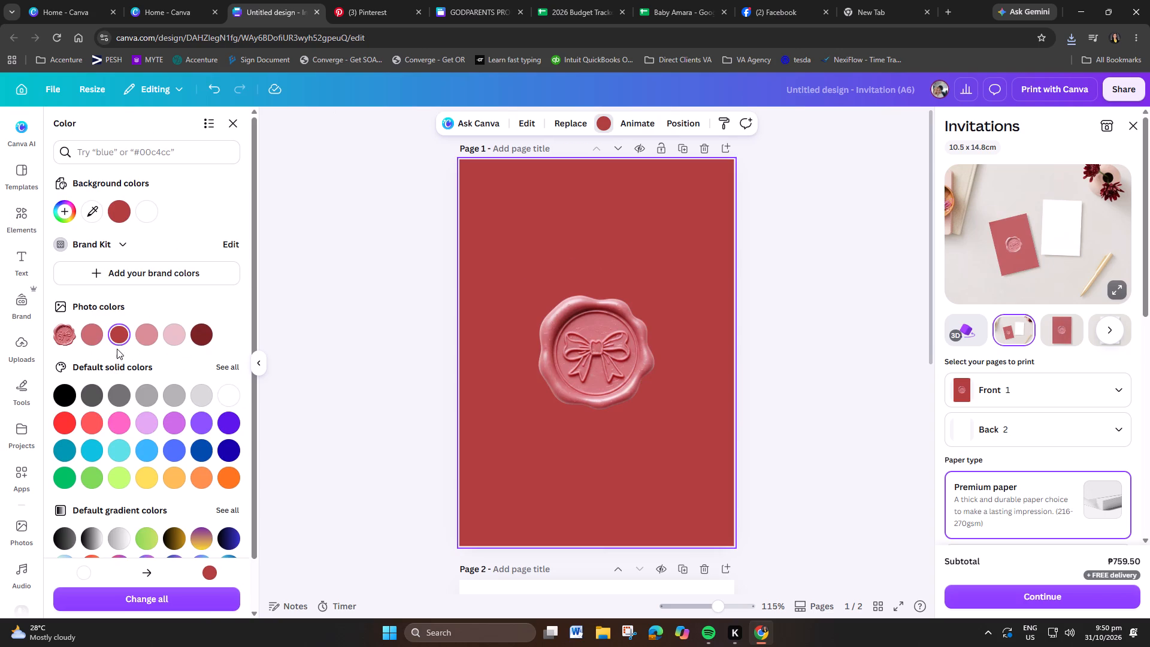
left_click(95, 337)
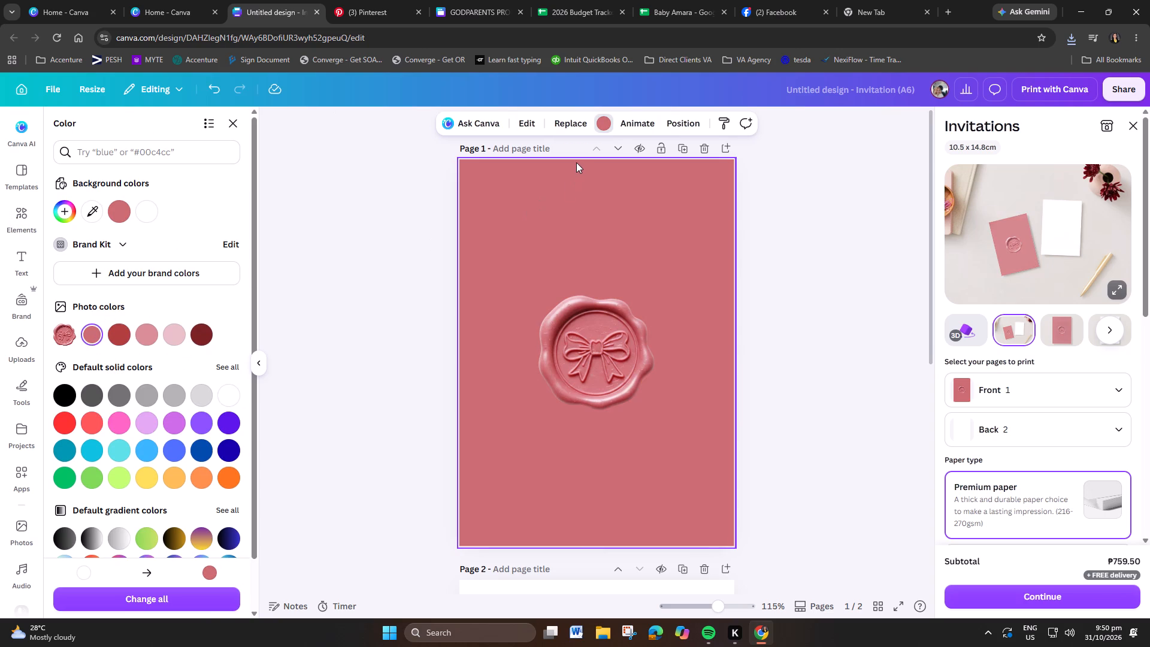
Undo page 1's solid background colour changes back to the beige botanical fold pattern behind the wax seal.
key("ctrl+z")
key("ctrl+z")
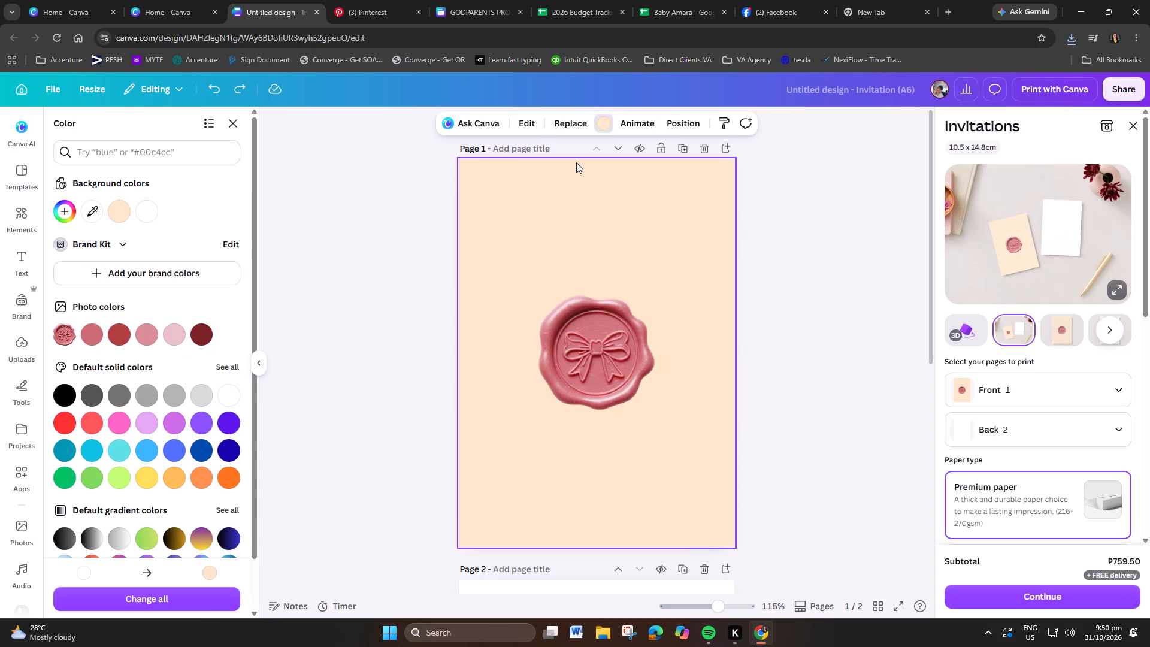
key("ctrl+z")
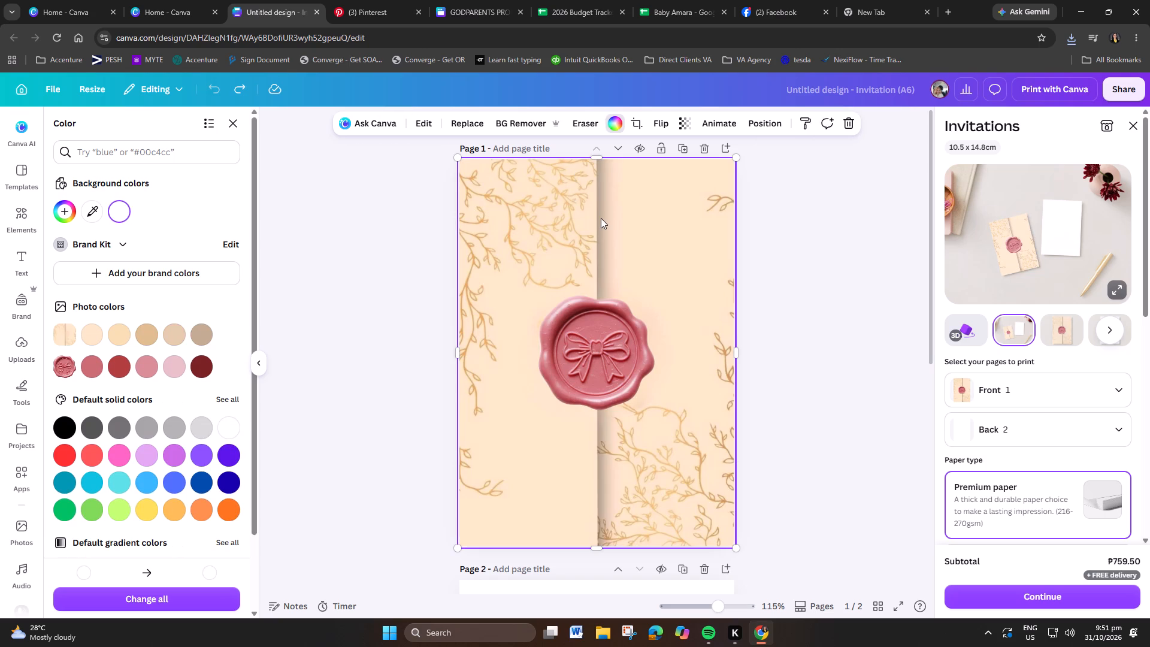
left_click(601, 218)
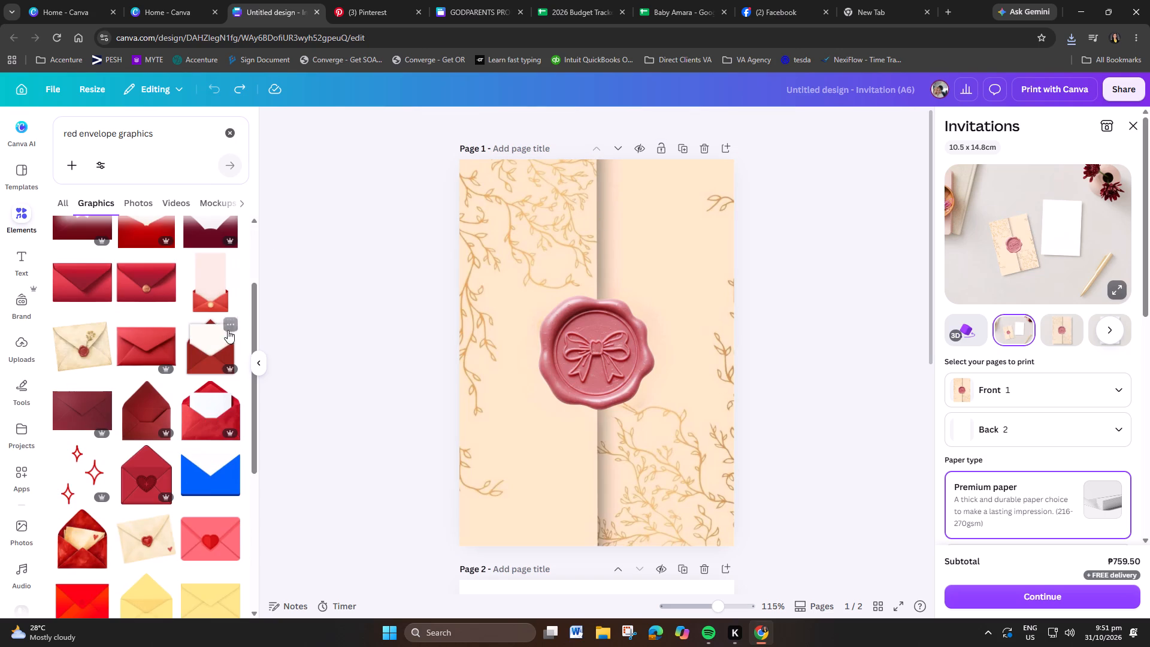
Return to Pinterest's "envelope with touch of red" results, open the pin of the open burgundy envelope pocket and examine its related envelope designs.
left_click(377, 7)
scroll(635, 325, "down", 3)
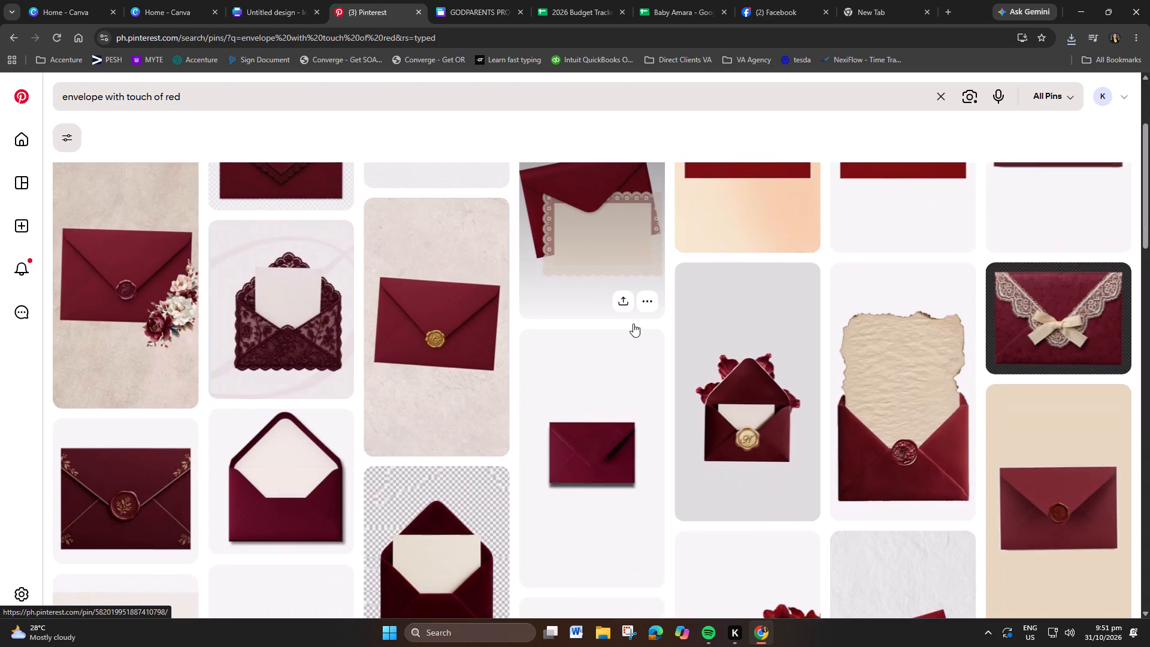
scroll(631, 322, "down", 4)
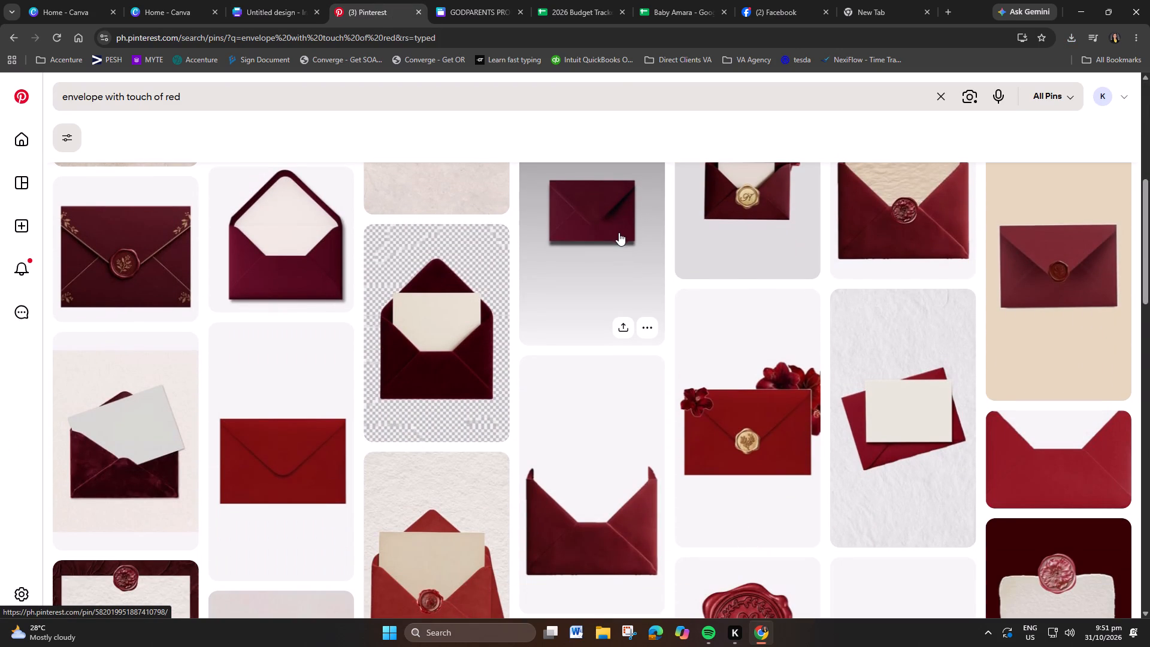
scroll(618, 228, "up", 5)
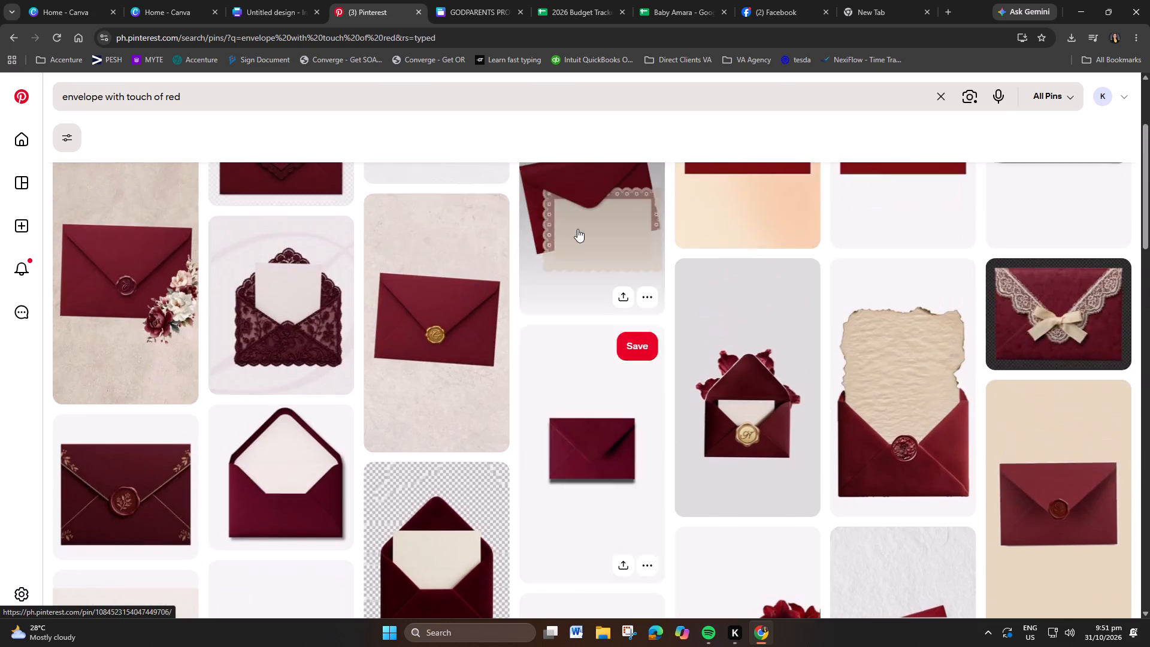
scroll(577, 229, "up", 2)
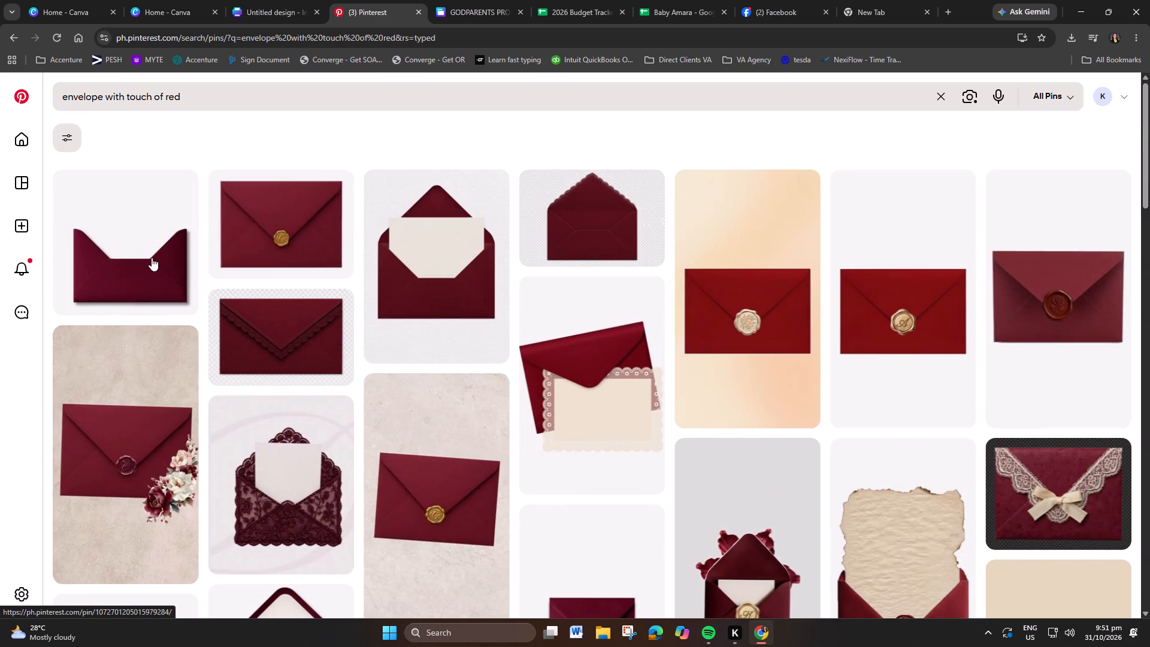
left_click(146, 252)
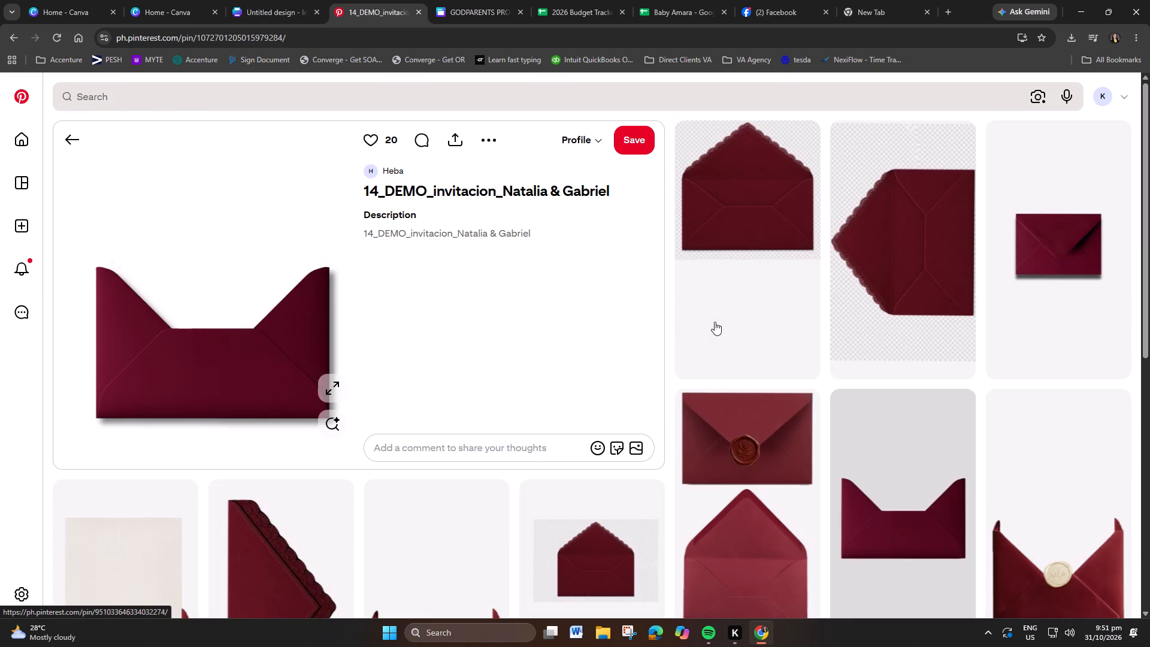
scroll(715, 315, "down", 3)
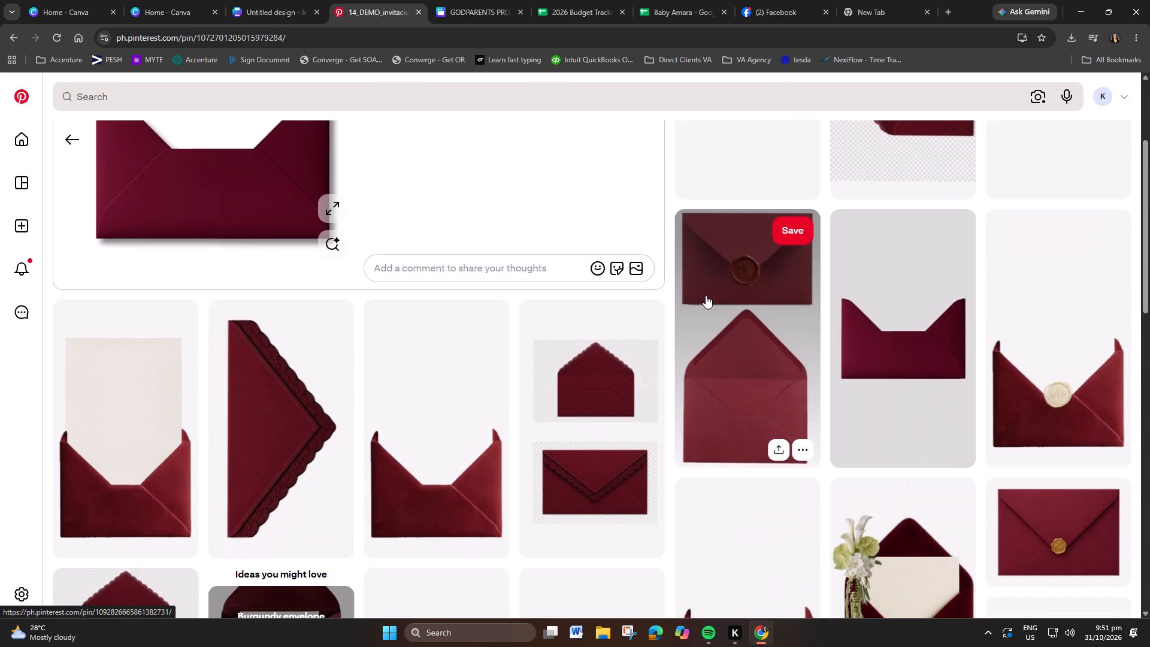
scroll(755, 303, "down", 6)
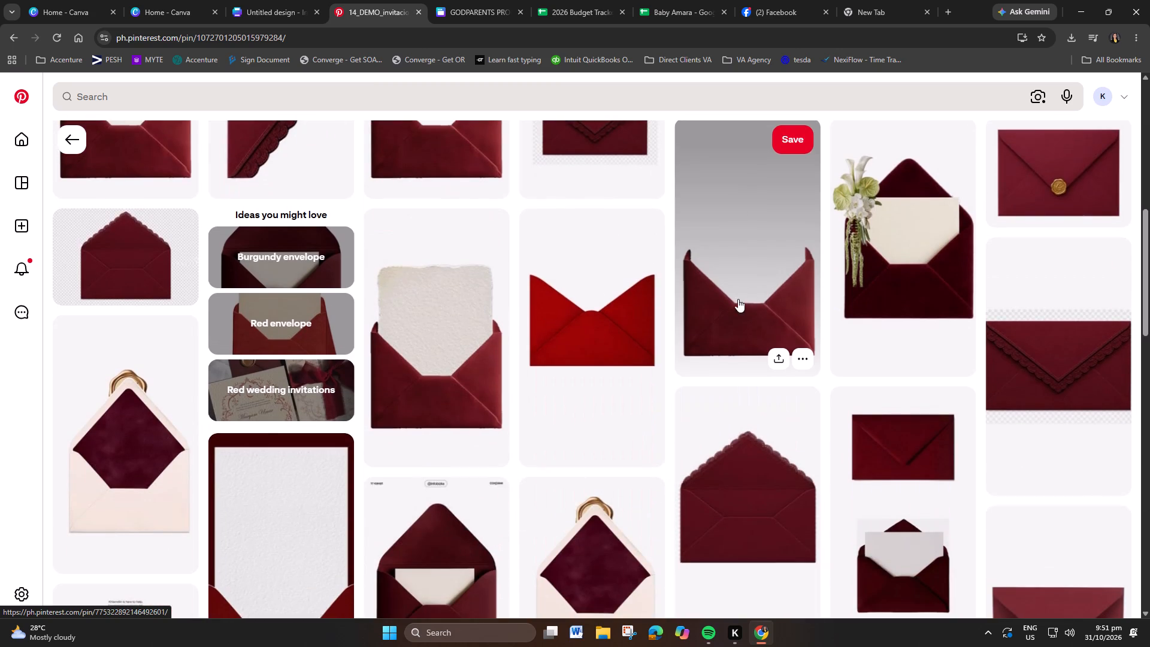
scroll(580, 296, "down", 3)
scroll(531, 292, "down", 4)
scroll(528, 290, "up", 2)
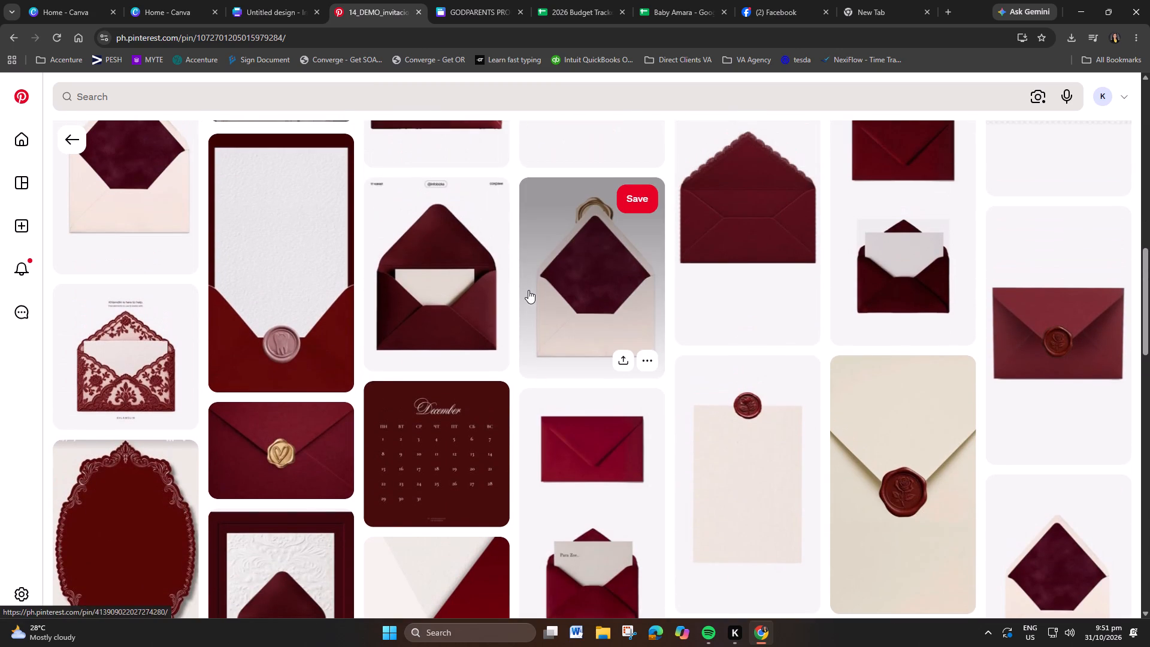
Open the related pin of a white textured card in a sealed red envelope, examine similar designs and go back.
left_click(332, 335)
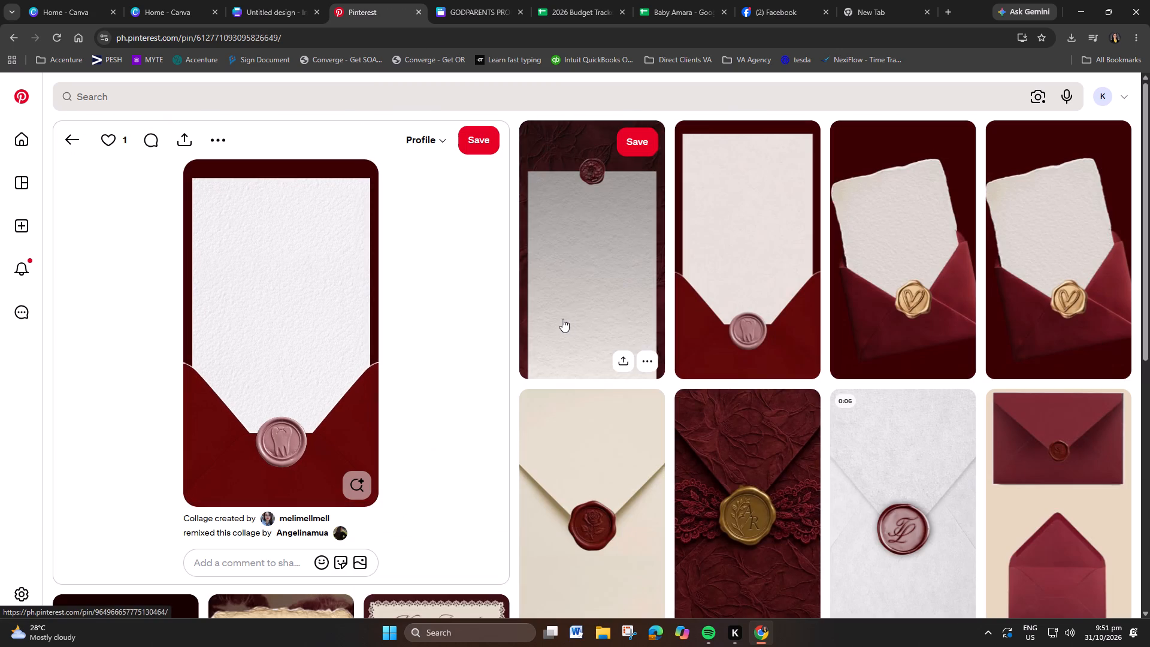
scroll(746, 322, "down", 7)
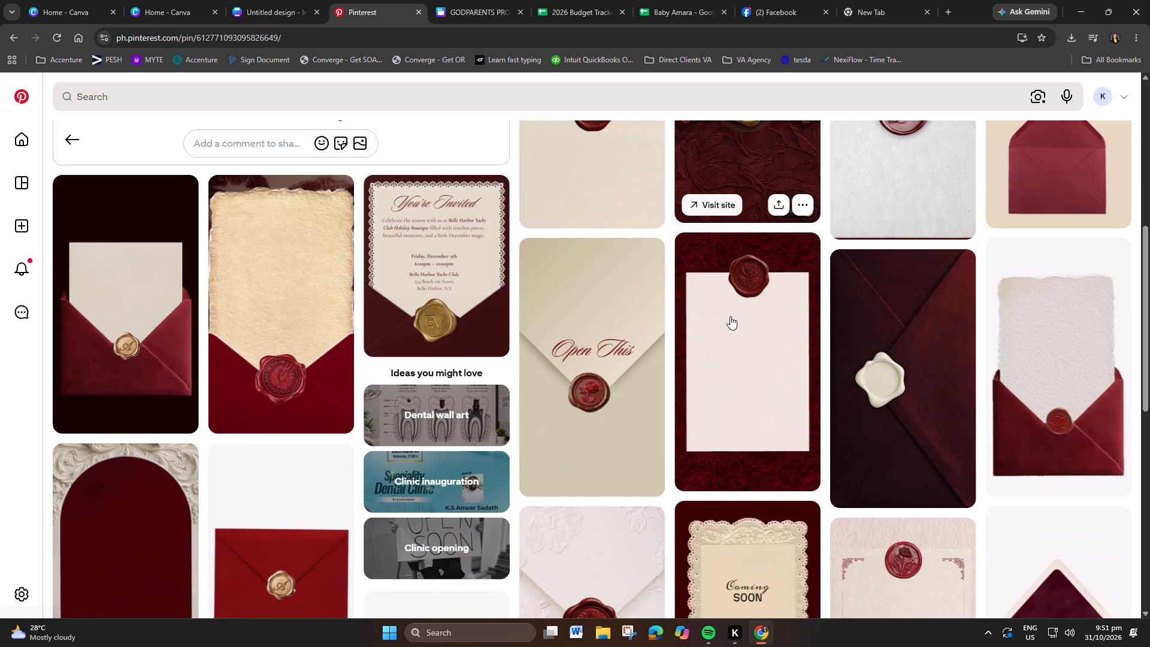
scroll(729, 316, "down", 4)
left_click(17, 38)
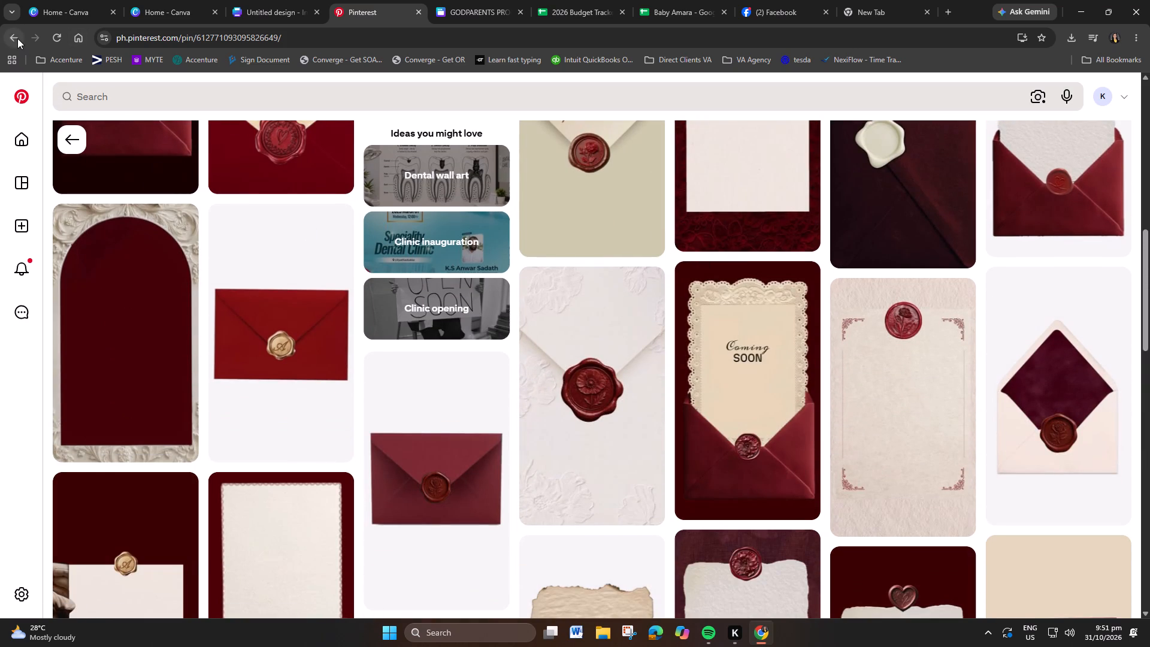
Search Pinterest for "envelope for christening invitation".
left_click(124, 93)
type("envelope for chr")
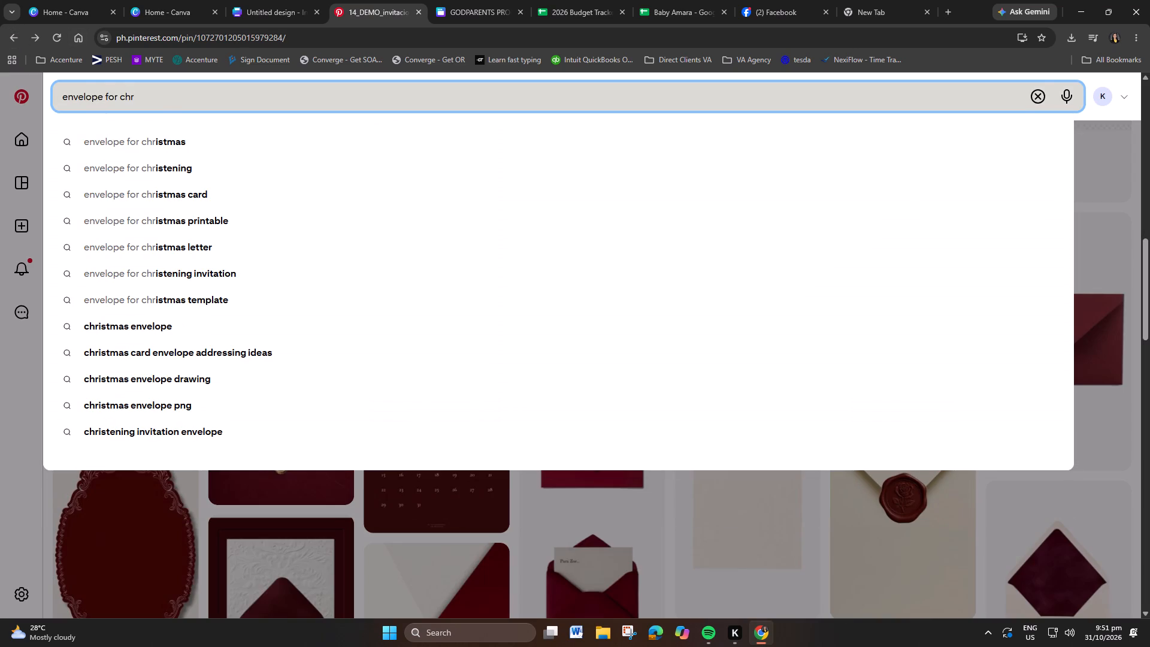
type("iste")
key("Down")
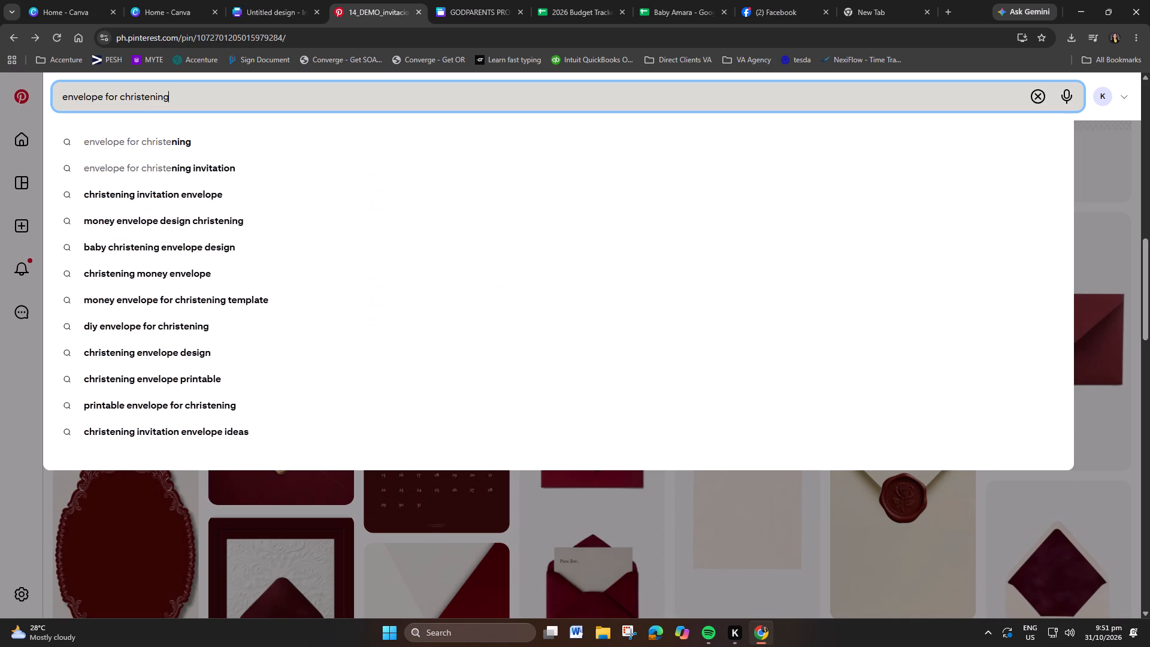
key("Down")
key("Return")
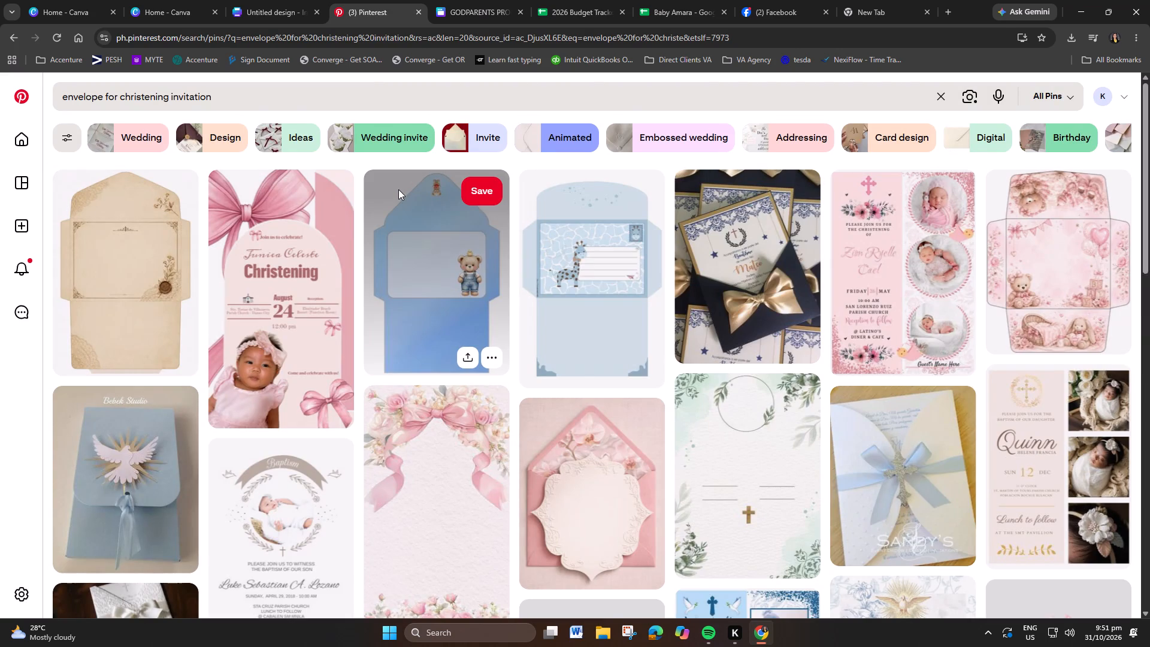
Open the pink floral bow pin and its related peony arch bow pin, examine similar card designs and return to the search results.
scroll(755, 244, "down", 3)
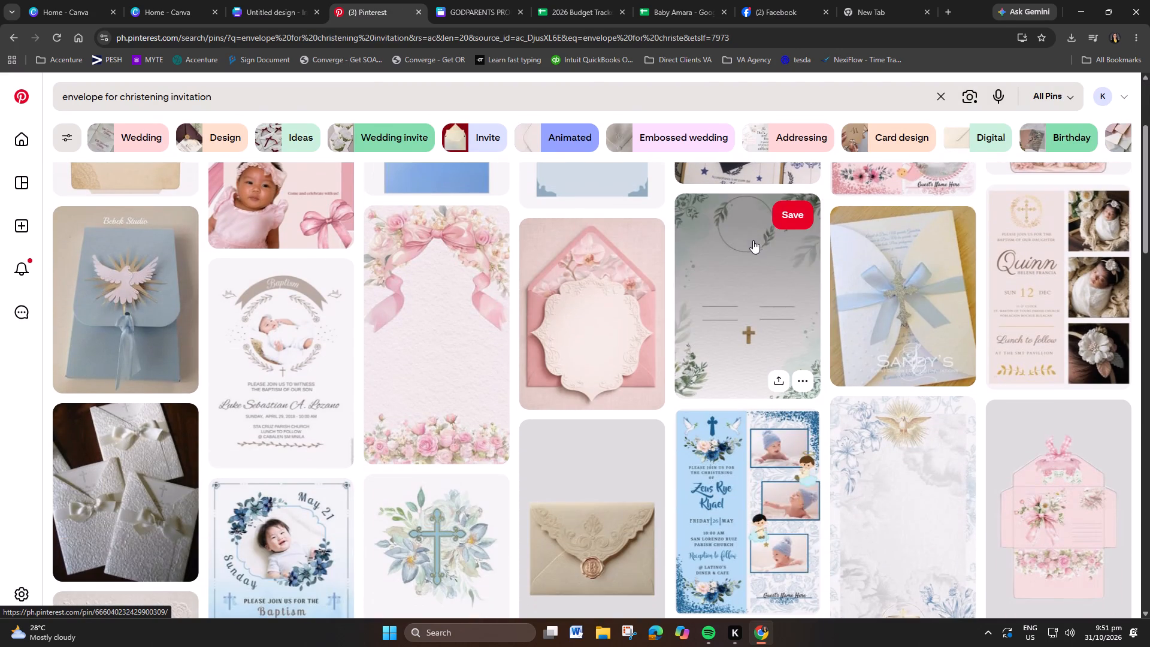
left_click(459, 309)
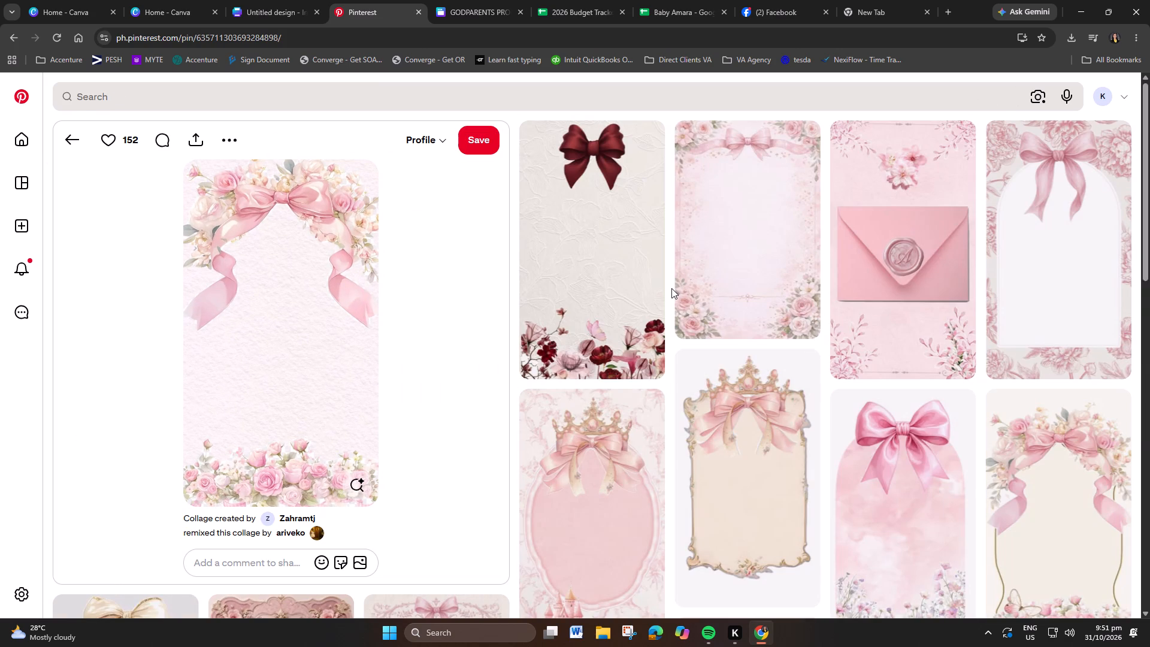
left_click(1063, 234)
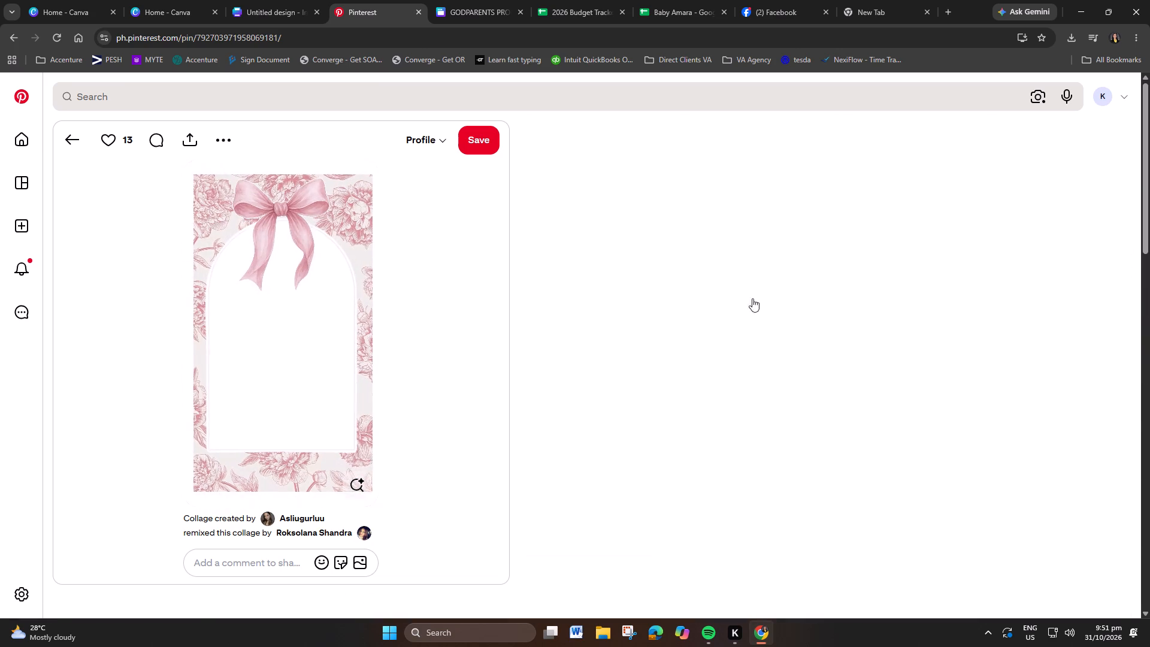
scroll(683, 353, "down", 2)
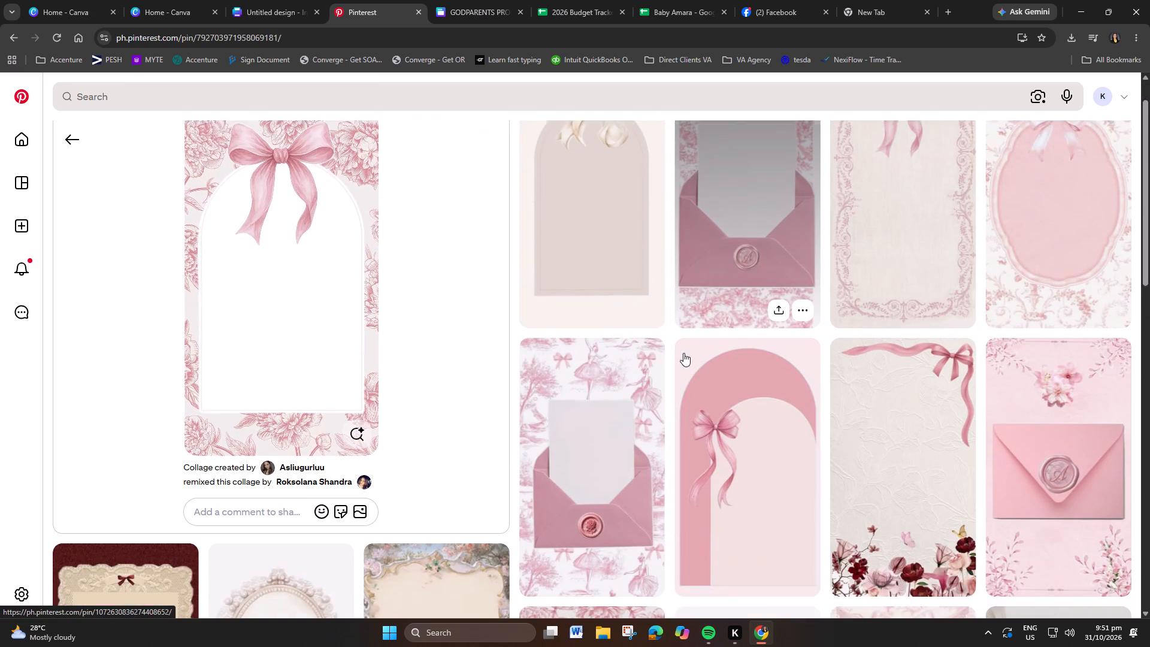
scroll(683, 353, "down", 3)
scroll(909, 319, "down", 4)
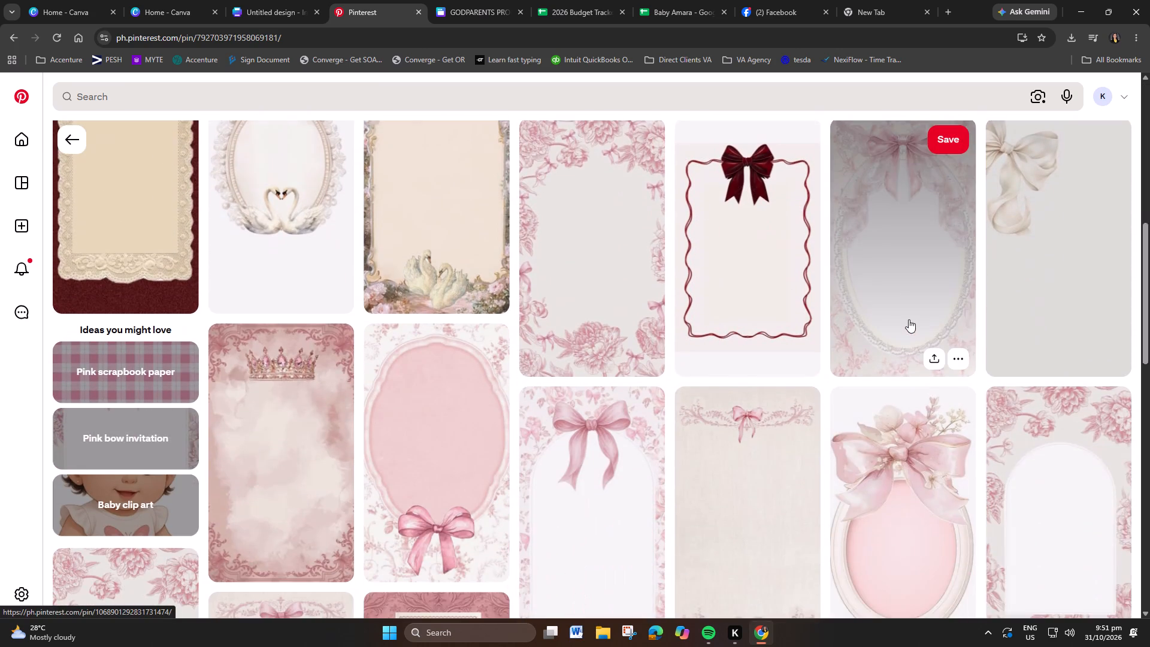
scroll(906, 319, "down", 9)
scroll(140, 268, "down", 2)
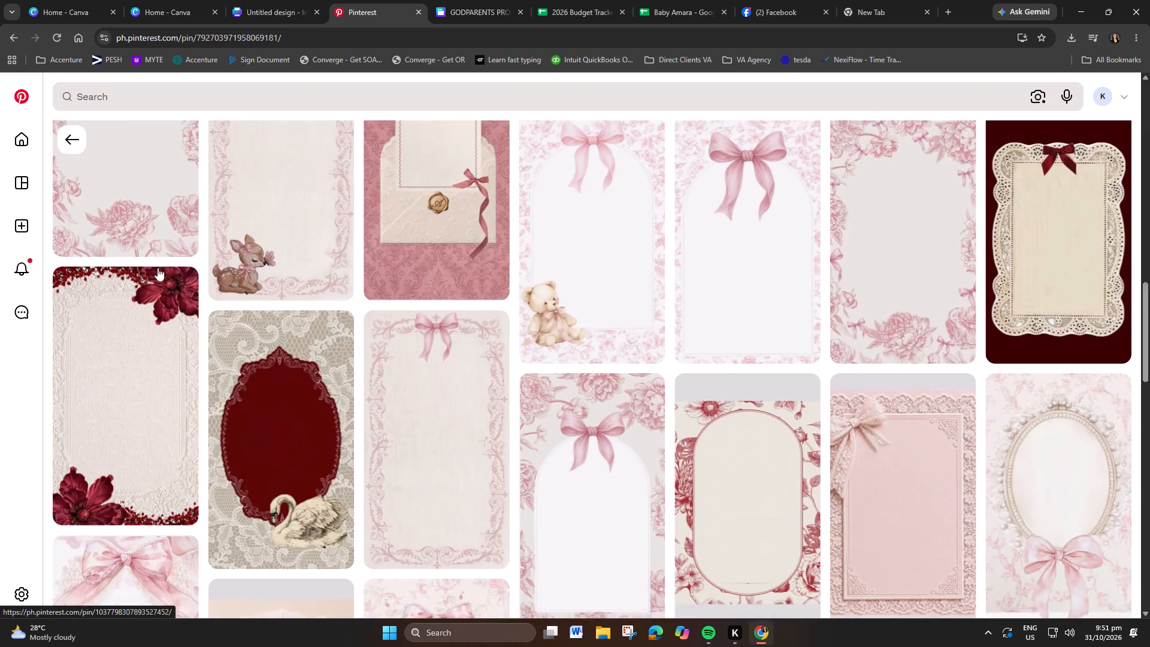
scroll(158, 268, "down", 5)
left_click(19, 39)
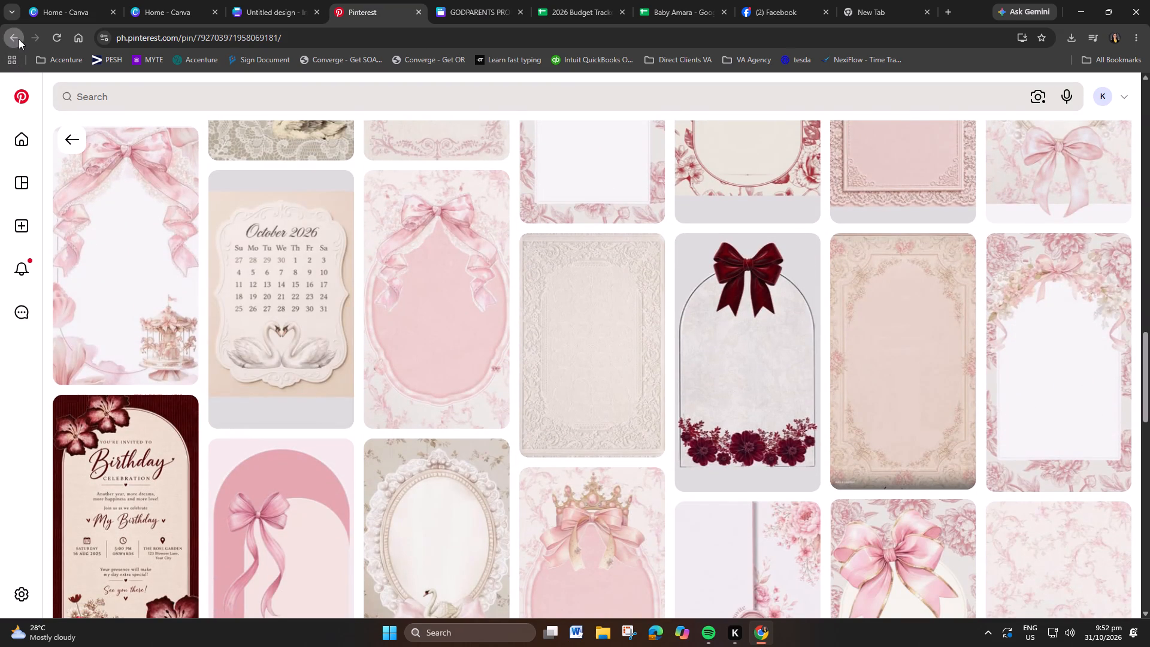
left_click(19, 40)
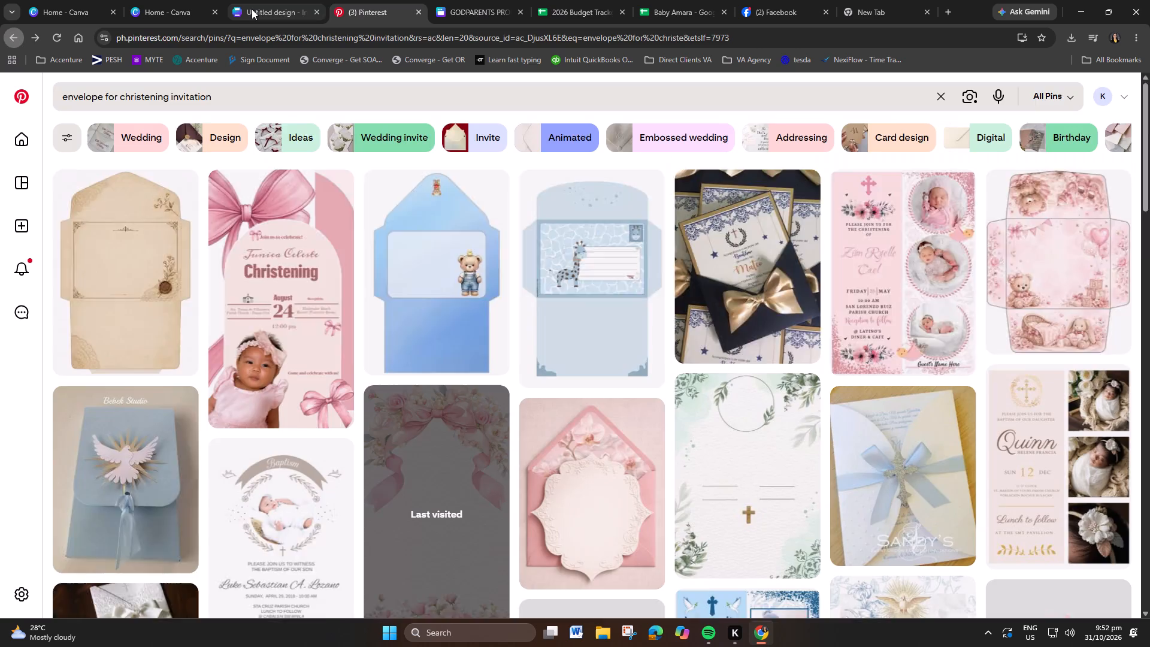
Return to the Canva invitation and search the element graphics for "envelope".
left_click(254, 5)
scroll(252, 336, "down", 3)
left_click_drag(160, 133, 159, 134)
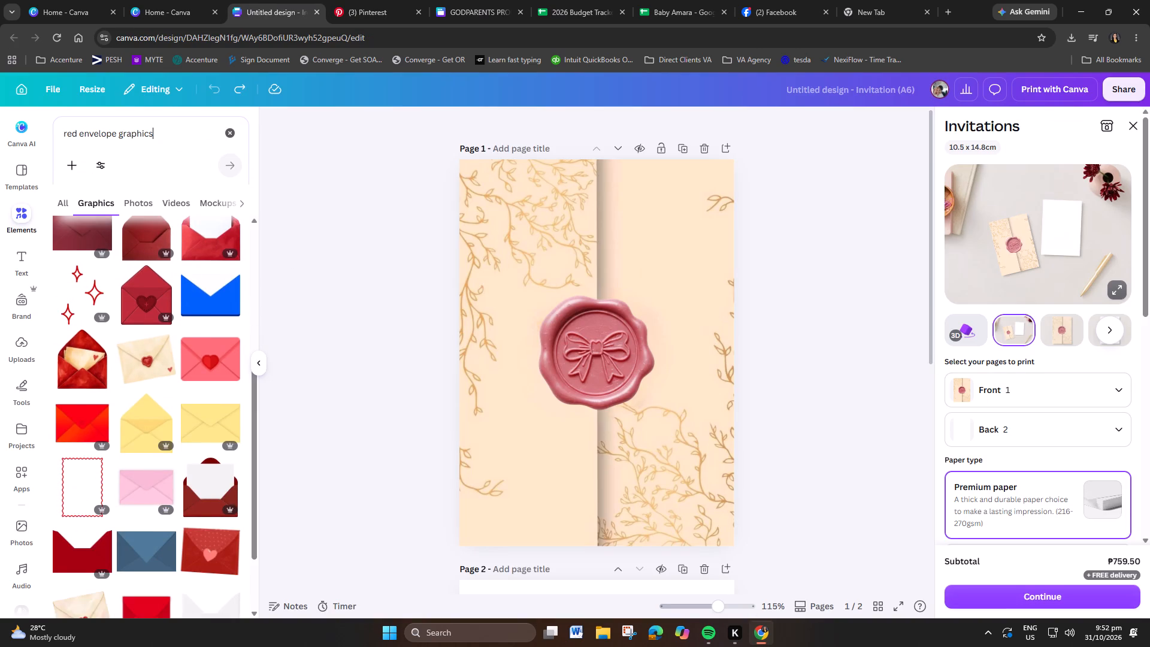
left_click_drag(159, 134, 37, 135)
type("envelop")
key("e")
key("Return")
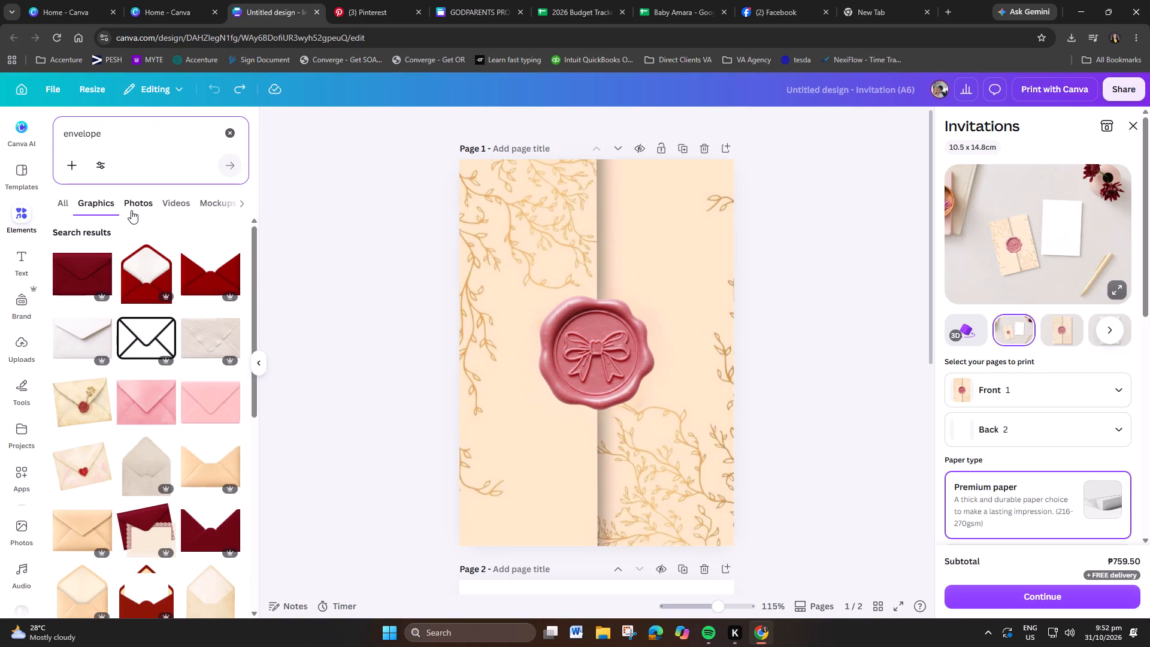
Go back to Pinterest and look through the christening invitation envelope results for a usable envelope design.
left_click(351, 2)
scroll(638, 358, "down", 3)
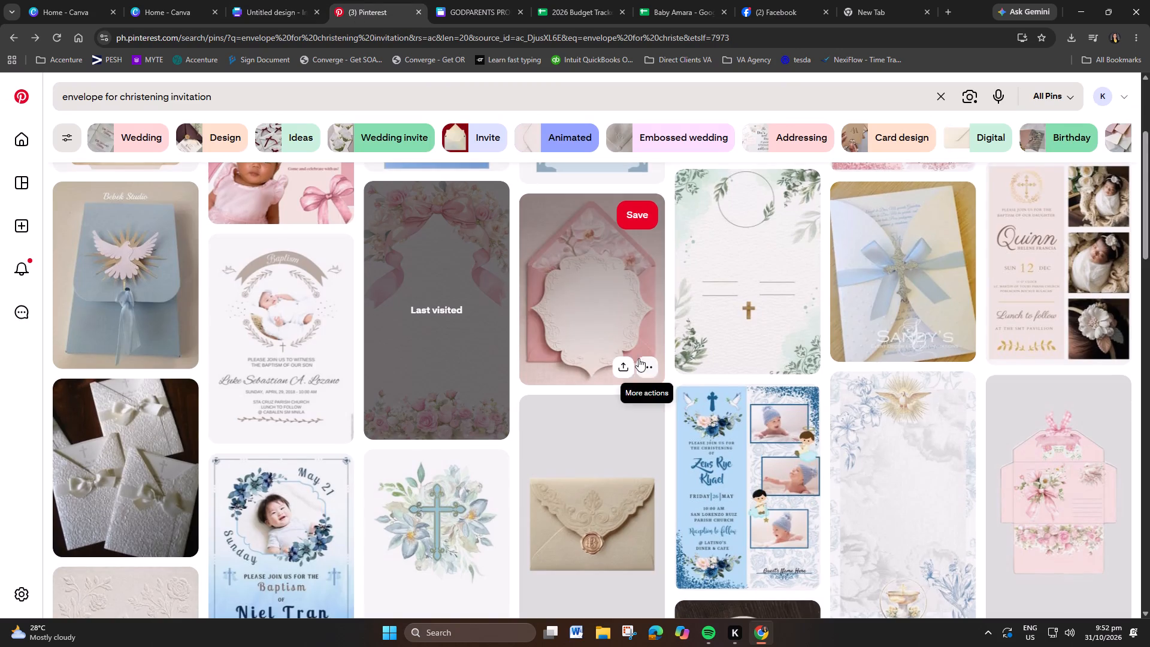
scroll(637, 349, "down", 8)
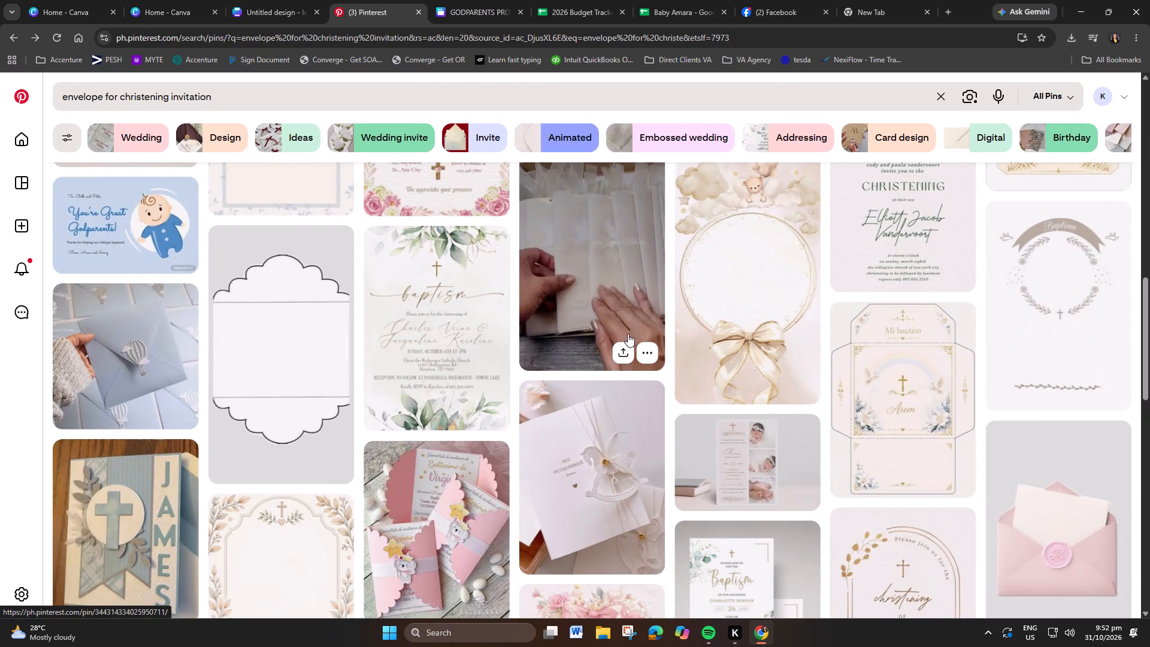
scroll(627, 332, "down", 4)
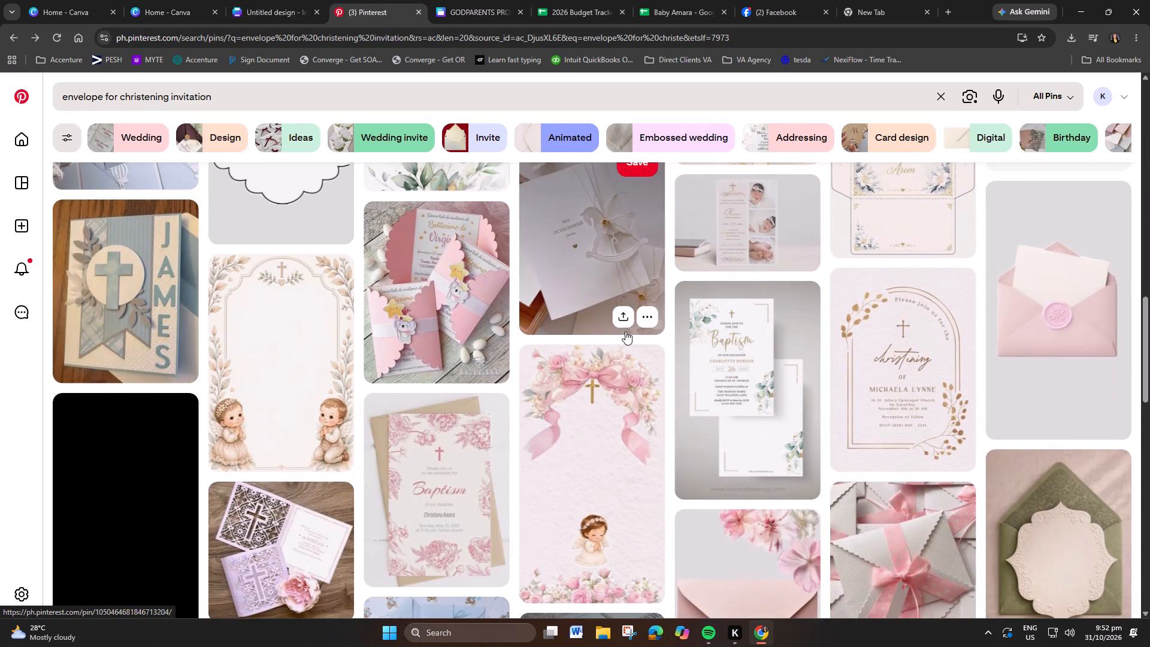
scroll(625, 331, "down", 15)
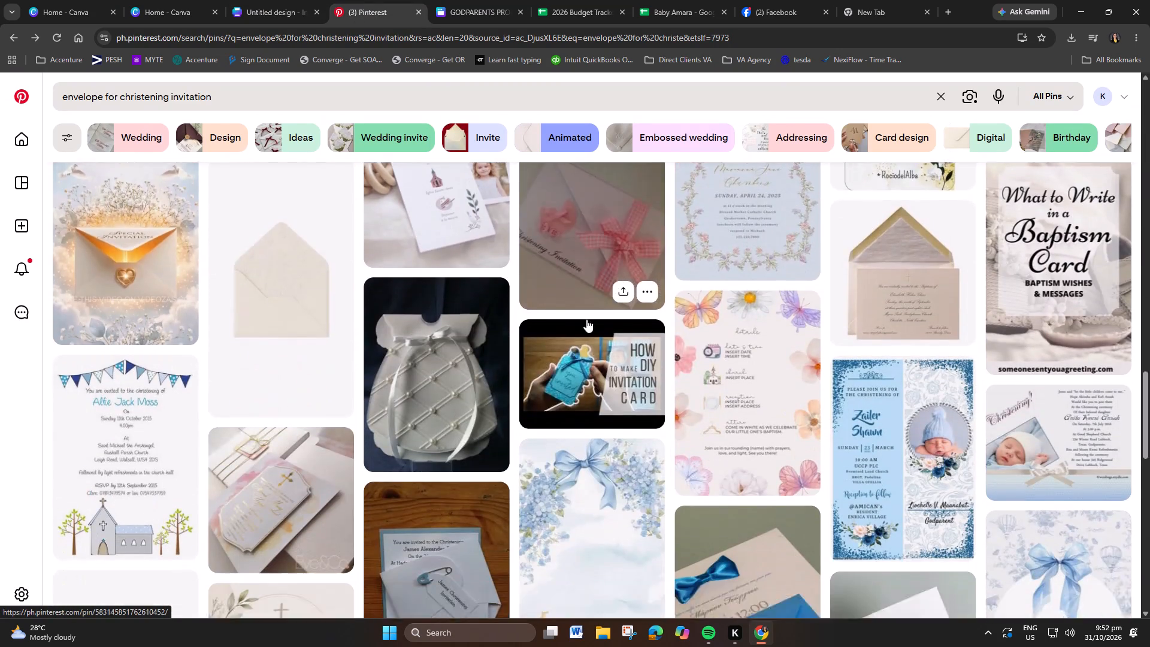
Shorten the Pinterest search to "envelope" and run it.
left_click_drag(105, 101, 270, 90)
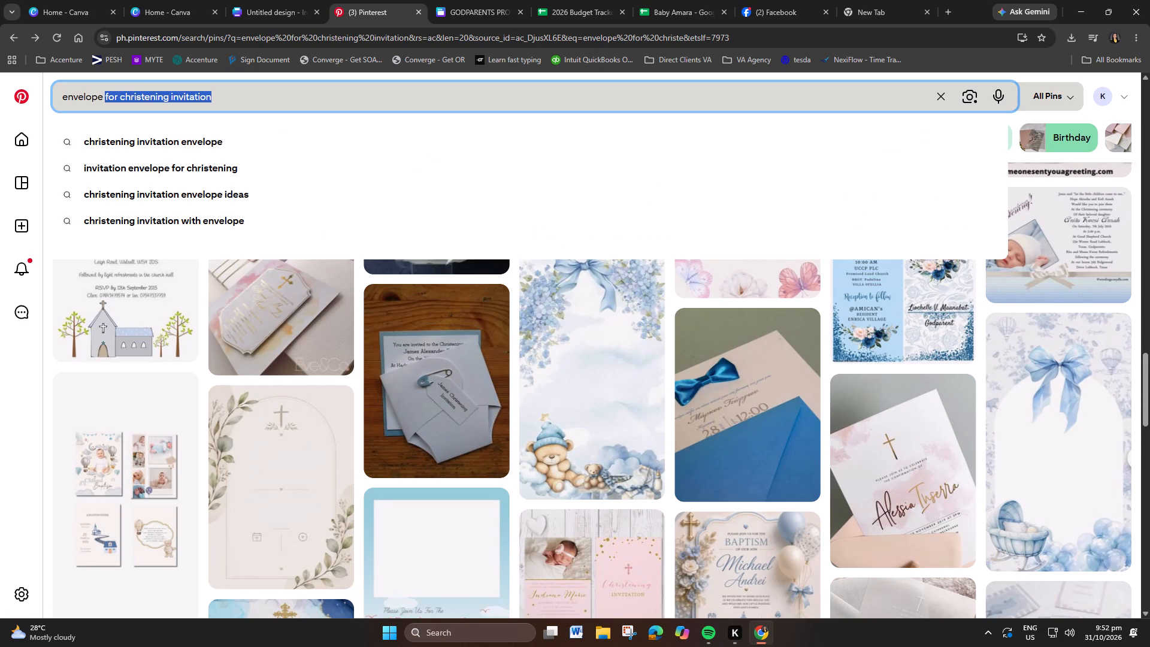
key("BackSpace")
key("BackSpace")
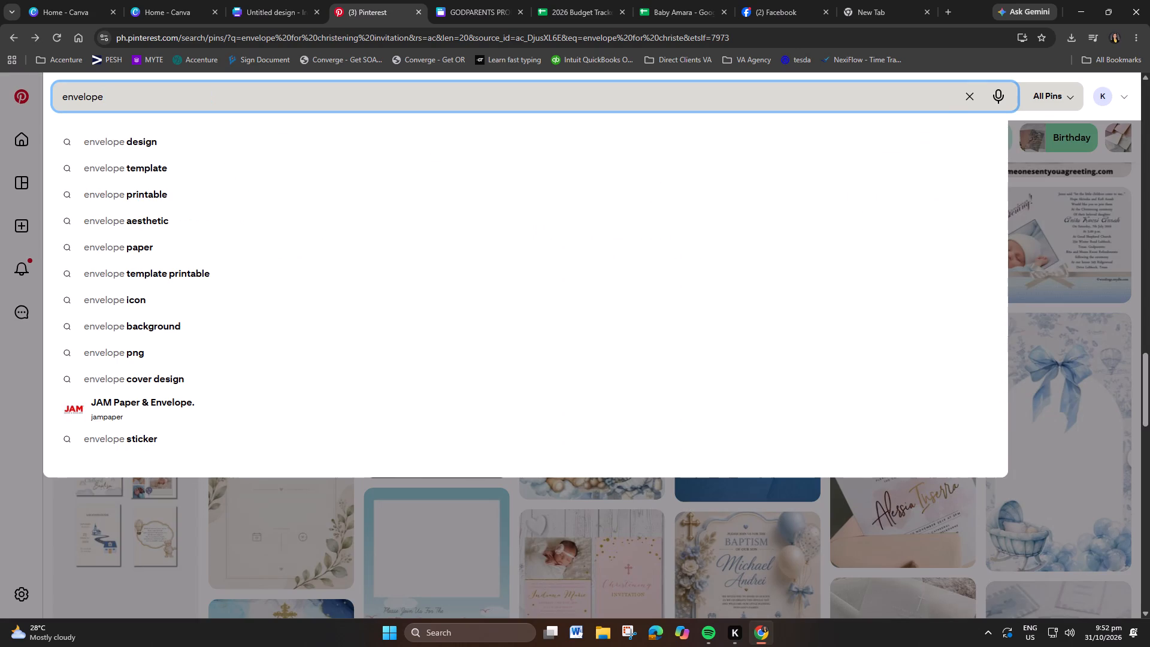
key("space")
key("Return")
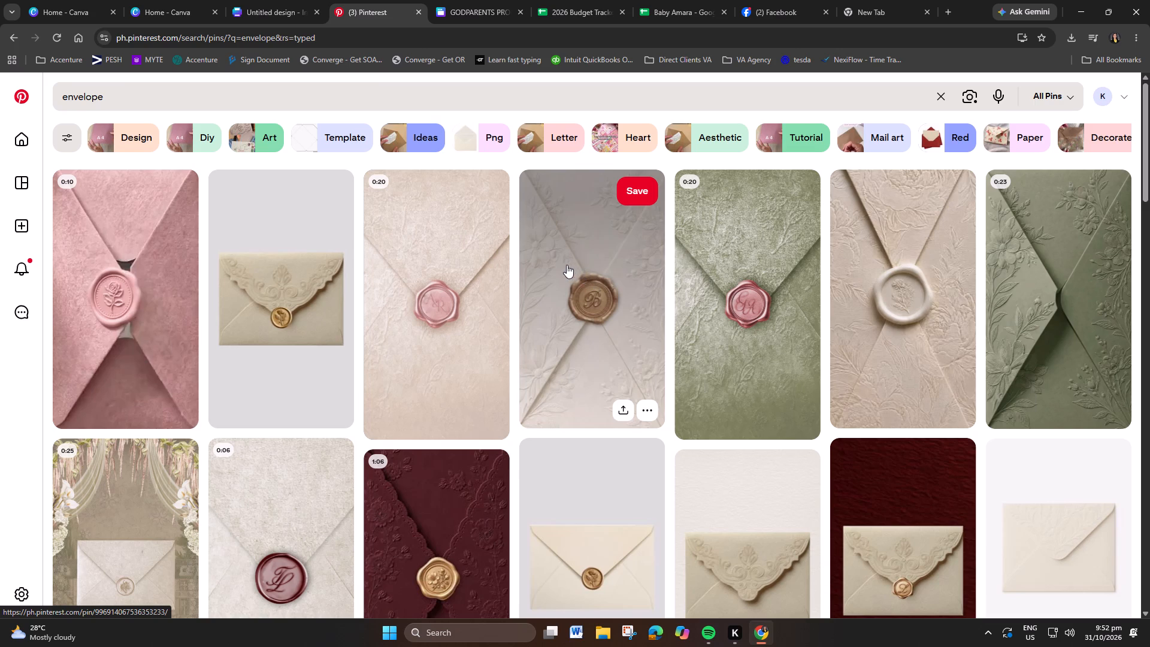
Look through the "envelope" results for a wax-sealed or plain envelope design suitable for the invitation.
scroll(567, 265, "down", 3)
scroll(670, 300, "down", 3)
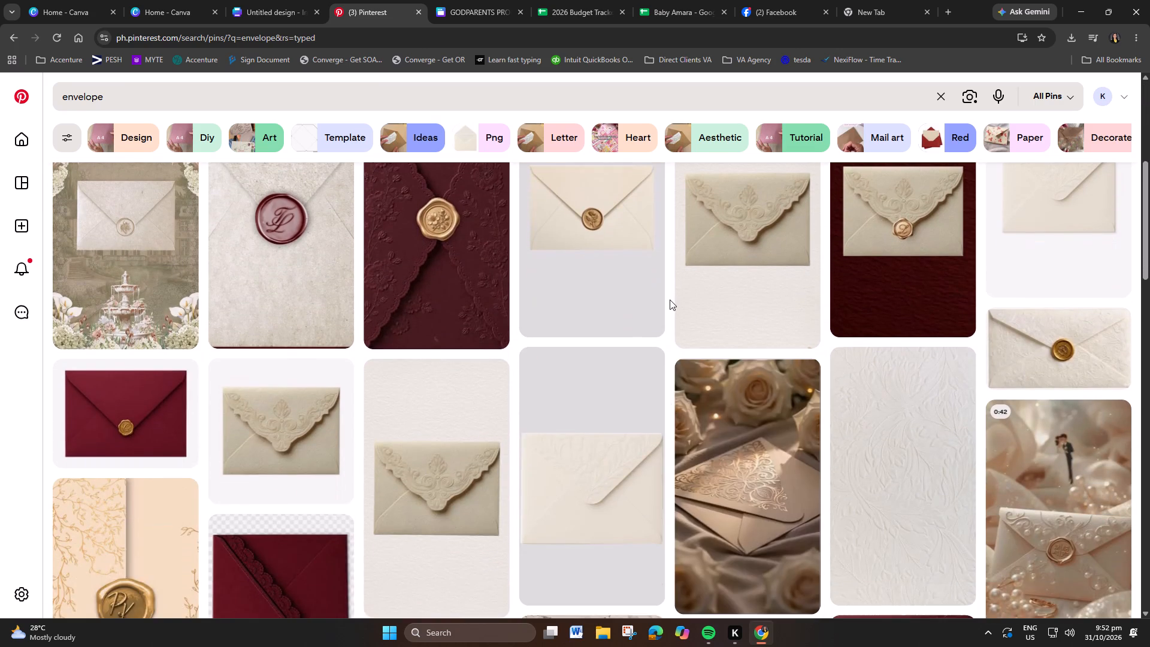
scroll(670, 300, "down", 7)
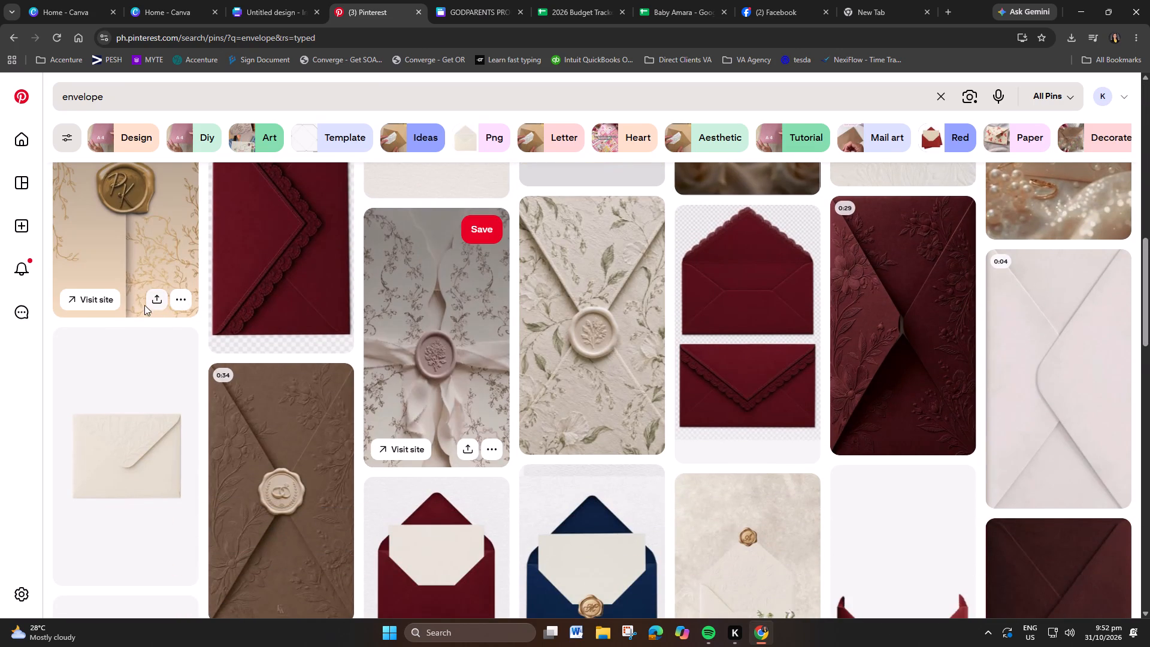
scroll(262, 298, "down", 4)
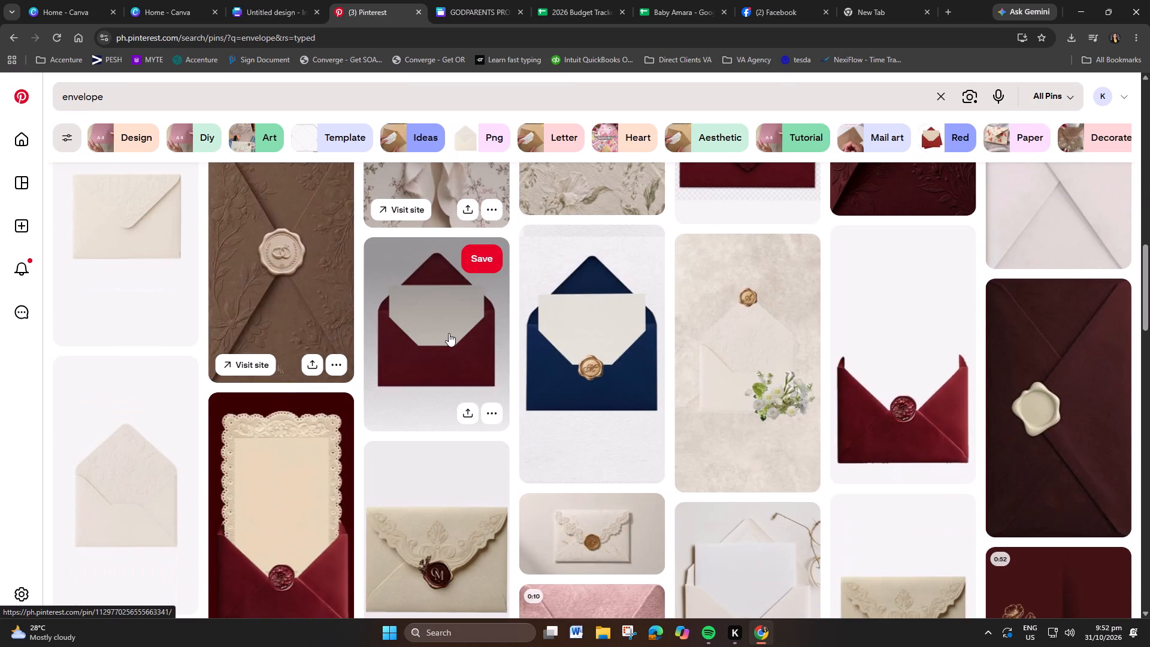
scroll(449, 333, "down", 7)
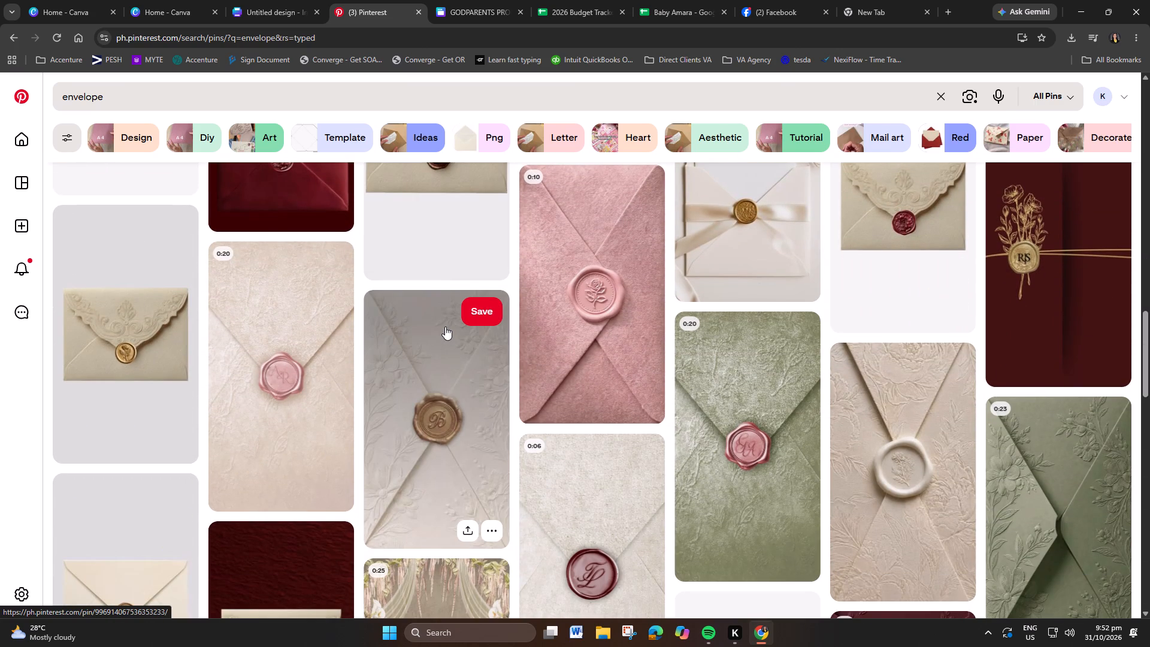
scroll(355, 351, "up", 8)
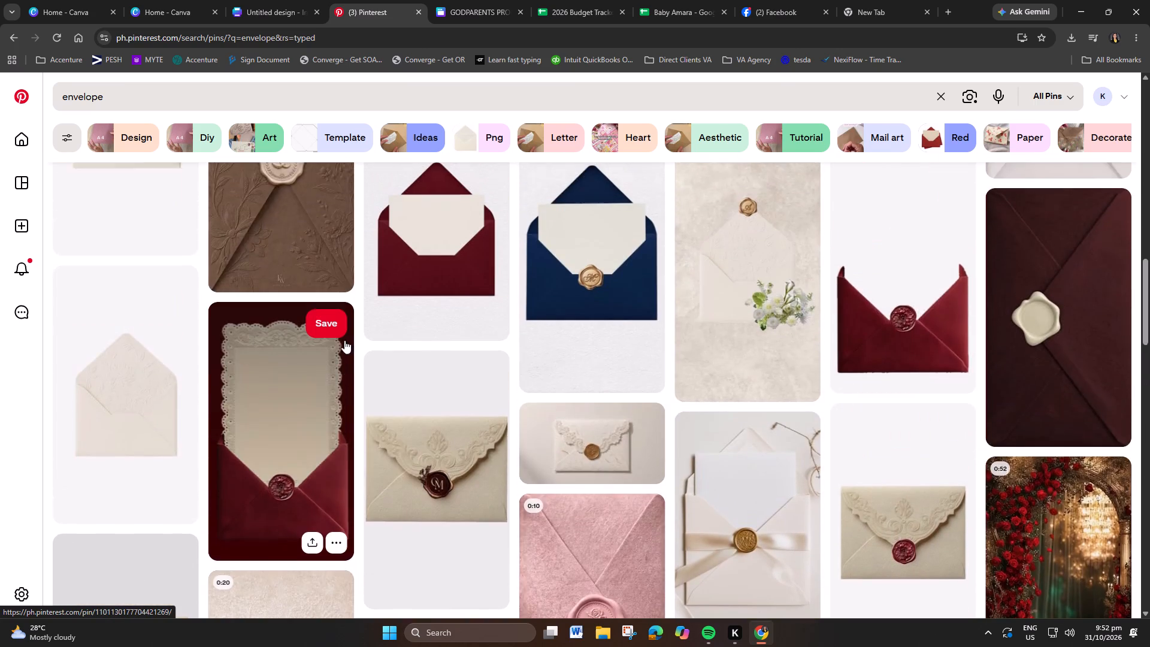
scroll(344, 340, "up", 4)
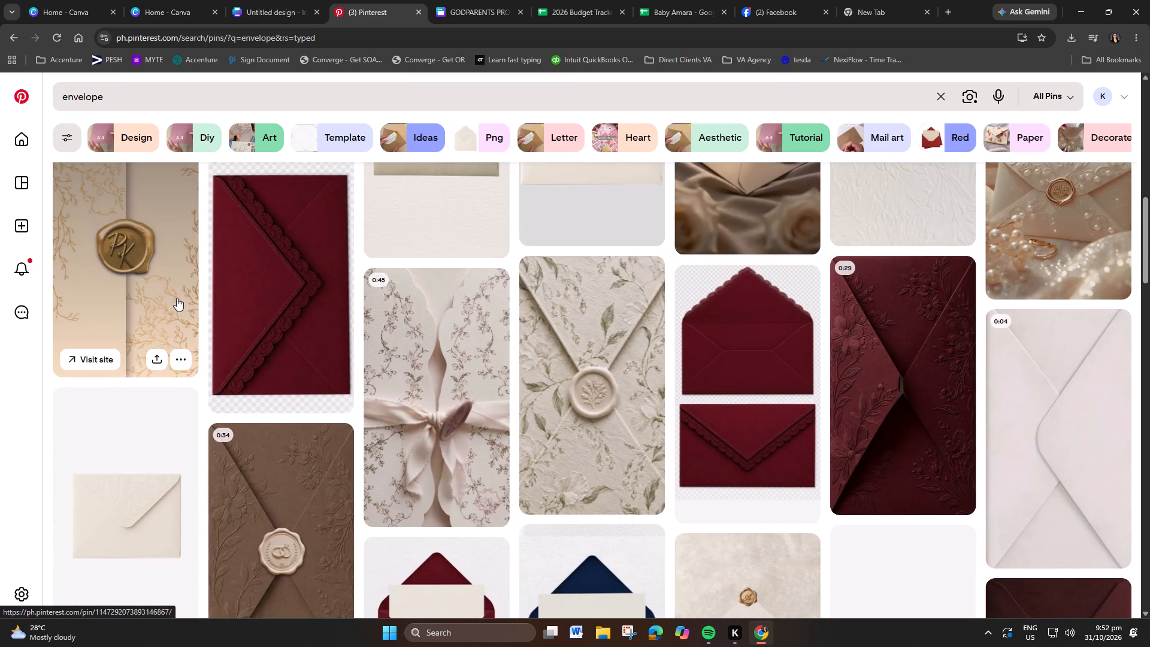
Open the peach pin with gold branches and a PK wax seal, and examine the related envelope designs.
left_click(172, 289)
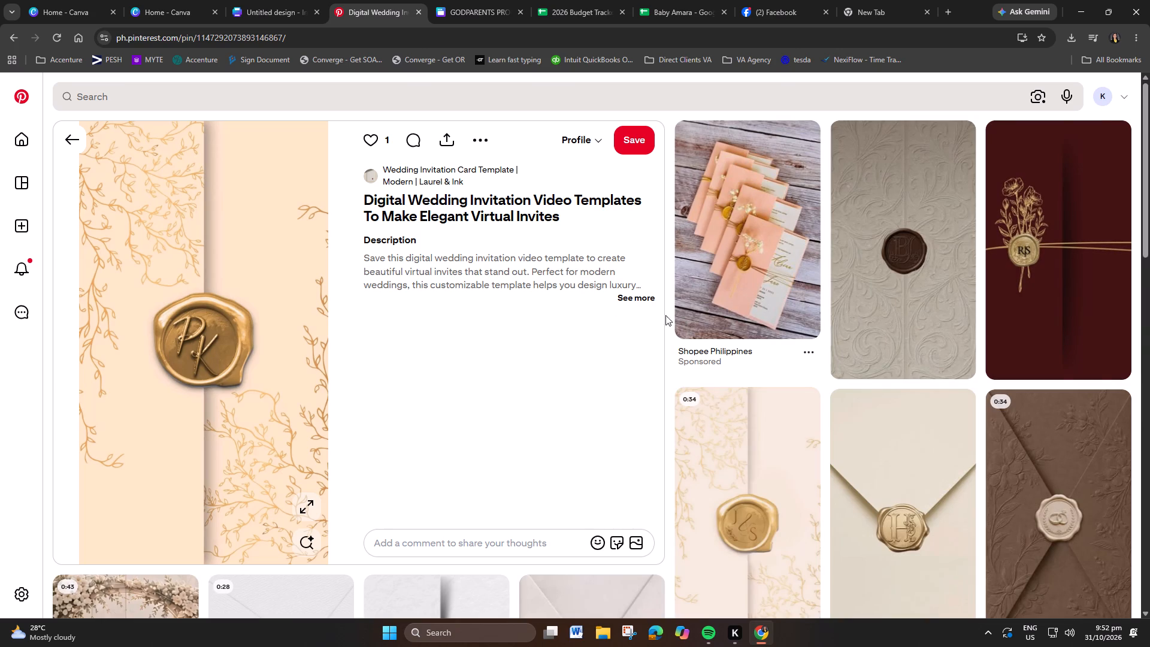
scroll(913, 373, "down", 3)
scroll(909, 366, "up", 3)
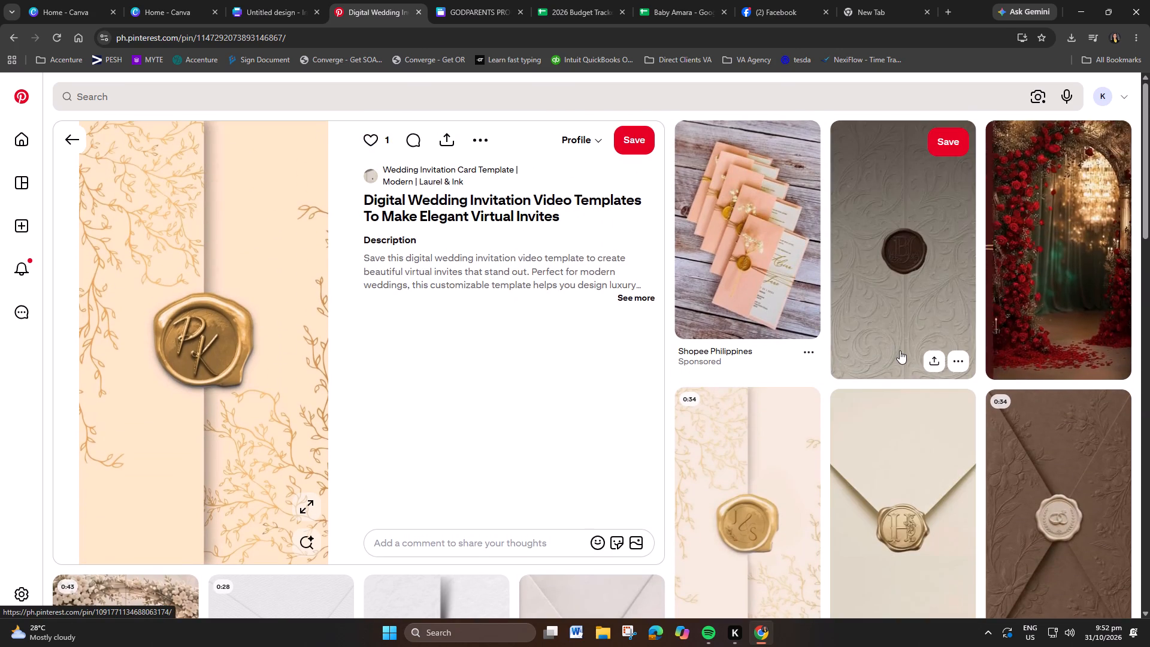
scroll(900, 350, "down", 8)
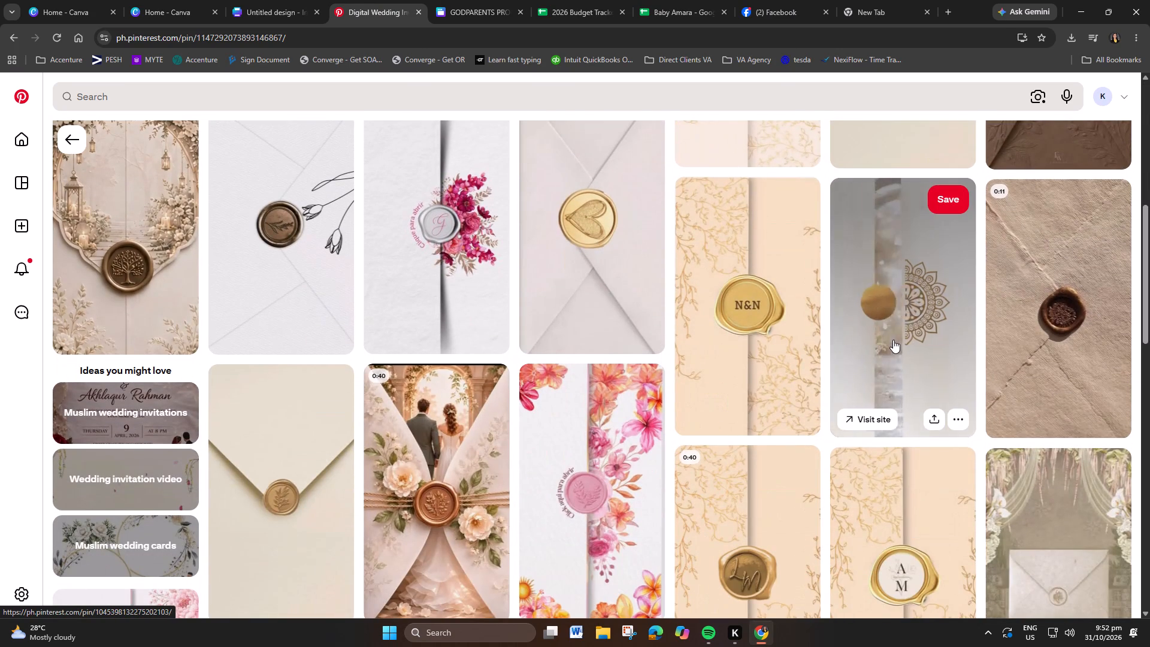
scroll(891, 340, "down", 3)
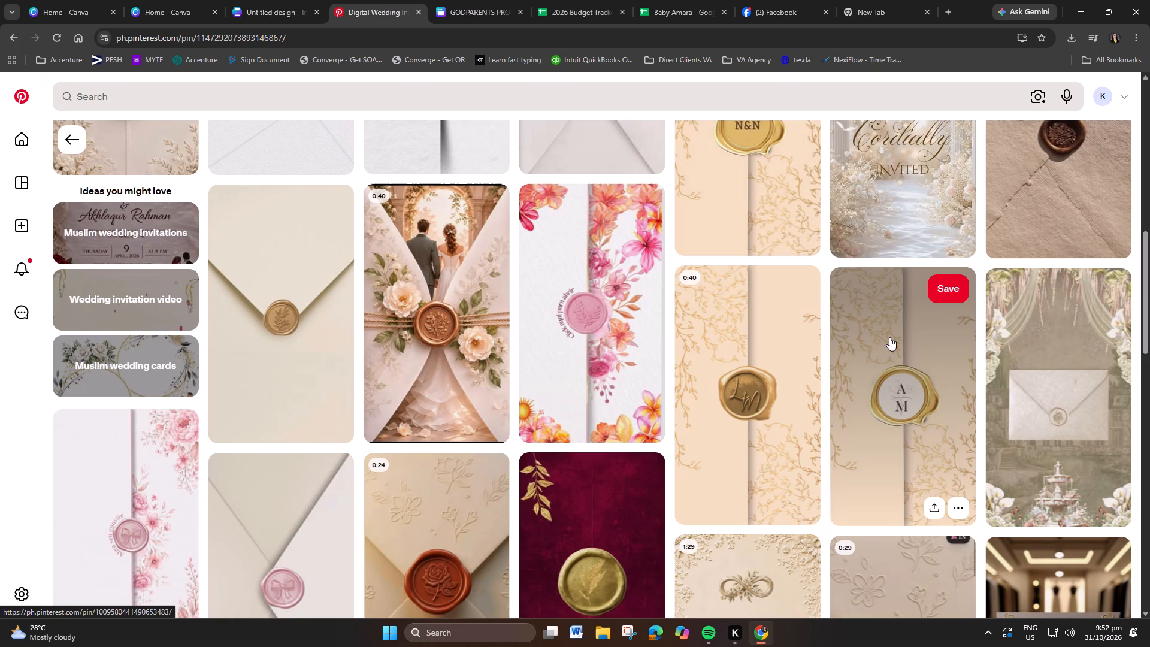
scroll(888, 337, "down", 3)
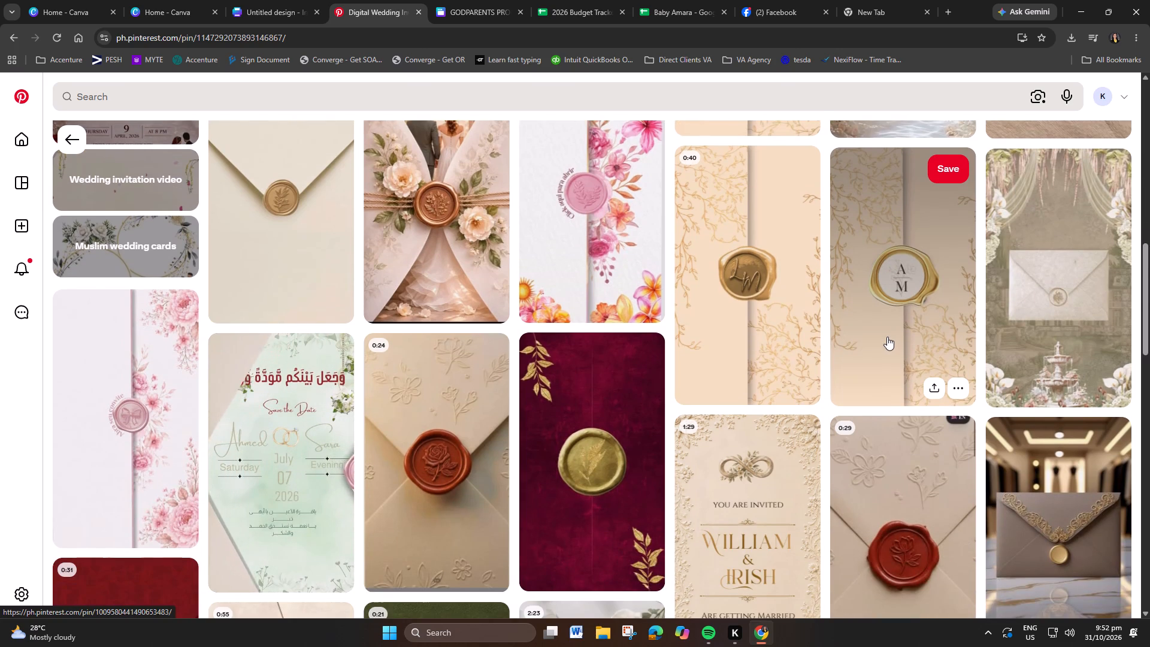
scroll(887, 337, "down", 4)
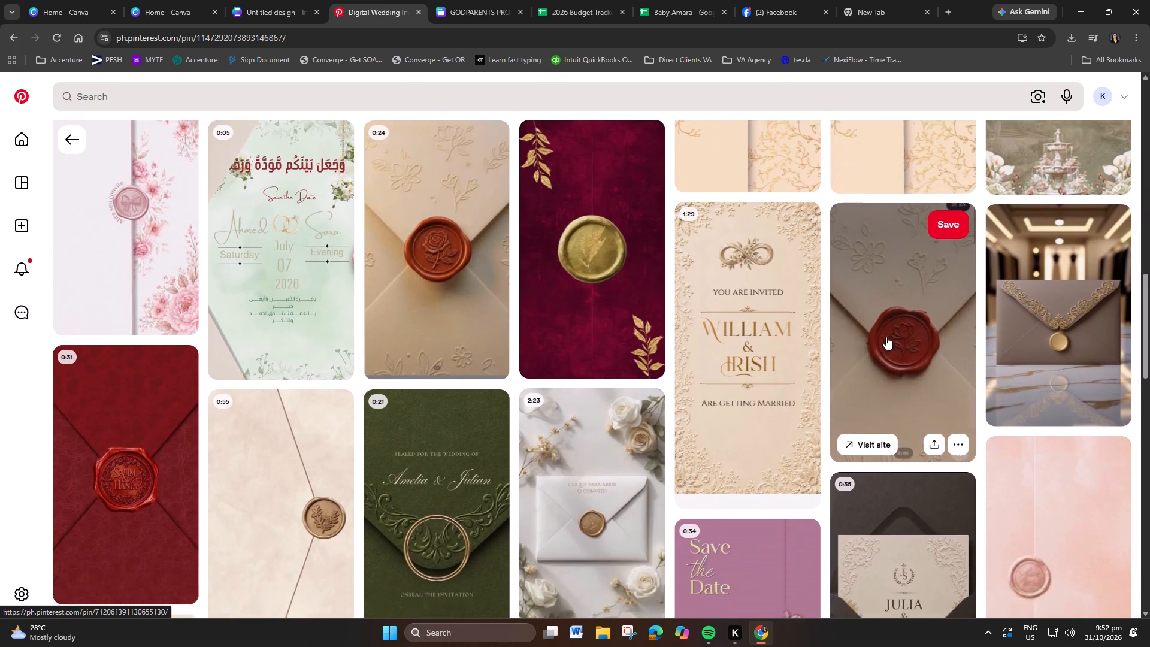
scroll(886, 337, "down", 4)
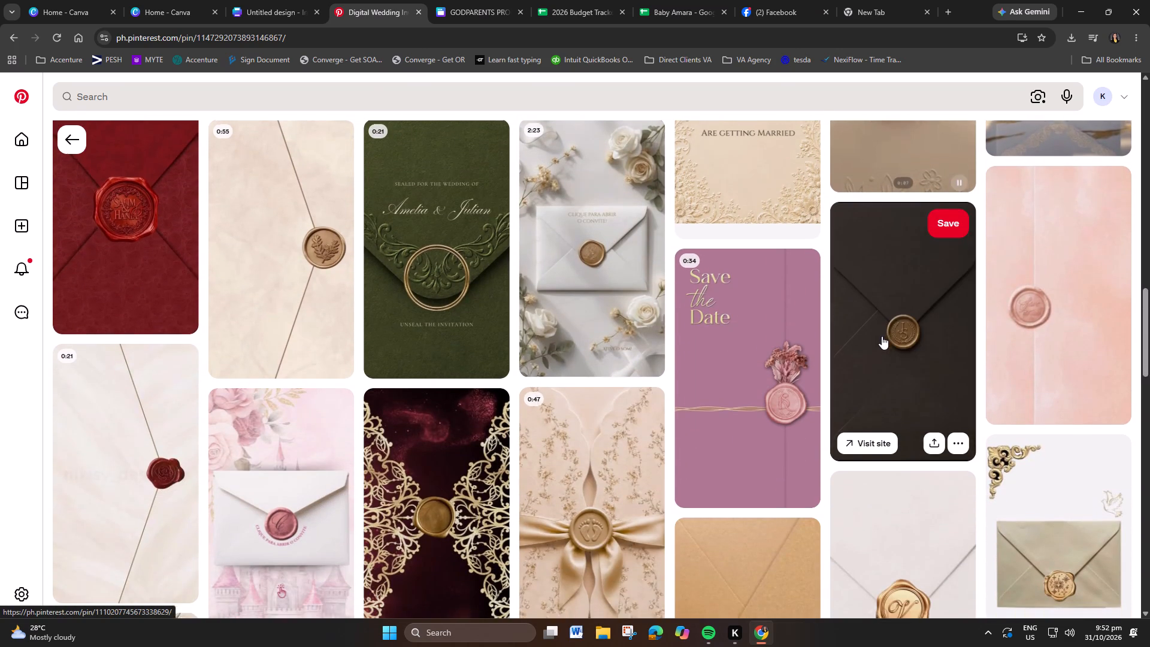
scroll(882, 336, "down", 1)
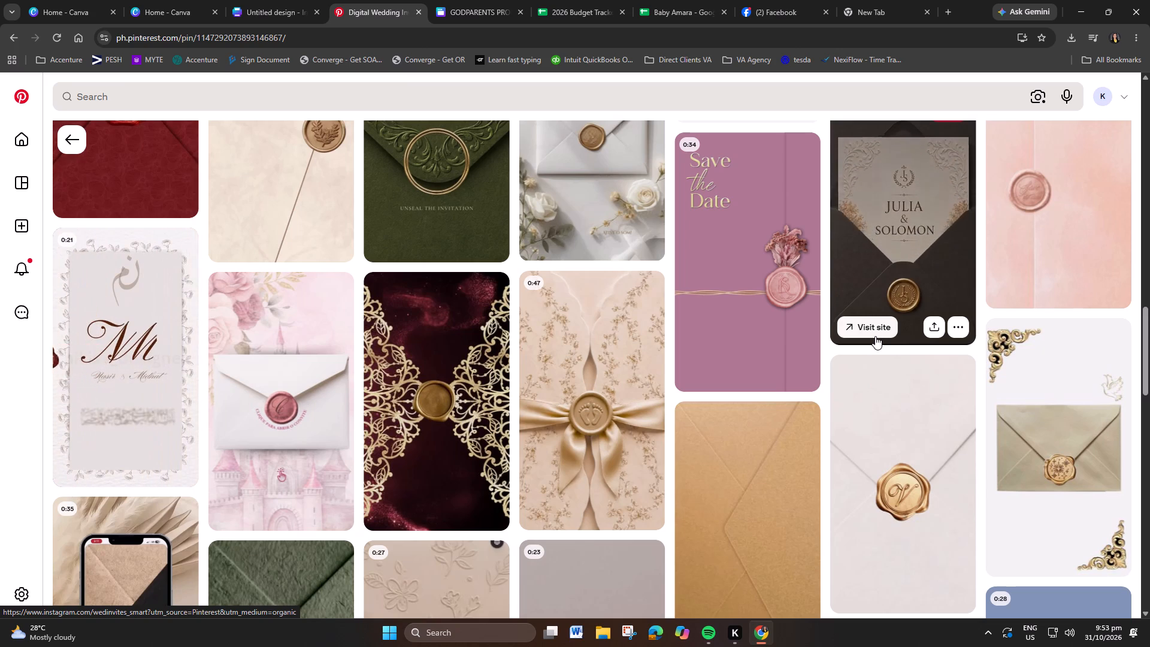
scroll(875, 336, "down", 4)
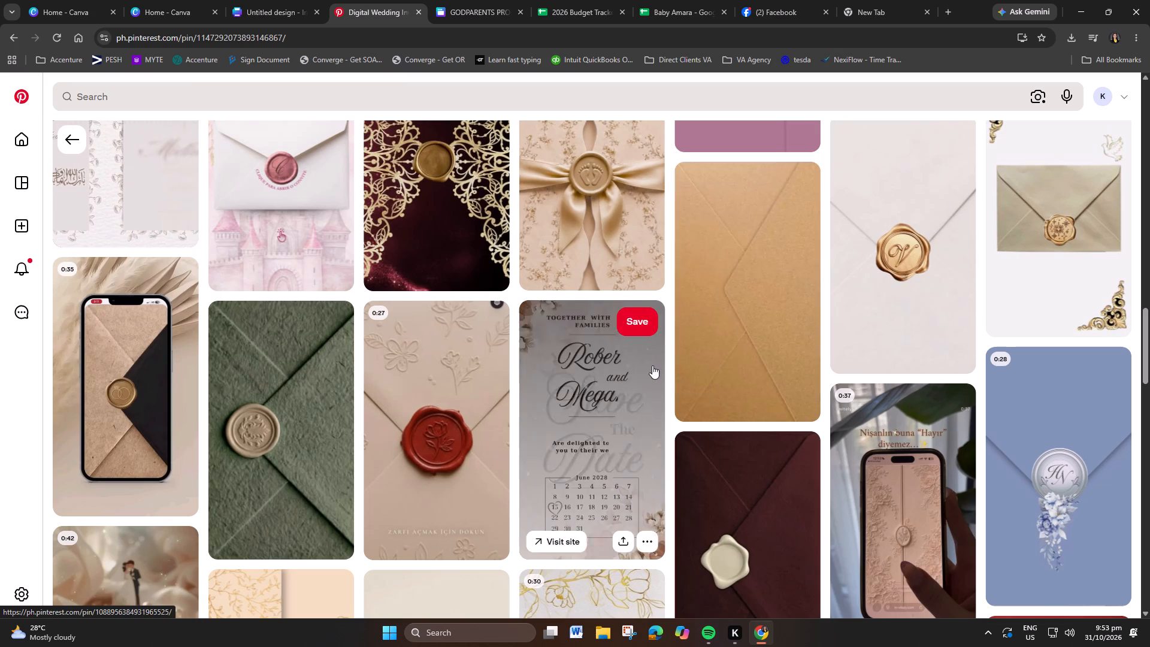
scroll(677, 365, "up", 2)
scroll(856, 398, "down", 3)
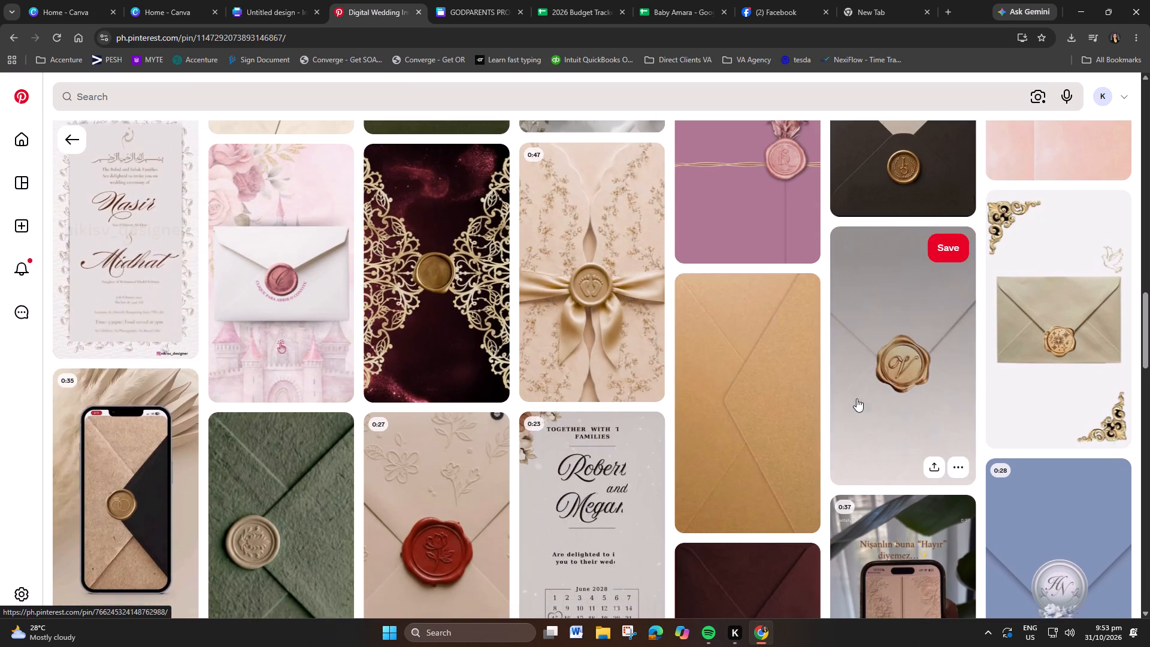
scroll(857, 398, "down", 4)
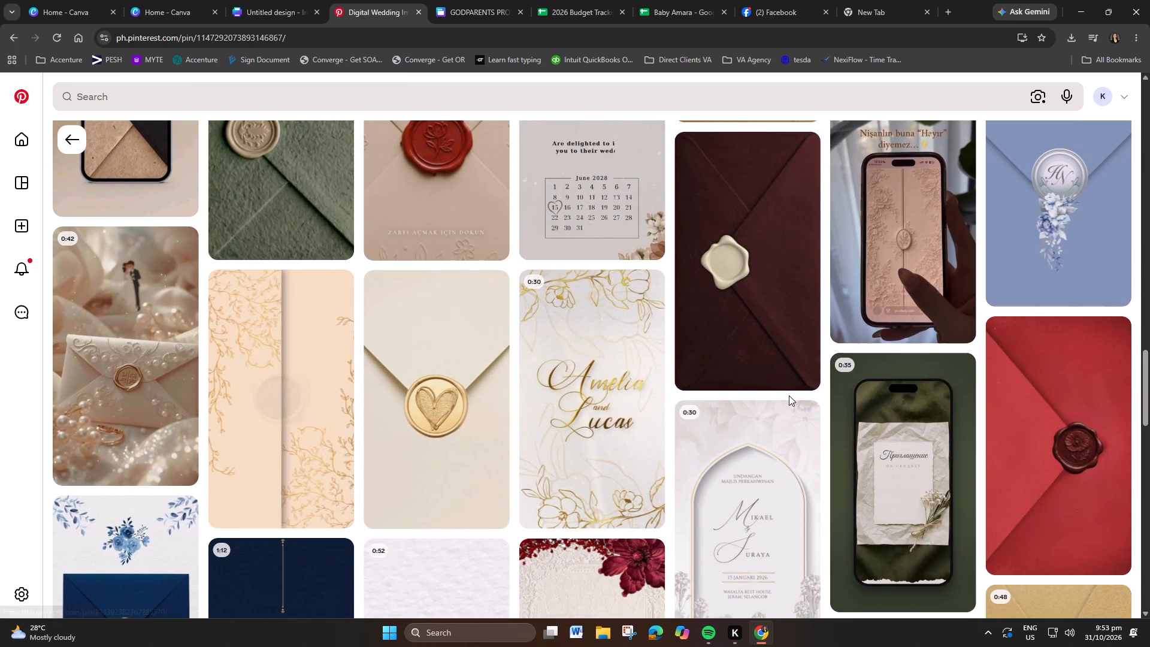
scroll(786, 395, "down", 2)
scroll(298, 348, "down", 1)
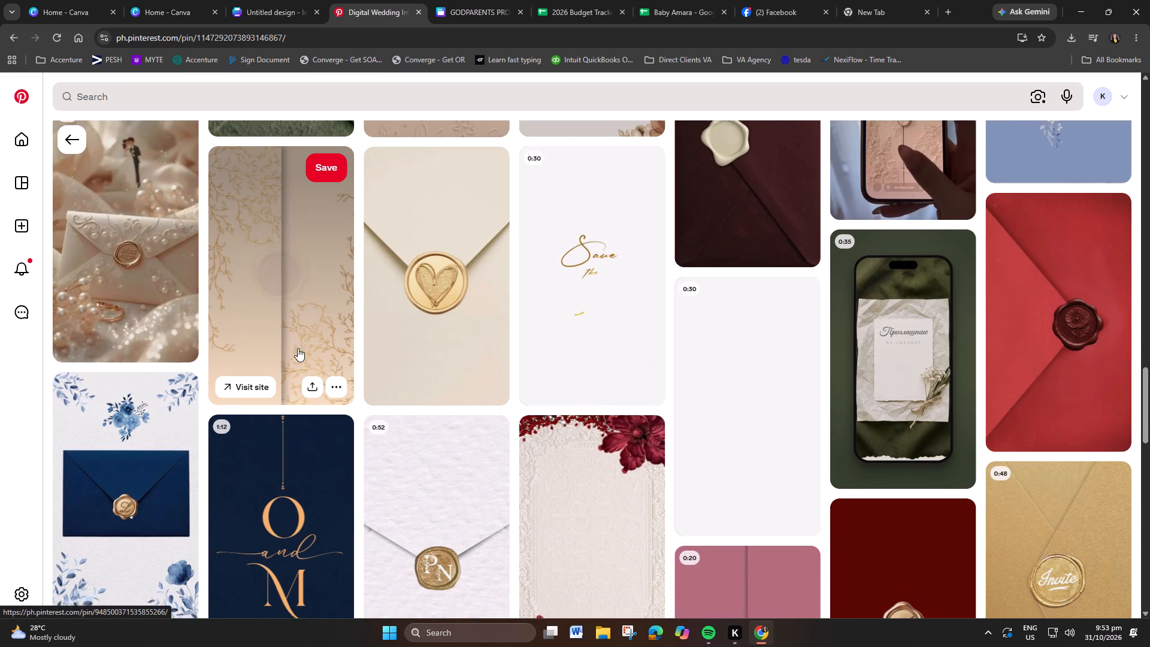
scroll(298, 348, "down", 4)
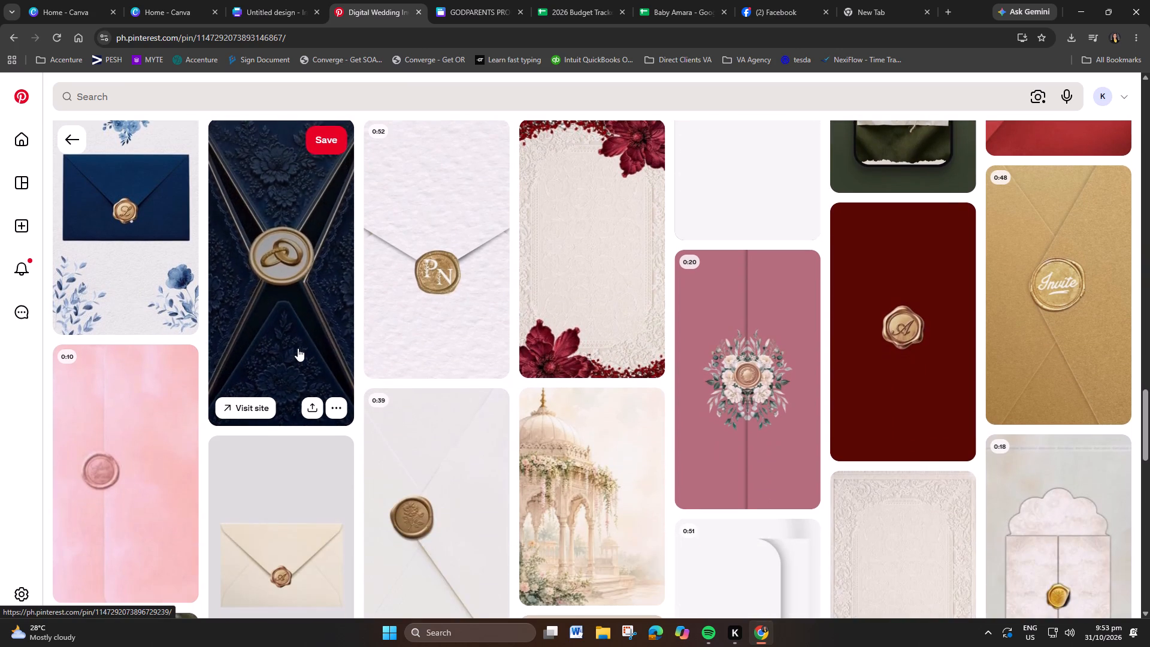
scroll(298, 348, "down", 2)
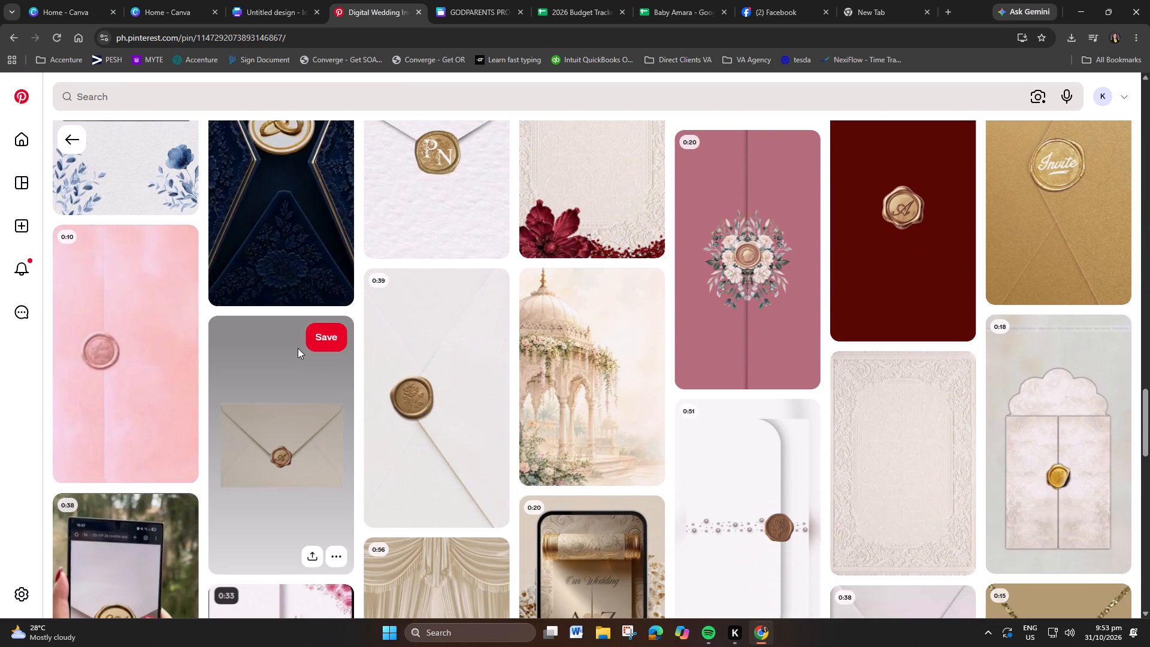
Open the pink watercolour wax-seal video pin and look through its related pink envelope and bow designs.
left_click(160, 368)
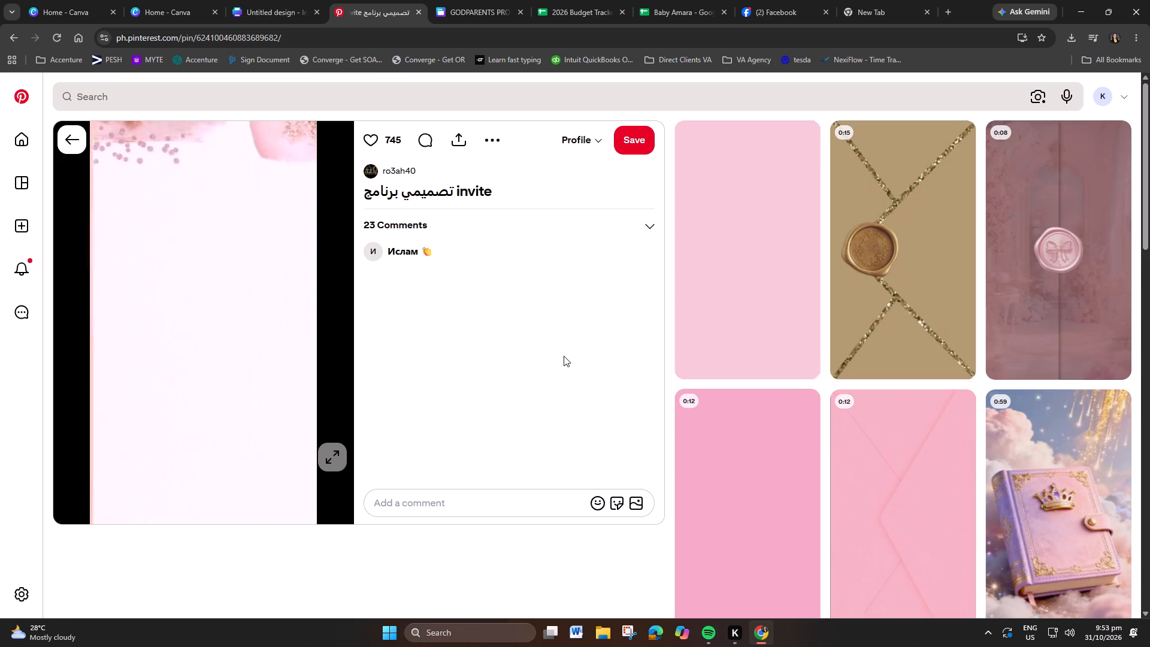
scroll(564, 356, "down", 1)
scroll(564, 356, "up", 1)
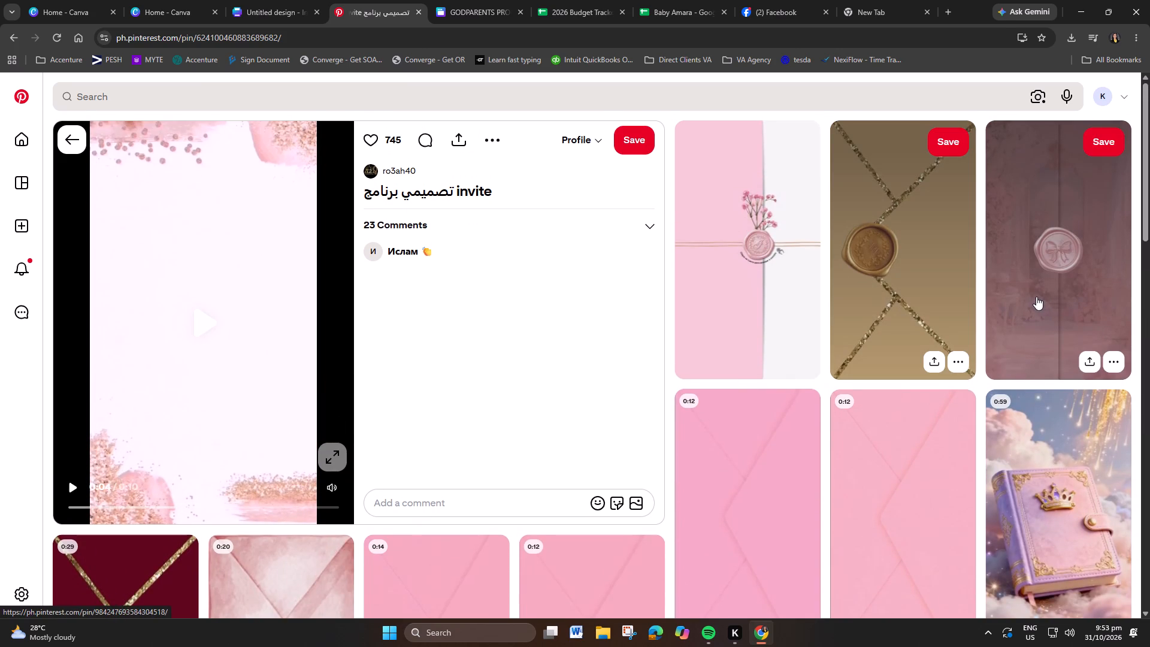
scroll(1036, 297, "down", 4)
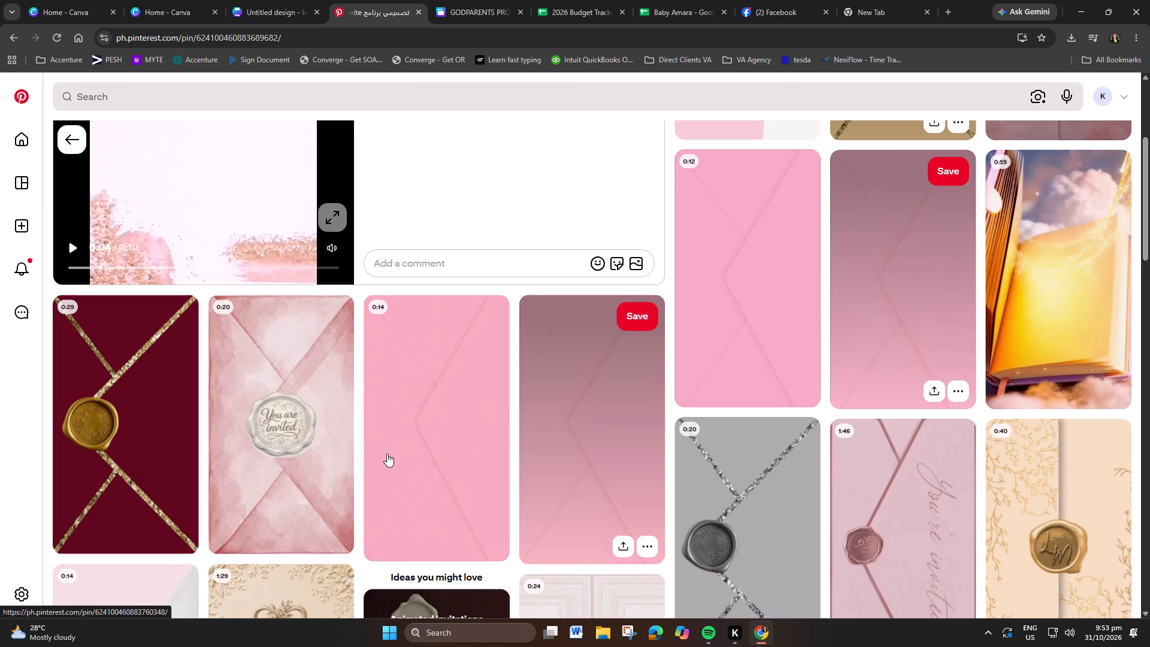
scroll(359, 445, "down", 10)
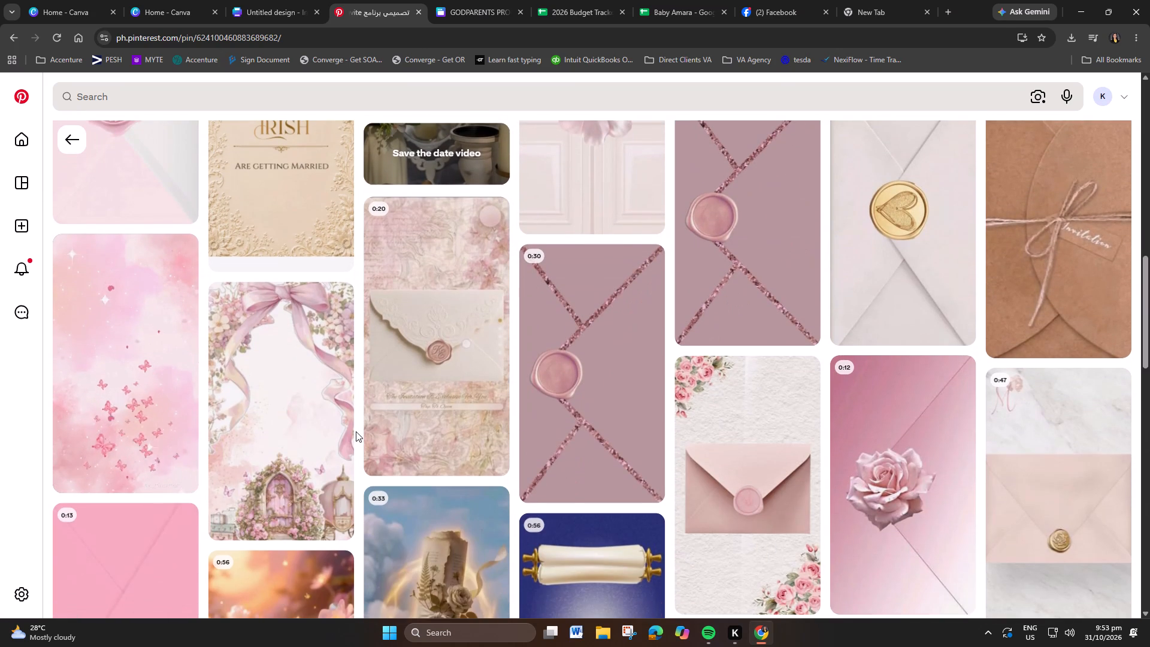
scroll(356, 431, "down", 6)
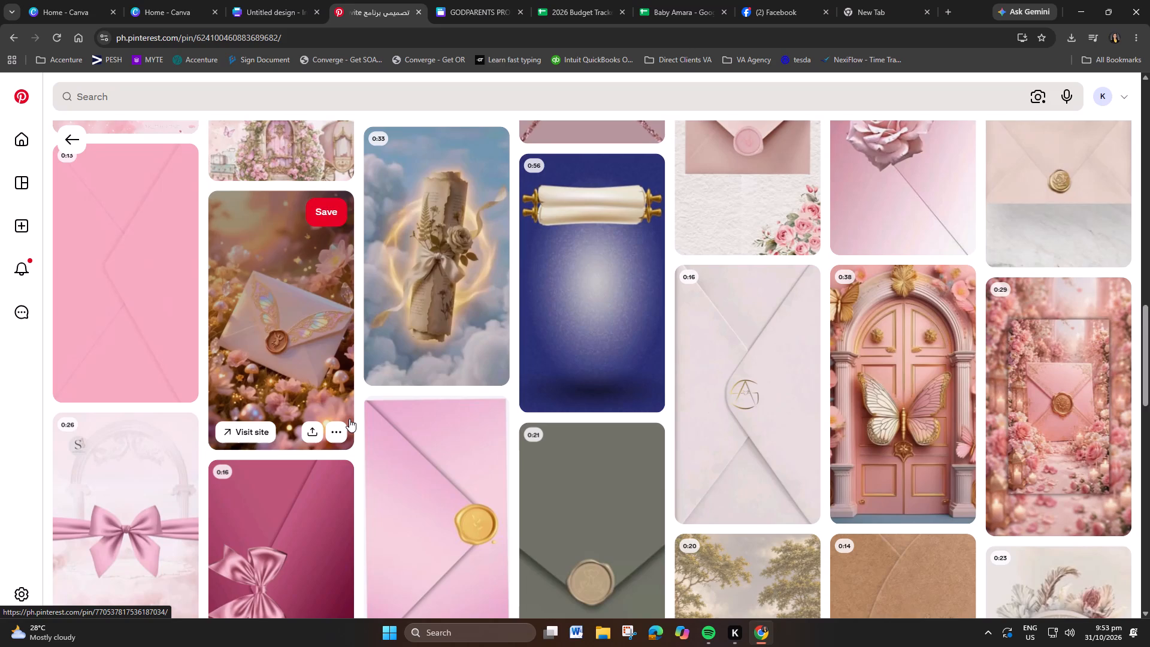
scroll(356, 411, "down", 4)
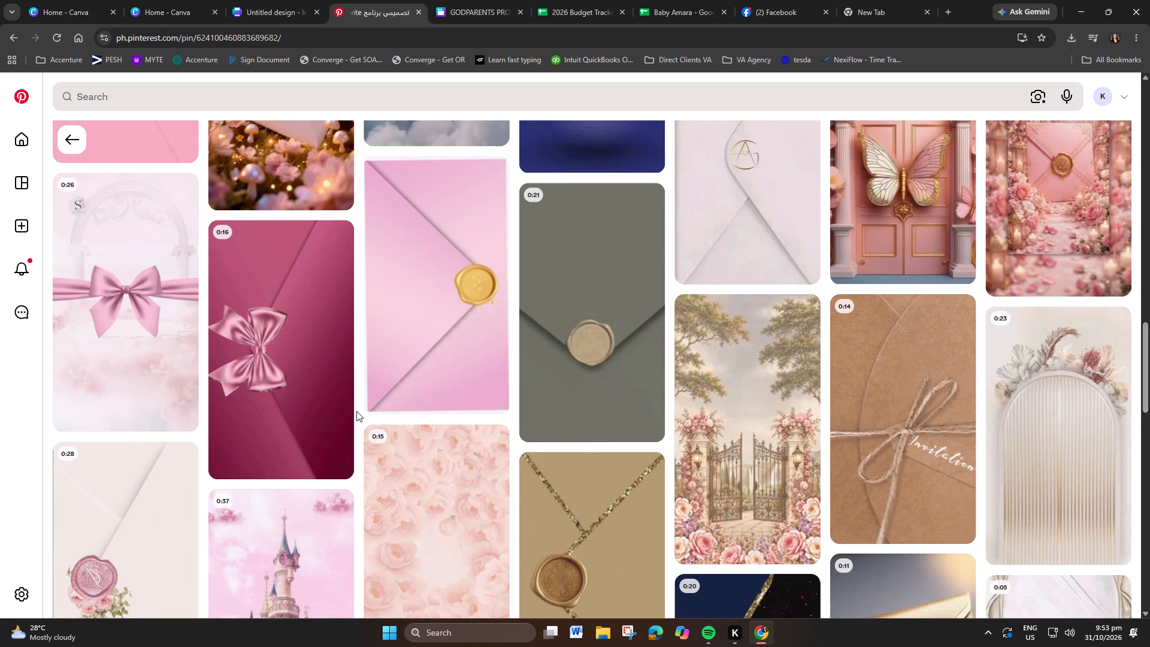
View the pink bow and arch video pin, and go back to the gold-branch digital wedding invitation pin.
left_click(83, 318)
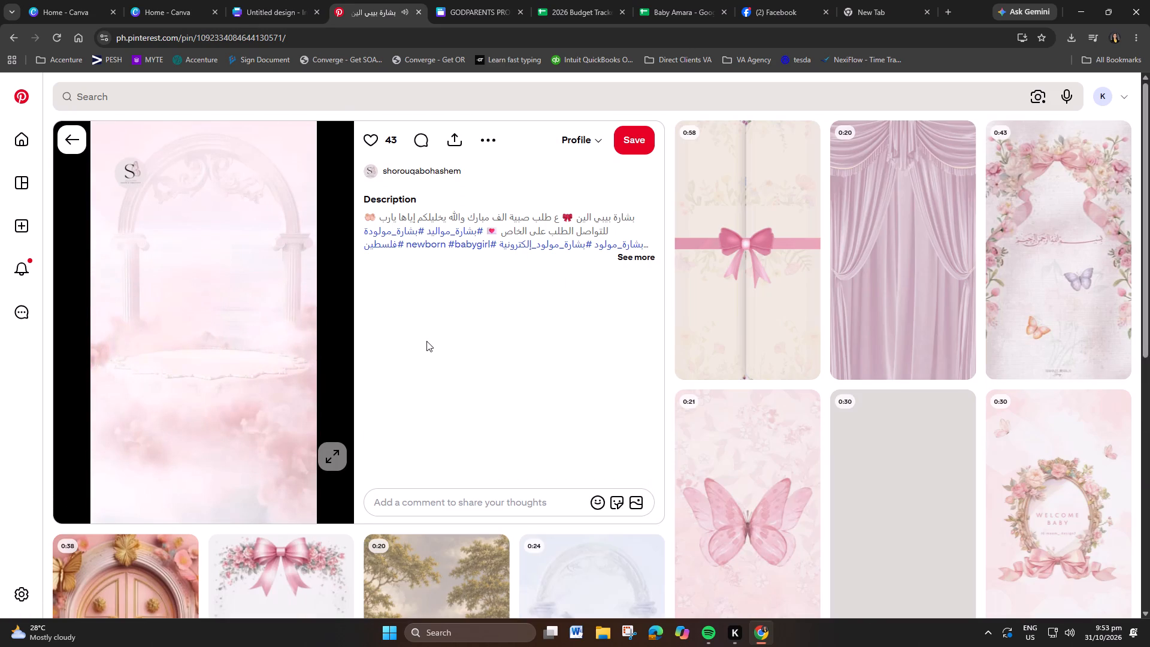
left_click(73, 150)
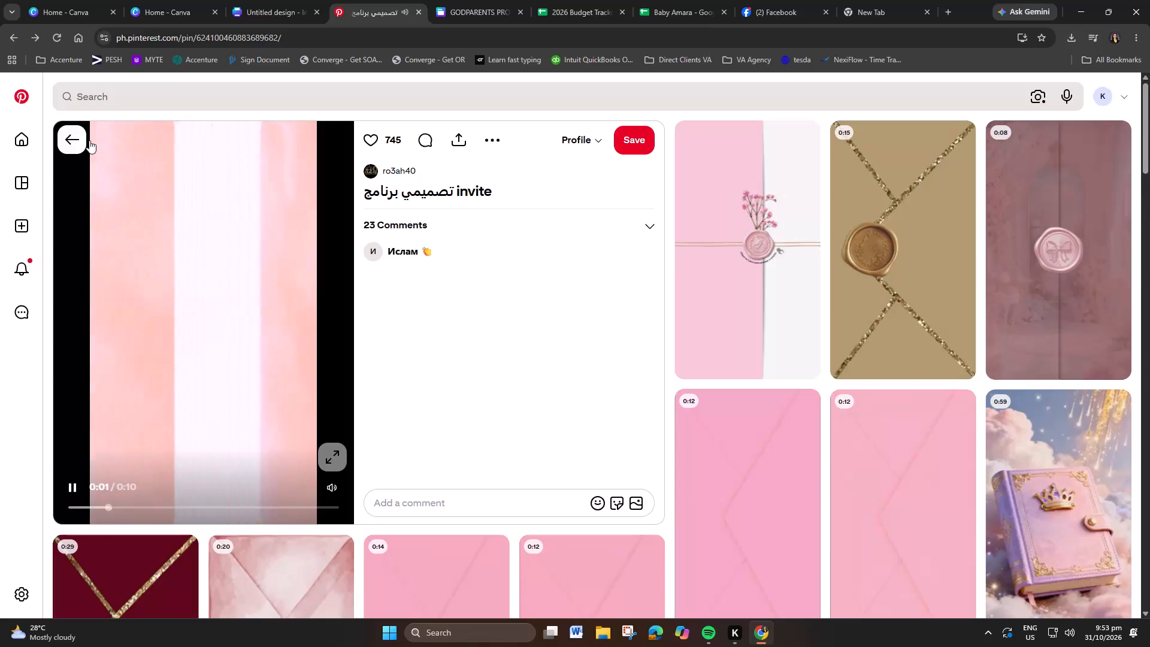
left_click(77, 140)
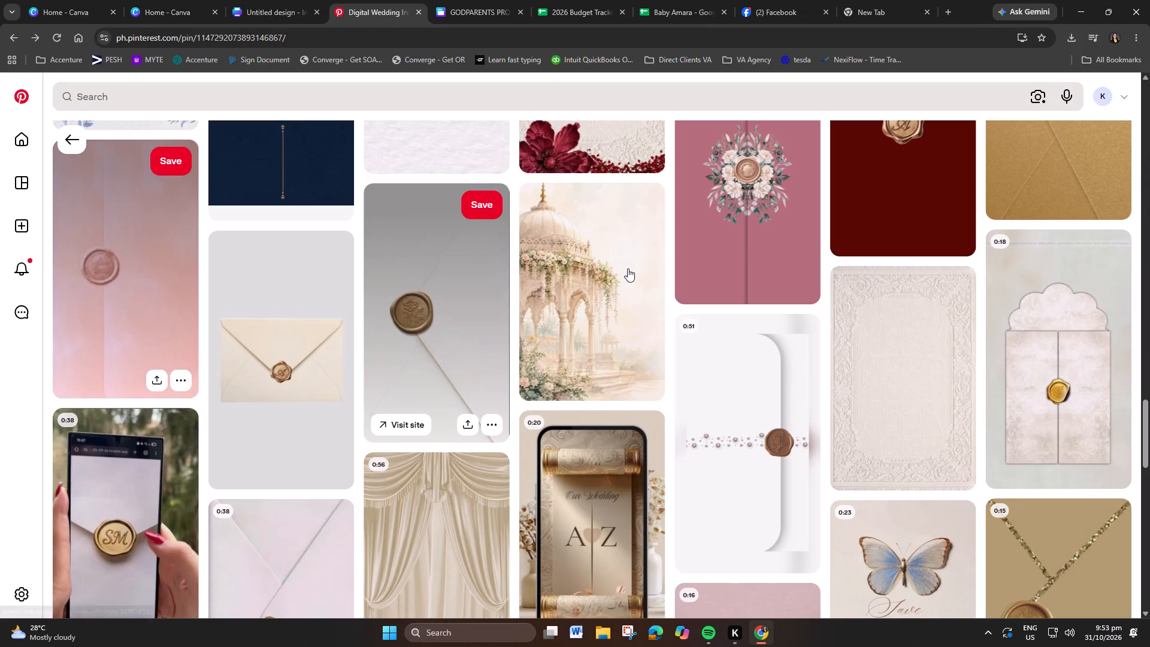
Continue examining the designs related to the gold-branch invitation for a suitable envelope reference.
scroll(628, 269, "down", 7)
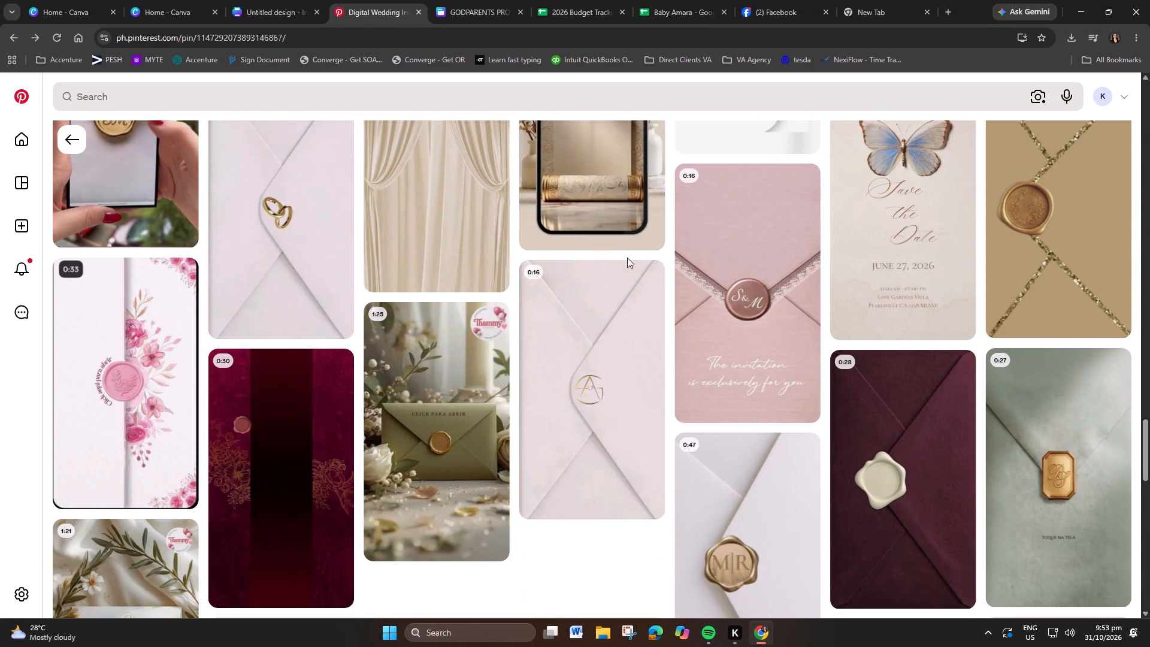
scroll(644, 371, "down", 7)
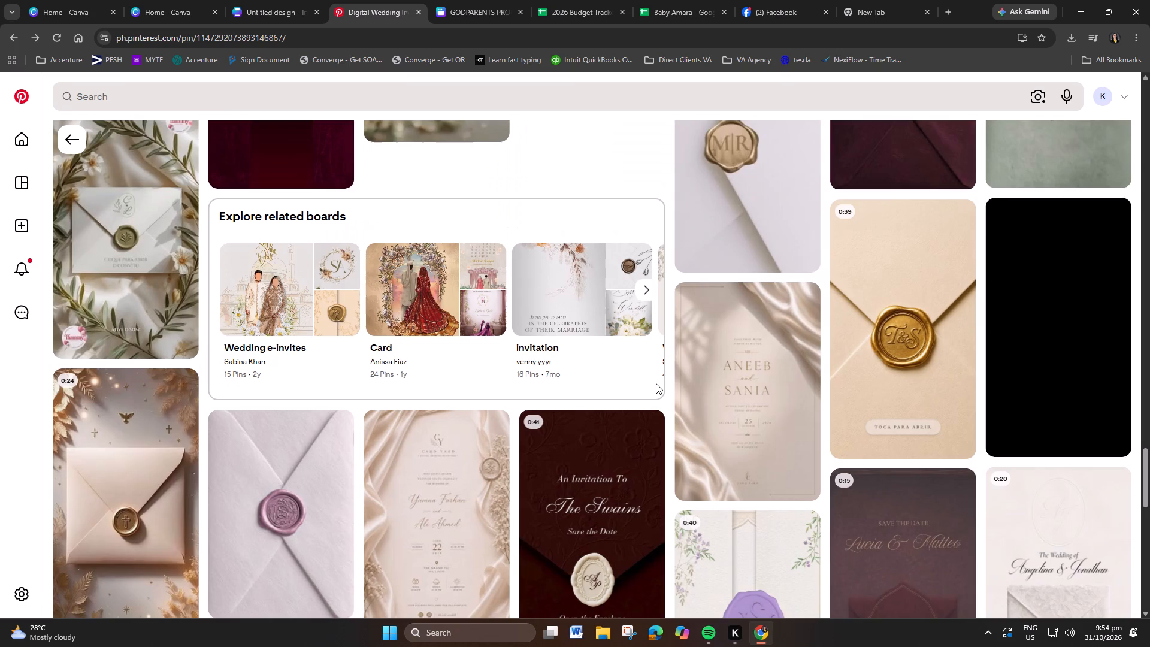
scroll(656, 383, "down", 7)
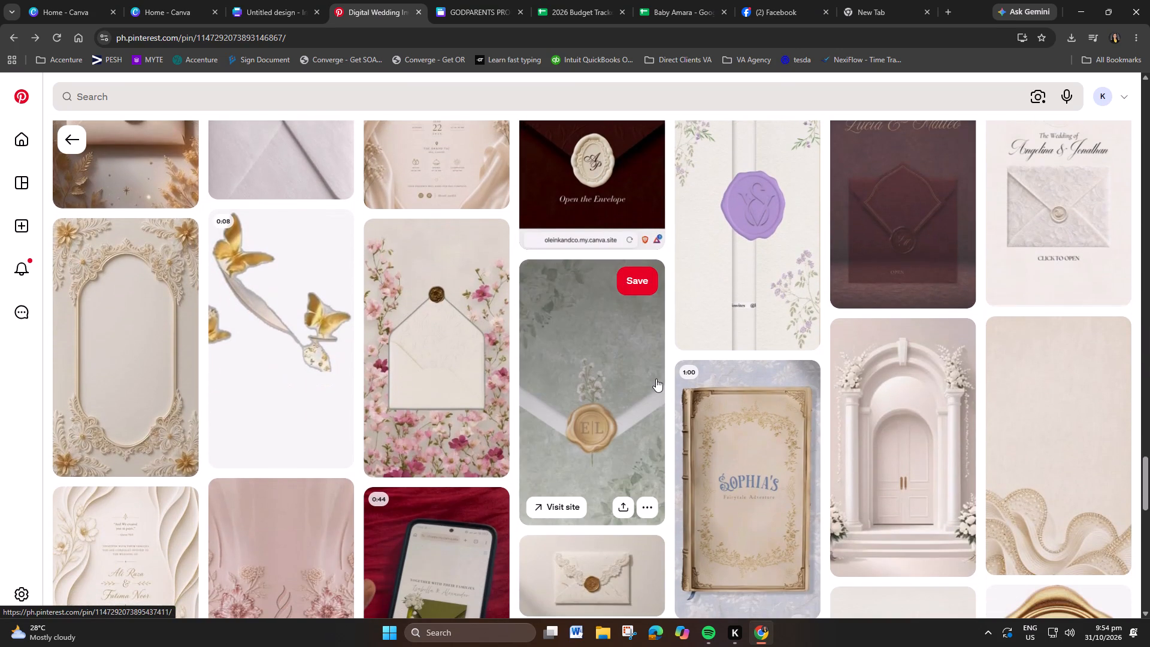
Examine more of the envelope designs related to the gold-branch digital wedding invitation pin.
scroll(656, 379, "down", 10)
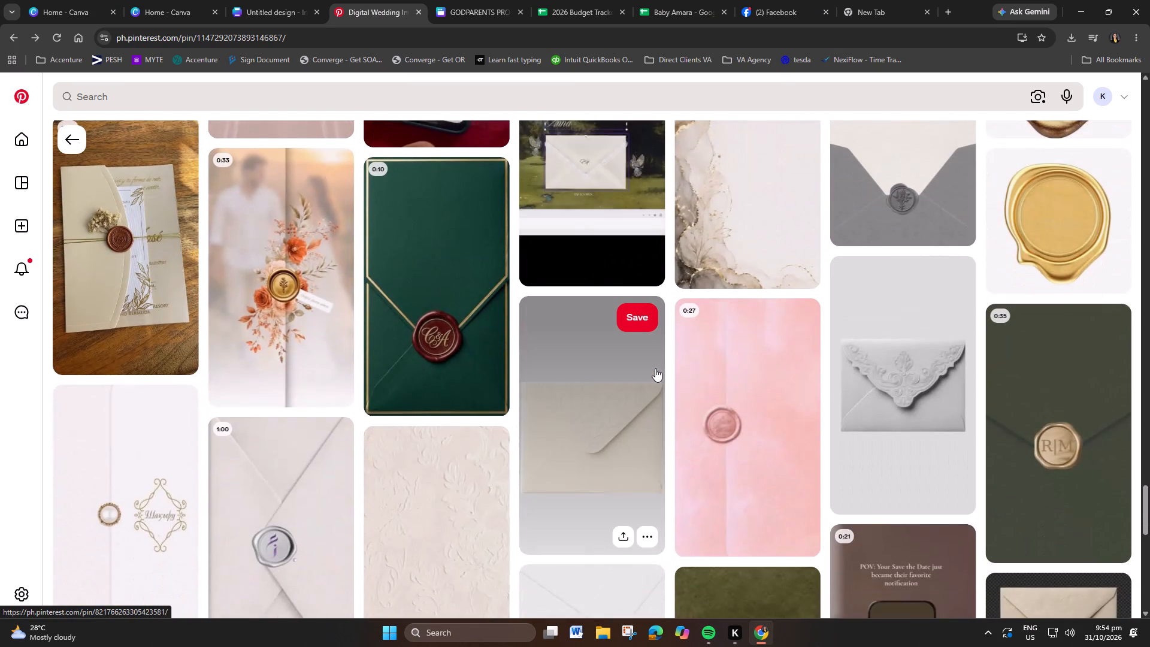
scroll(655, 368, "down", 7)
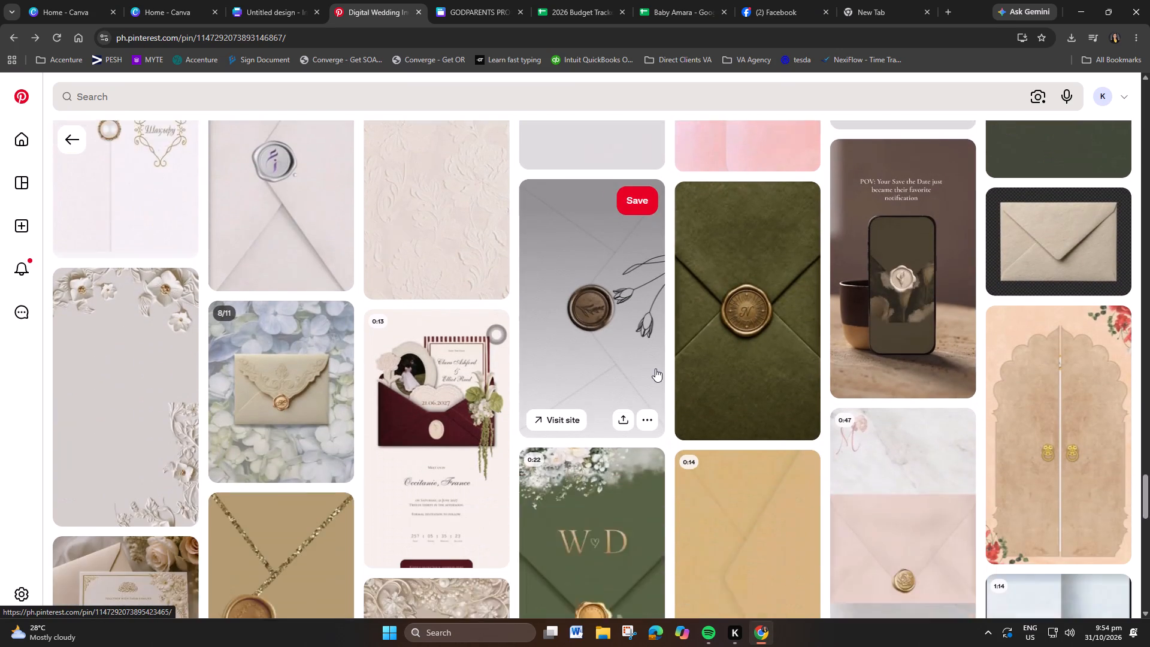
scroll(636, 376, "down", 7)
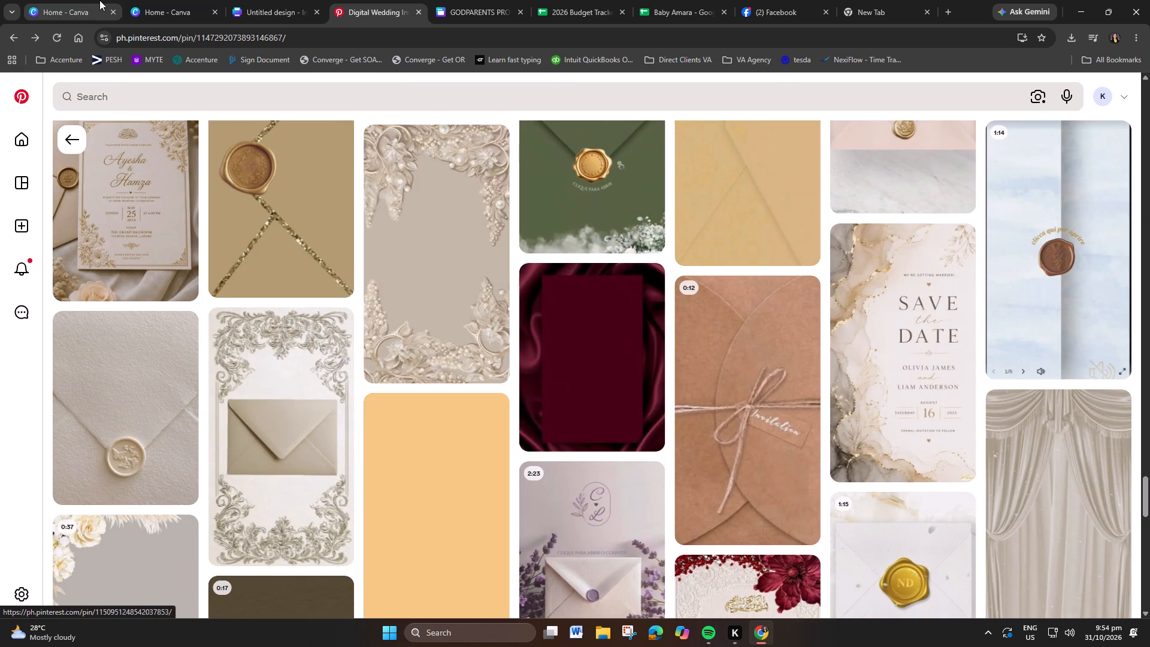
Switch to the Canva invitation design and look through the envelope graphics for a matching open envelope.
left_click(182, 0)
left_click(258, 0)
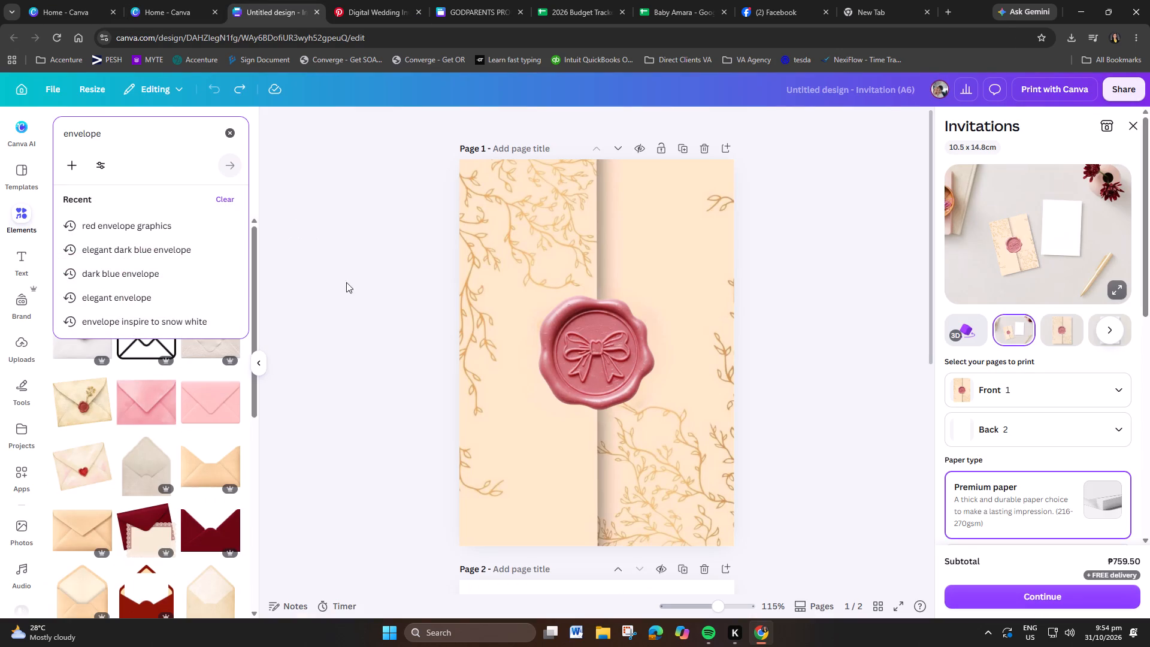
left_click(353, 397)
scroll(246, 395, "down", 5)
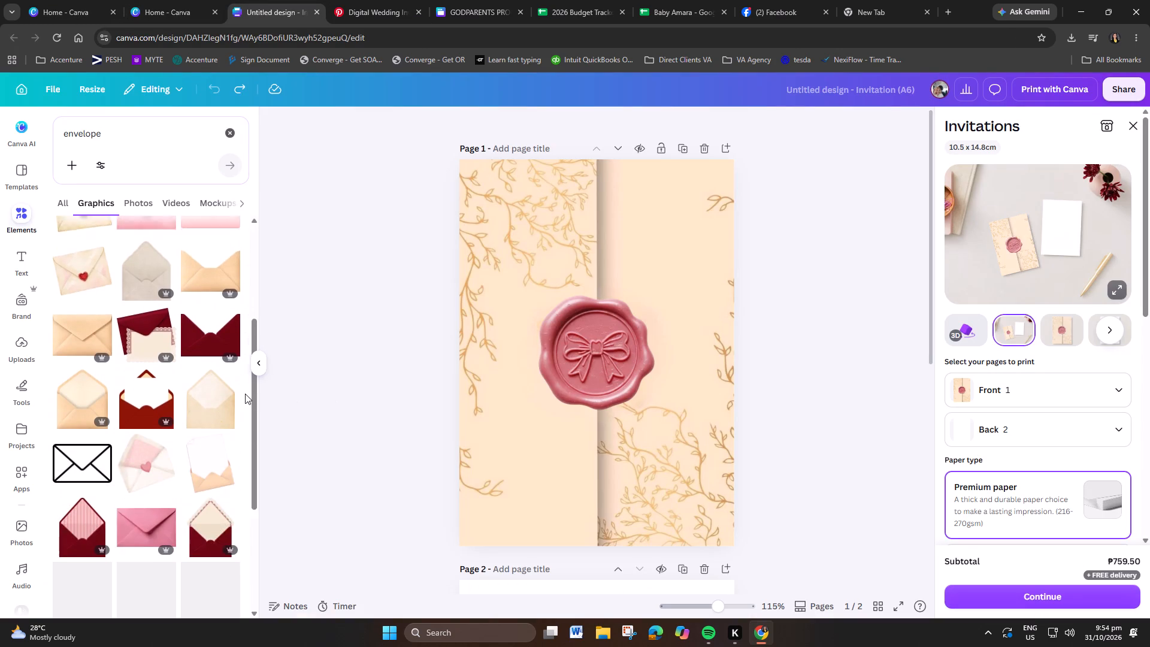
scroll(245, 394, "down", 3)
Return to Pinterest, search for "plain envelope design", and examine the results for a suitable open envelope.
left_click(742, 0)
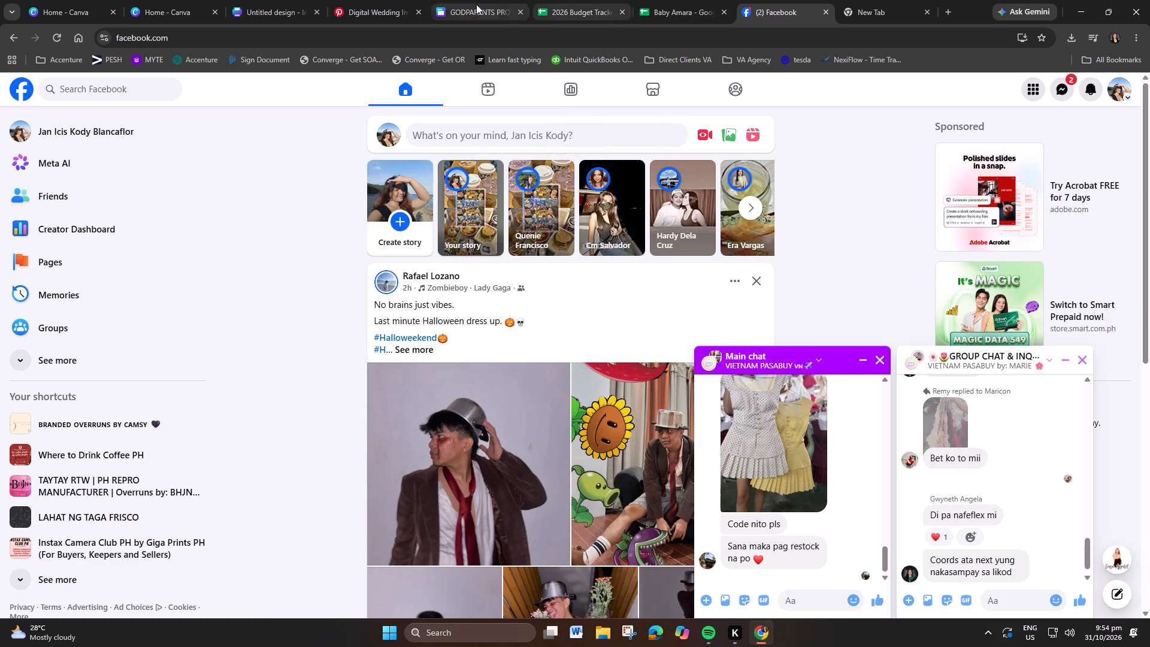
left_click(400, 0)
left_click(105, 101)
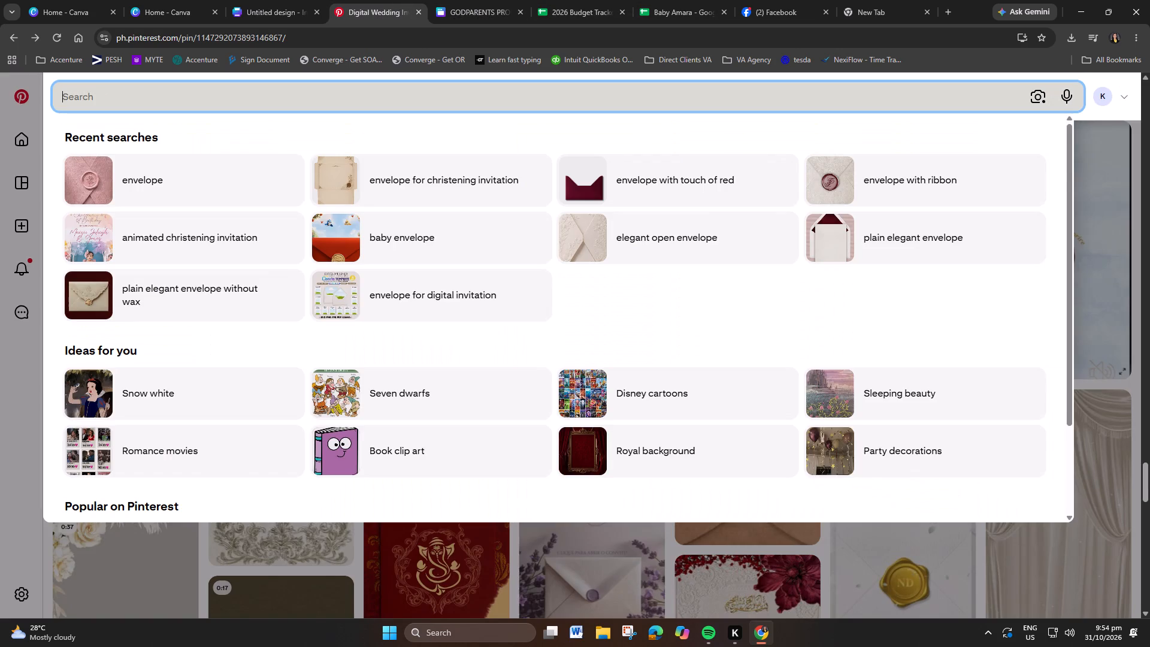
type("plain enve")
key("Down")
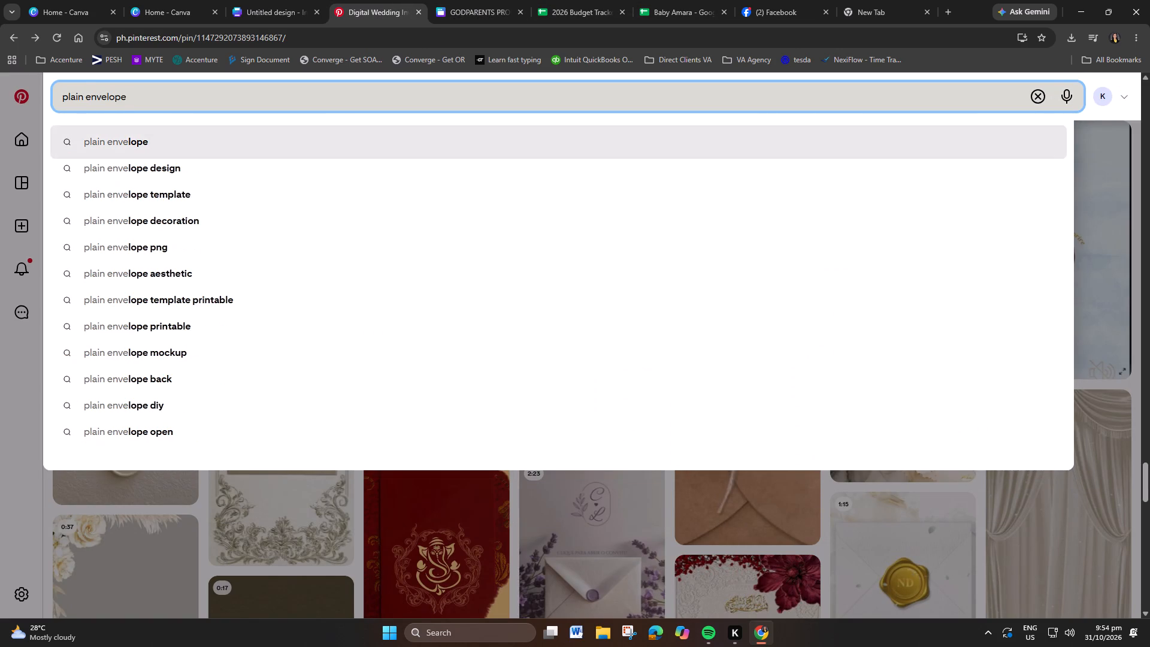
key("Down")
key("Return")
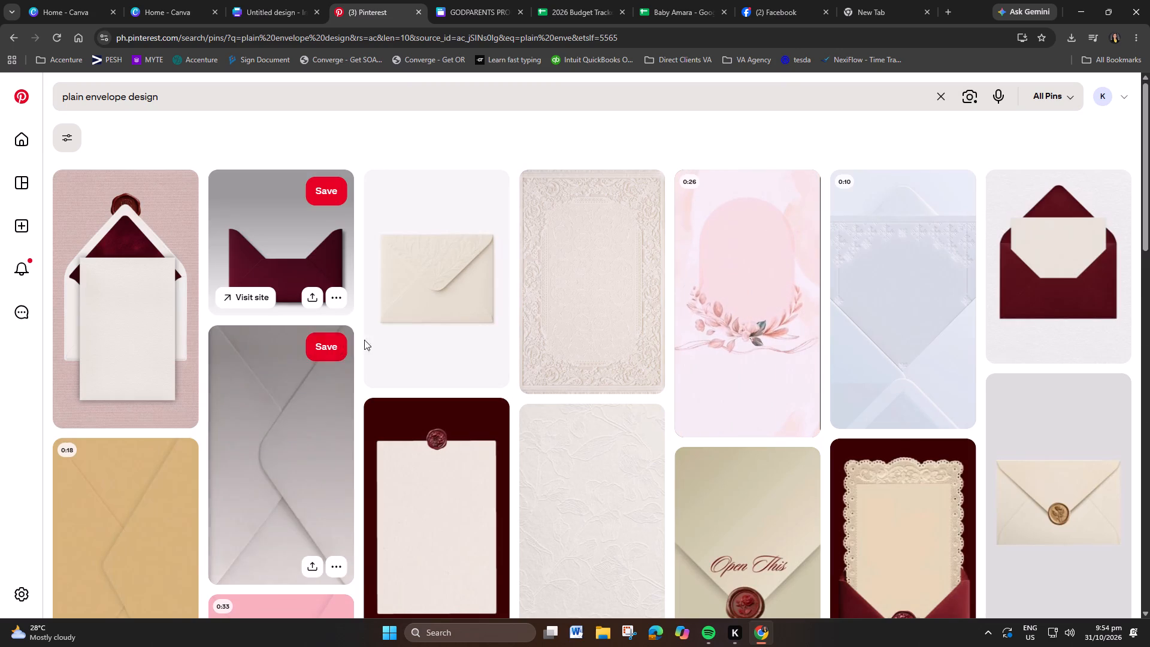
scroll(557, 361, "down", 3)
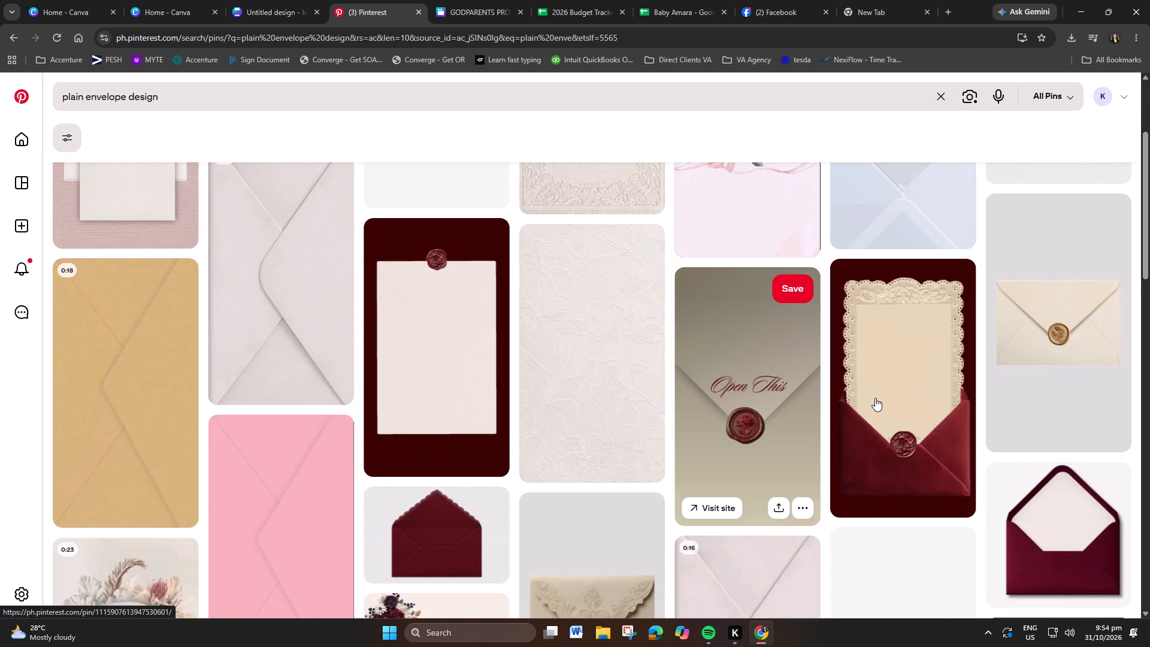
scroll(875, 398, "down", 11)
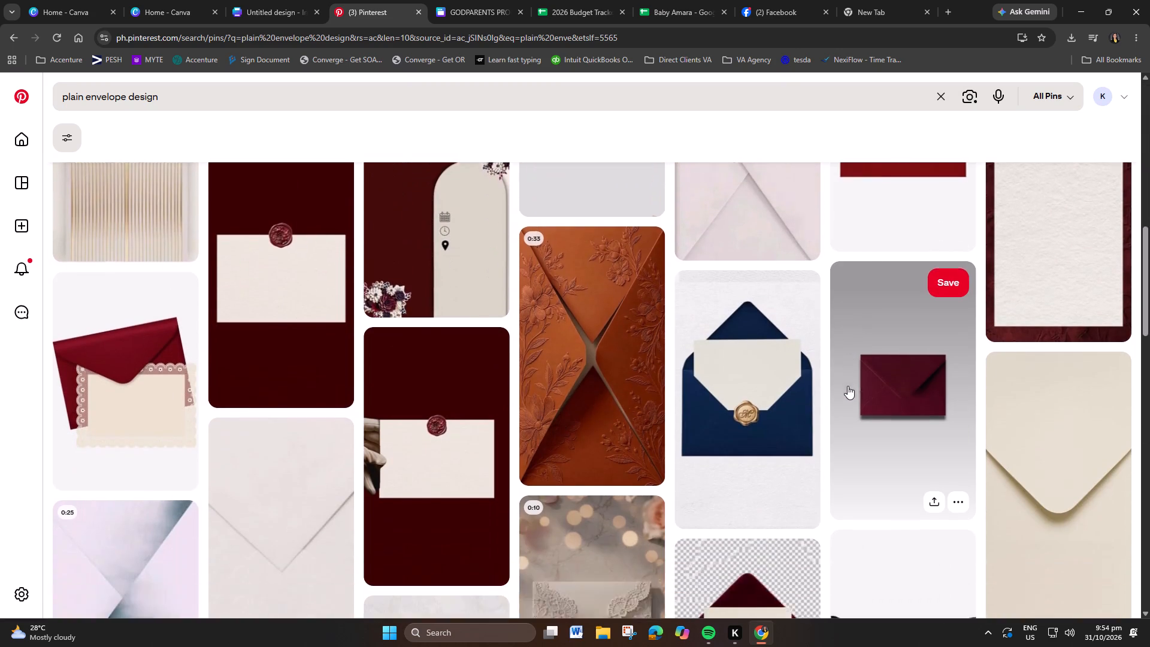
Examine the Pinterest results for "plain envelope design" for an envelope style suited to the invitation.
scroll(834, 384, "down", 4)
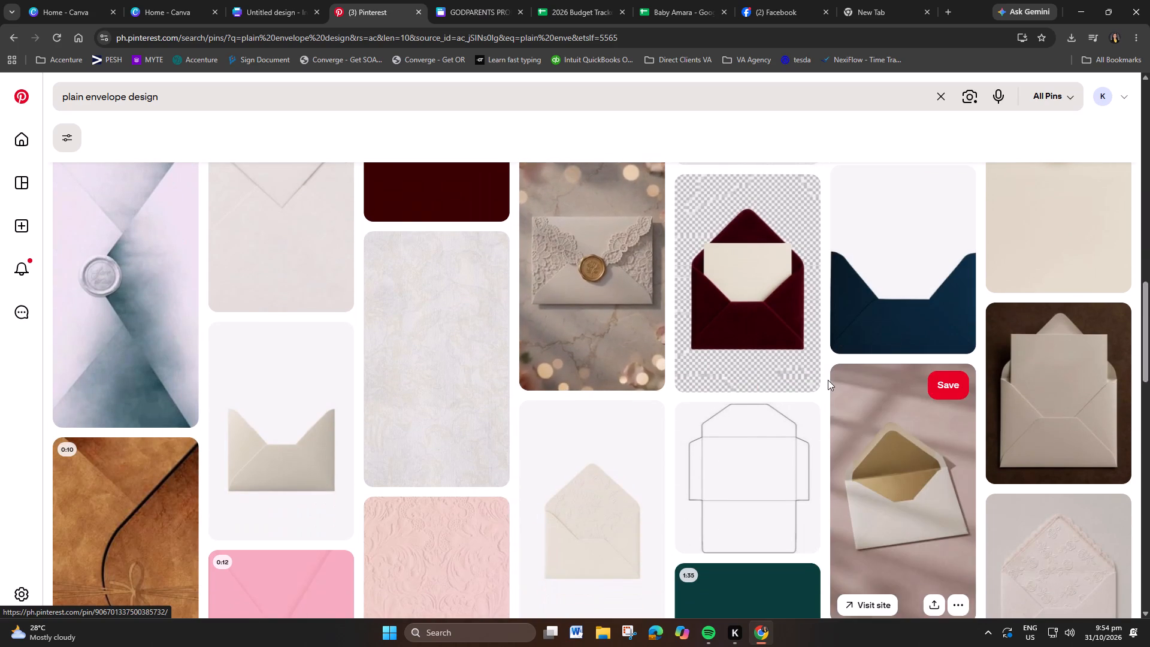
scroll(827, 380, "down", 7)
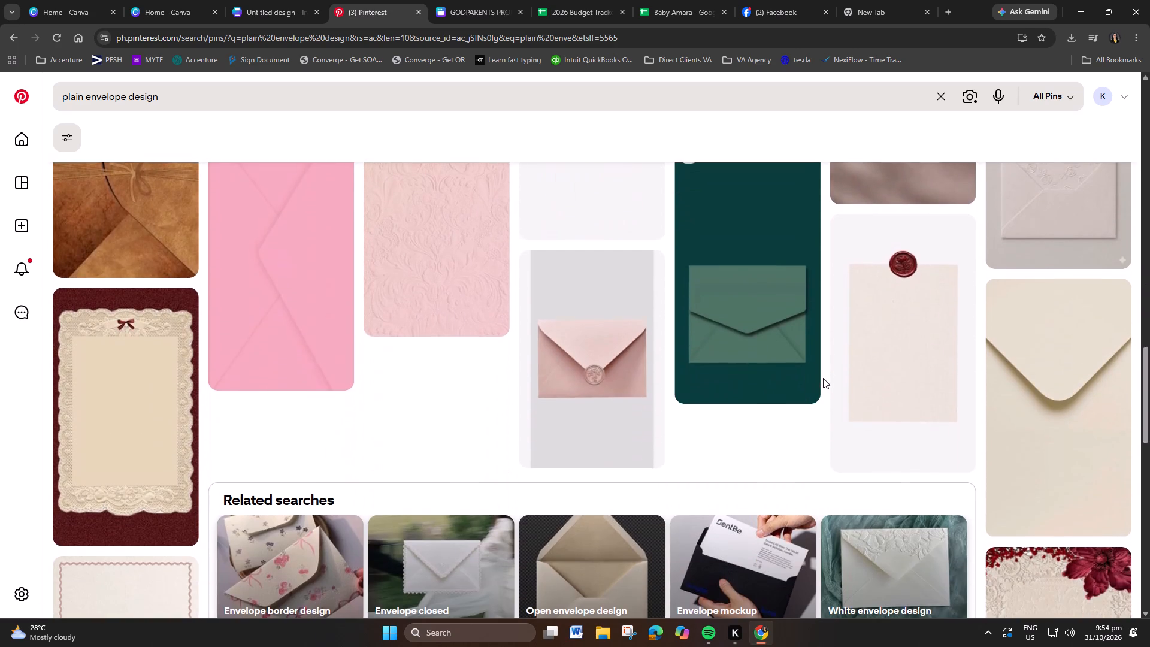
scroll(821, 377, "down", 3)
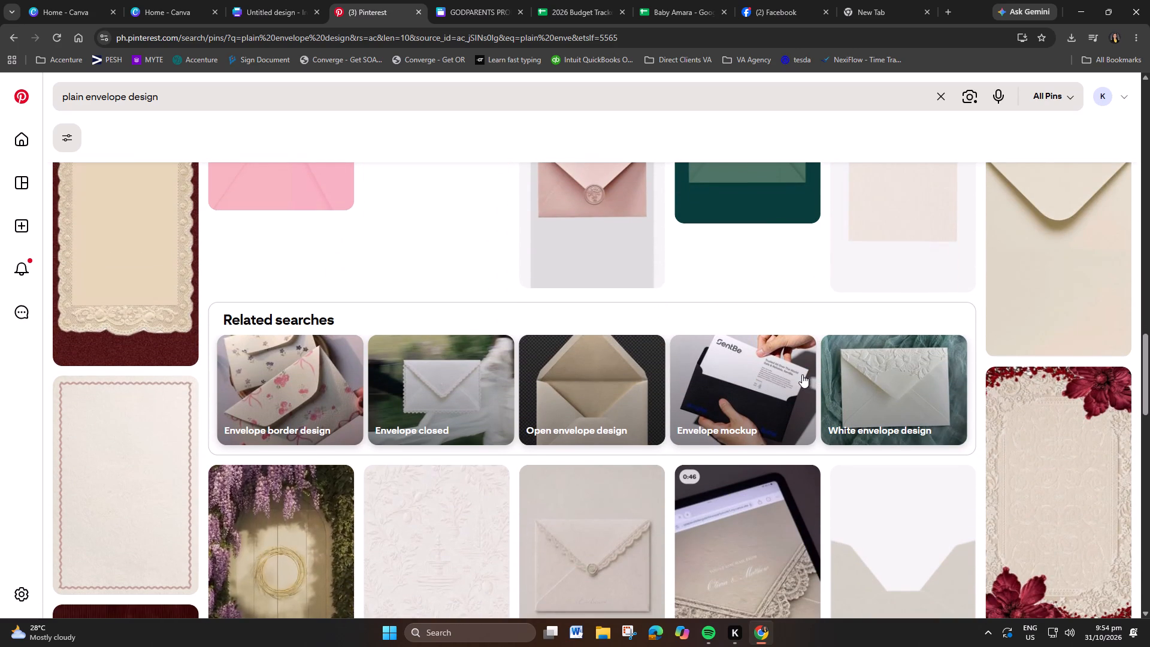
scroll(802, 374, "down", 7)
scroll(798, 374, "up", 2)
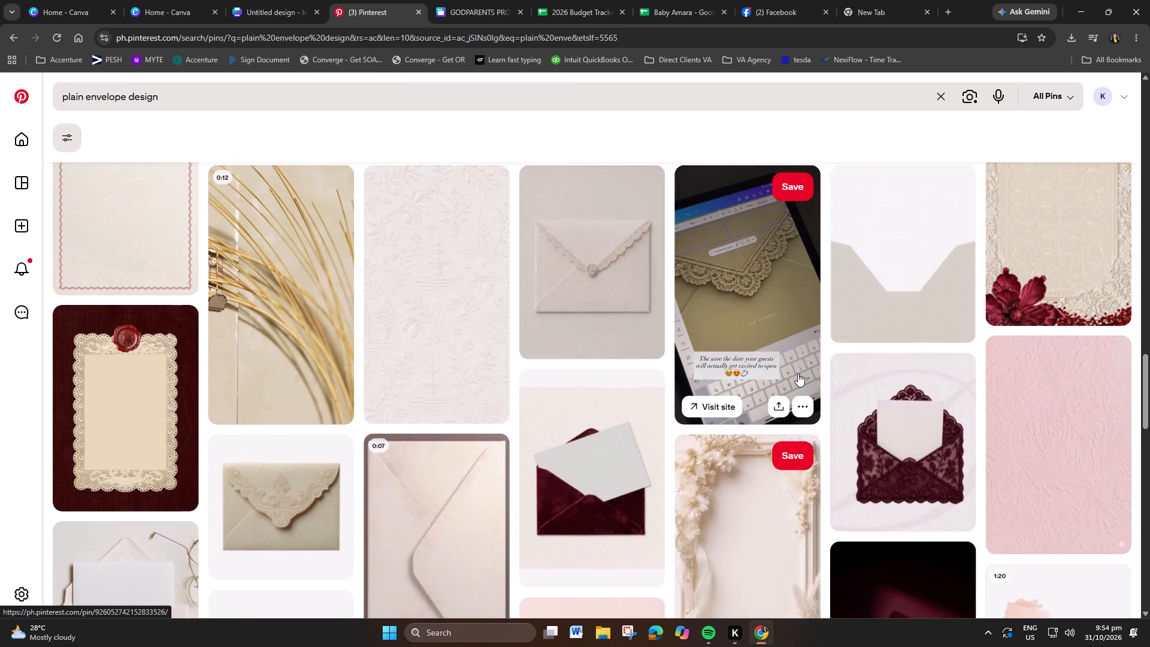
scroll(749, 377, "down", 5)
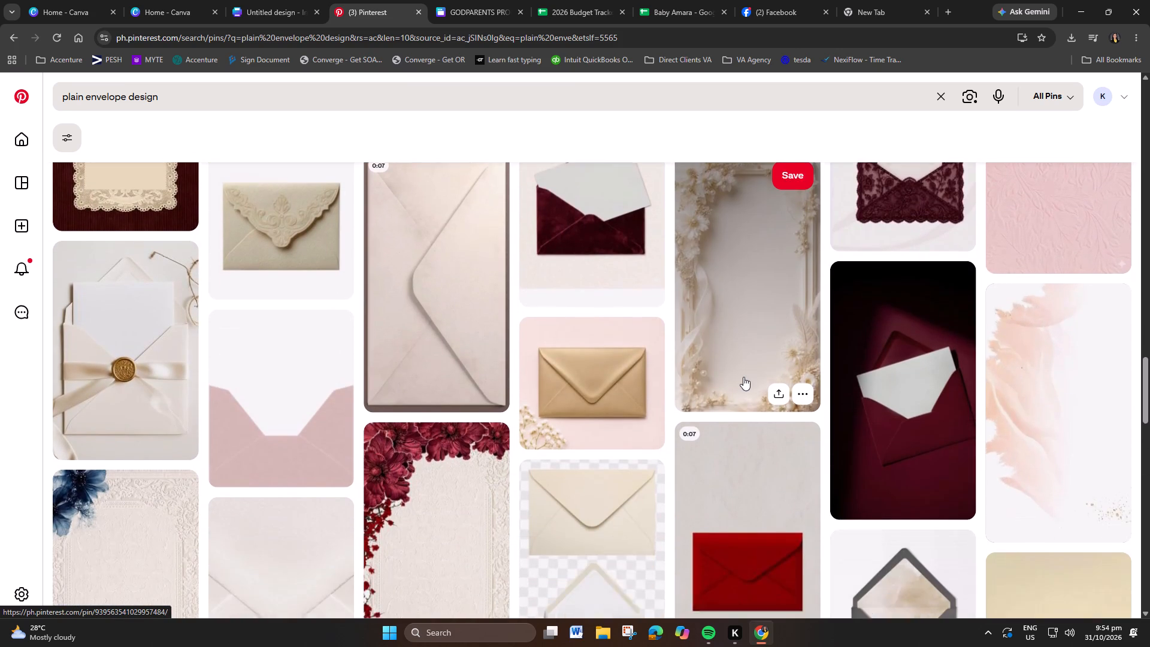
scroll(741, 376, "down", 3)
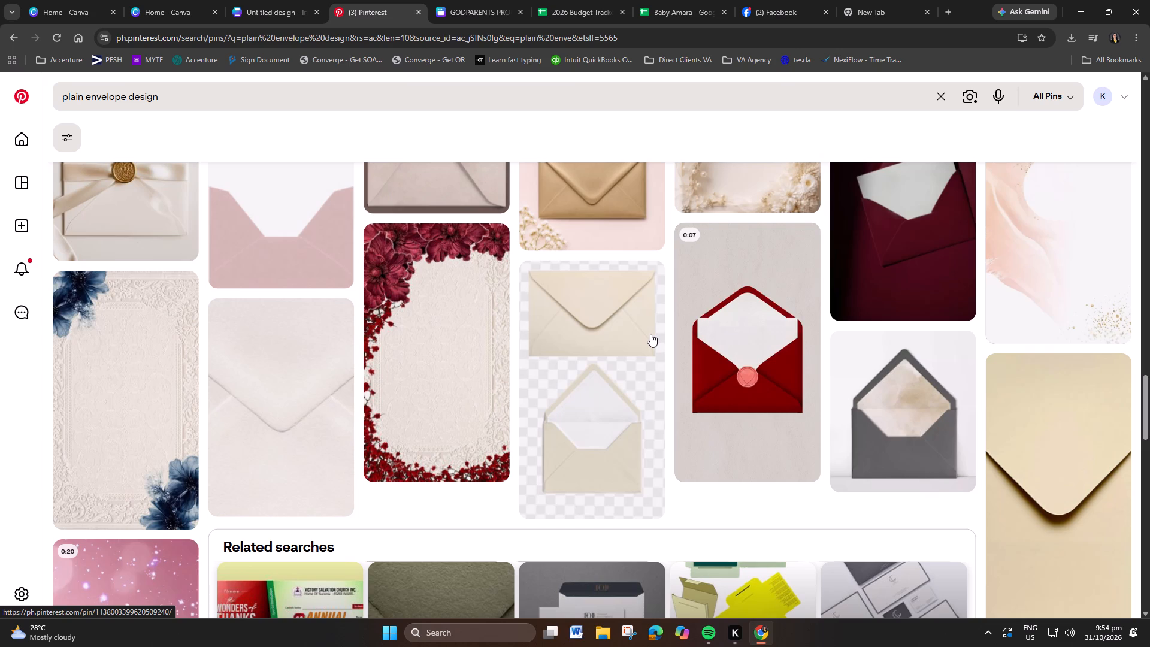
scroll(650, 334, "down", 3)
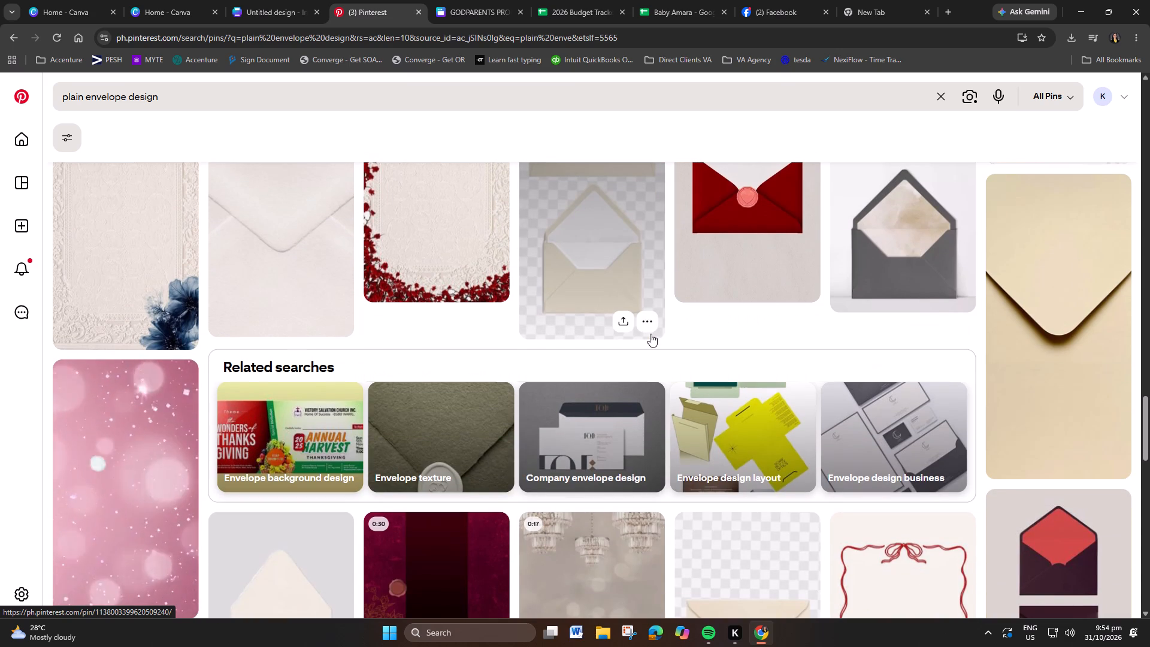
Switch to the GODPARENTS PROPOSAL LETTER design and review its letter page and the pink ribbon envelope cover.
left_click(274, 17)
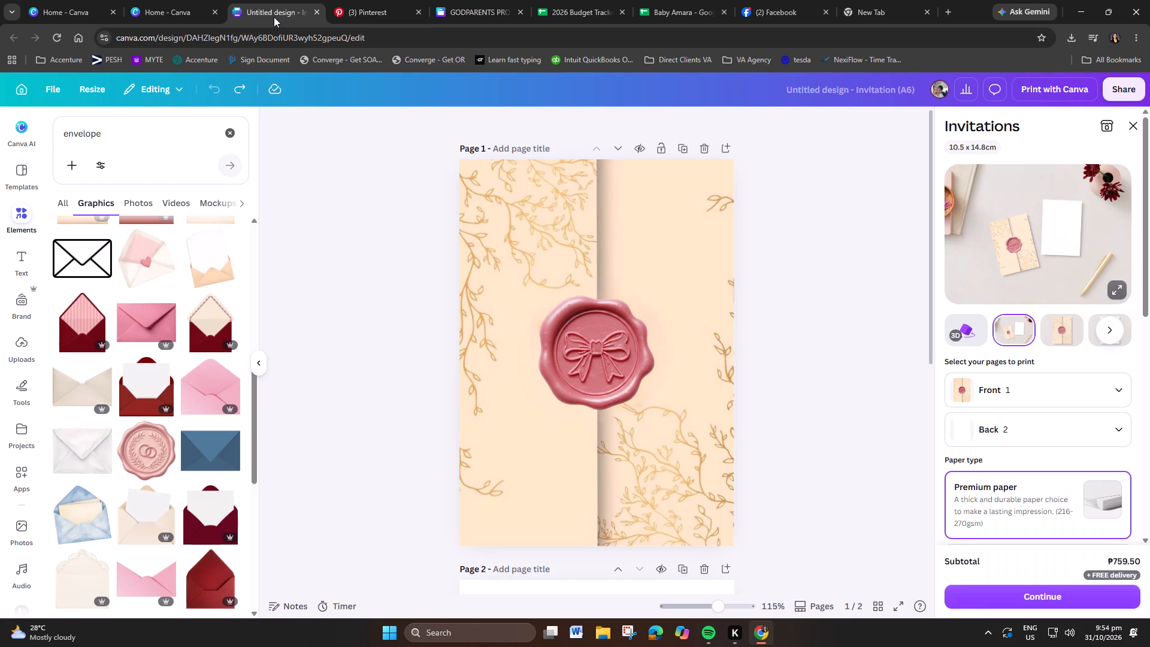
left_click(190, 4)
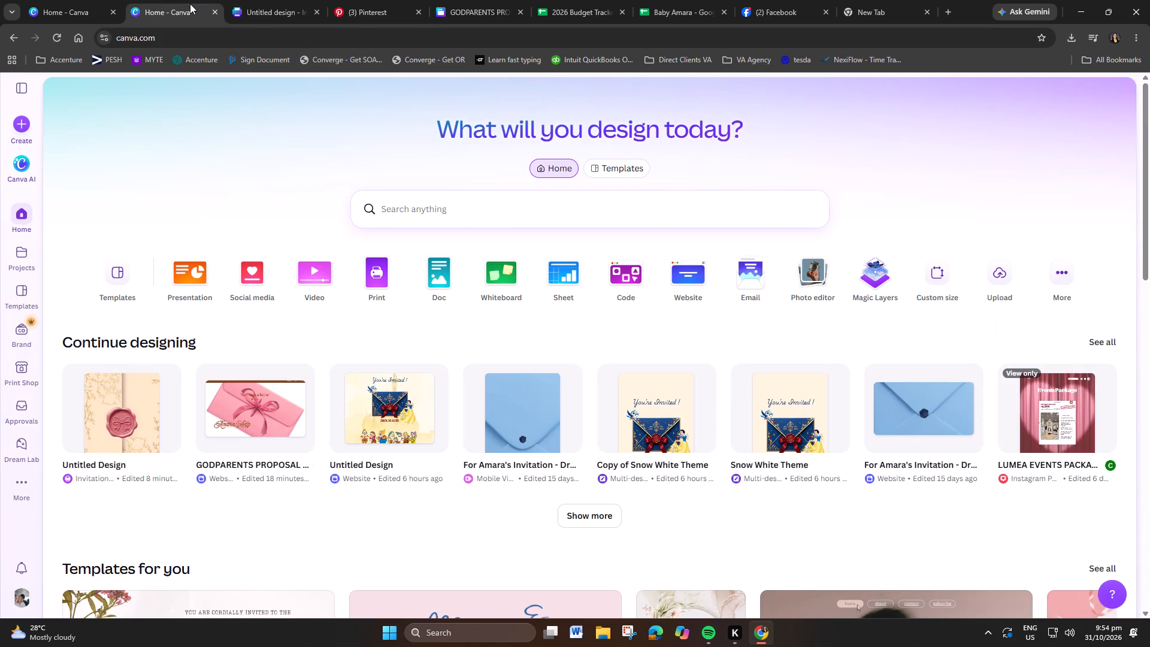
left_click(459, 0)
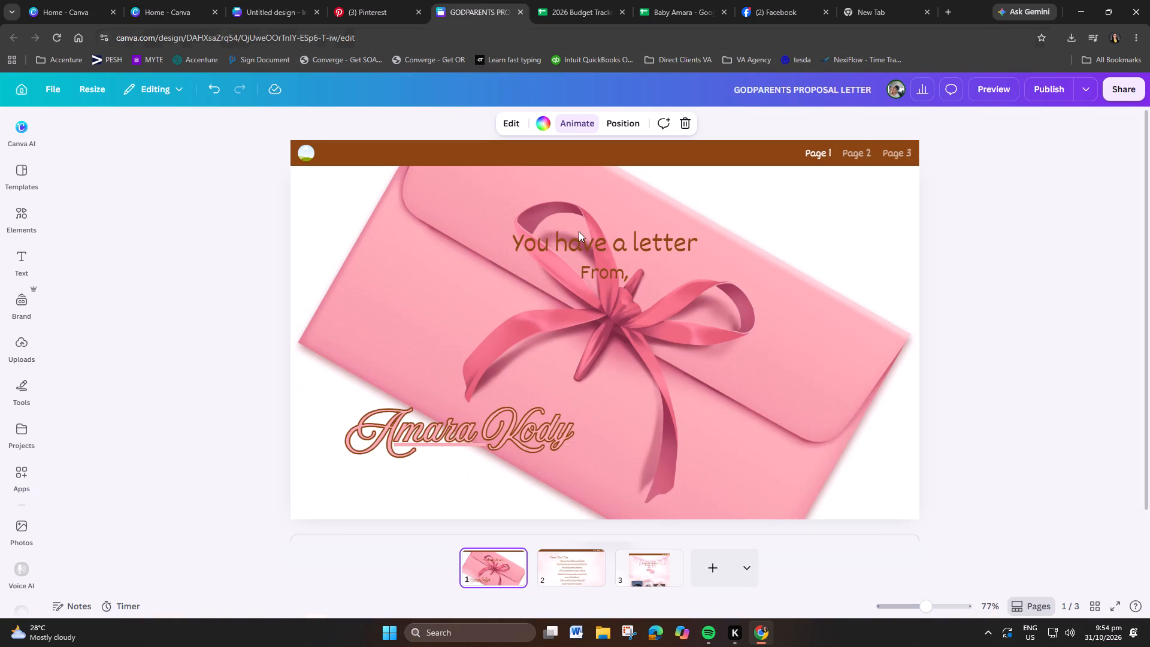
left_click(665, 569)
left_click(583, 565)
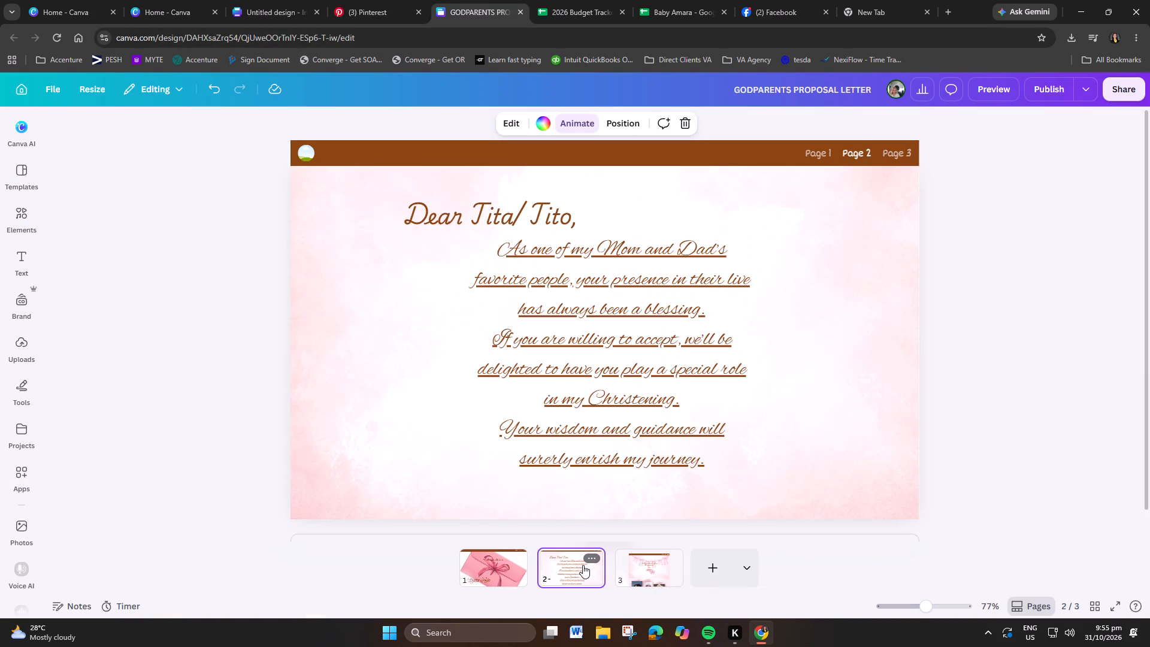
left_click(522, 571)
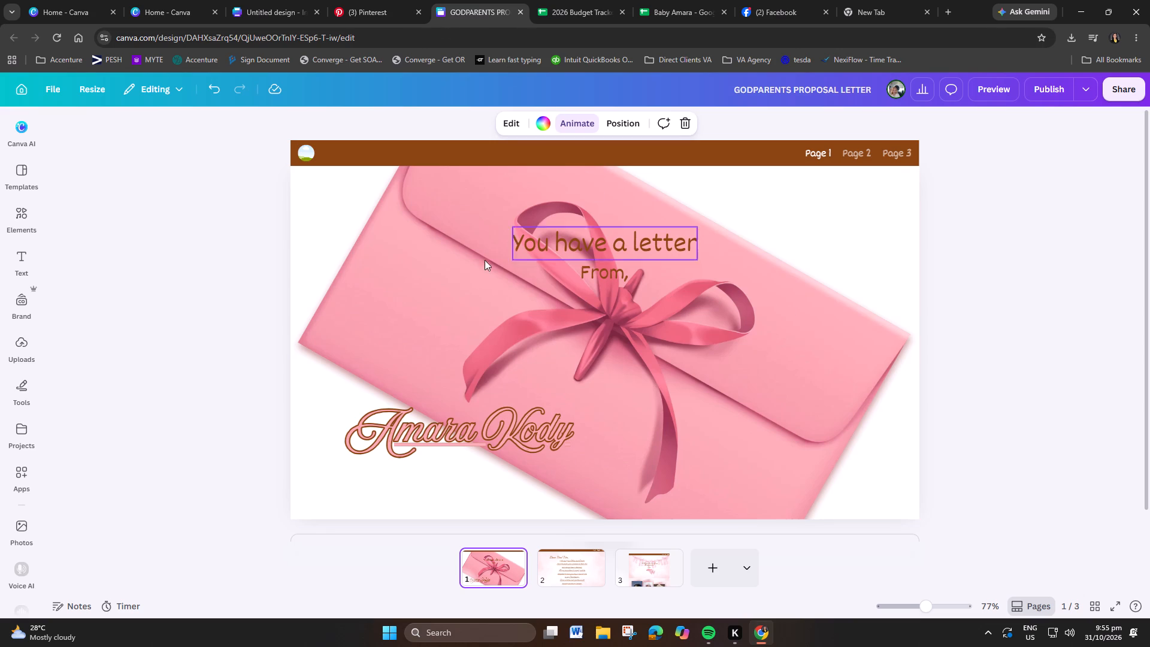
left_click(468, 273)
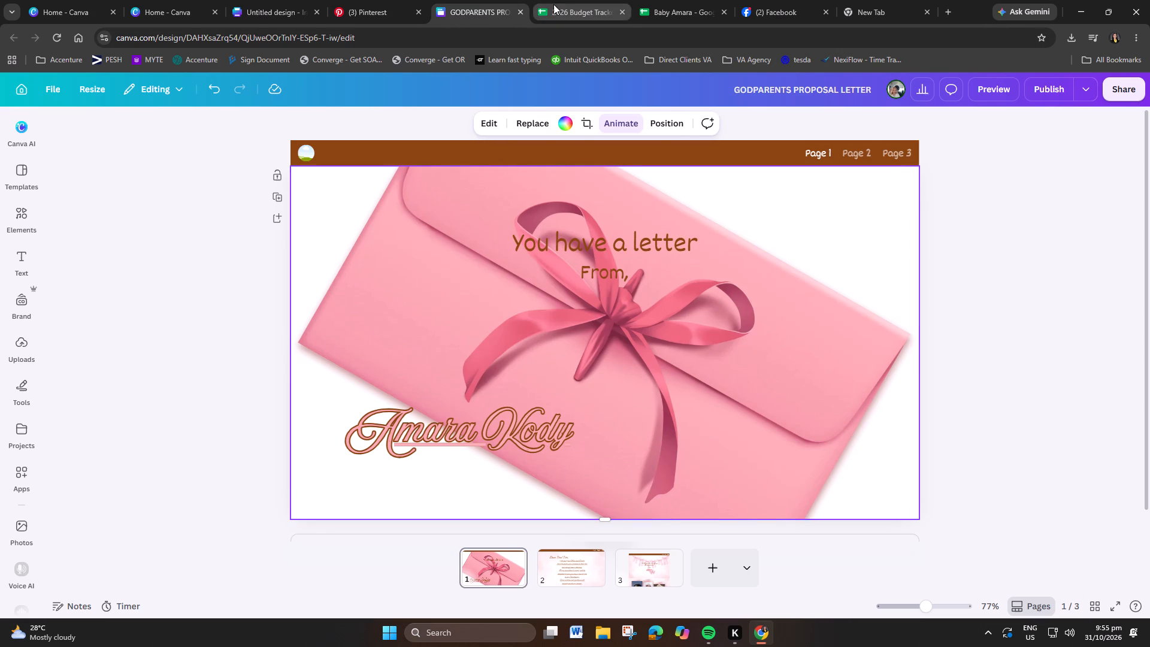
Return to Pinterest and continue examining the plain envelope designs further down the results.
left_click(553, 4)
left_click(479, 16)
left_click(343, 8)
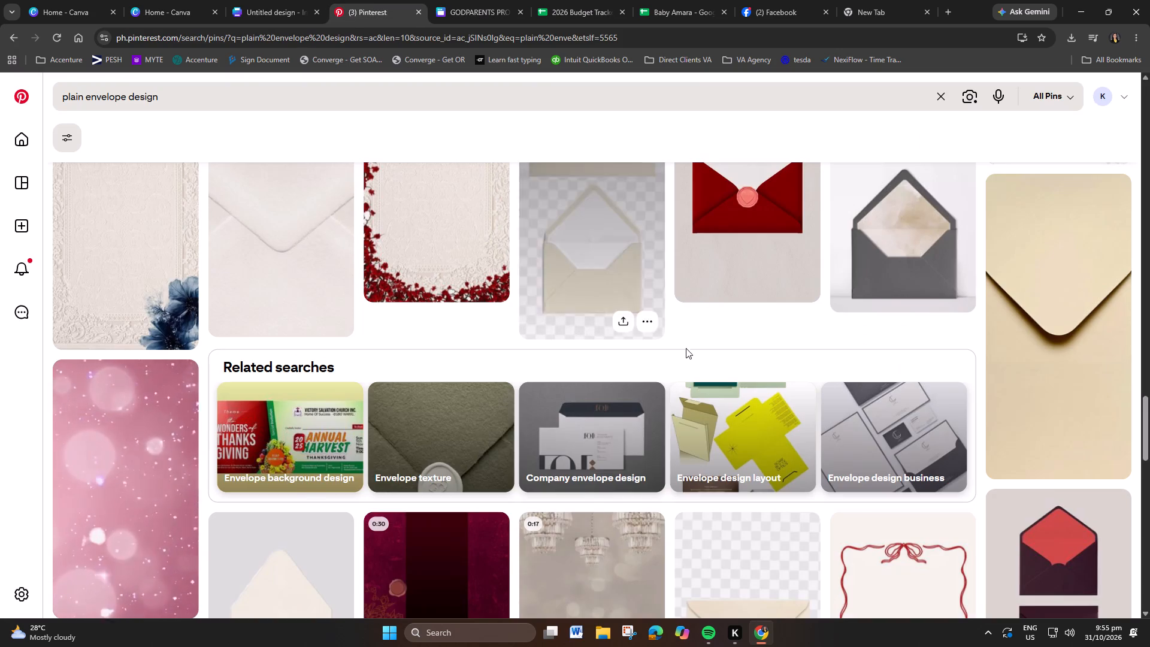
scroll(684, 359, "up", 3)
scroll(681, 359, "down", 1)
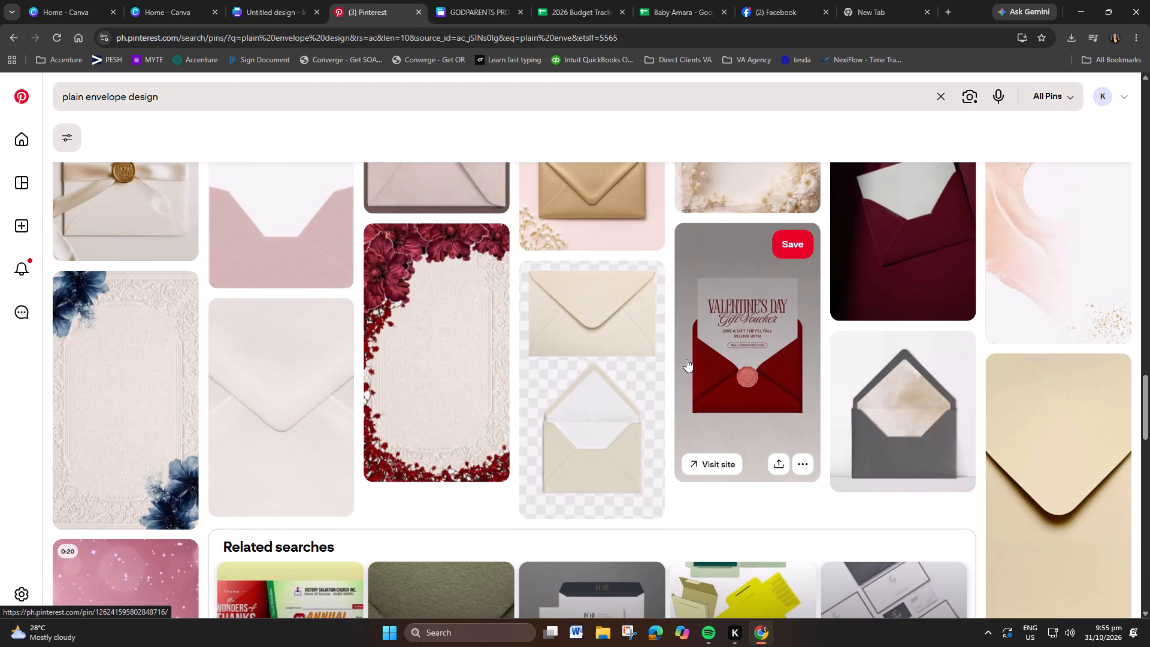
scroll(686, 359, "down", 7)
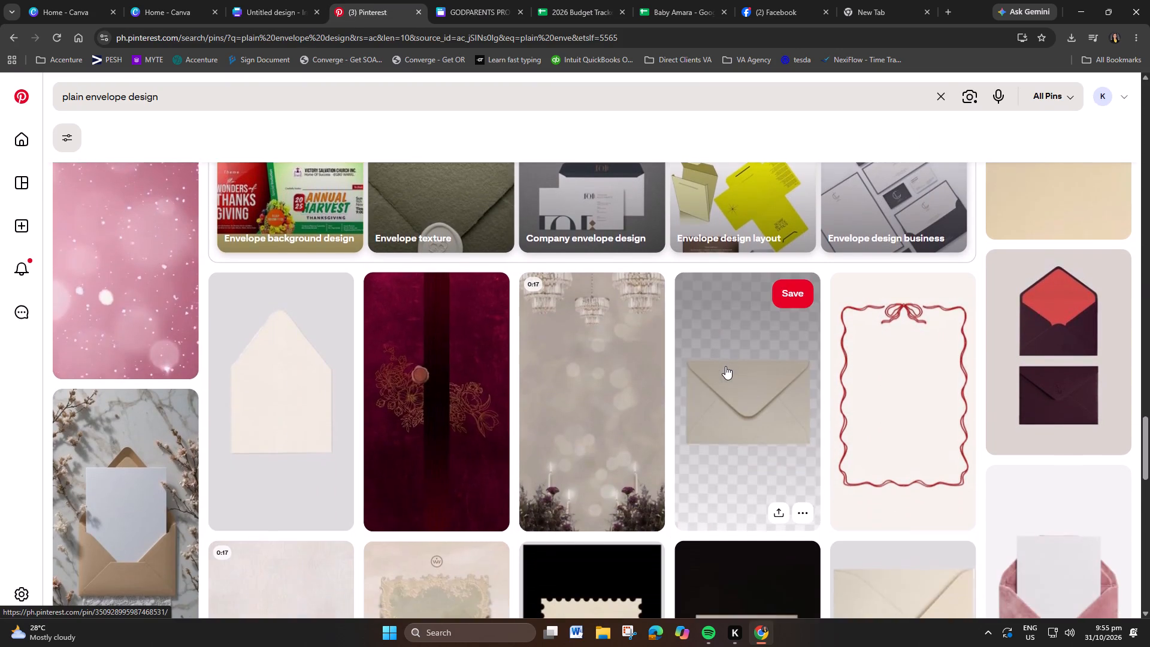
scroll(725, 366, "down", 5)
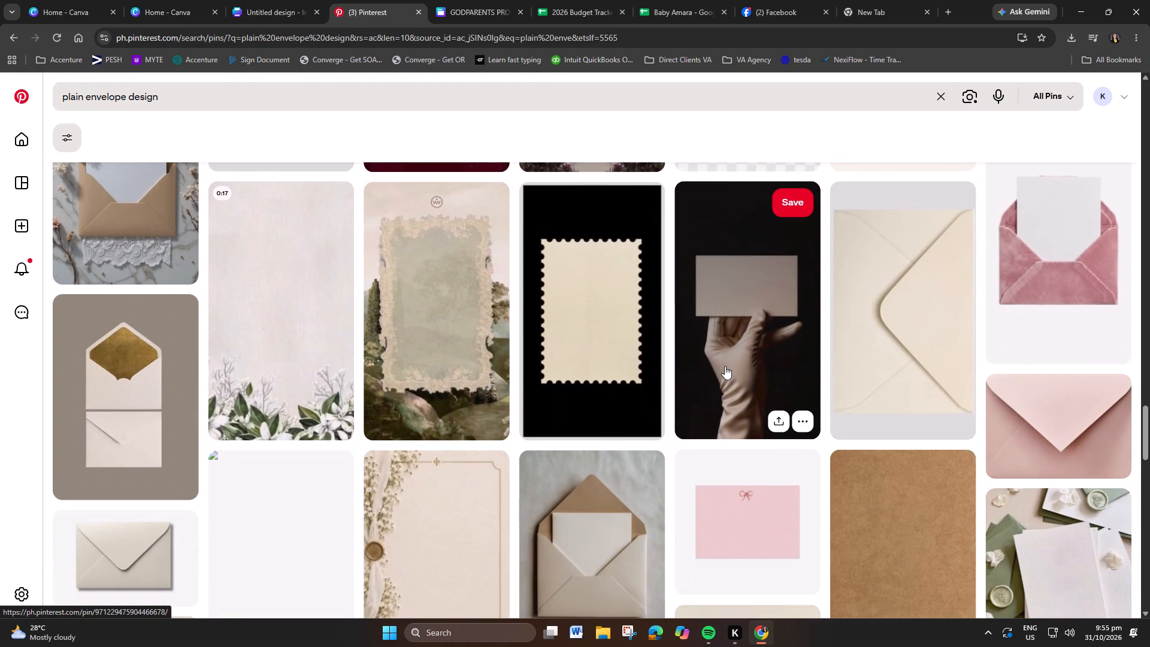
scroll(725, 366, "down", 2)
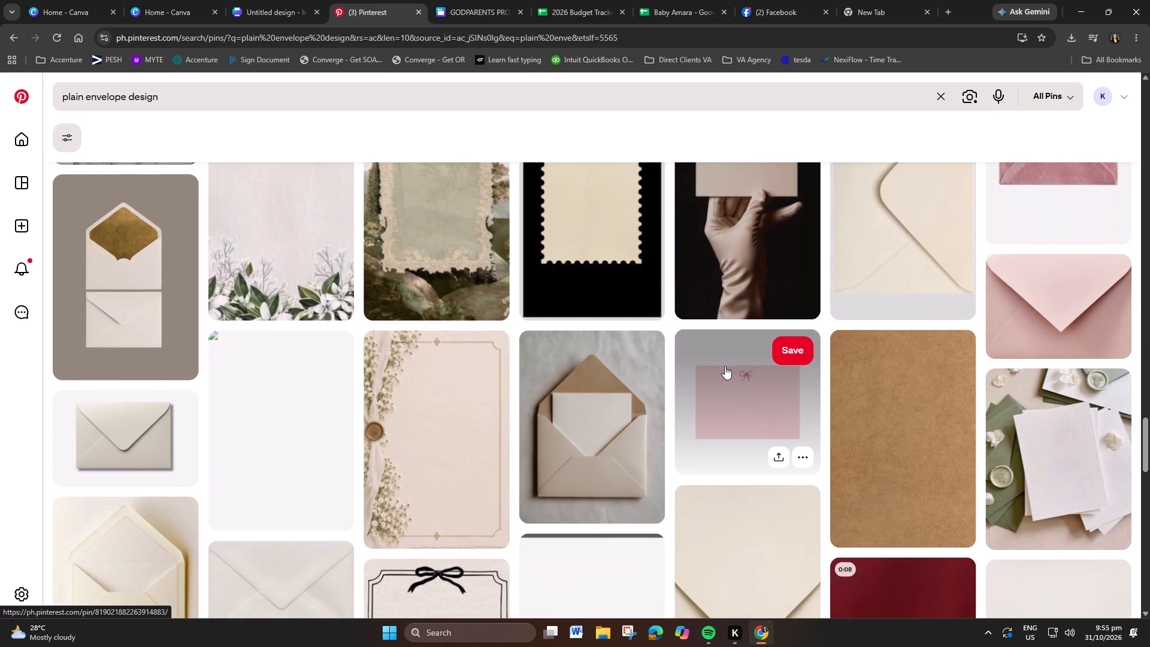
scroll(725, 366, "down", 3)
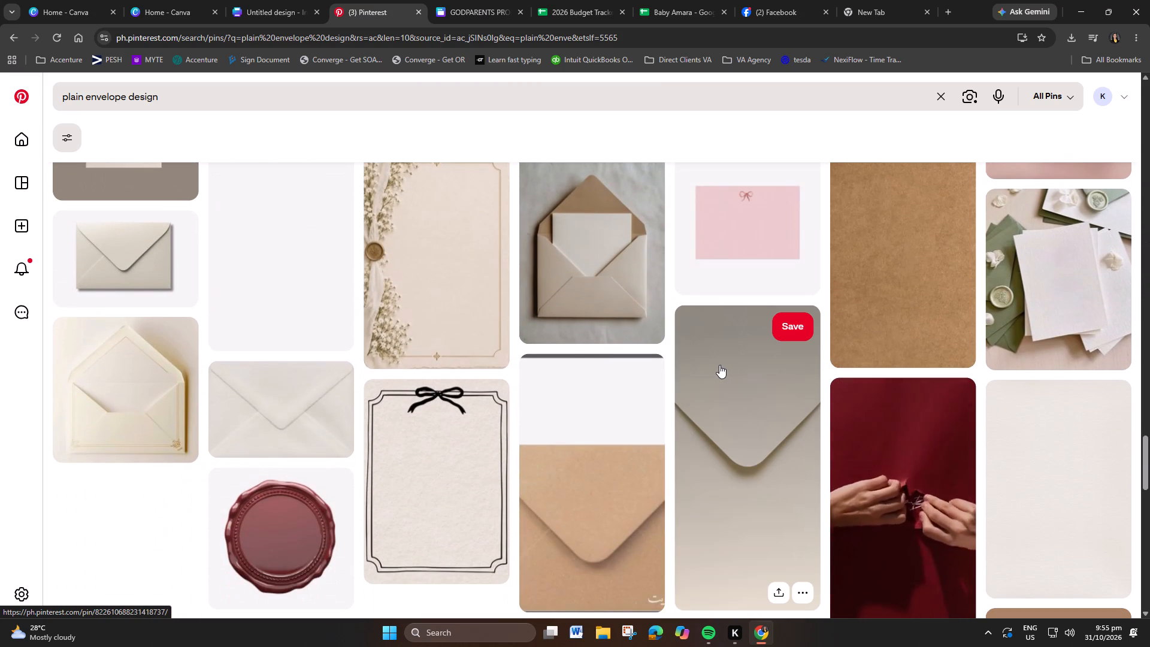
scroll(700, 359, "down", 2)
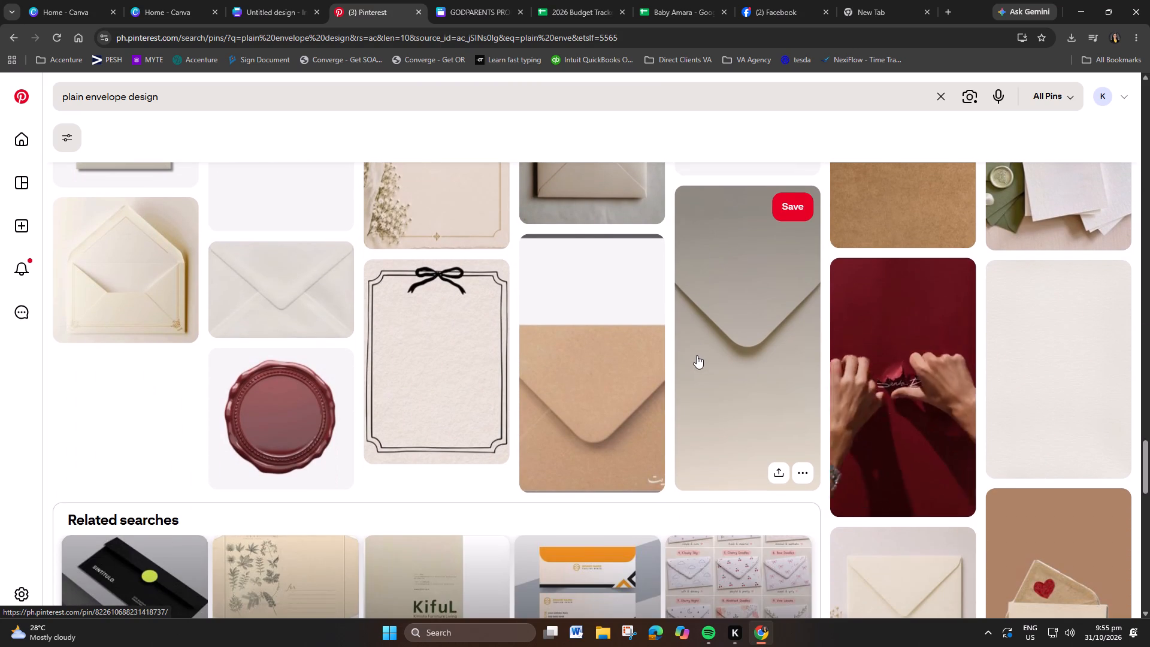
scroll(696, 355, "down", 5)
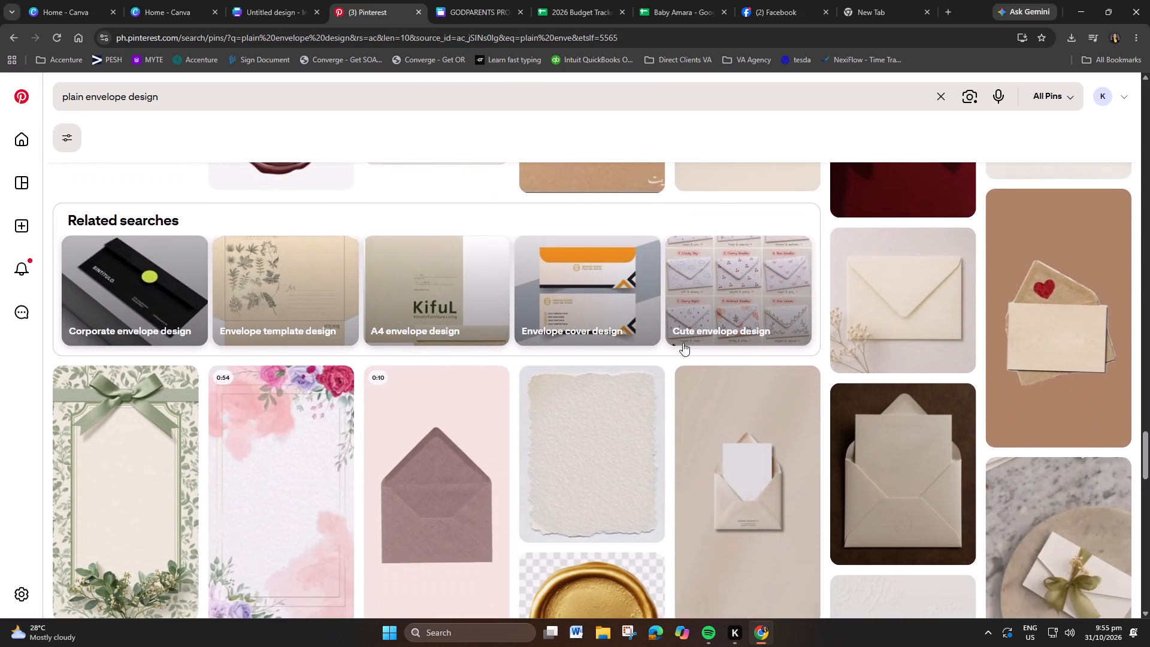
scroll(683, 343, "down", 4)
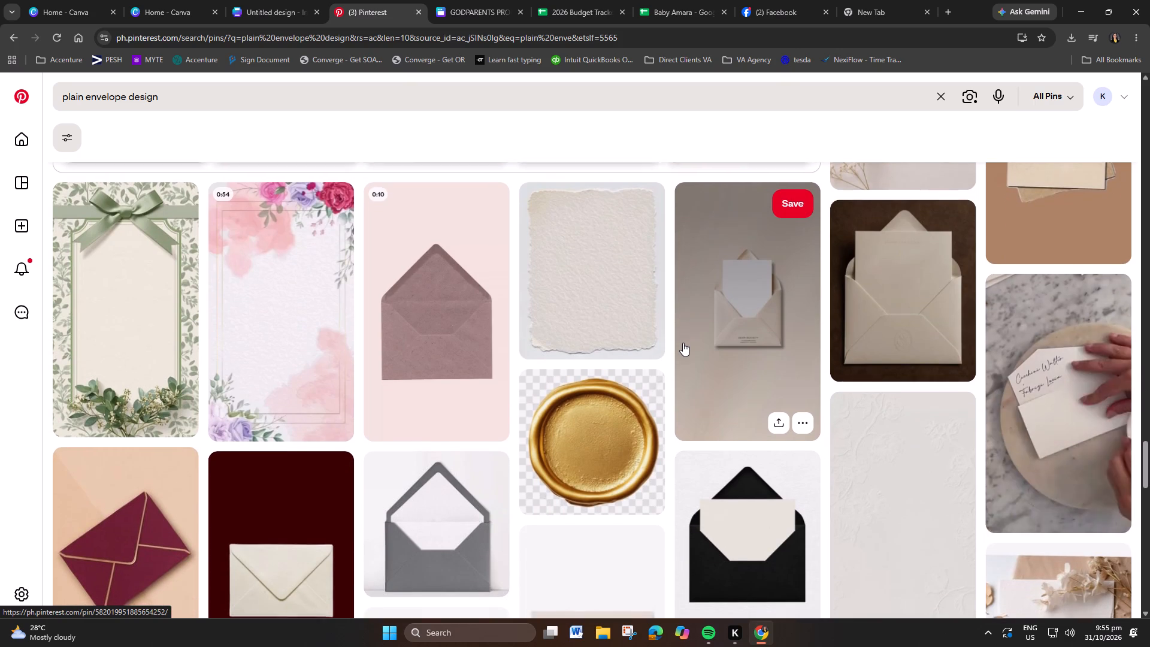
scroll(683, 343, "down", 4)
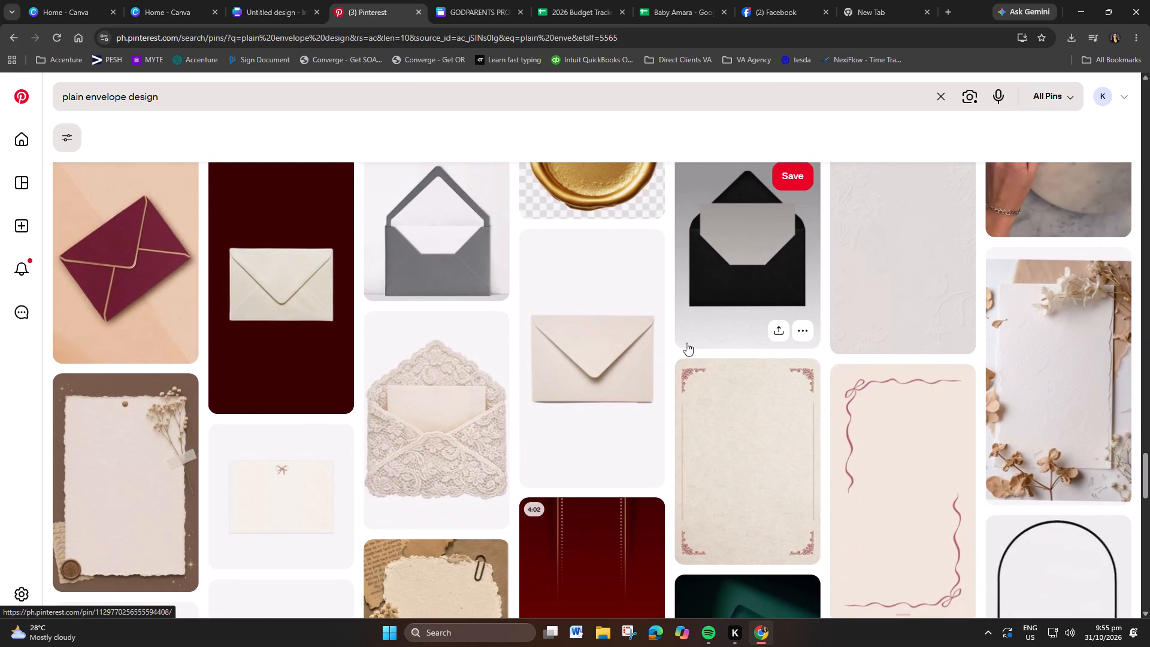
scroll(677, 325, "down", 8)
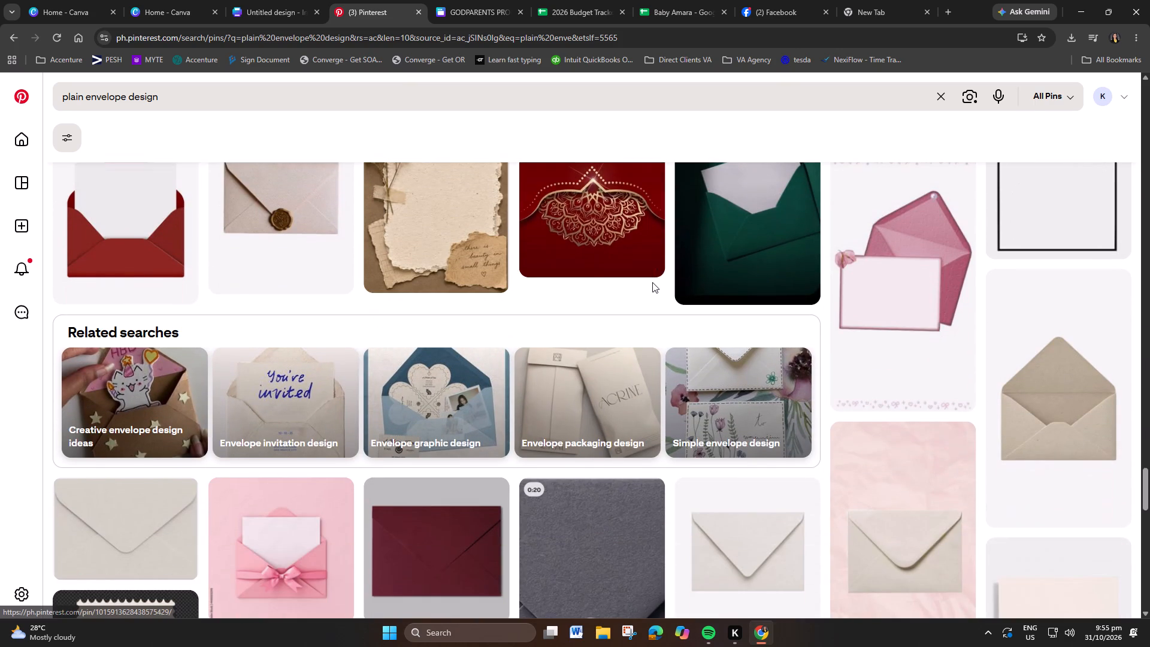
scroll(652, 282, "down", 3)
In the A6 invitation, shrink the bow wax seal on page 1 to about 32 mm wide and re-centre it on the page.
left_click(164, 0)
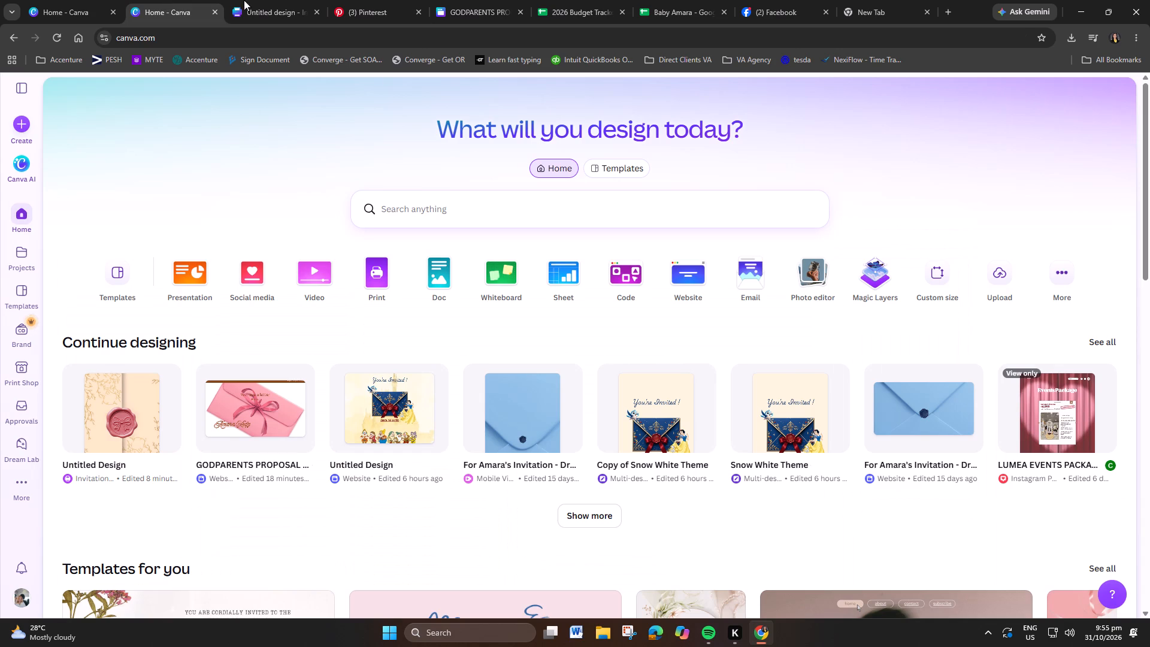
left_click(248, 0)
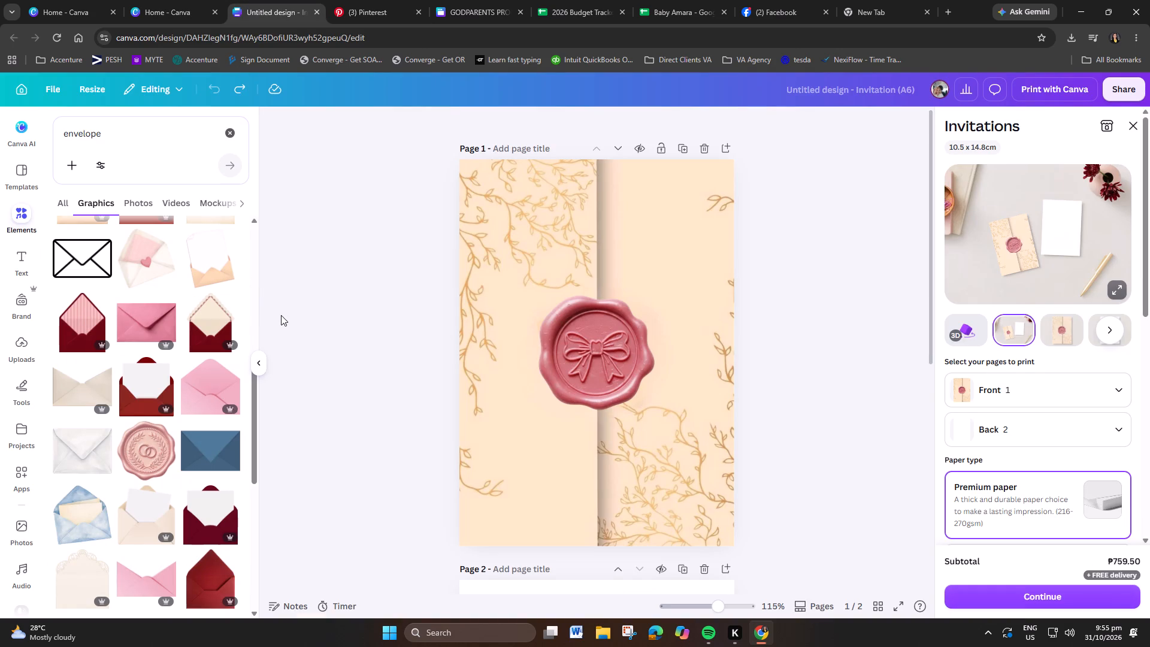
scroll(276, 316, "down", 3)
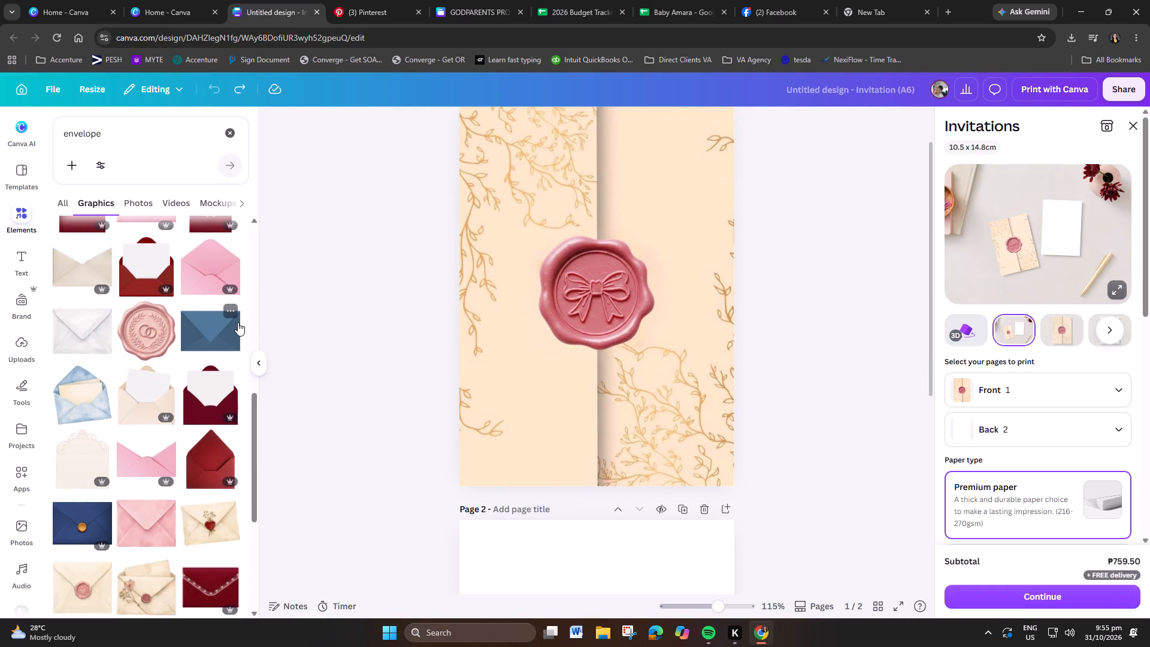
scroll(236, 318, "down", 2)
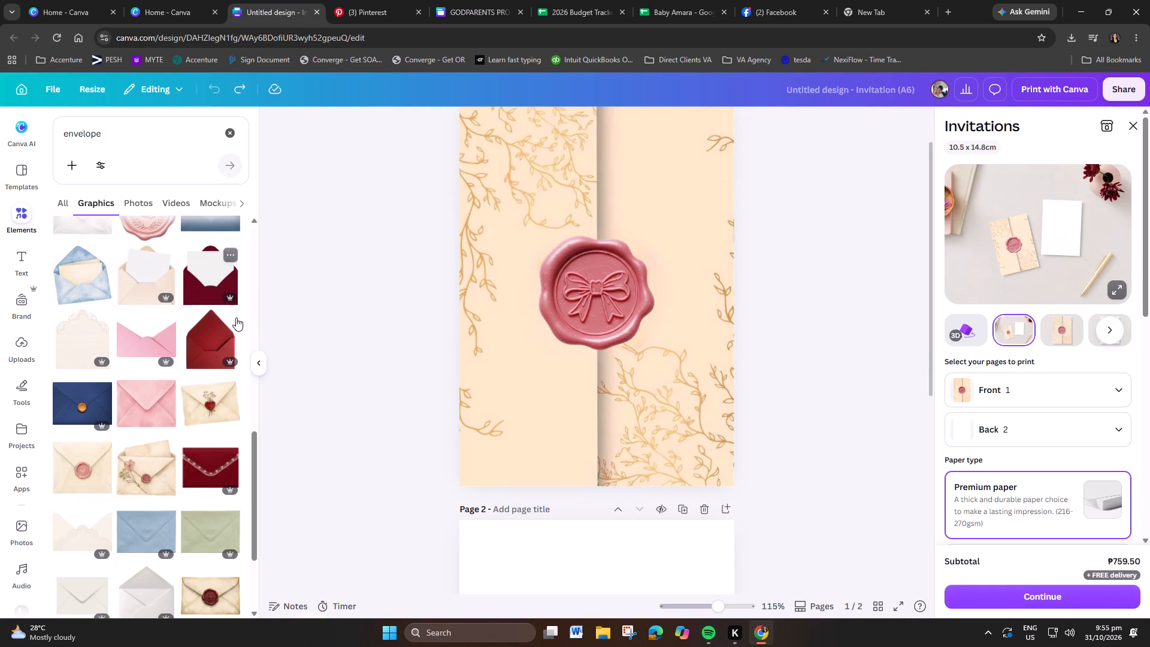
left_click(581, 305)
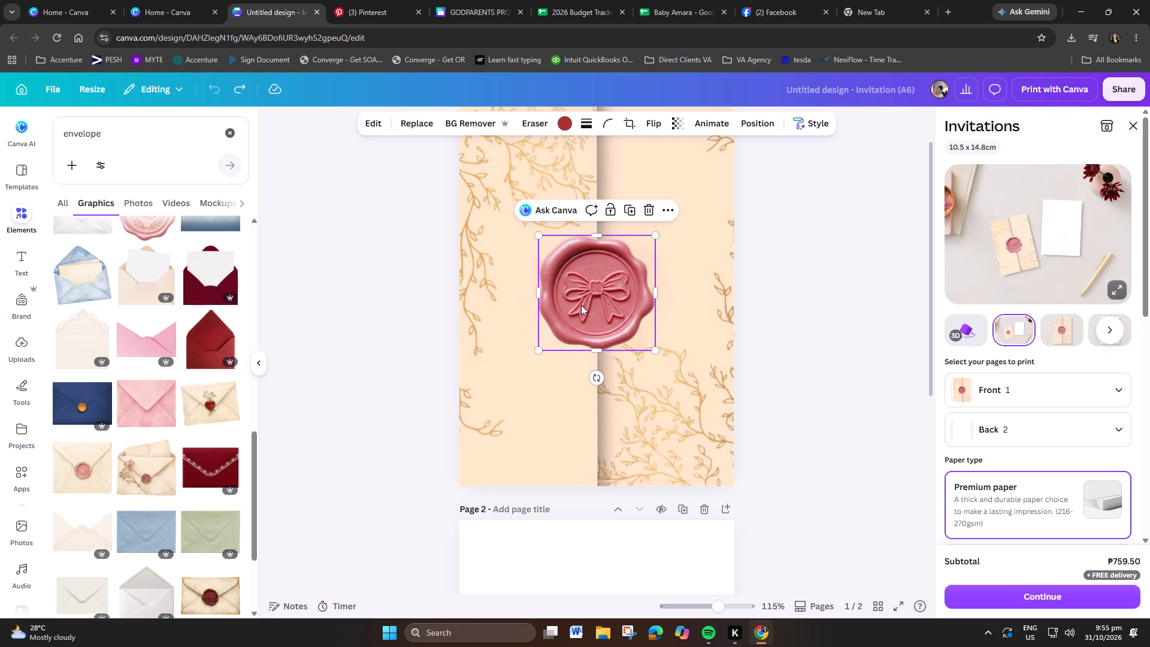
scroll(632, 322, "up", 1)
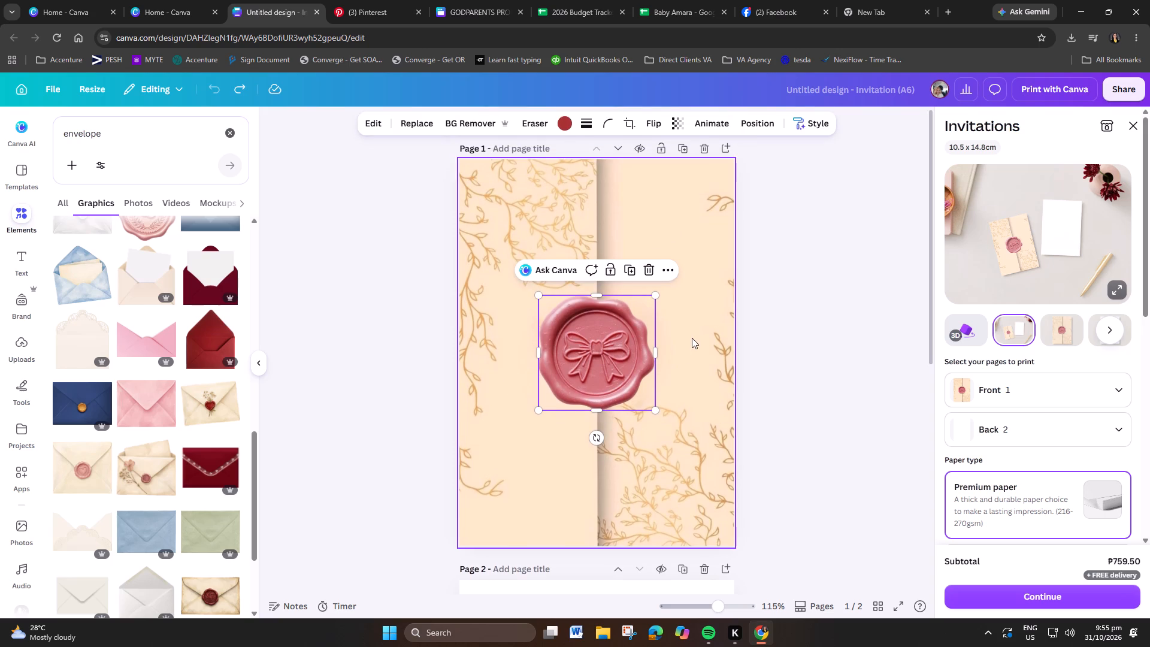
left_click_drag(656, 410, 622, 377)
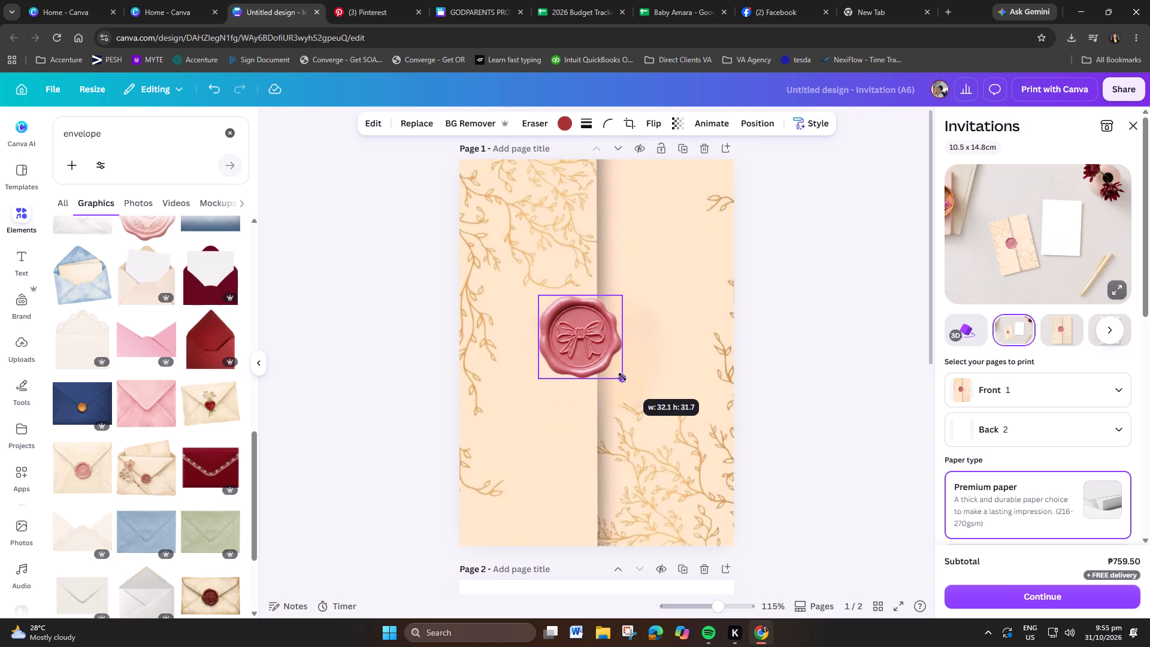
left_click_drag(622, 377, 622, 376)
left_click_drag(582, 341, 594, 358)
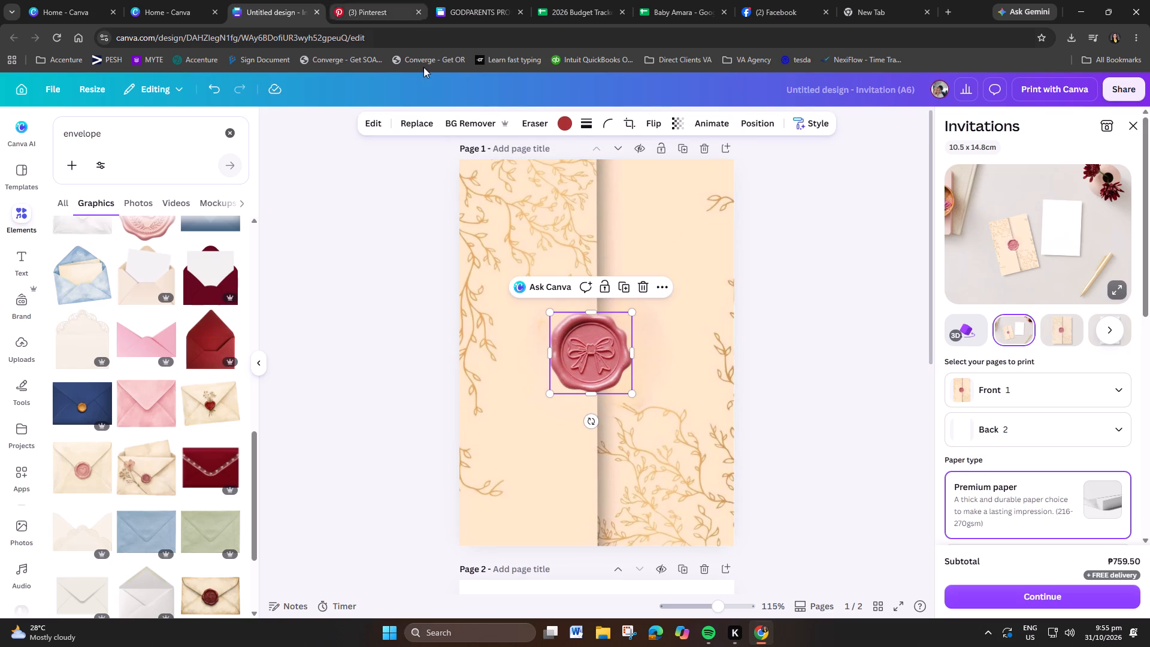
left_click_drag(579, 334, 585, 335)
Check the Pinterest envelope results and the godparents letter's ribbon envelope cover, and return to the A6 invitation.
left_click(361, 0)
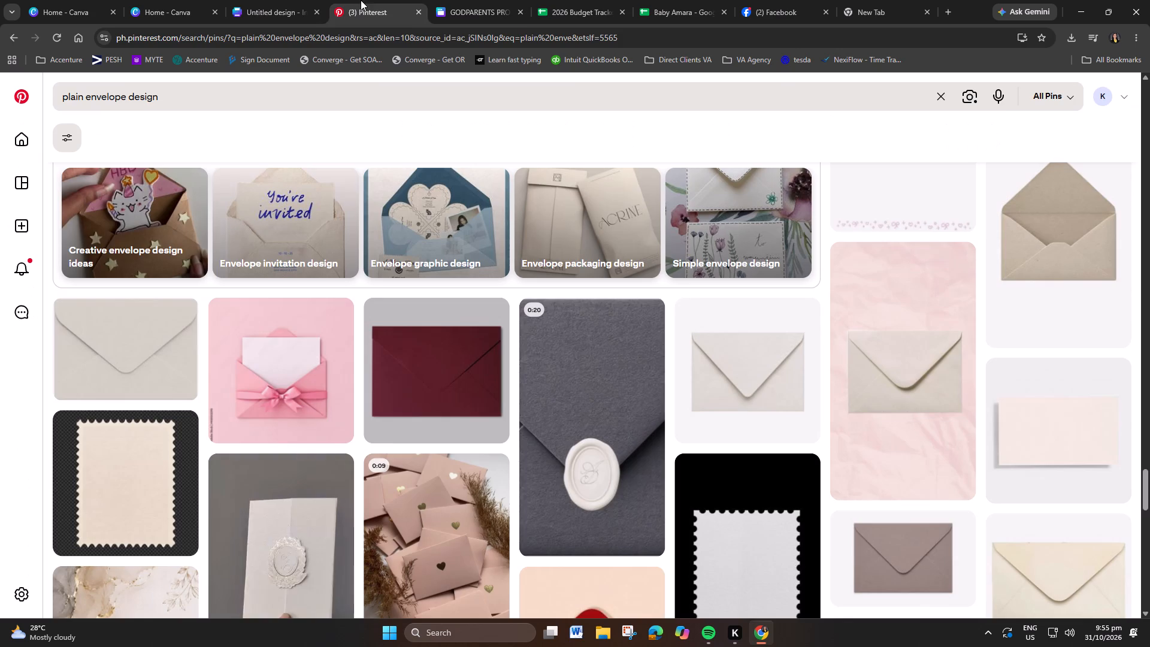
left_click(435, 0)
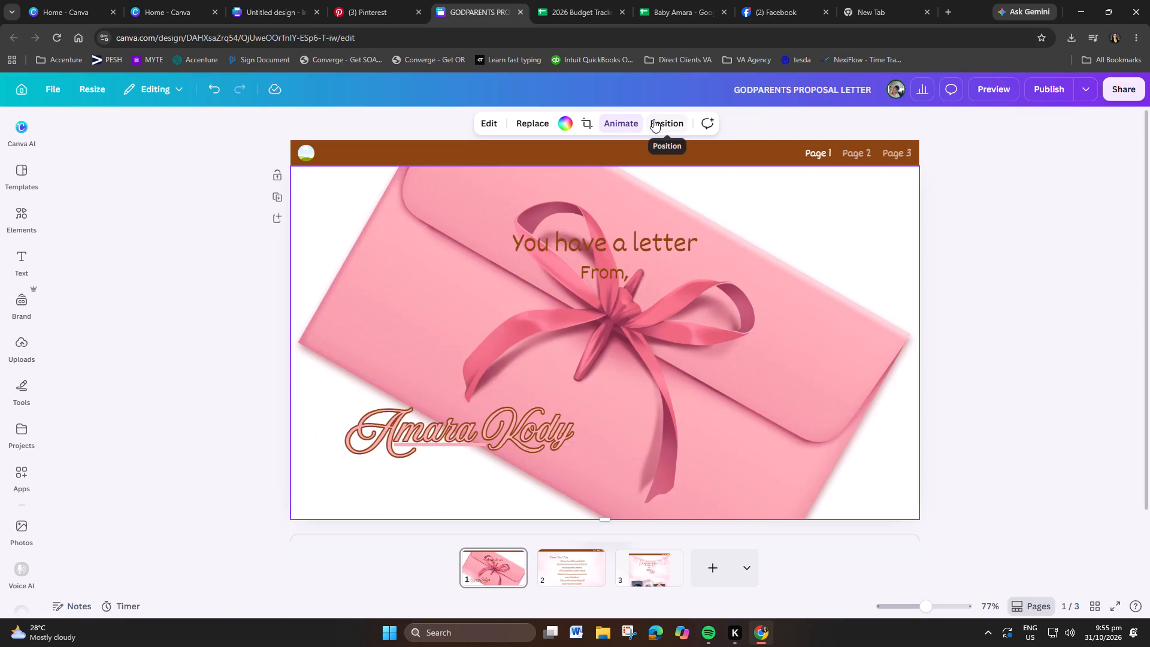
left_click(277, 3)
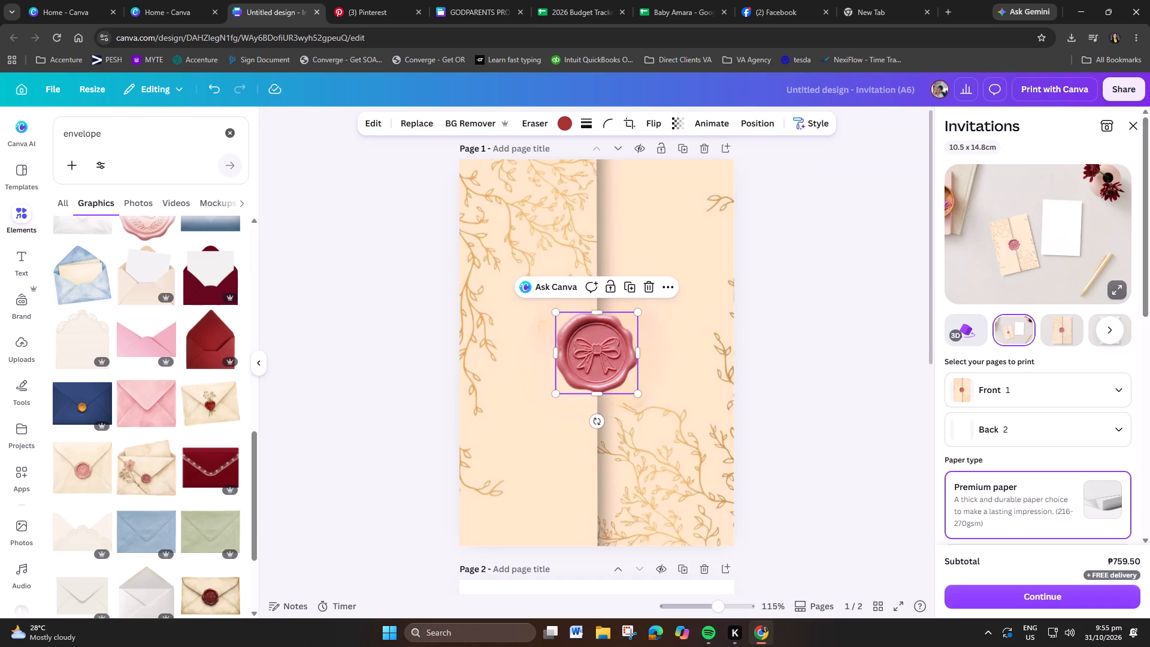
Add a heading reading "You have a Letter" to page 1 of the invitation.
left_click(26, 262)
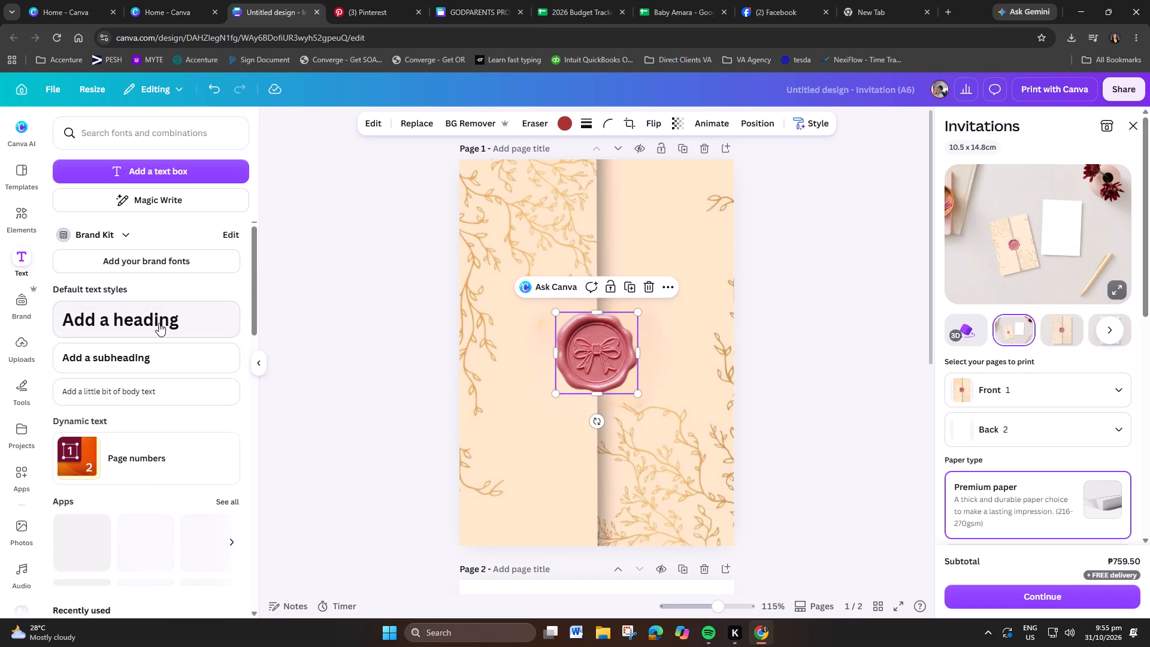
left_click(159, 323)
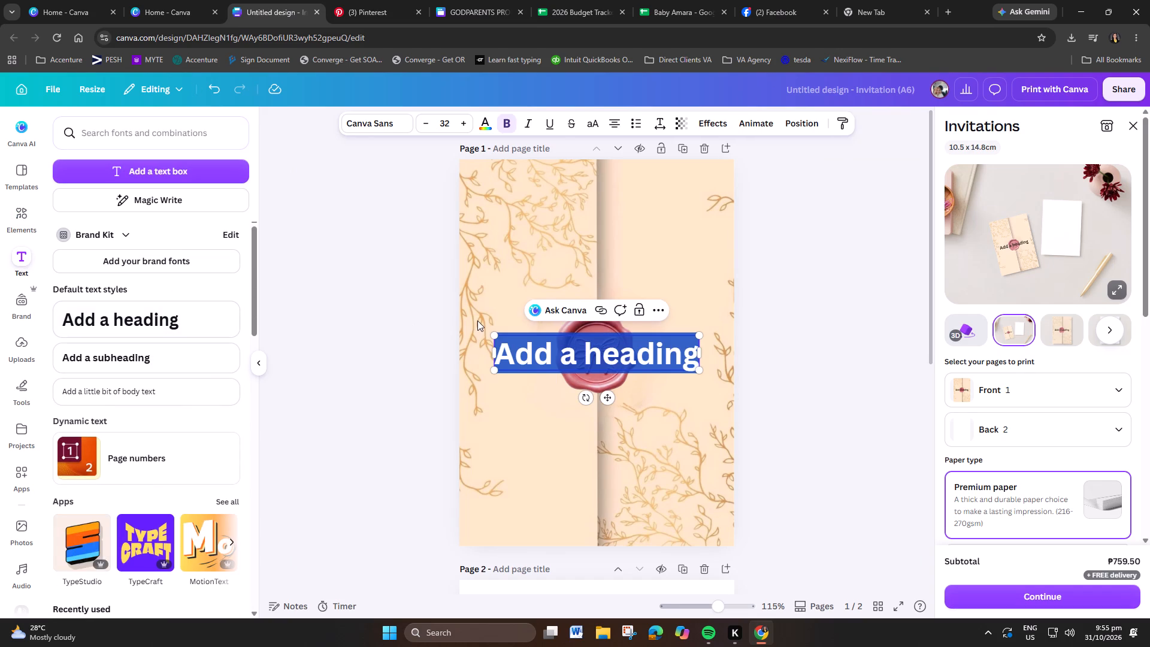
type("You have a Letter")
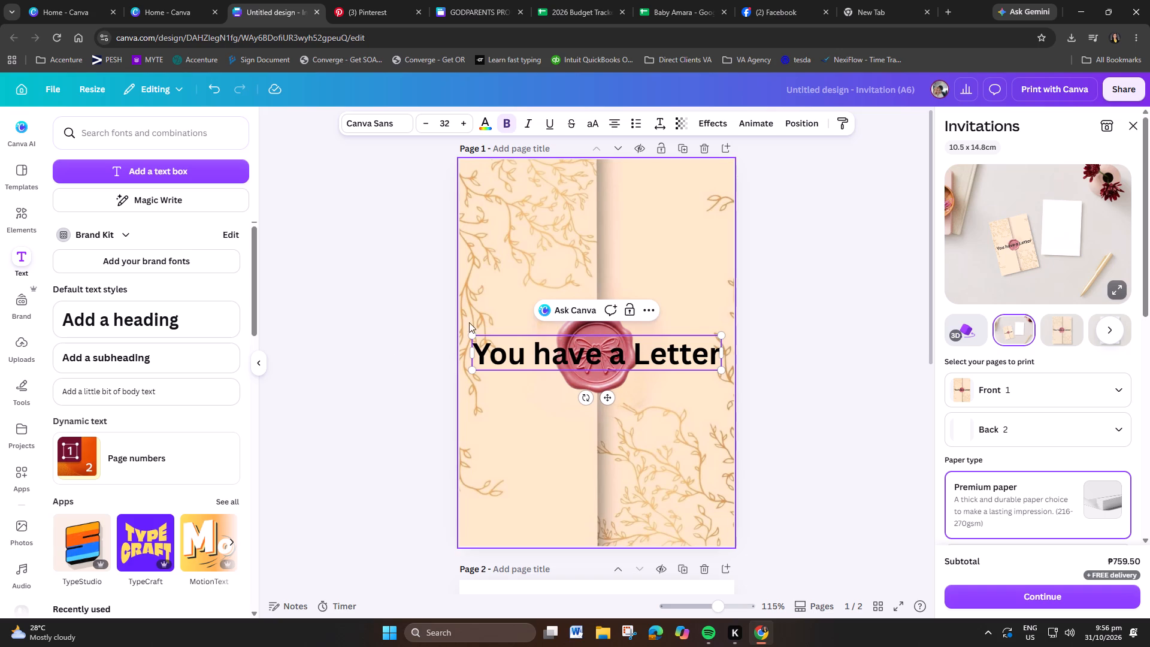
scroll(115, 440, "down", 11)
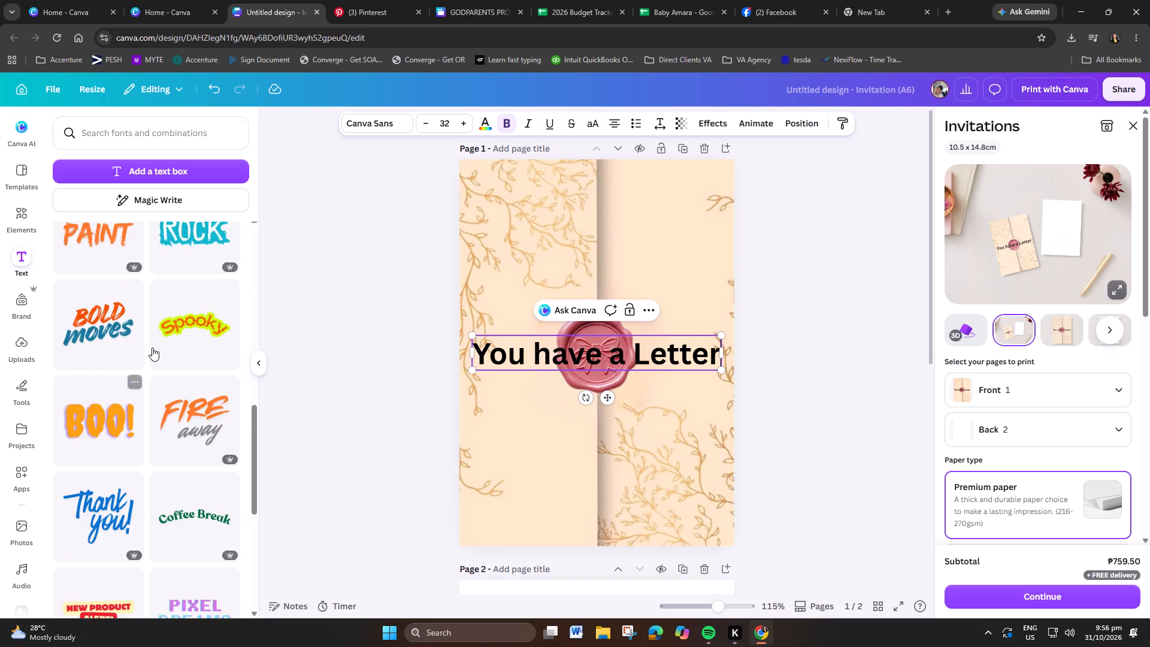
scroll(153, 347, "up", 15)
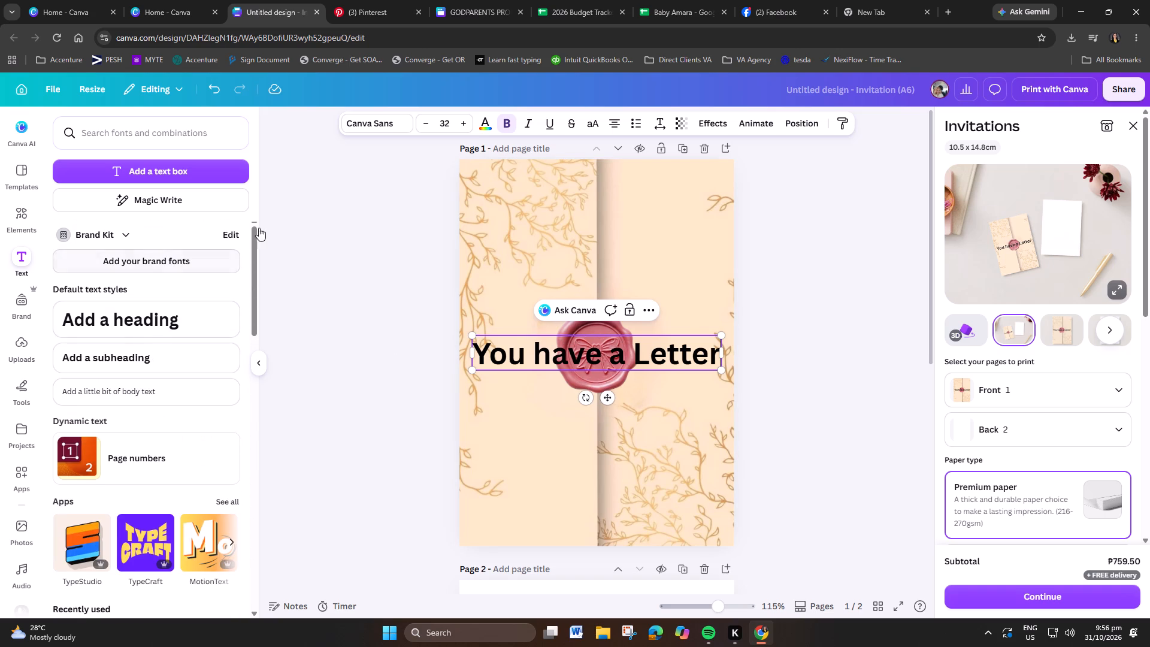
Apply the Curve text effect to the "You have a Letter" heading with a curve value of 80.
left_click(741, 125)
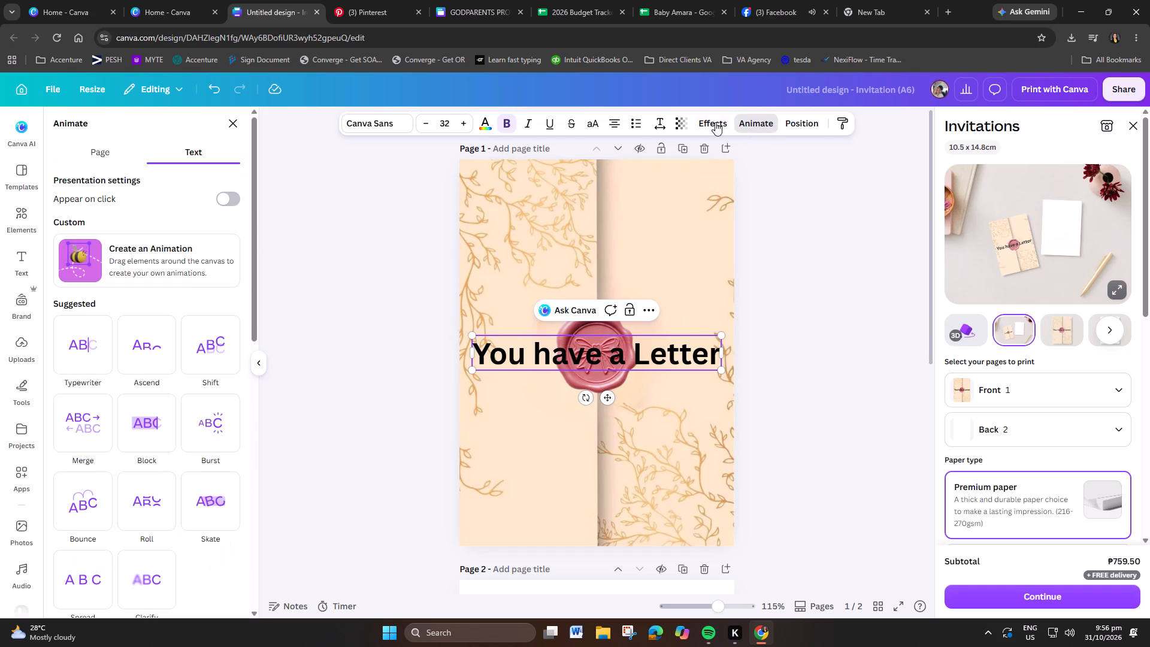
left_click(712, 122)
left_click(88, 443)
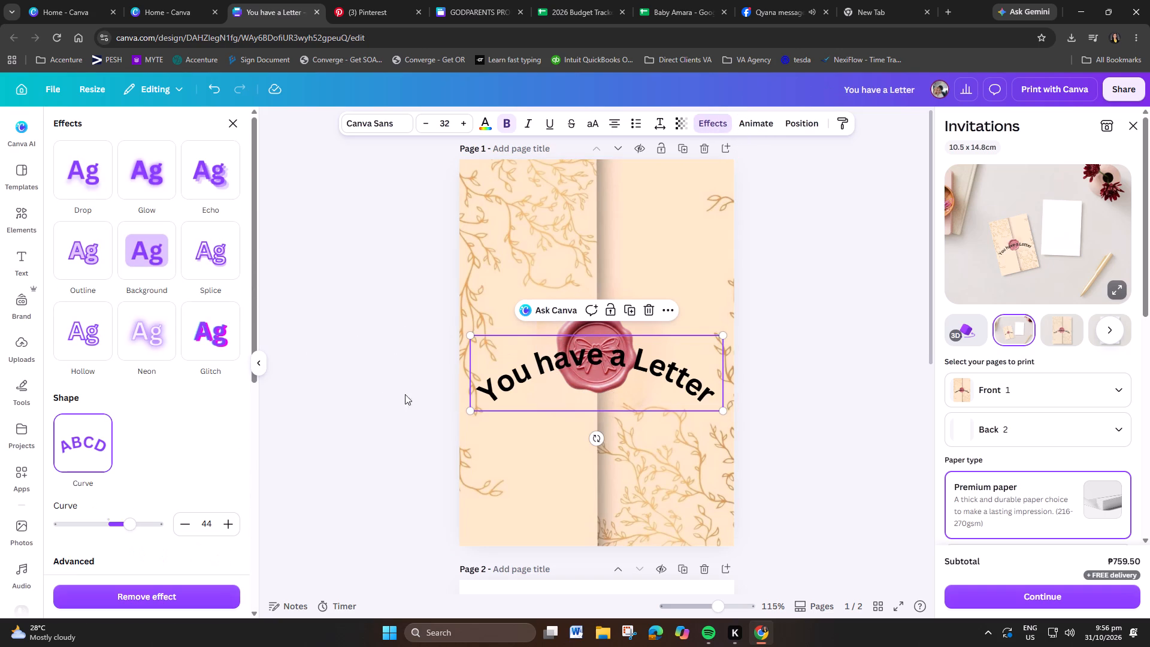
left_click_drag(129, 526, 115, 527)
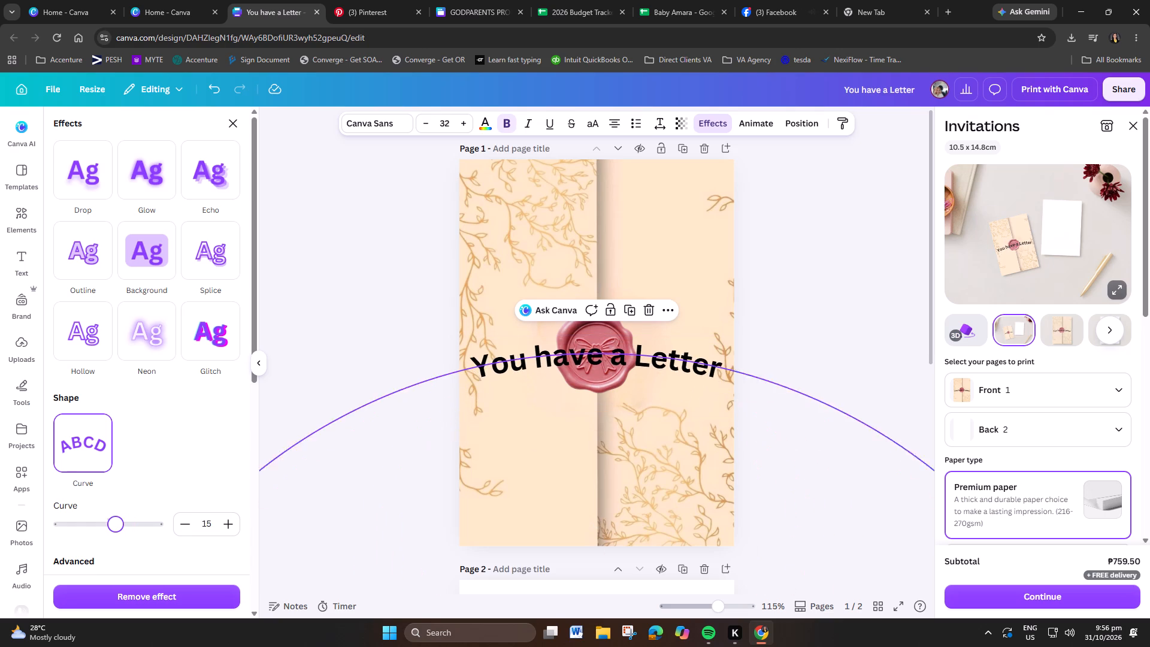
left_click_drag(115, 527, 141, 527)
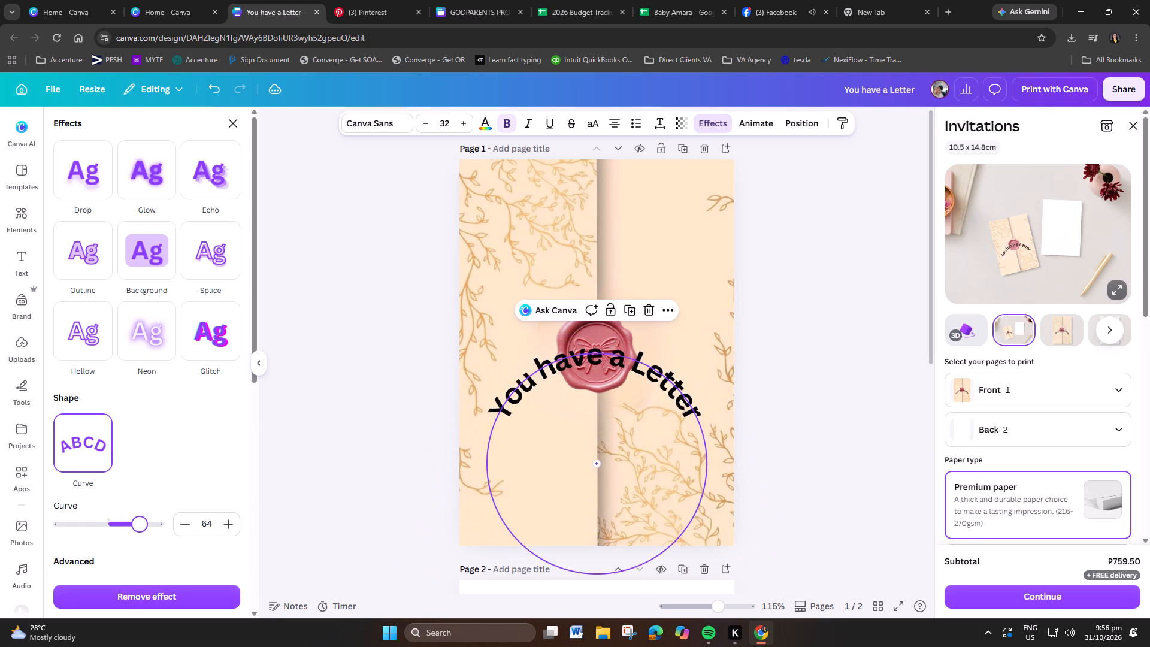
left_click_drag(141, 527, 143, 527)
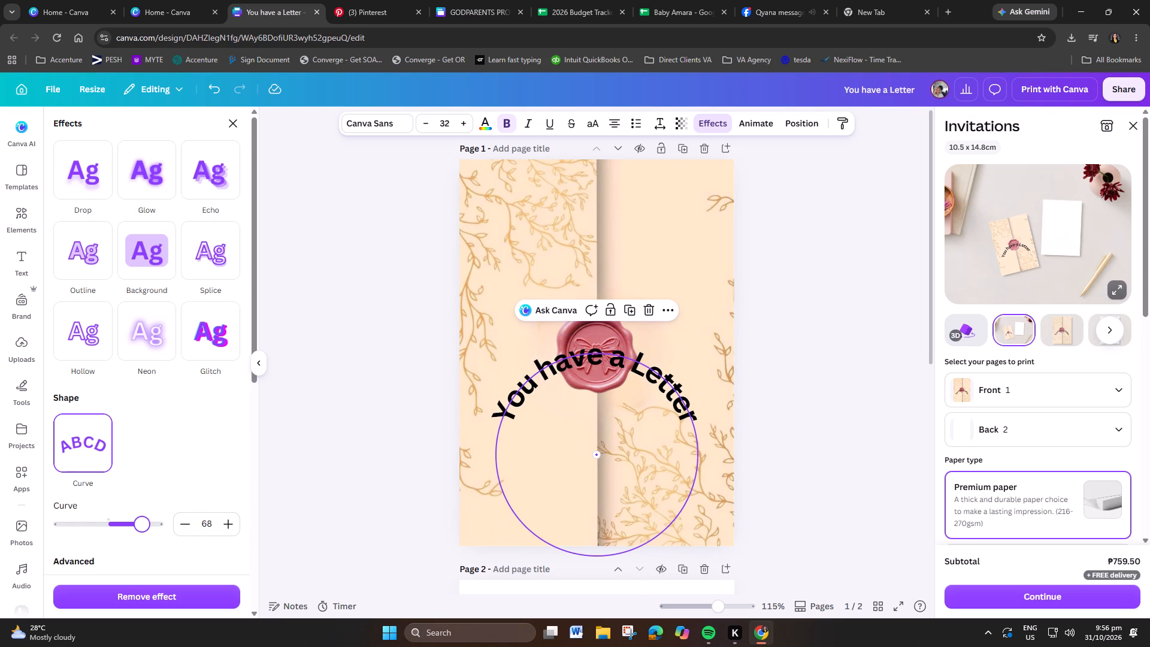
left_click_drag(143, 527, 149, 526)
Set the curved heading's font size to 25 and move it up so it arches over the wax seal.
left_click(445, 121)
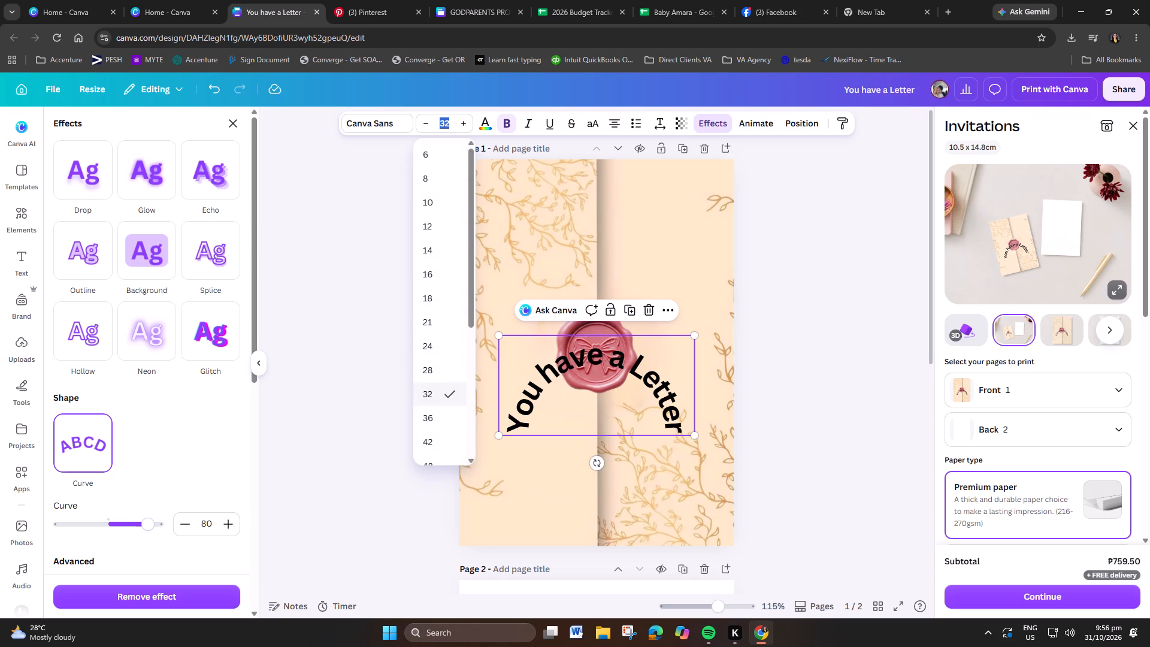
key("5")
key("Return")
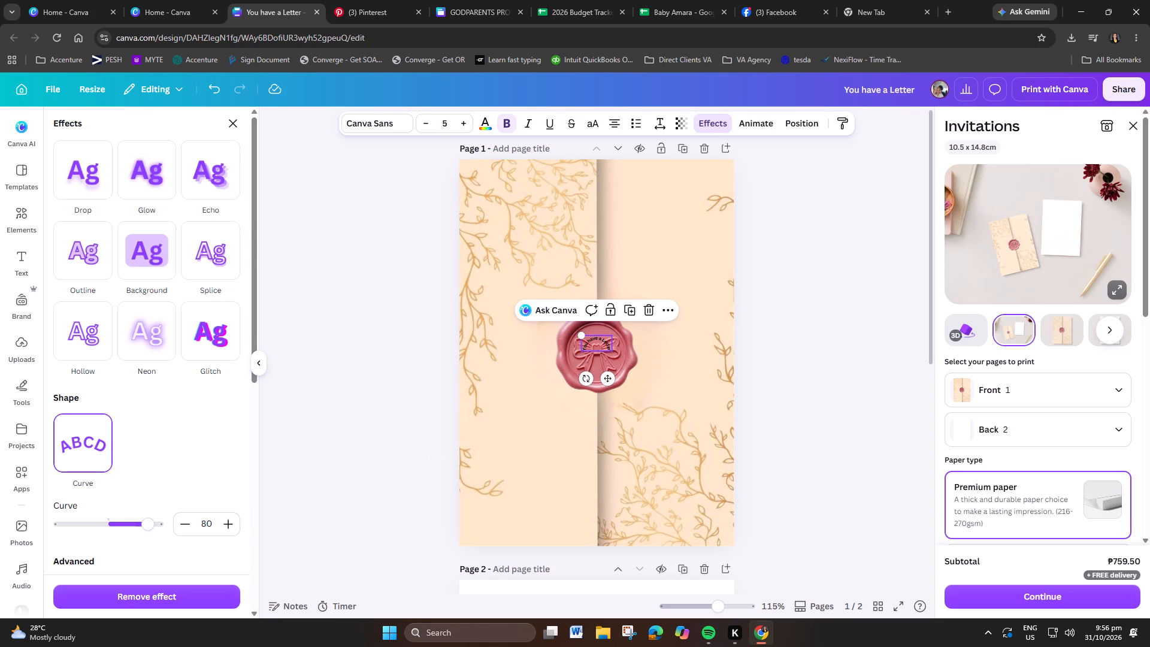
left_click(442, 128)
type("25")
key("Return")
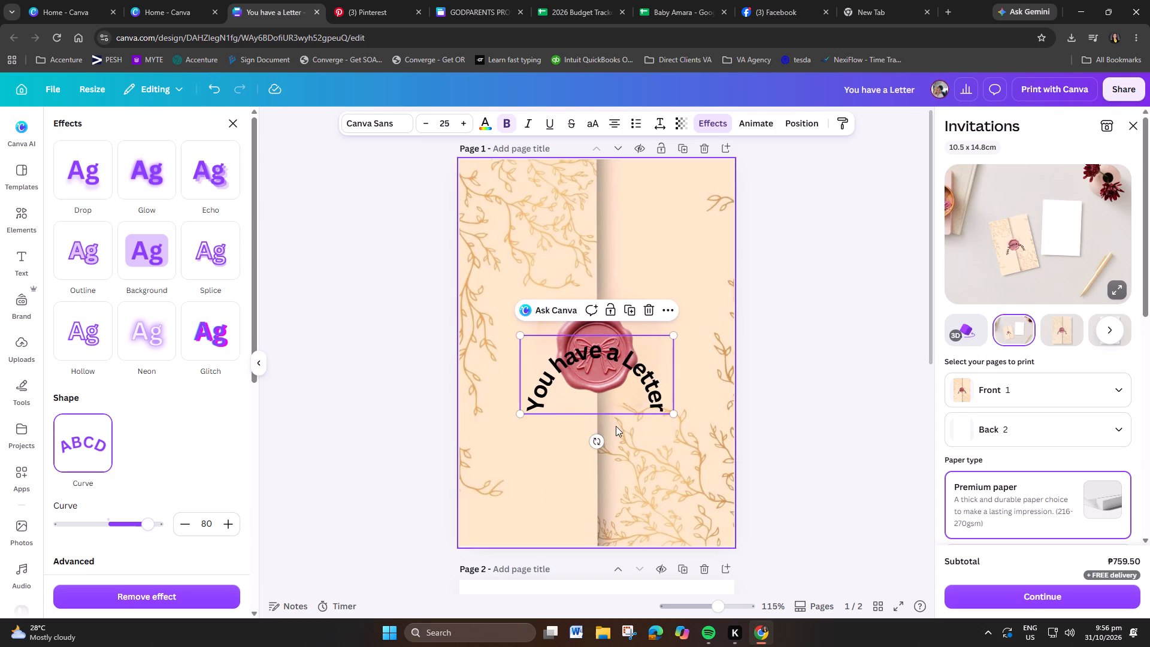
left_click_drag(623, 399, 621, 347)
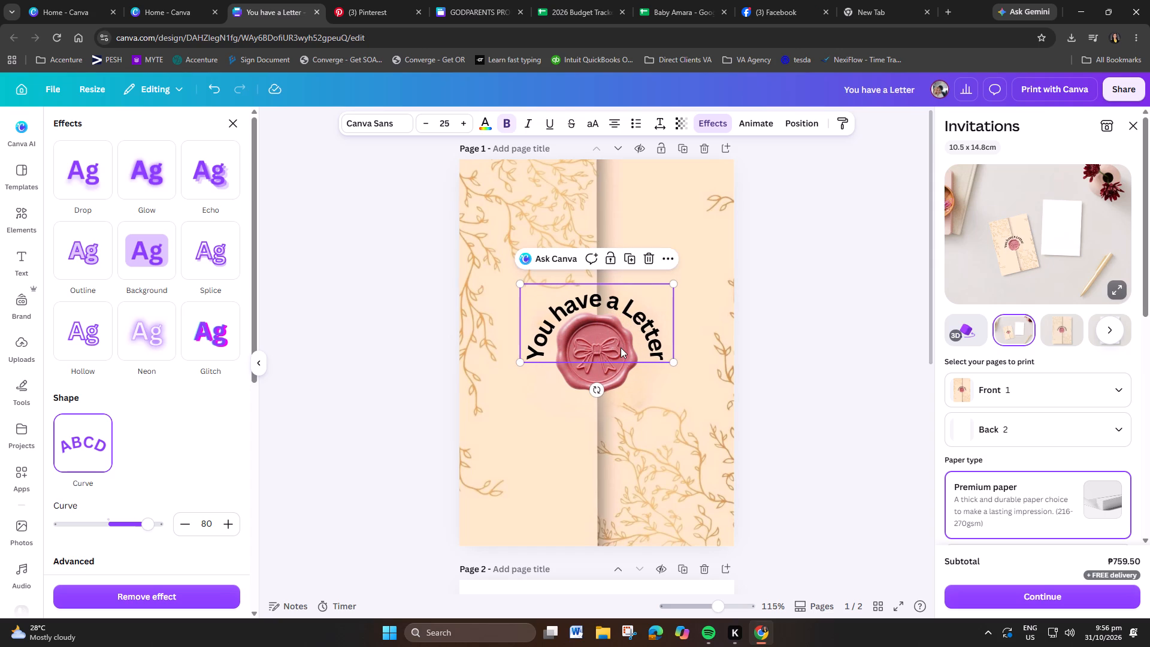
Check the wording on the godparents letter cover and change the invitation heading to "You have a letter" with a lowercase l.
left_click(460, 12)
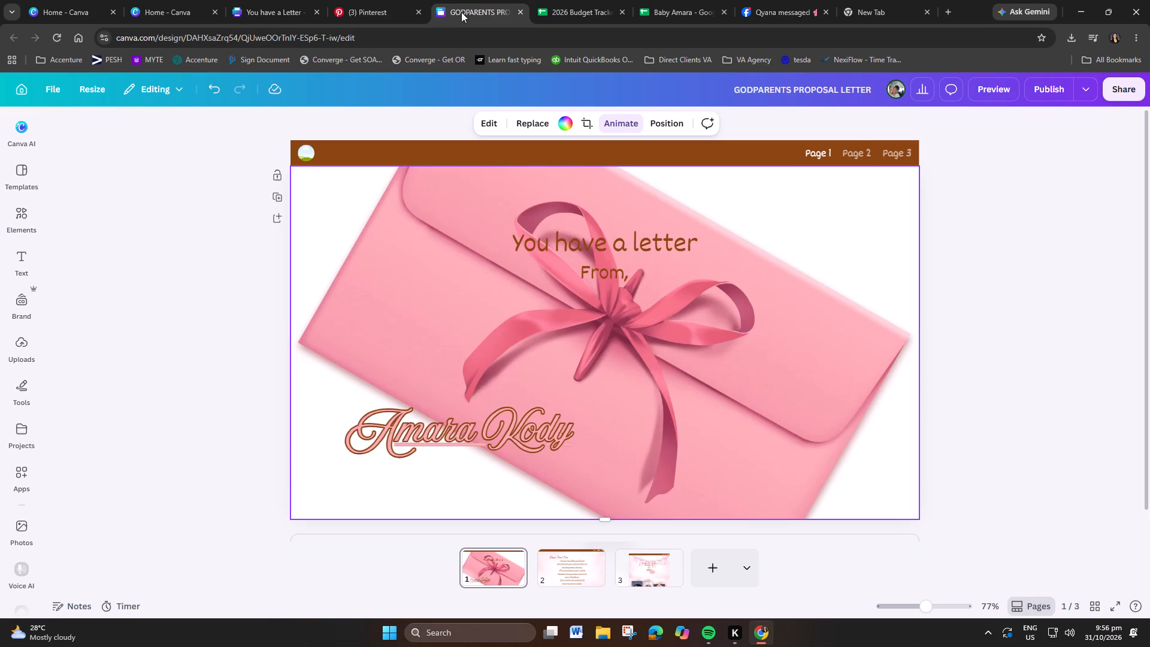
left_click(287, 14)
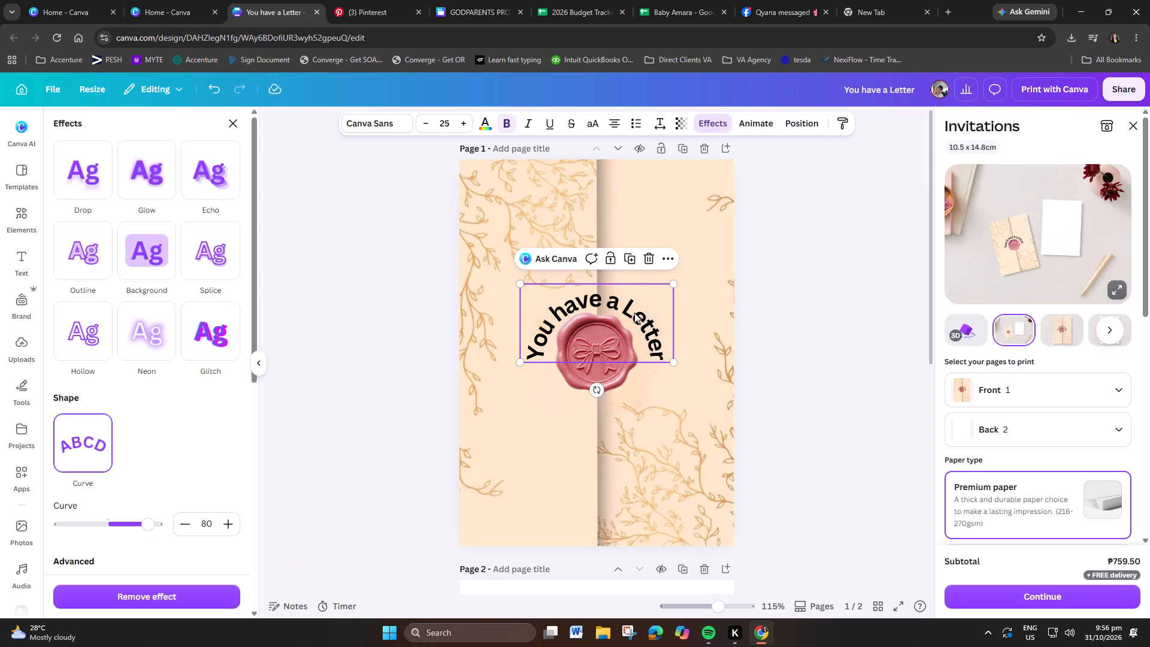
double_click(627, 313)
left_click(580, 328)
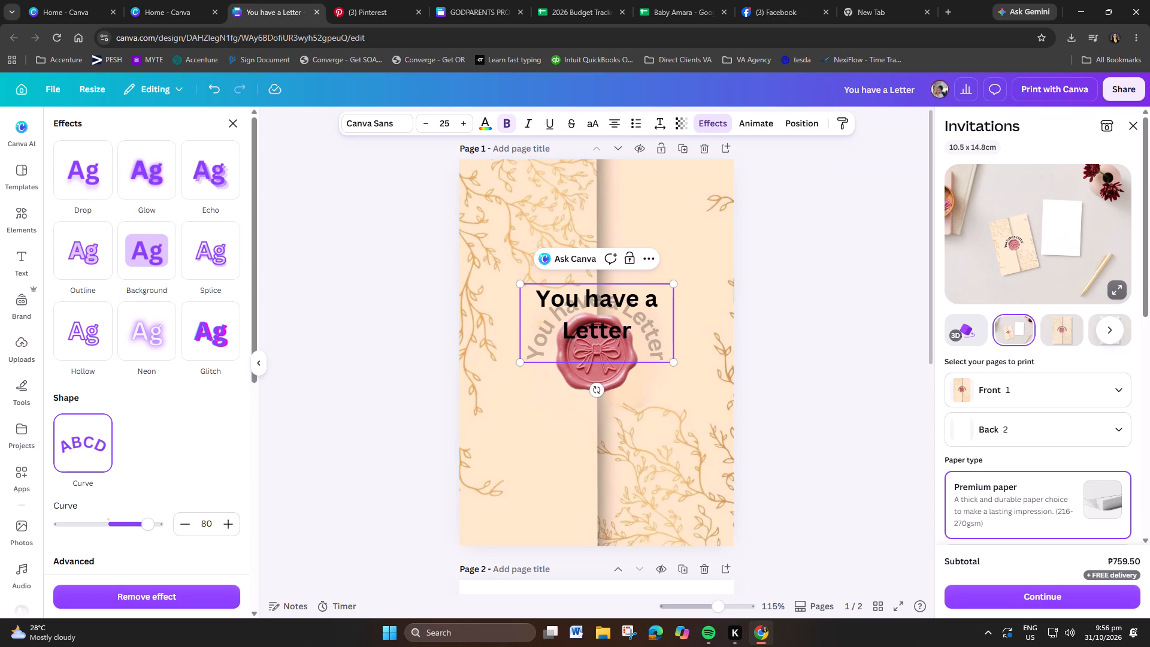
key("BackSpace")
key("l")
key("Return")
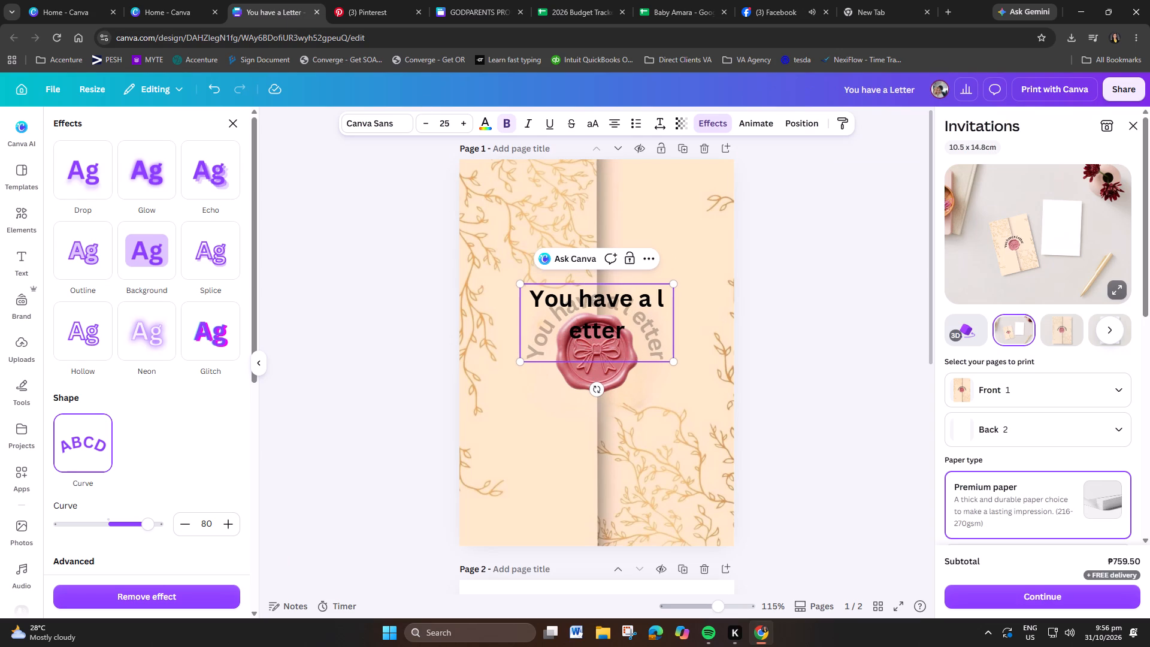
key("BackSpace")
left_click(708, 335)
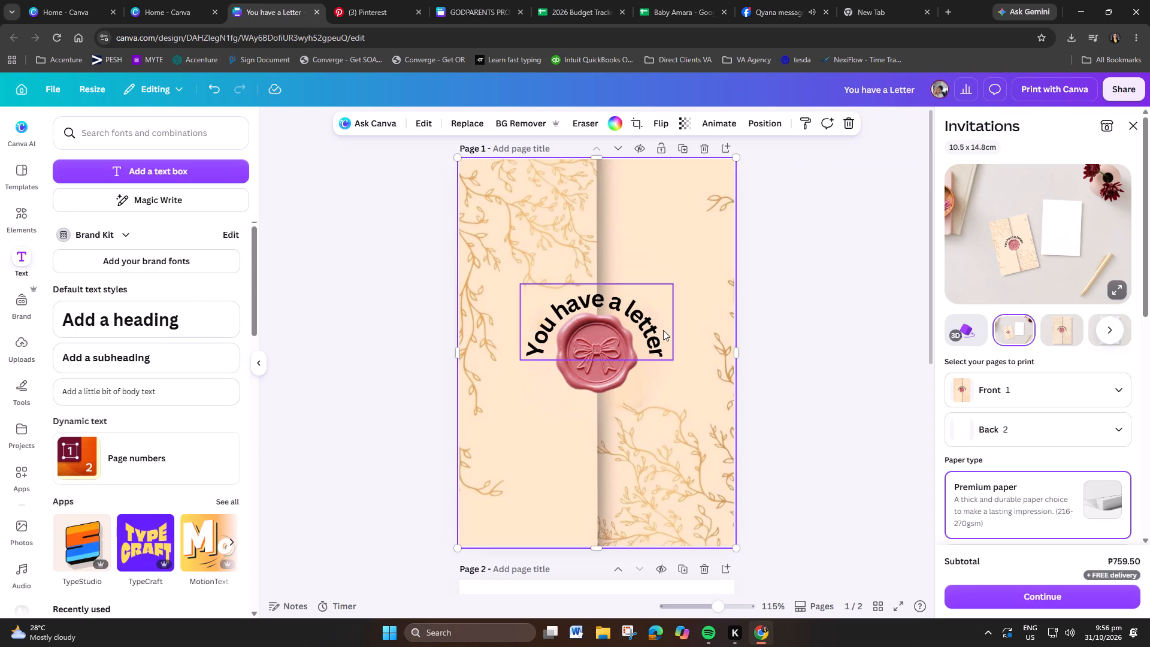
Try several fonts on the curved "You have a letter" heading and set it to Leckerli One.
left_click(625, 312)
left_click(395, 127)
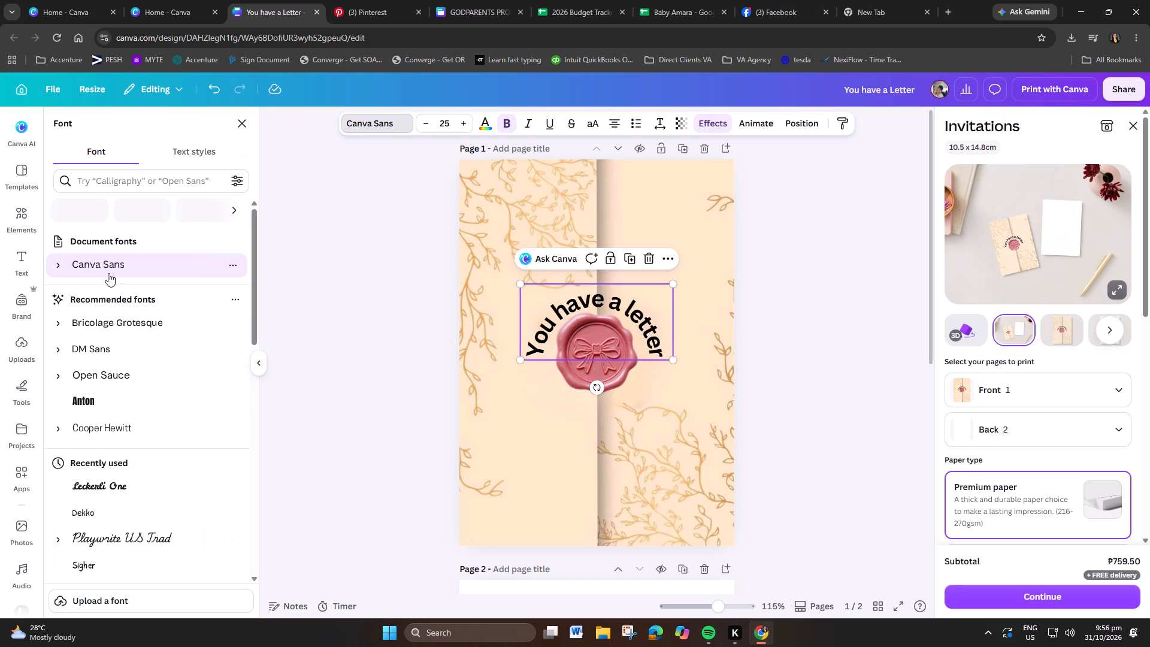
left_click(114, 324)
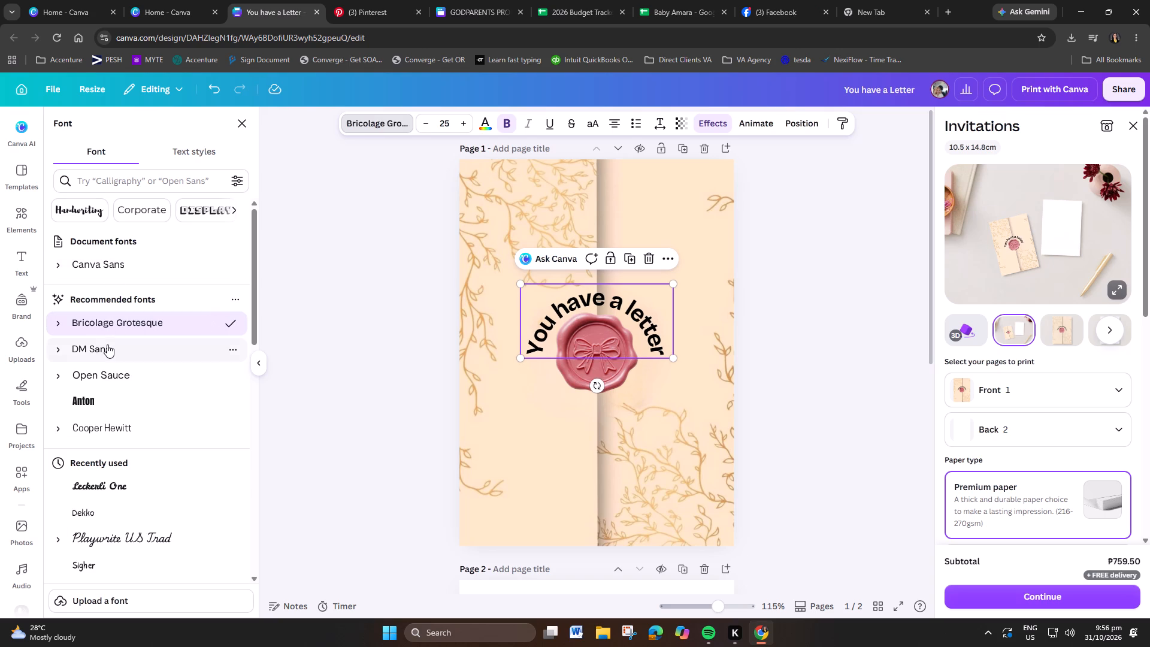
left_click(107, 344)
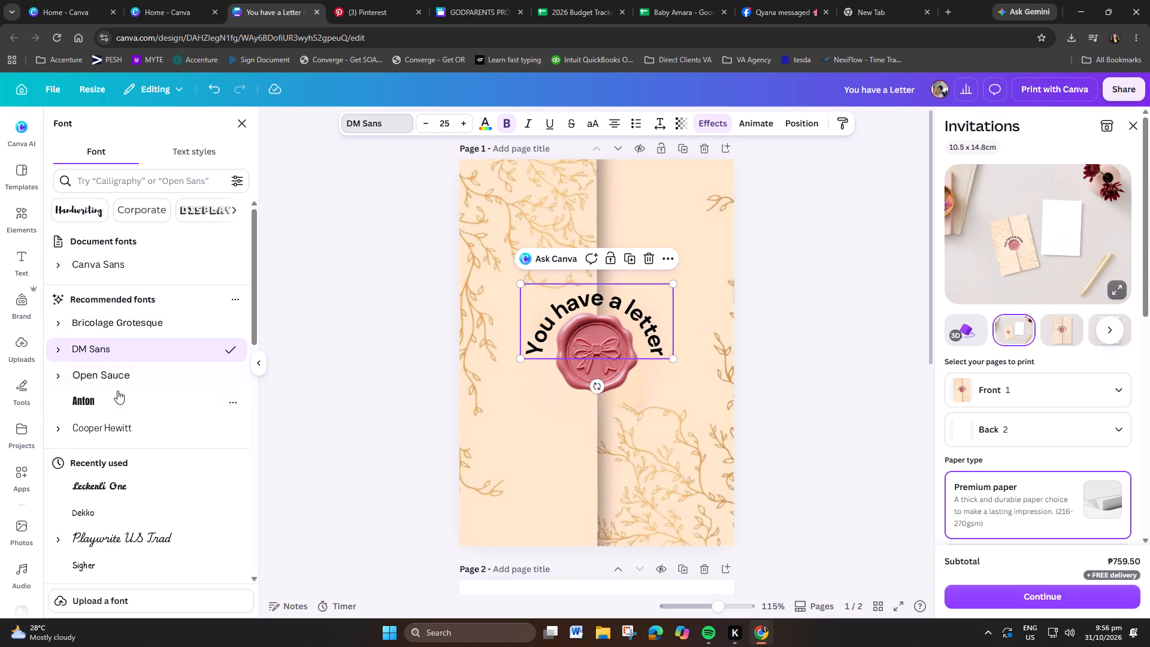
left_click(120, 380)
left_click(129, 487)
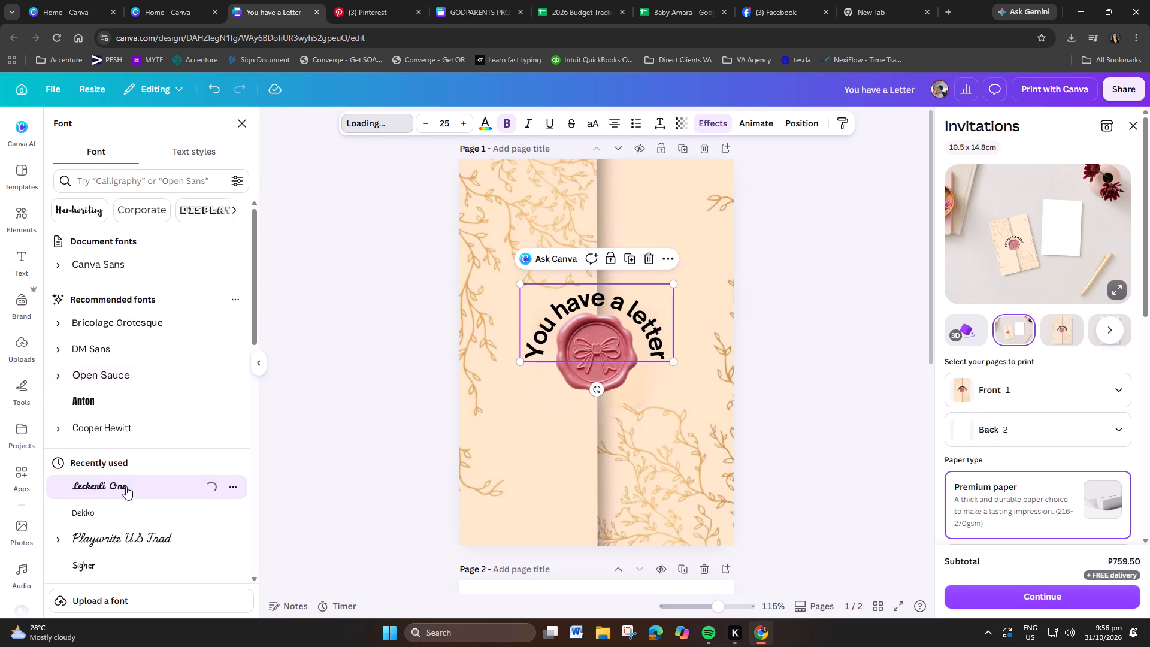
left_click(117, 497)
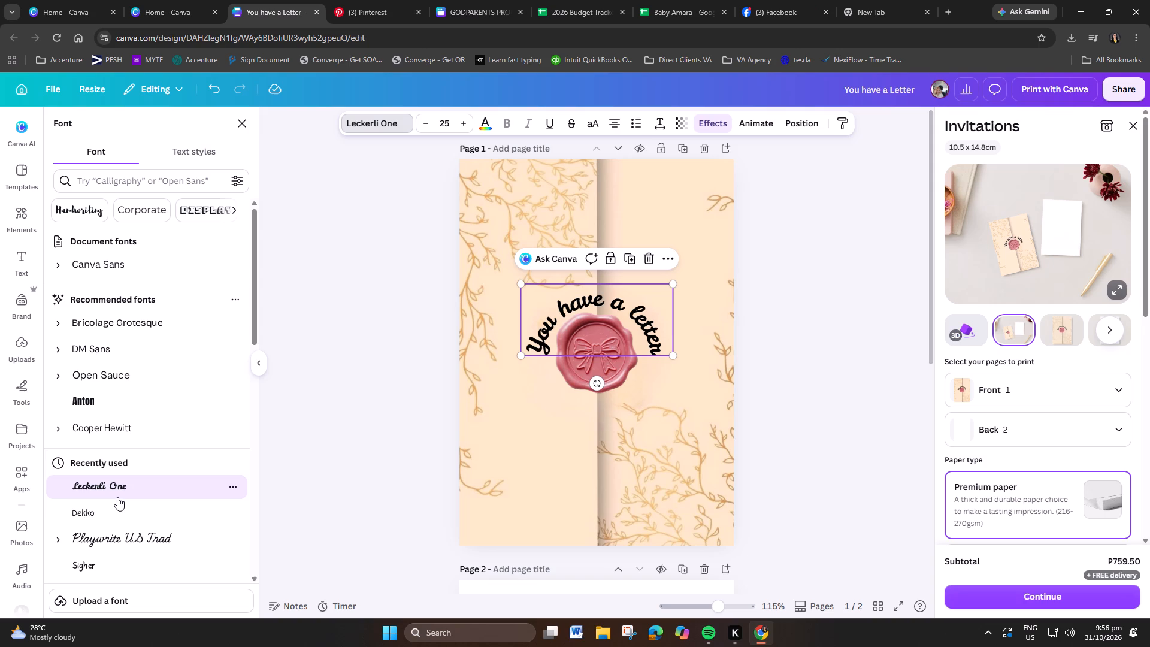
left_click(111, 504)
left_click(119, 488)
Try several text colours on the curved heading and set it to the medium-dark red from the wax seal's photo colours.
left_click(490, 119)
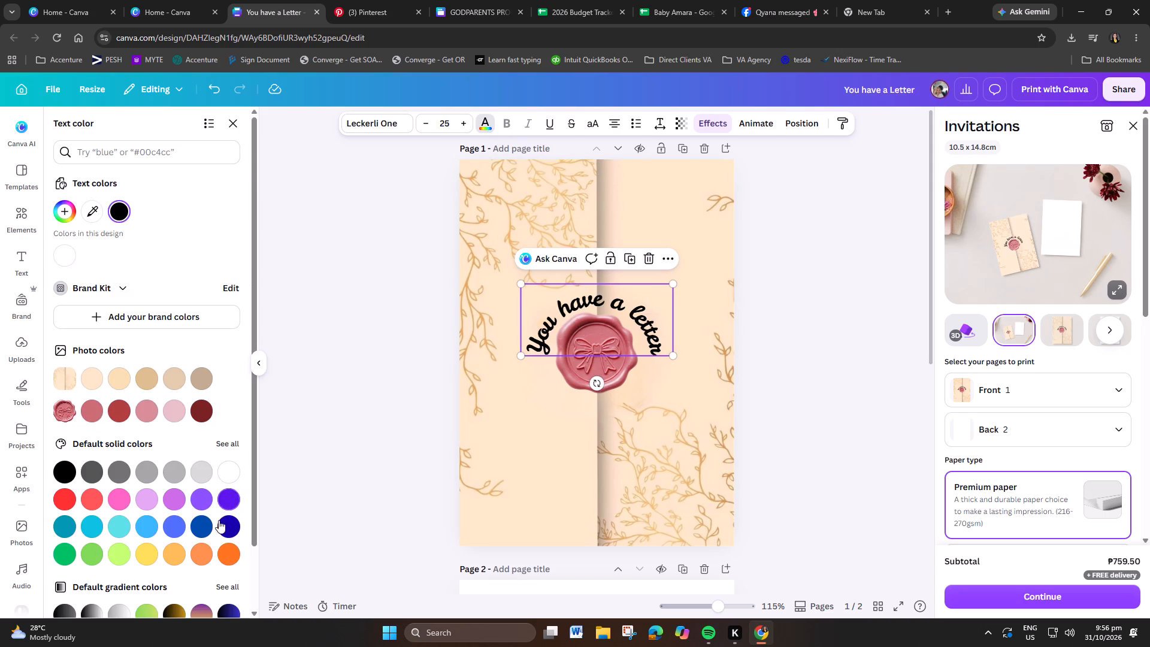
left_click(193, 521)
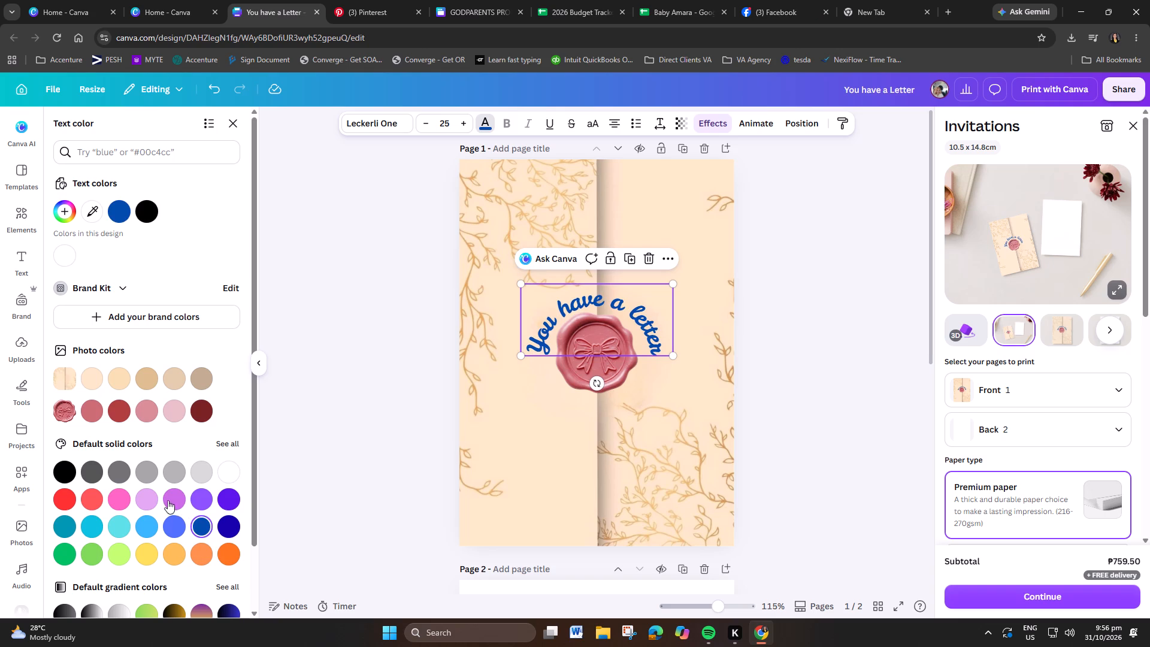
left_click(96, 380)
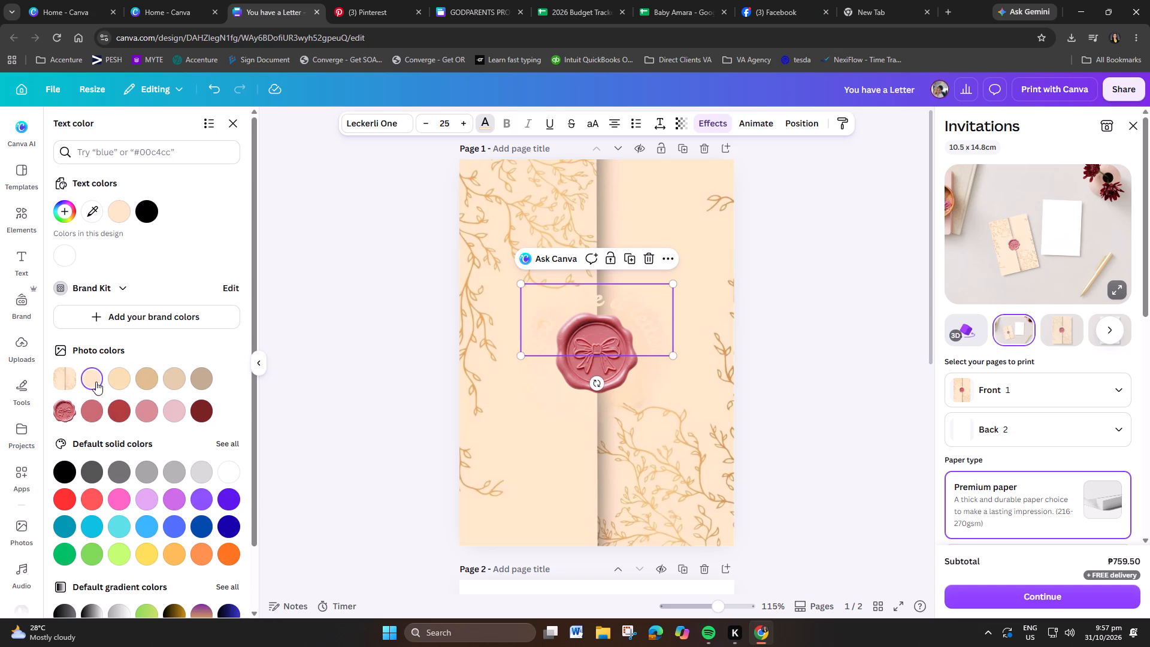
left_click(117, 381)
scroll(117, 381, "down", 1)
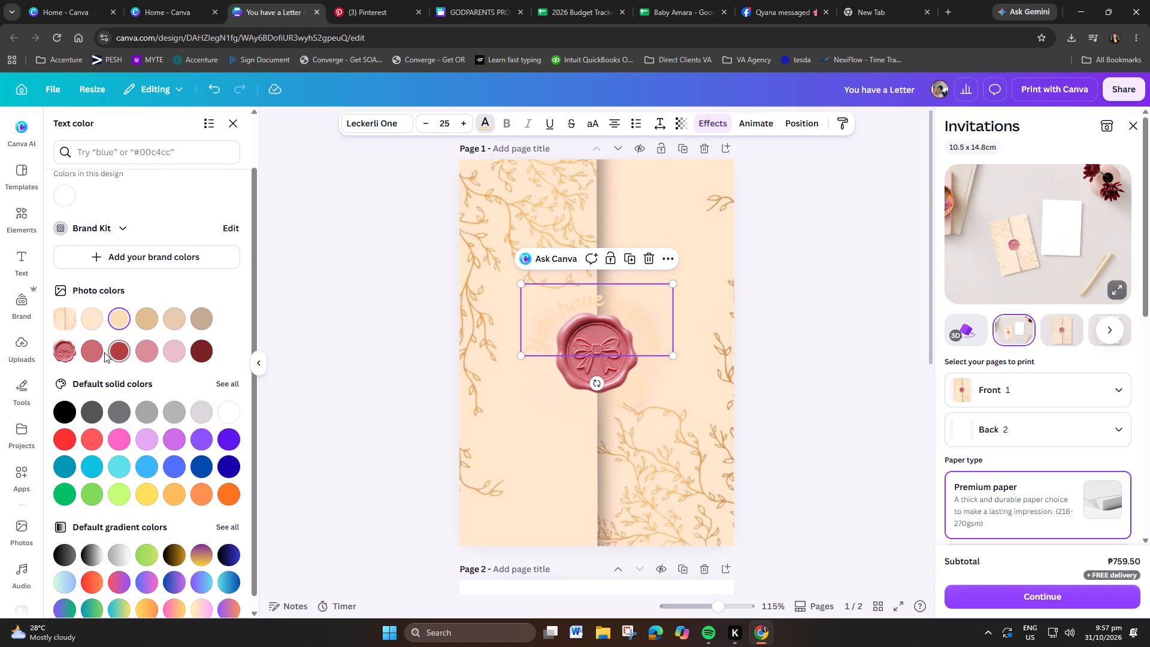
left_click(92, 353)
left_click(178, 344)
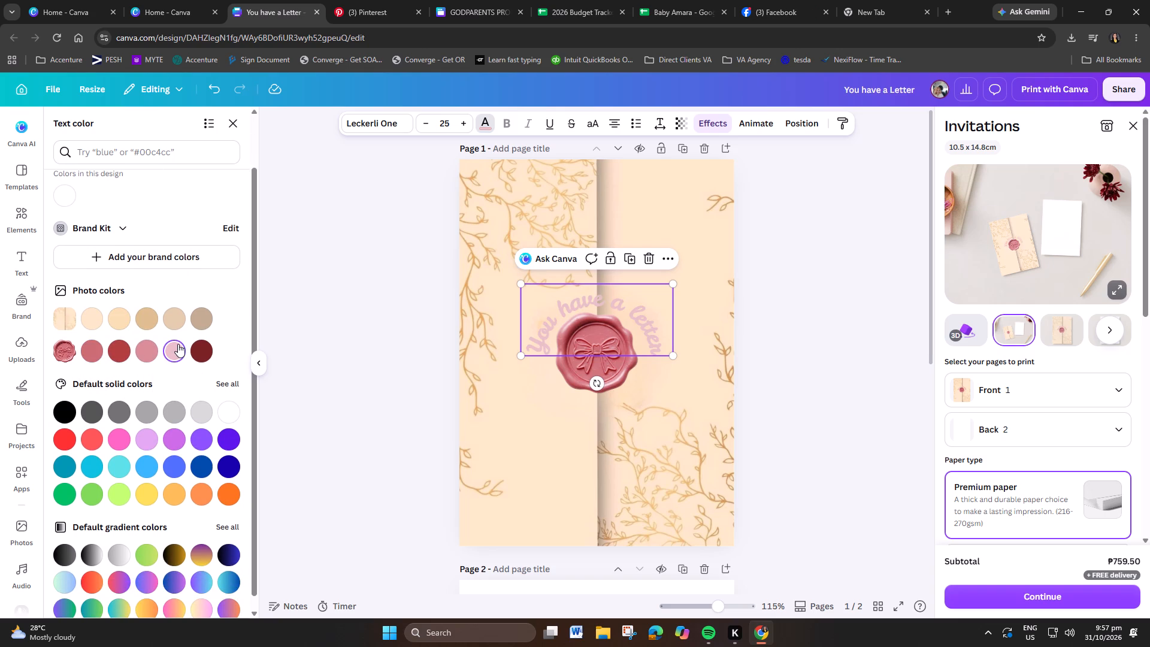
left_click(148, 341)
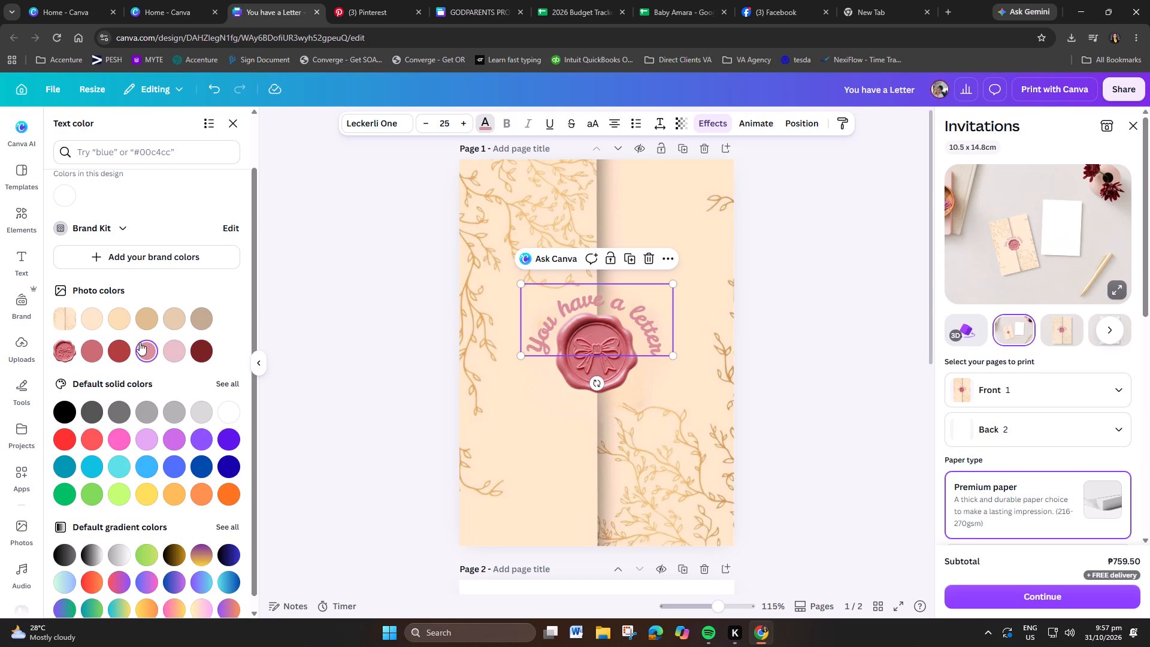
left_click(123, 348)
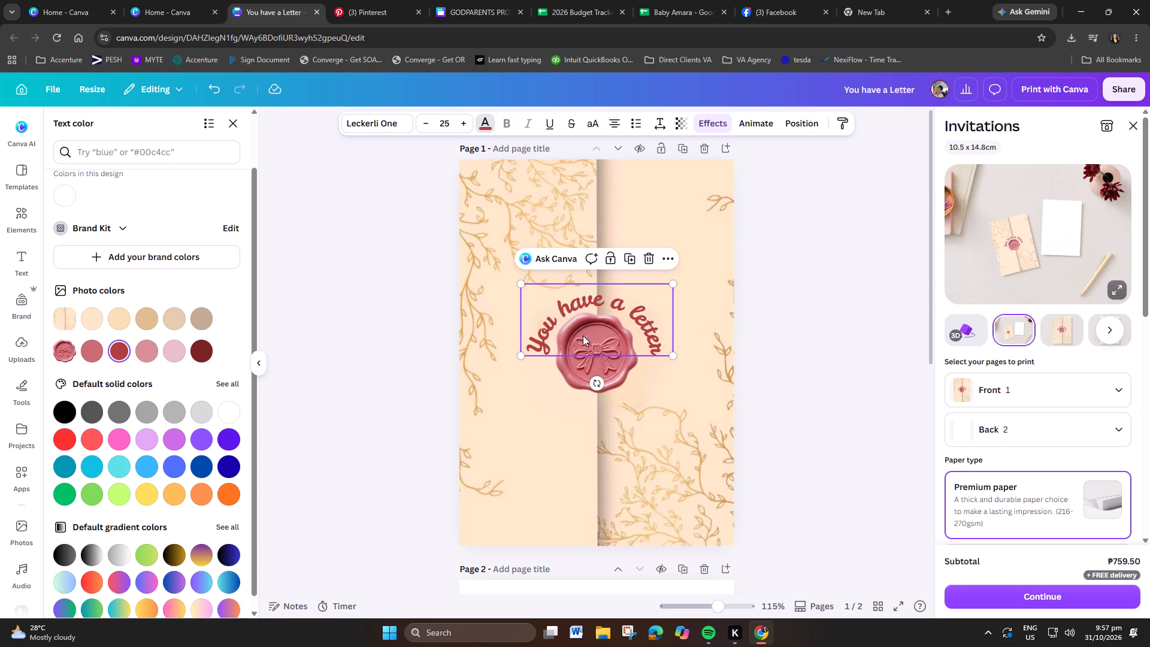
Nudge the curved heading slightly upward, farther from the wax seal, and deselect it.
left_click(627, 315)
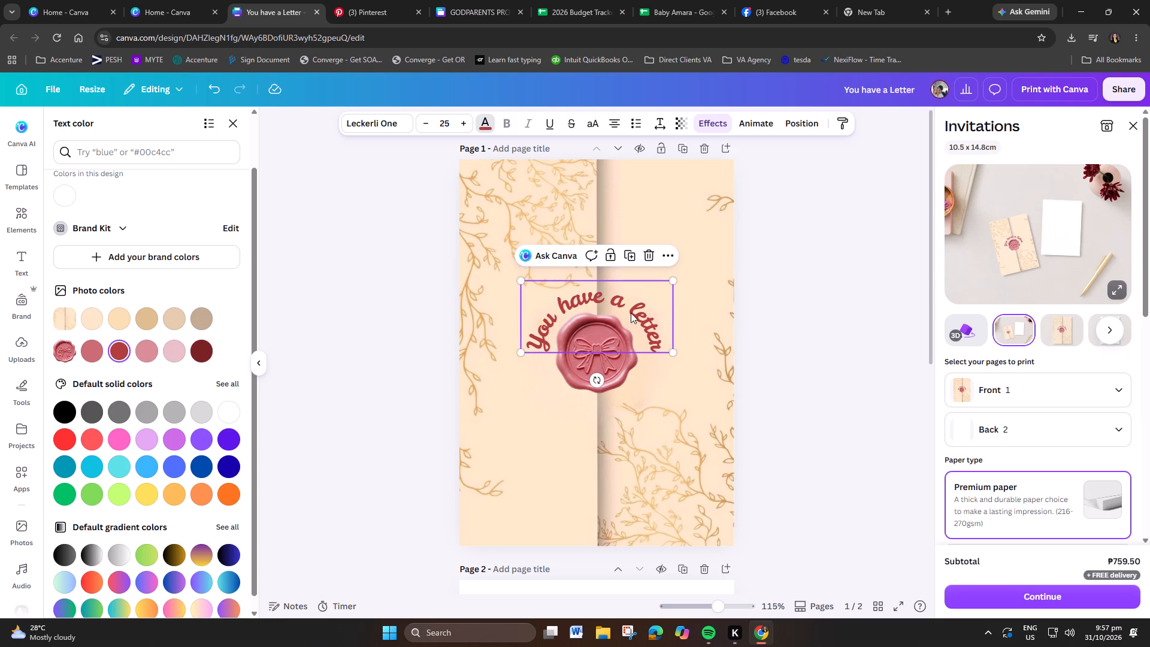
left_click(698, 301)
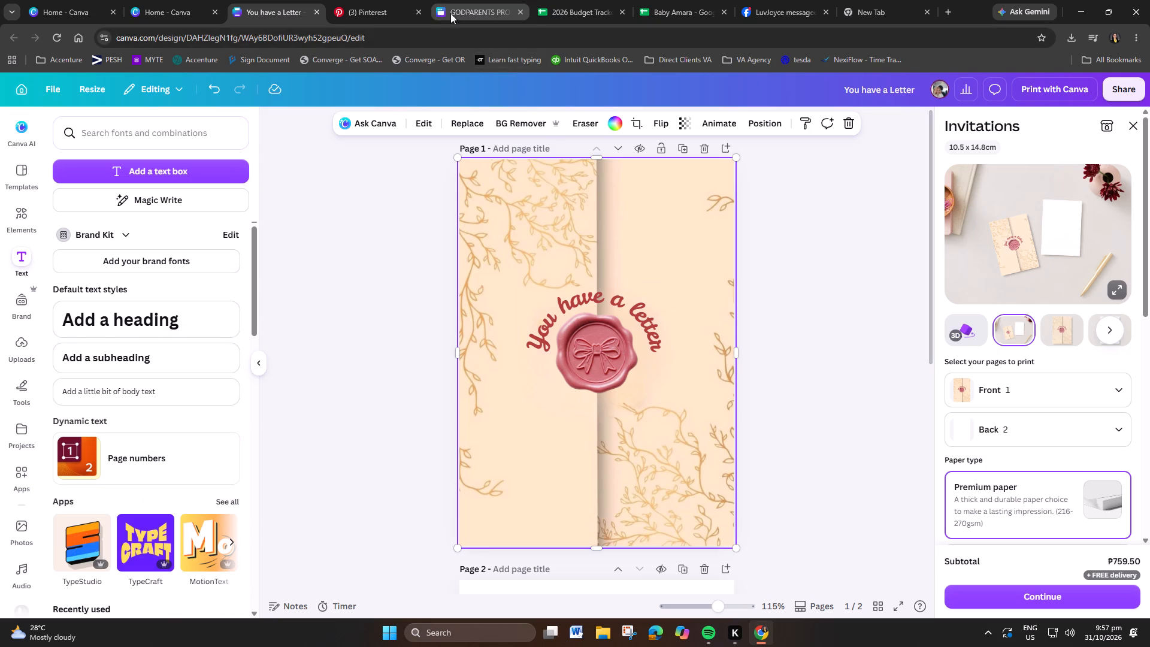
Check the godparents letter cover and add a "From," subheading to the invitation cover, just below and left of the wax seal.
left_click(461, 13)
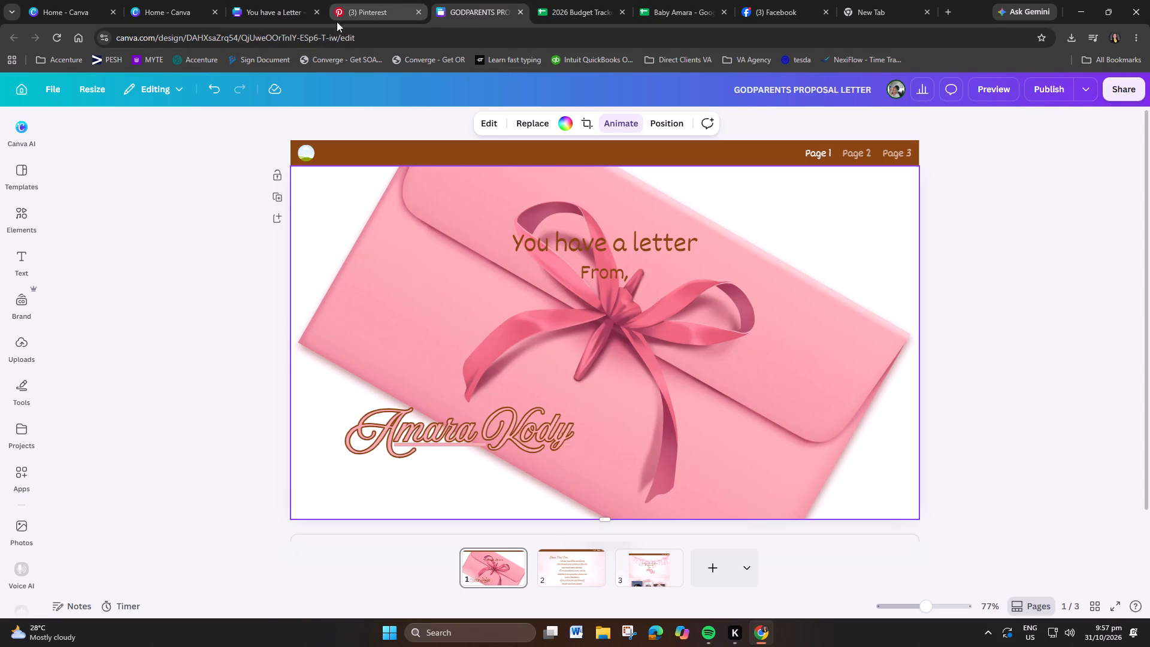
left_click(267, 6)
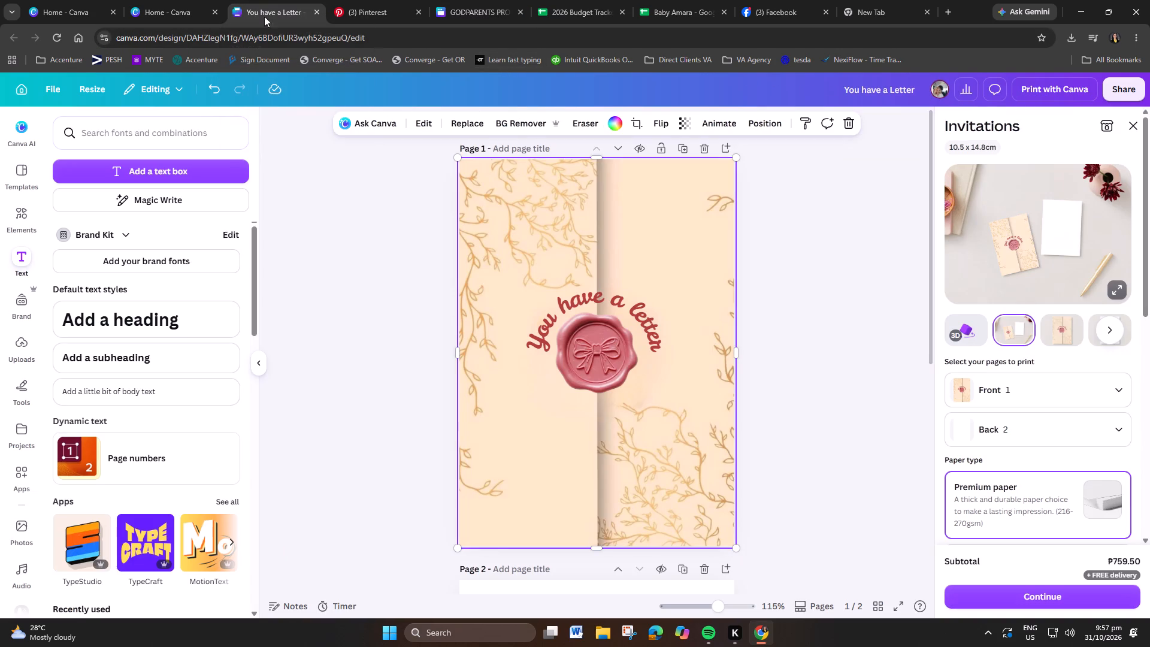
left_click(159, 362)
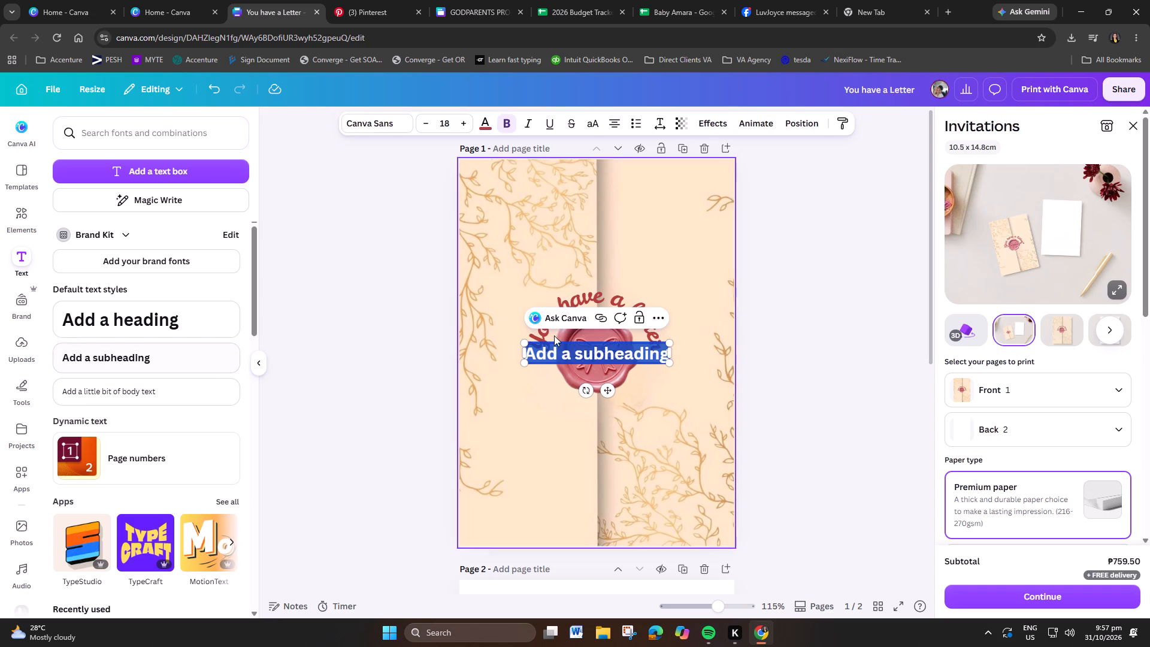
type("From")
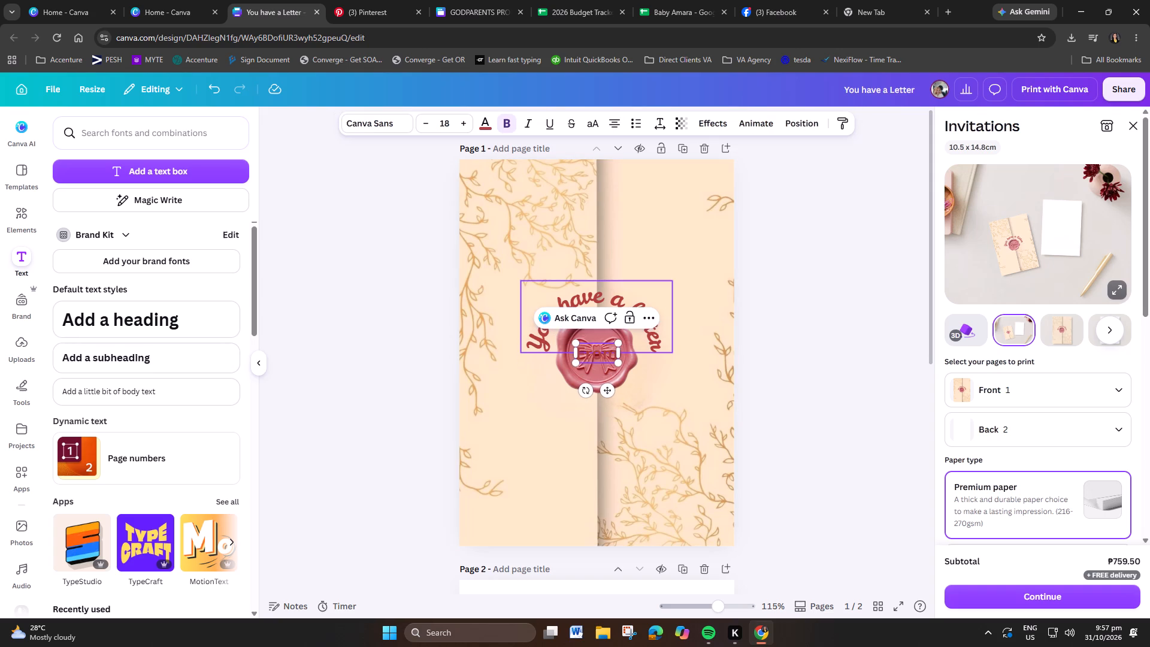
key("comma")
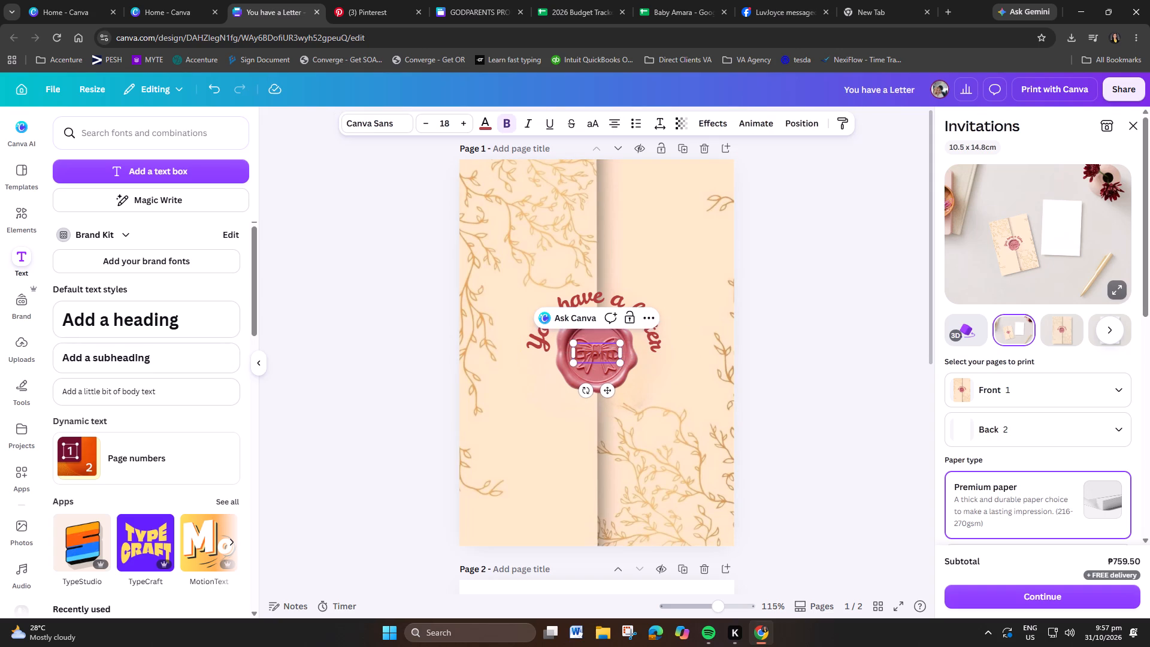
left_click_drag(599, 352, 562, 382)
left_click(676, 405)
left_click(601, 361)
left_click_drag(601, 356, 573, 387)
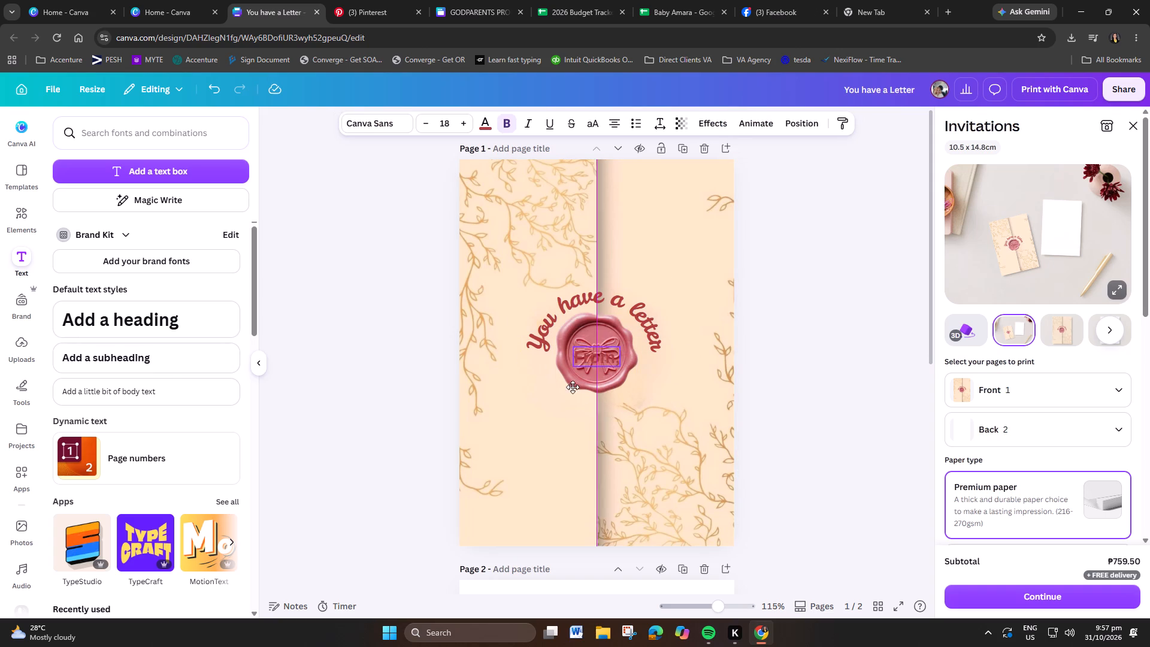
left_click_drag(573, 387, 541, 404)
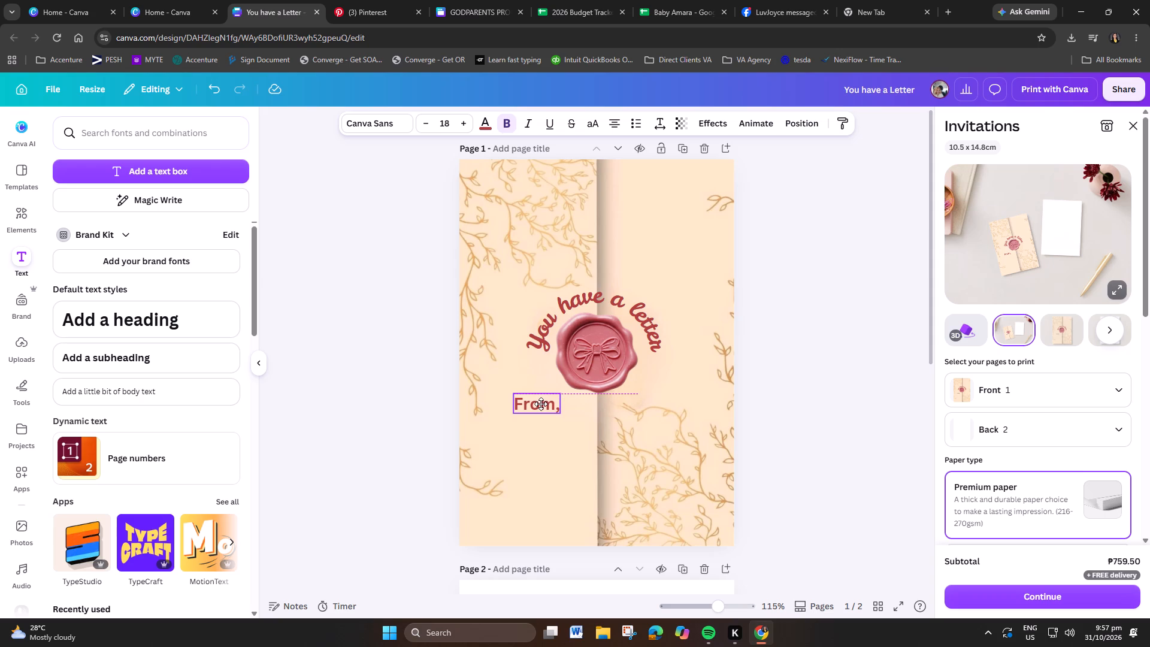
left_click_drag(541, 404, 540, 404)
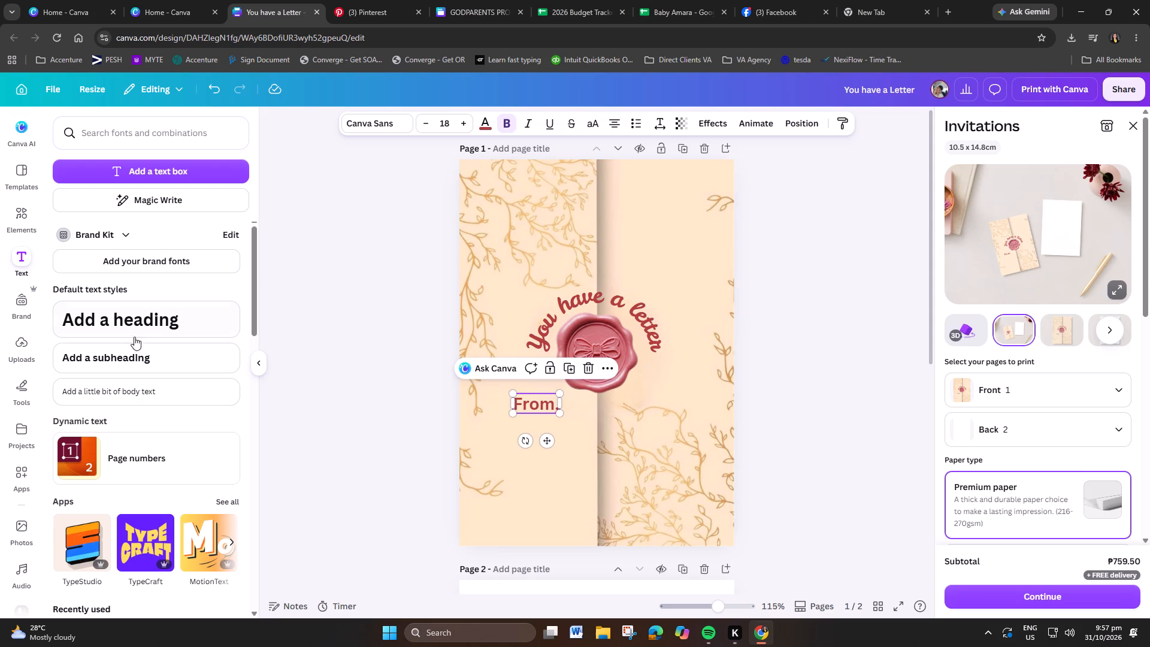
Add a second subheading with the sender's name under "From," and widen its text box to about 43 mm so it fits one line.
left_click(156, 358)
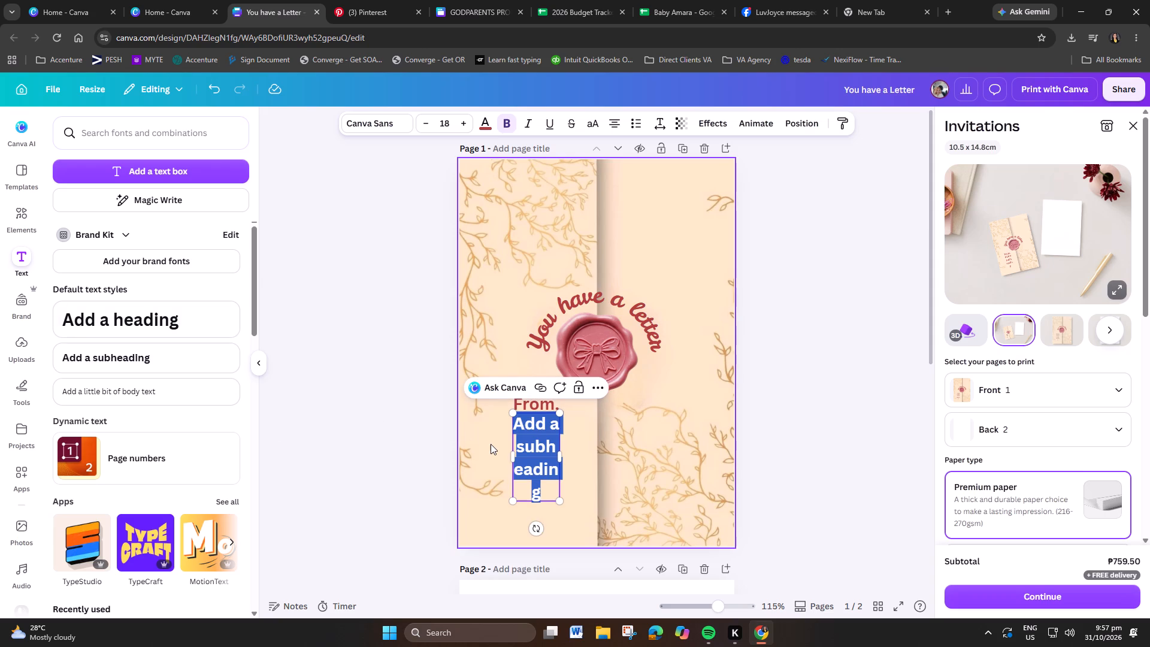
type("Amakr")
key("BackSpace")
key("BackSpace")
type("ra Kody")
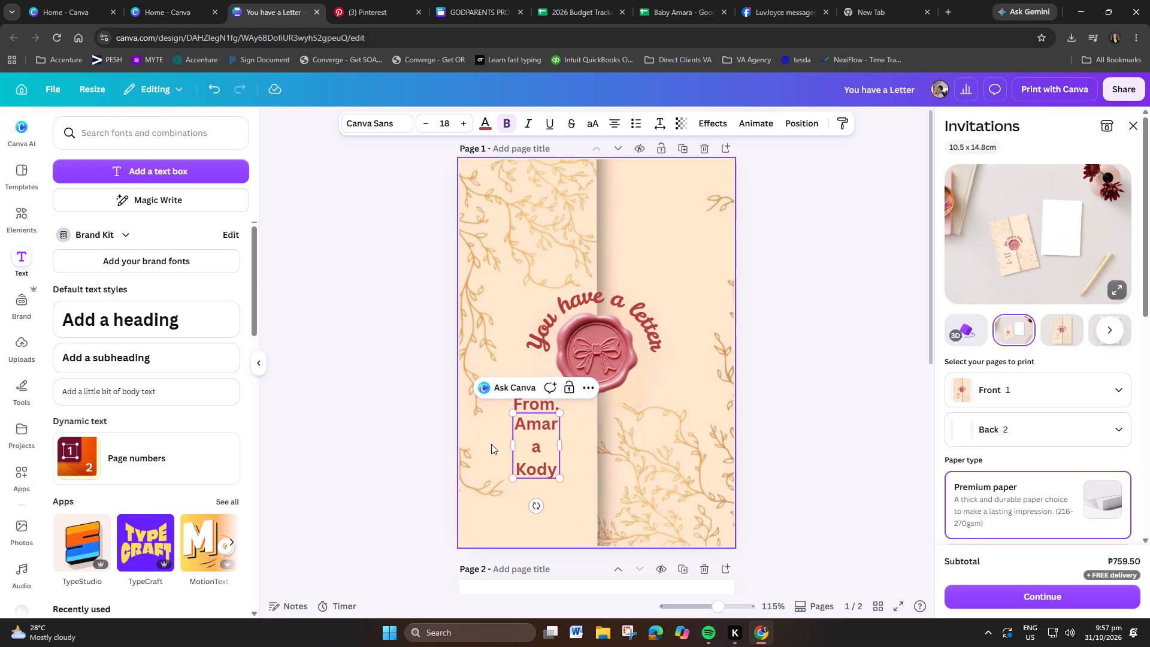
left_click_drag(562, 445, 630, 439)
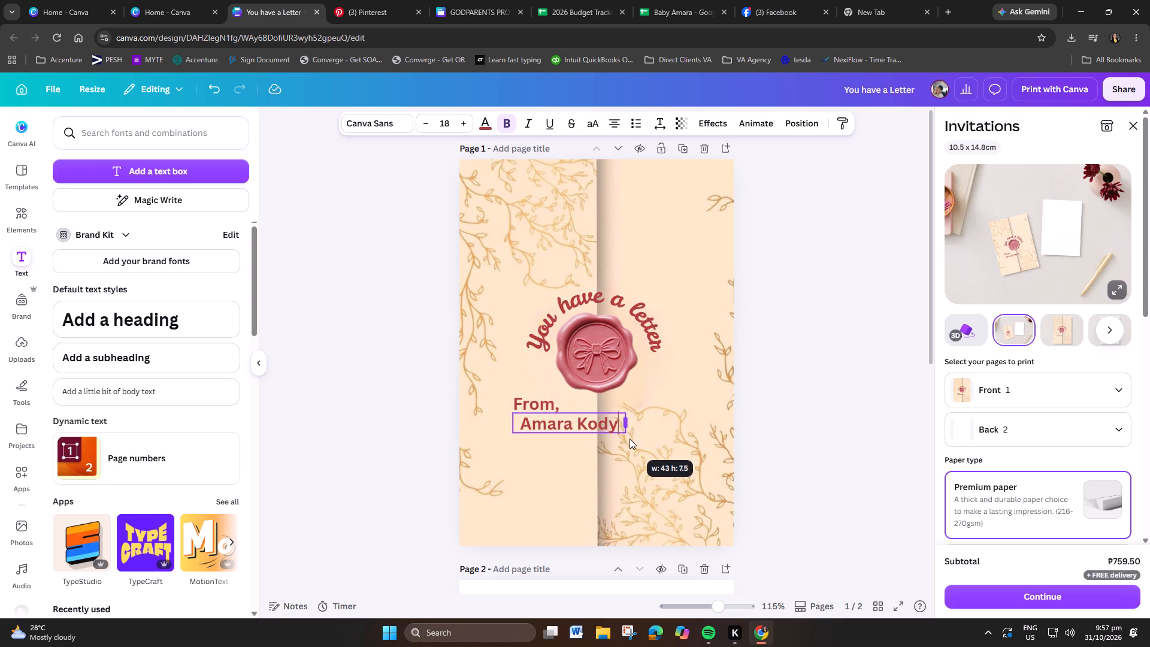
left_click_drag(630, 439, 631, 439)
left_click(604, 431)
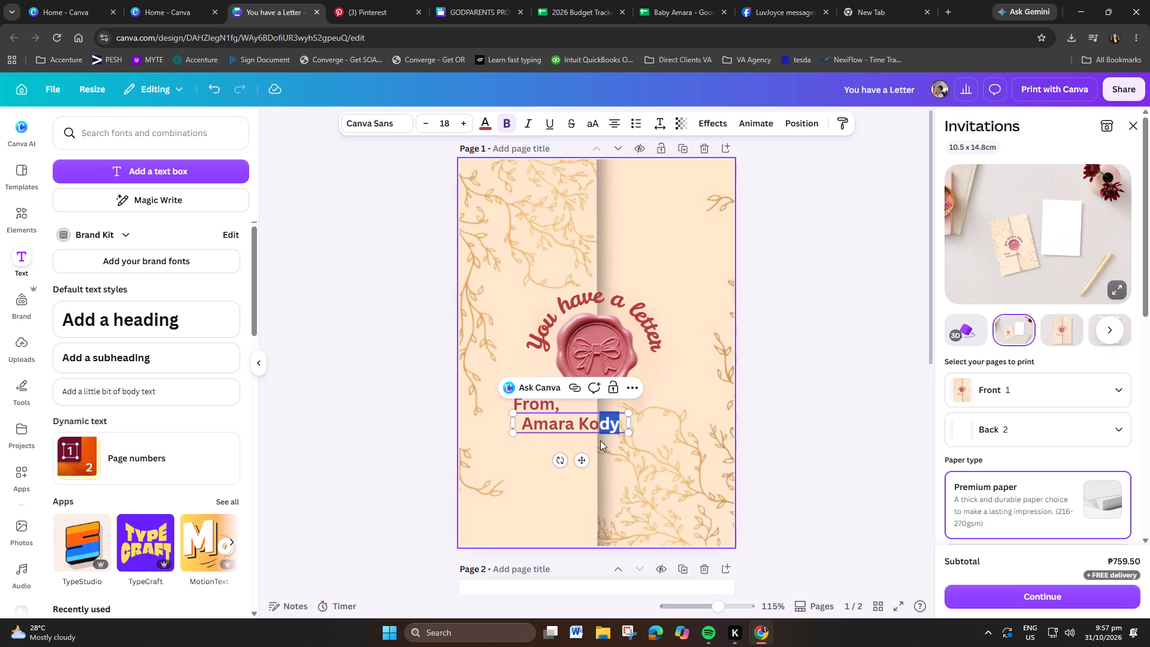
left_click(599, 471)
Move "From," and the sender's name further left, lower the name slightly, and narrow its text box to fit the left flap.
left_click_drag(531, 404, 517, 406)
left_click_drag(557, 427, 545, 436)
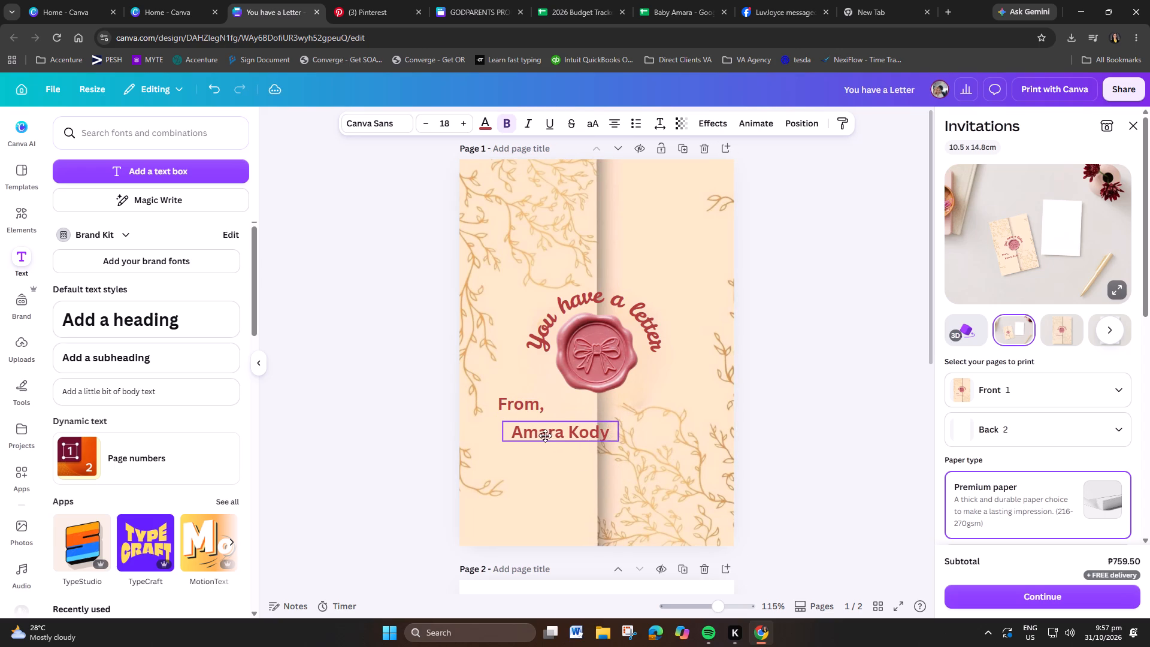
left_click_drag(545, 436, 534, 439)
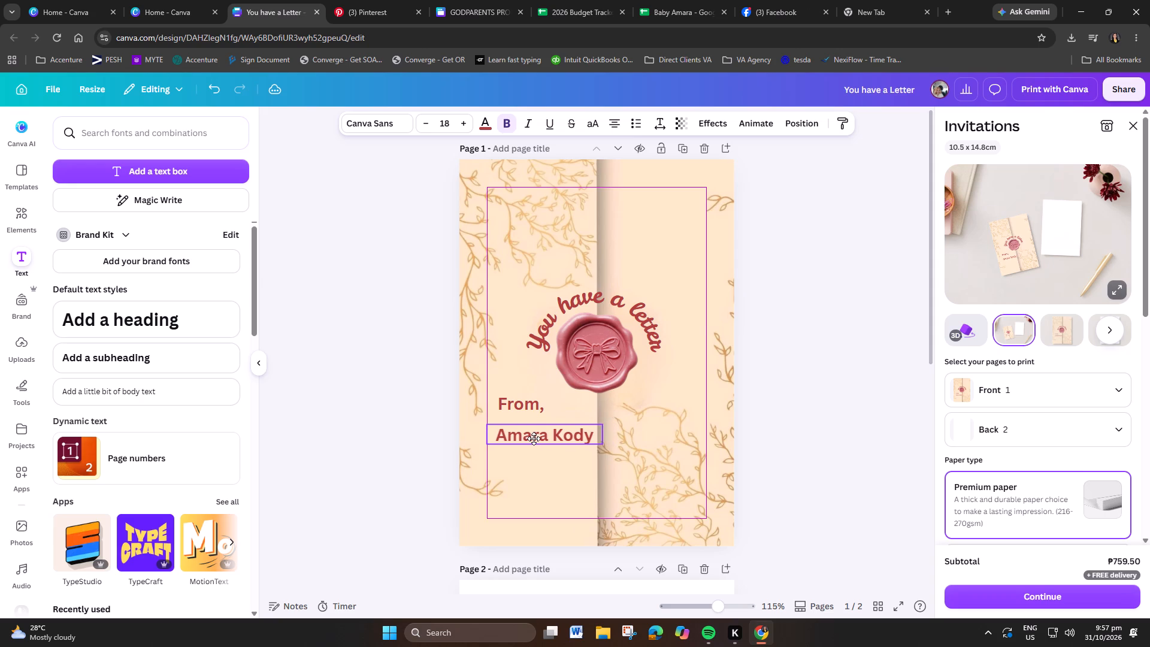
left_click_drag(534, 439, 534, 441)
left_click(601, 436)
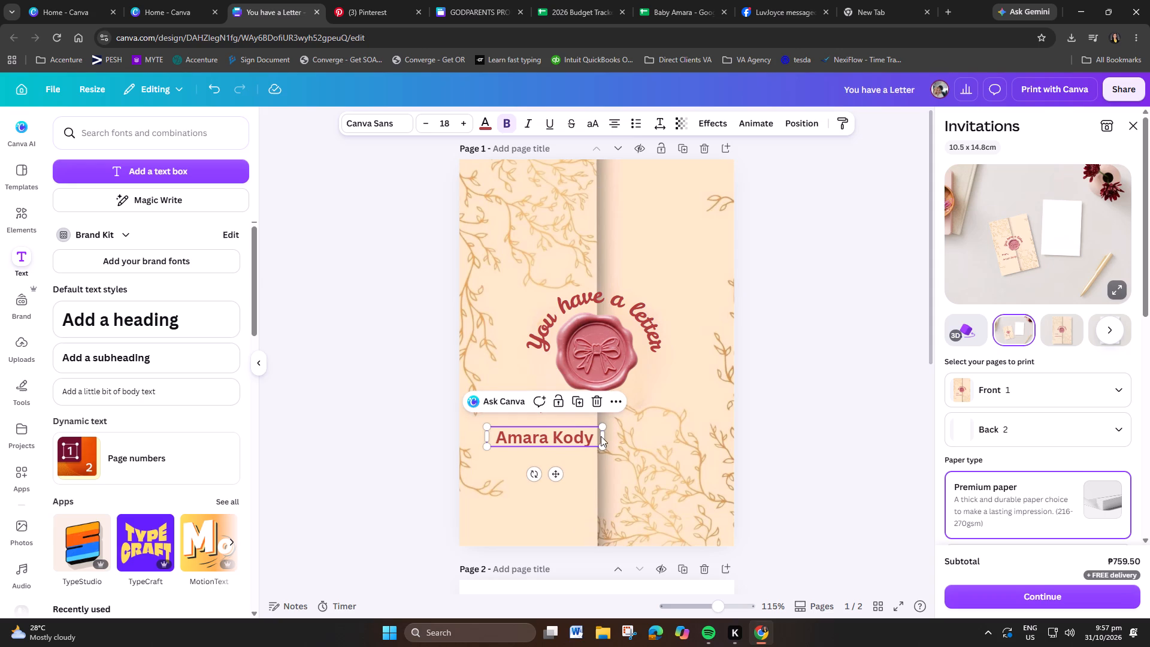
left_click_drag(603, 436, 585, 437)
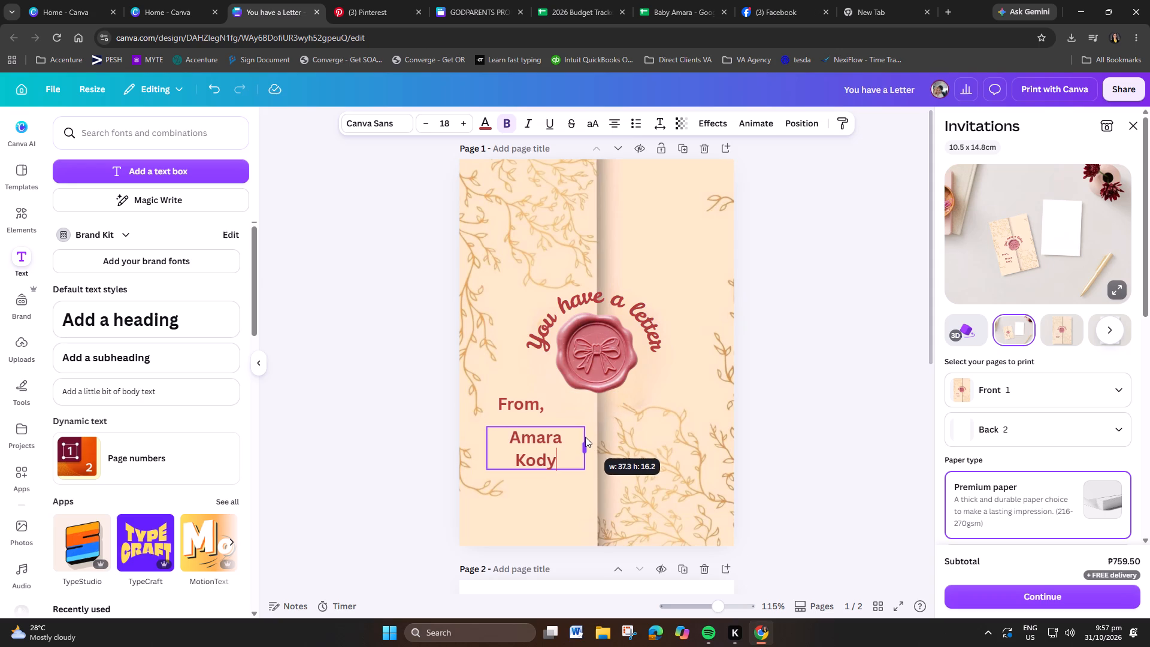
left_click_drag(585, 437, 591, 437)
left_click(641, 423)
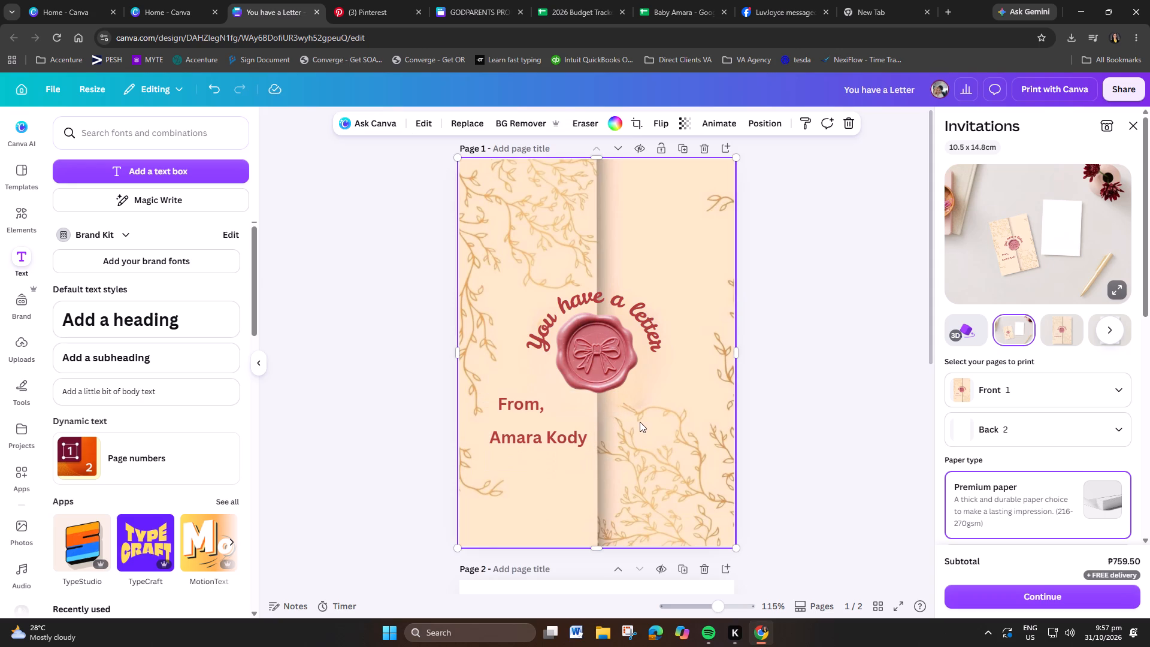
Check the name styling on the godparents letter cover and set the invitation's sender name to the Leckerli One font.
left_click(496, 5)
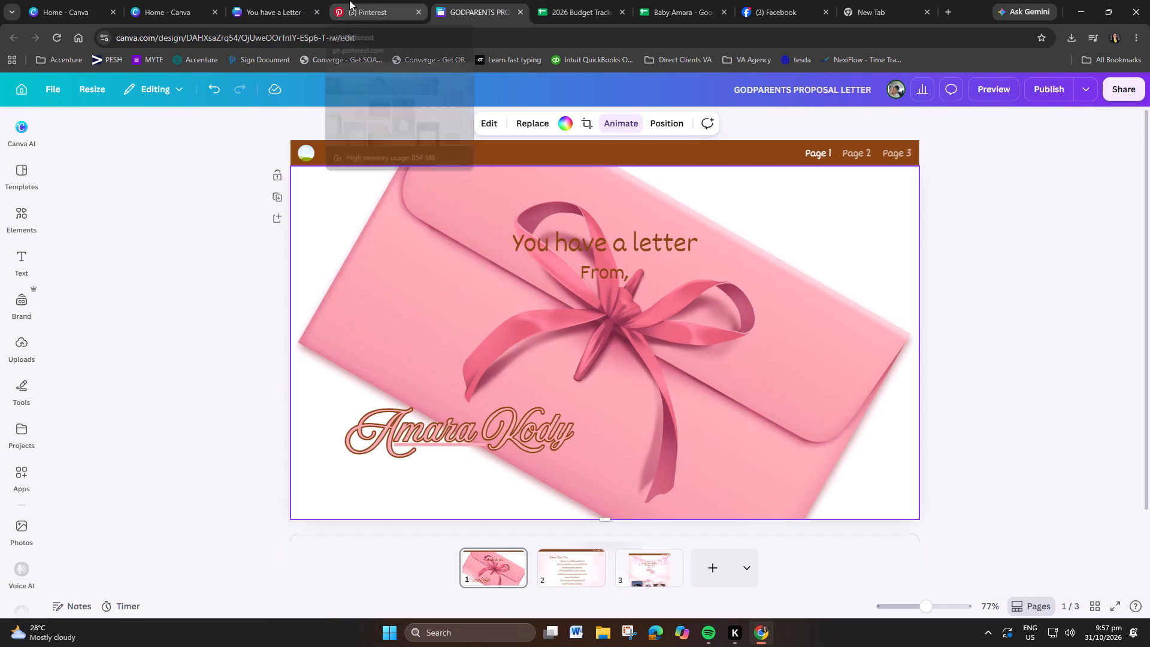
left_click(347, 0)
left_click(298, 0)
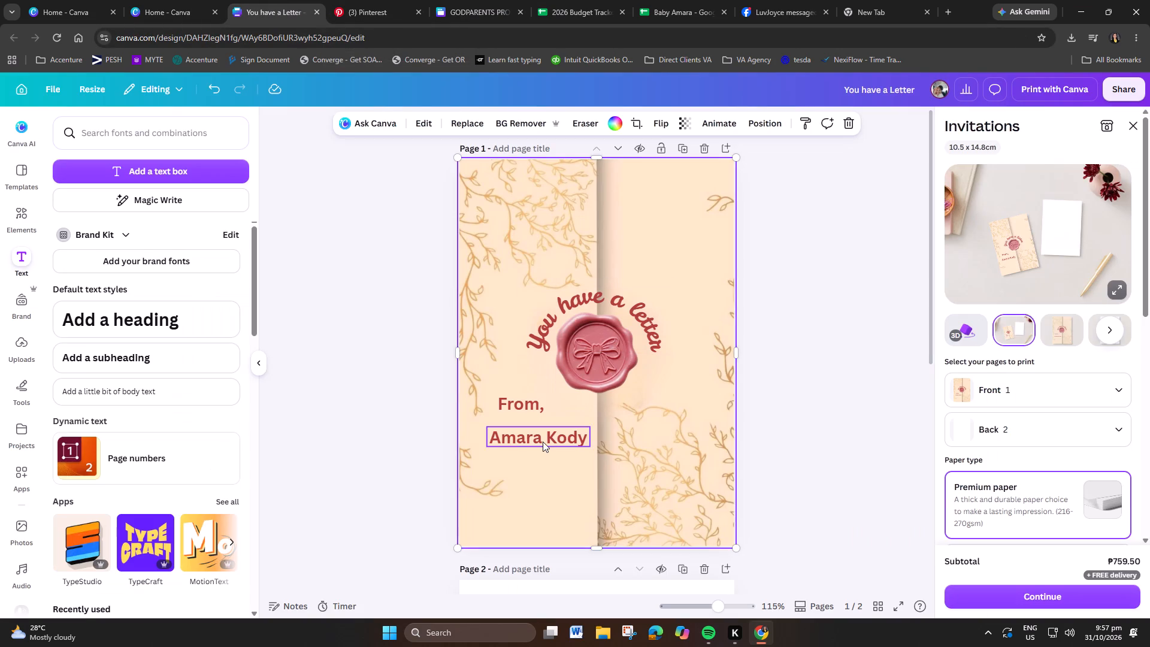
left_click(540, 442)
left_click(381, 118)
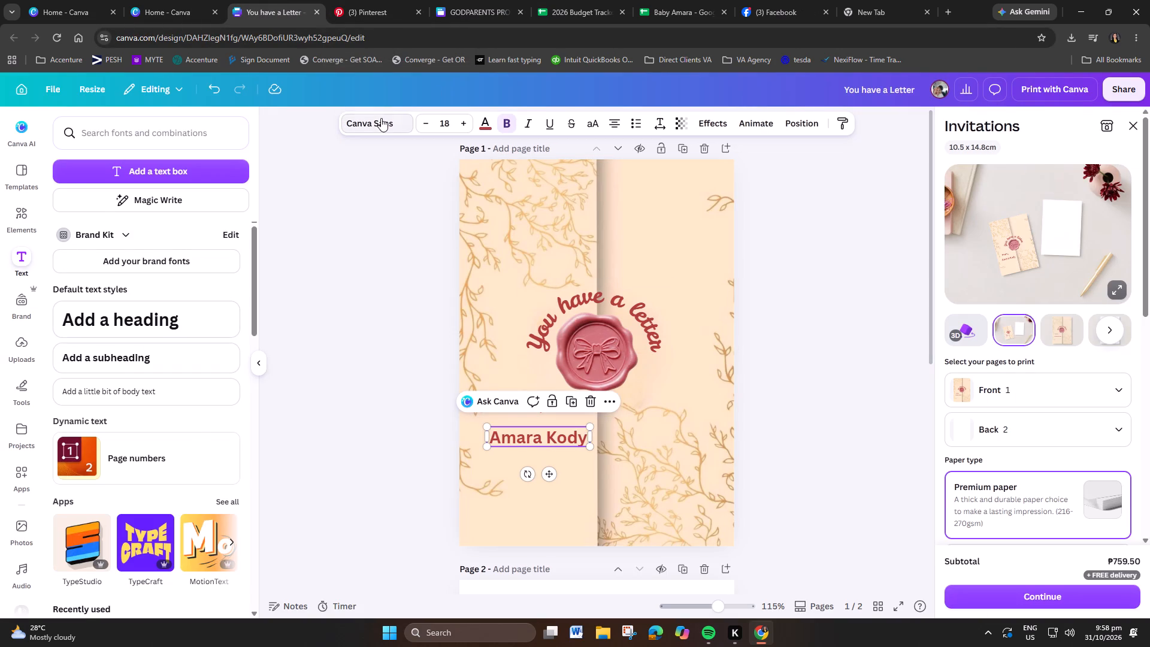
left_click(144, 288)
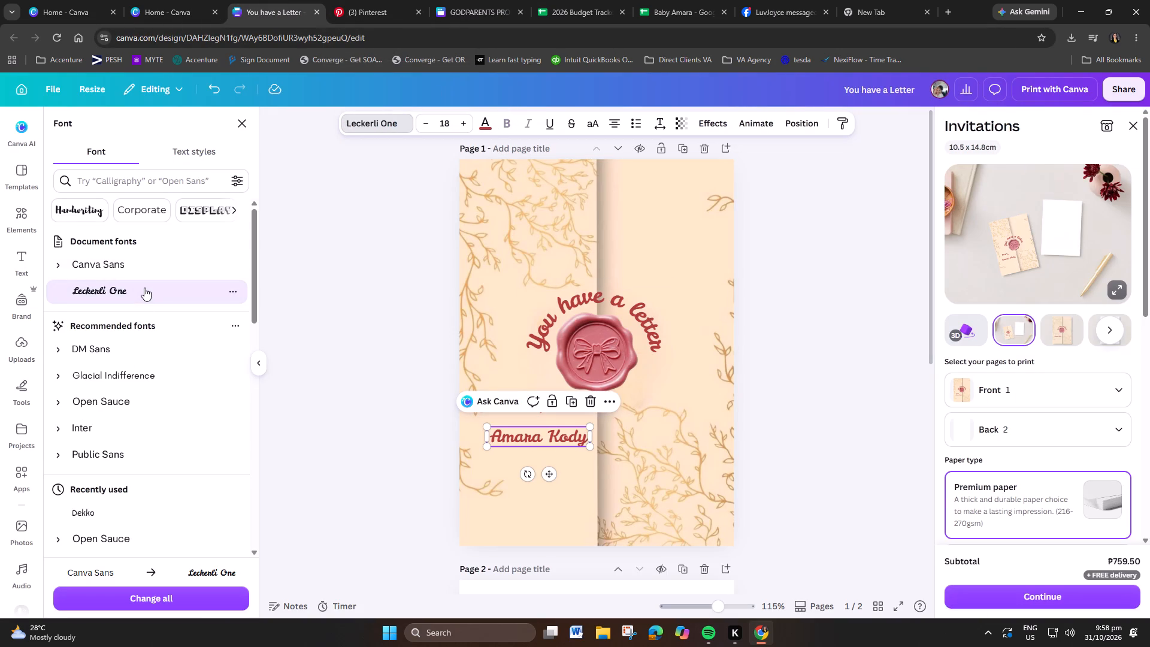
left_click(698, 454)
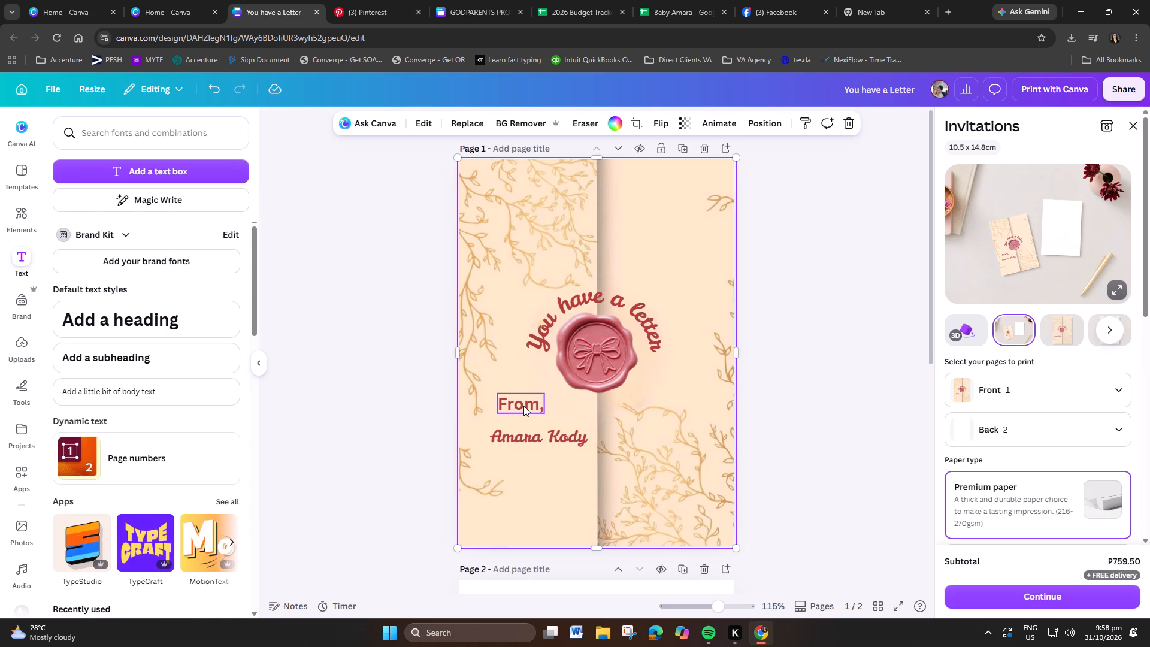
Set the "From," text size to 20.
left_click(522, 406)
left_click(449, 124)
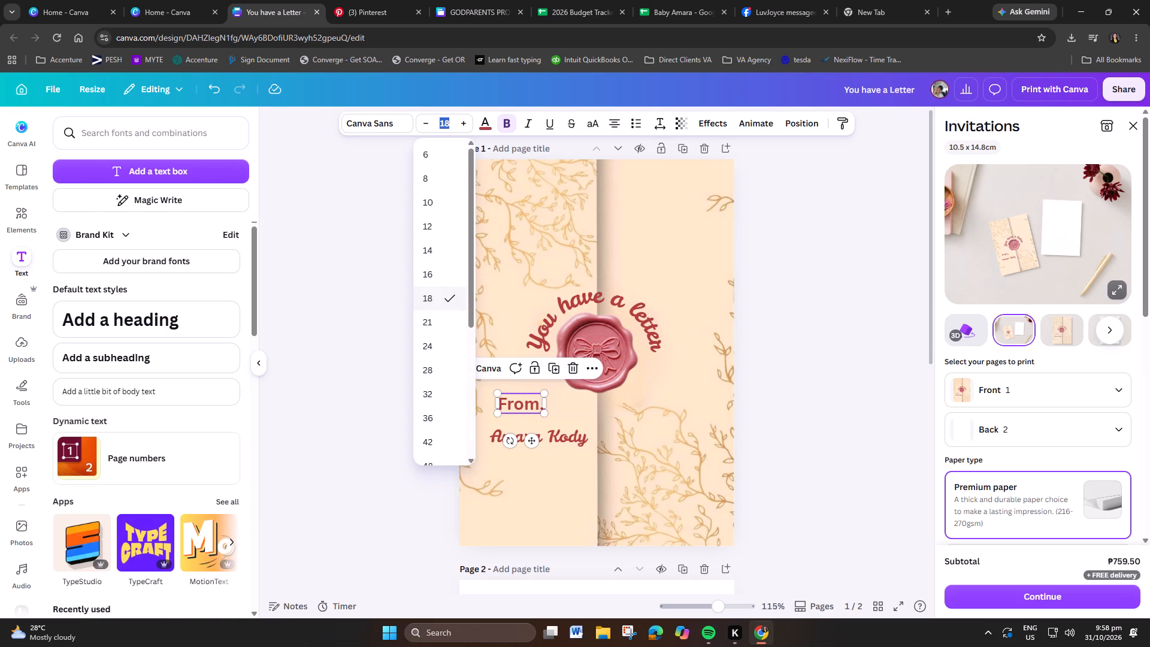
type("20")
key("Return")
left_click(631, 416)
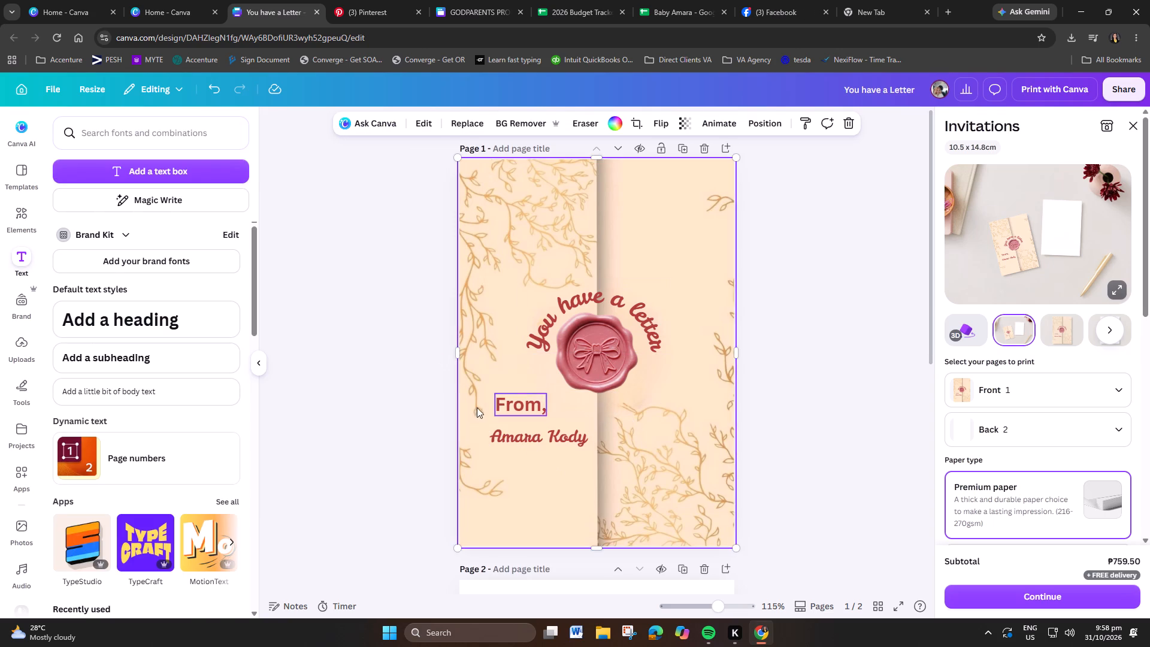
Align "From," to the cover's left margin and move the sender's name slightly right and up, beside the centre fold.
left_click_drag(512, 403, 506, 406)
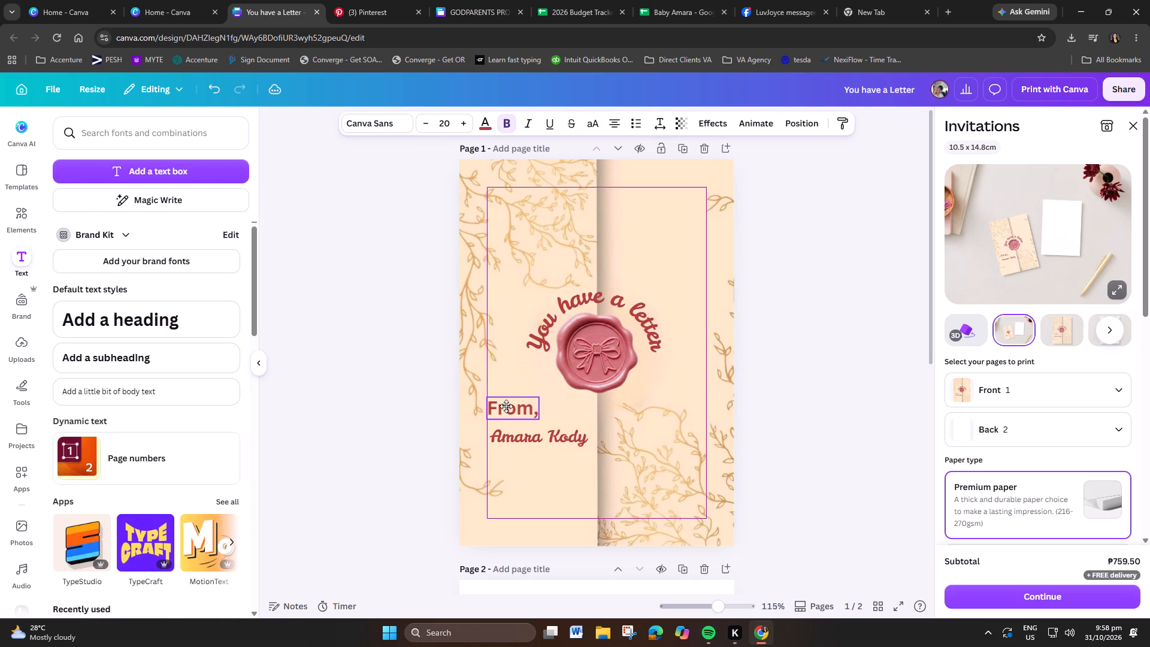
left_click_drag(506, 406, 507, 406)
left_click_drag(544, 431, 554, 426)
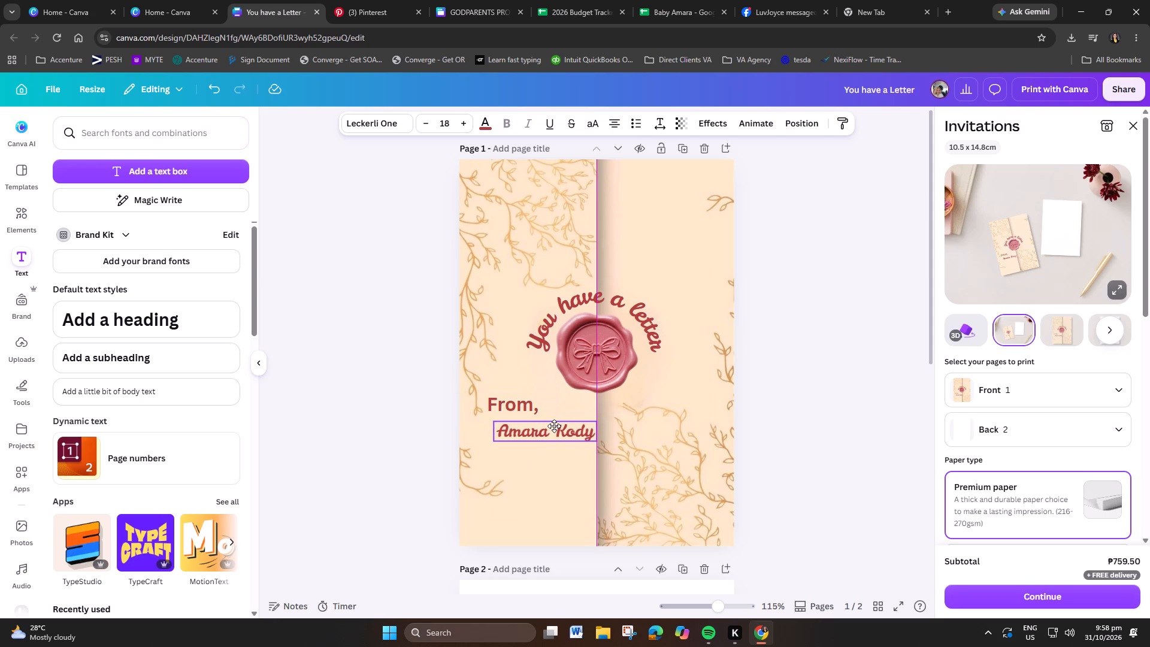
left_click_drag(554, 426, 554, 428)
left_click(664, 477)
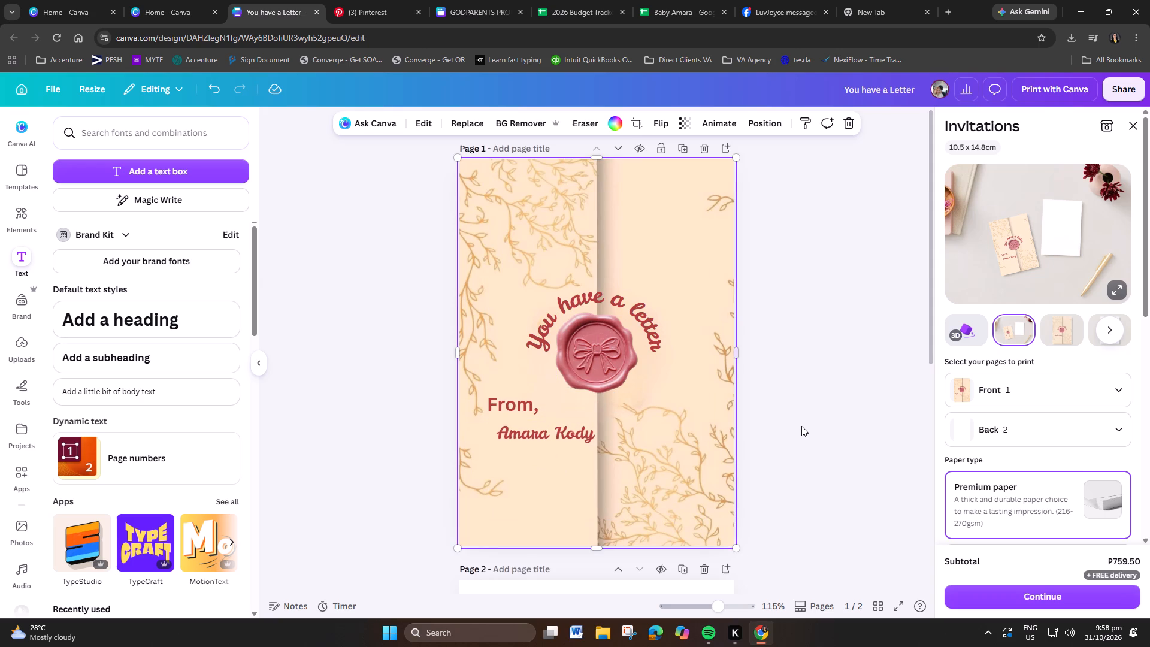
Set the "From," text to the Dekko font, nudge it slightly right, and deselect it.
left_click(517, 406)
left_click(361, 128)
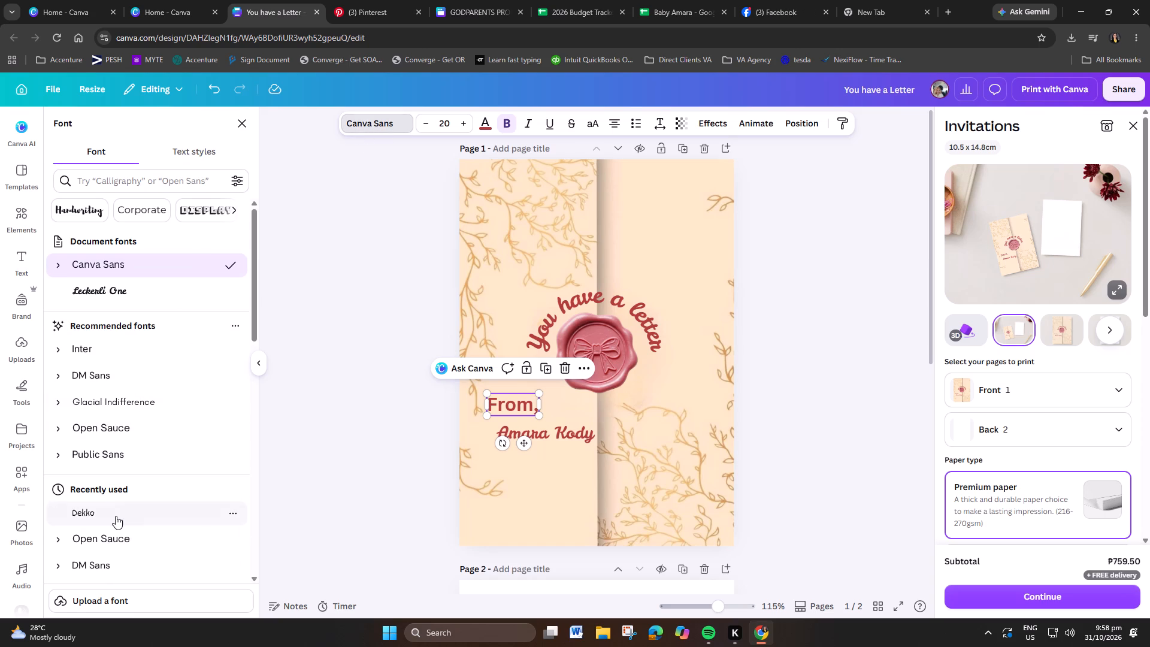
left_click(114, 515)
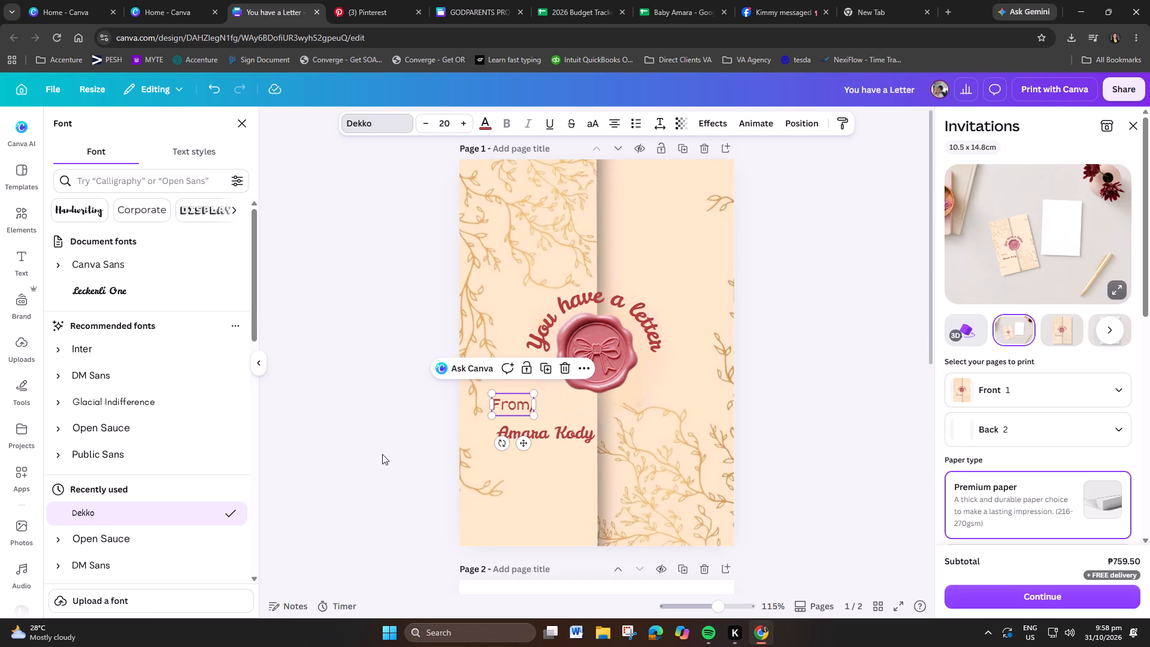
left_click(755, 379)
left_click(594, 411)
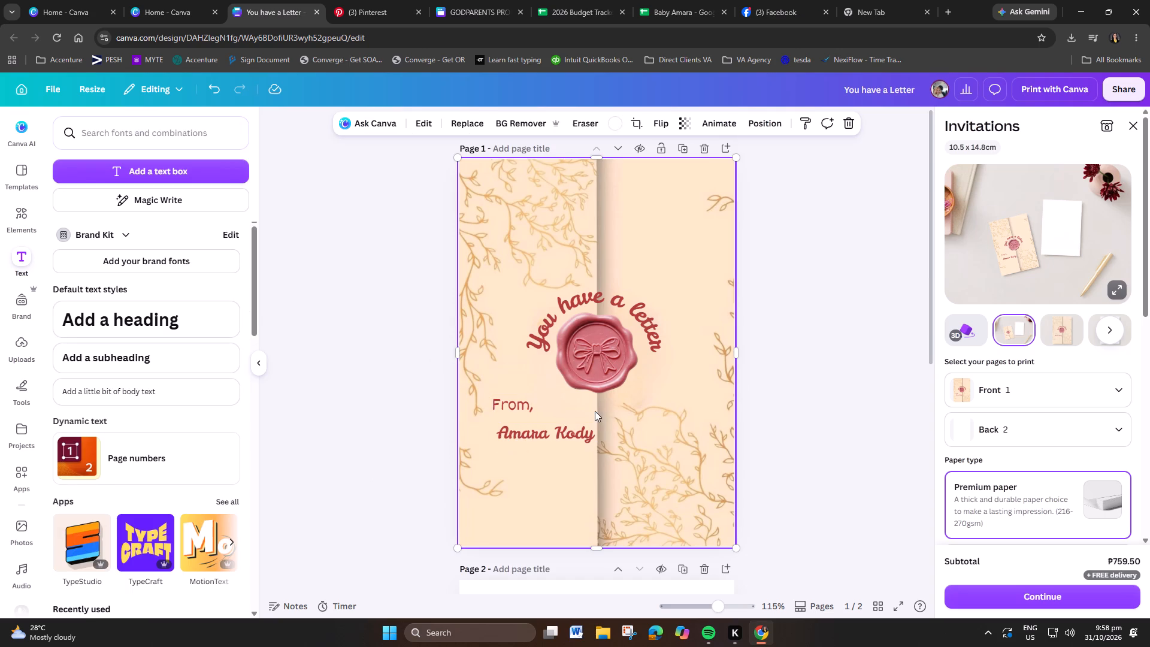
left_click(526, 405)
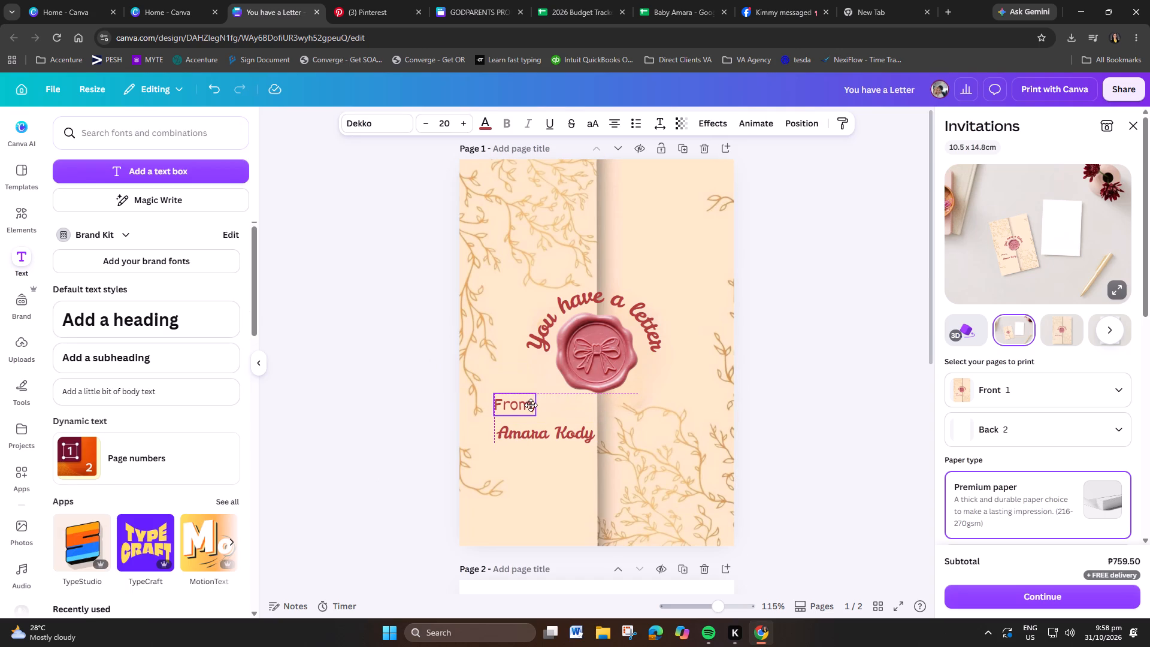
left_click(749, 409)
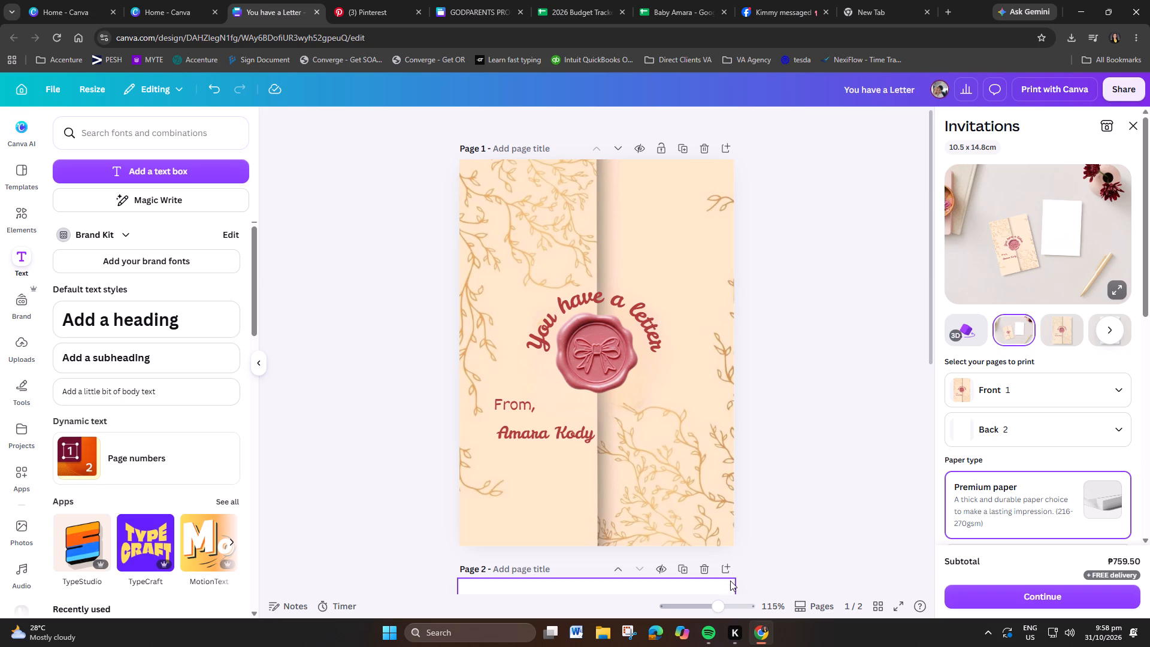
Delete the blank page 2 and add a new blank page after the cover.
scroll(716, 570, "down", 2)
left_click(698, 451)
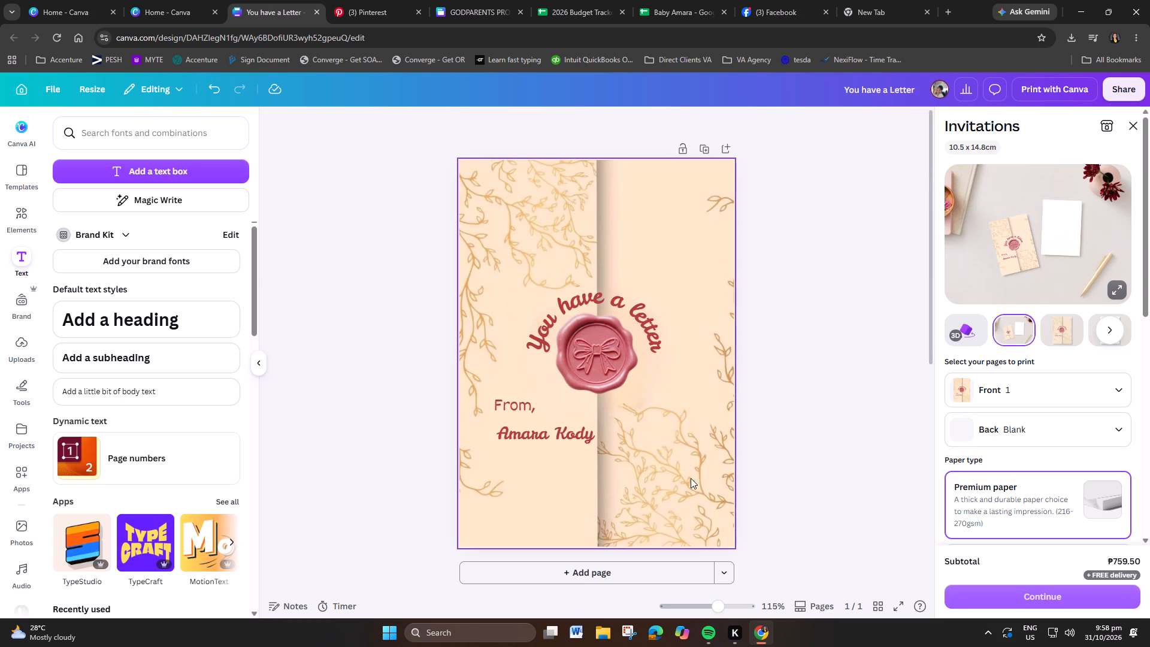
left_click(644, 575)
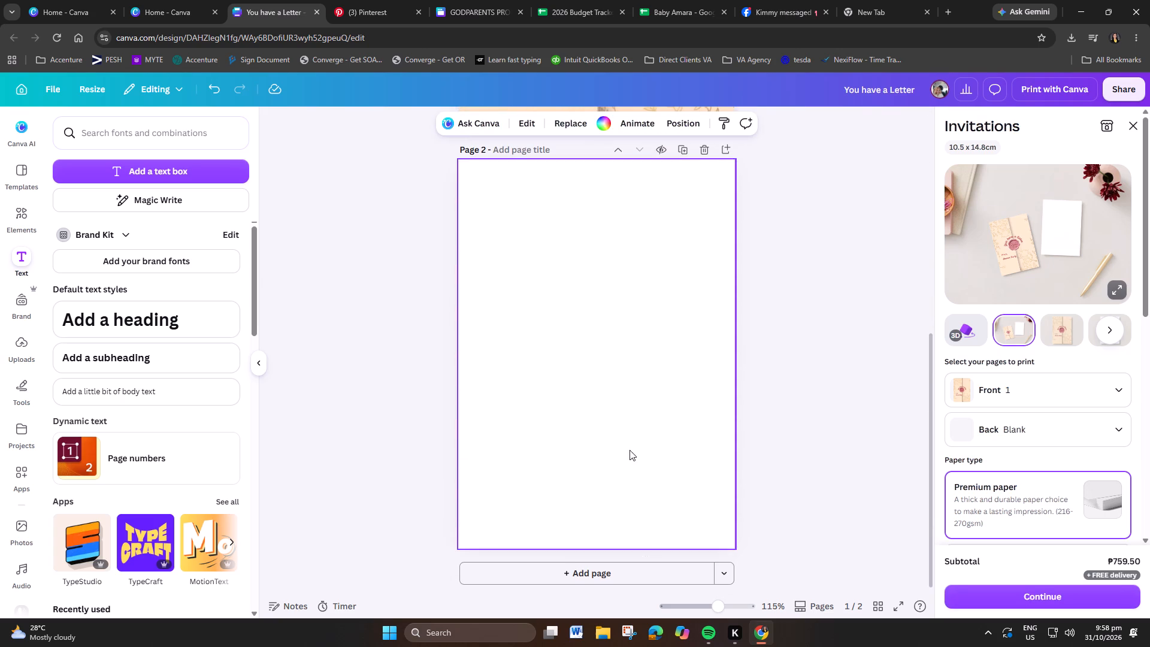
Upload the three bow-topped arch images, download (1), download (2) and download (3), from the Downloads folder.
left_click(629, 449)
left_click(23, 348)
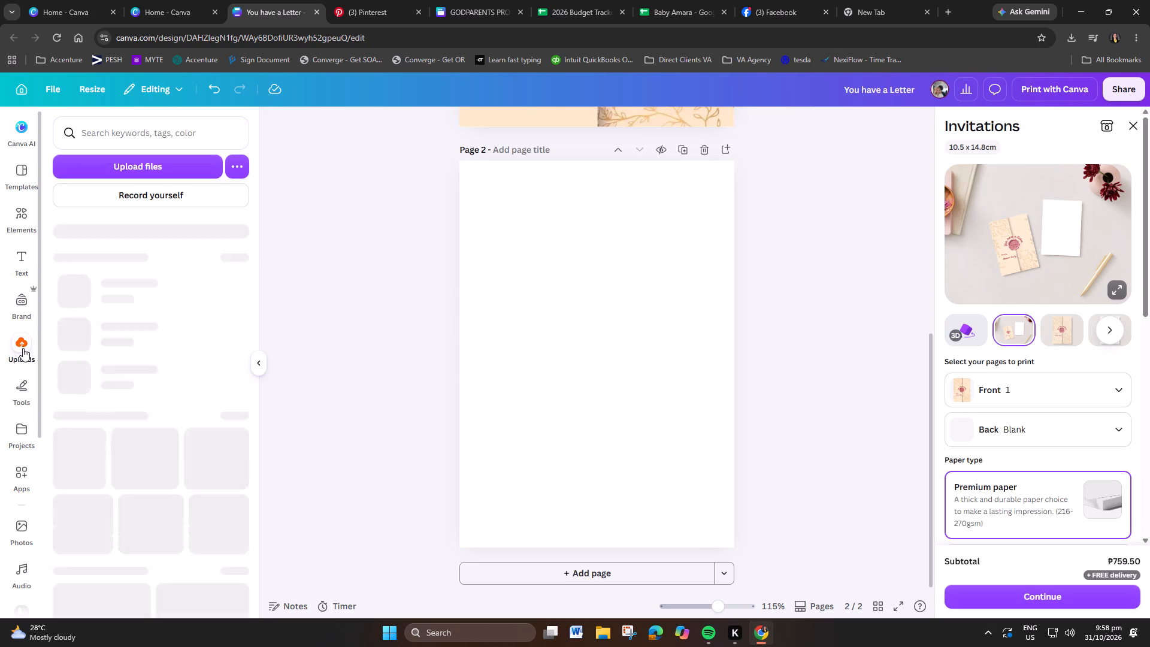
left_click(169, 159)
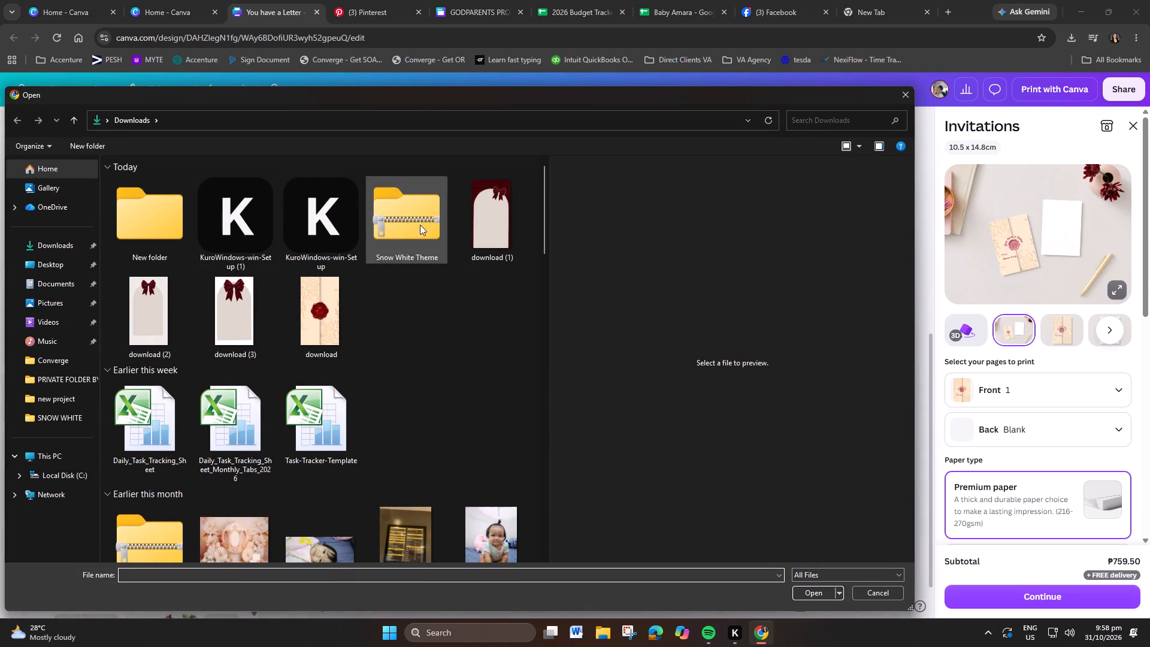
left_click(458, 231)
left_click(238, 328, "ctrl")
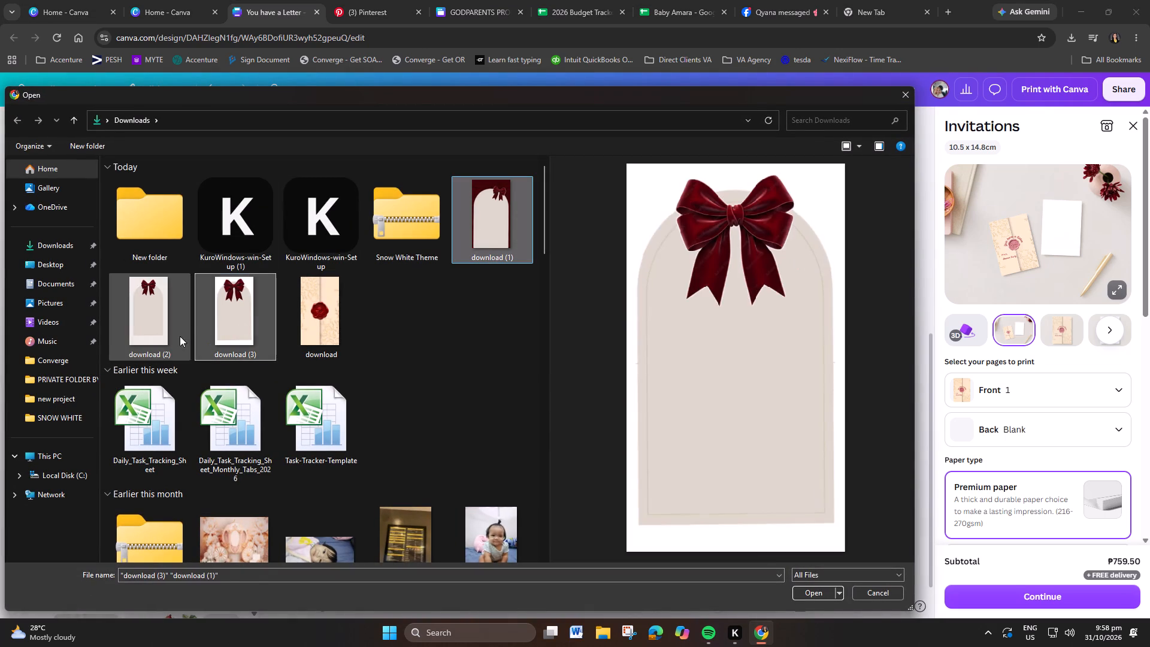
left_click(179, 336, "ctrl")
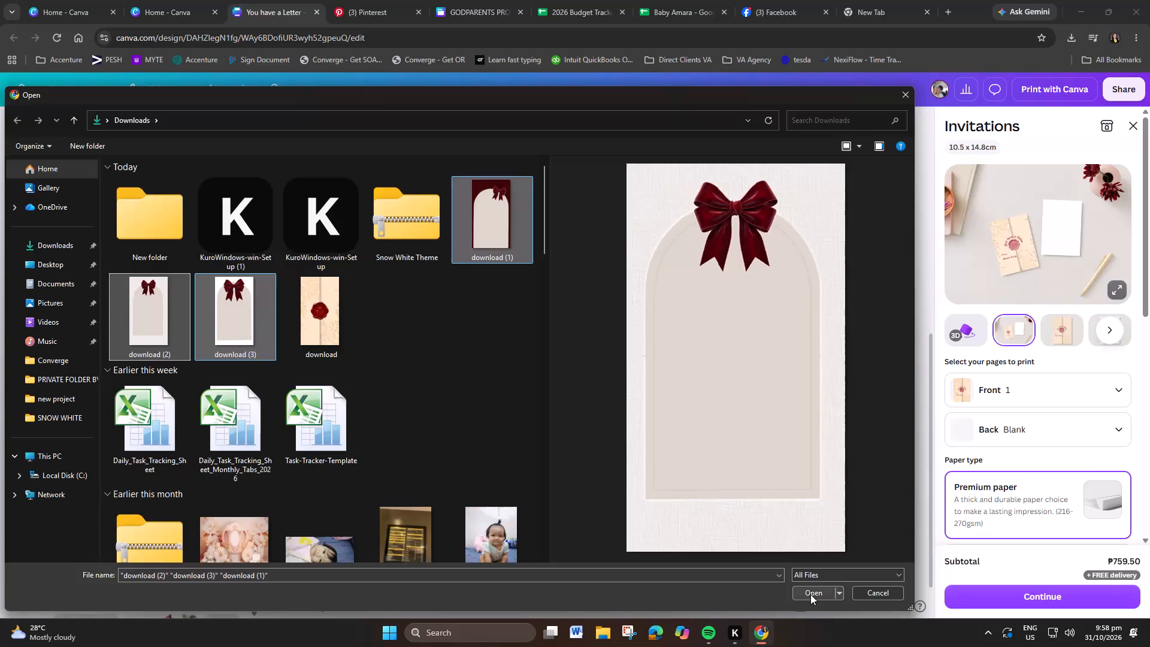
left_click(810, 594)
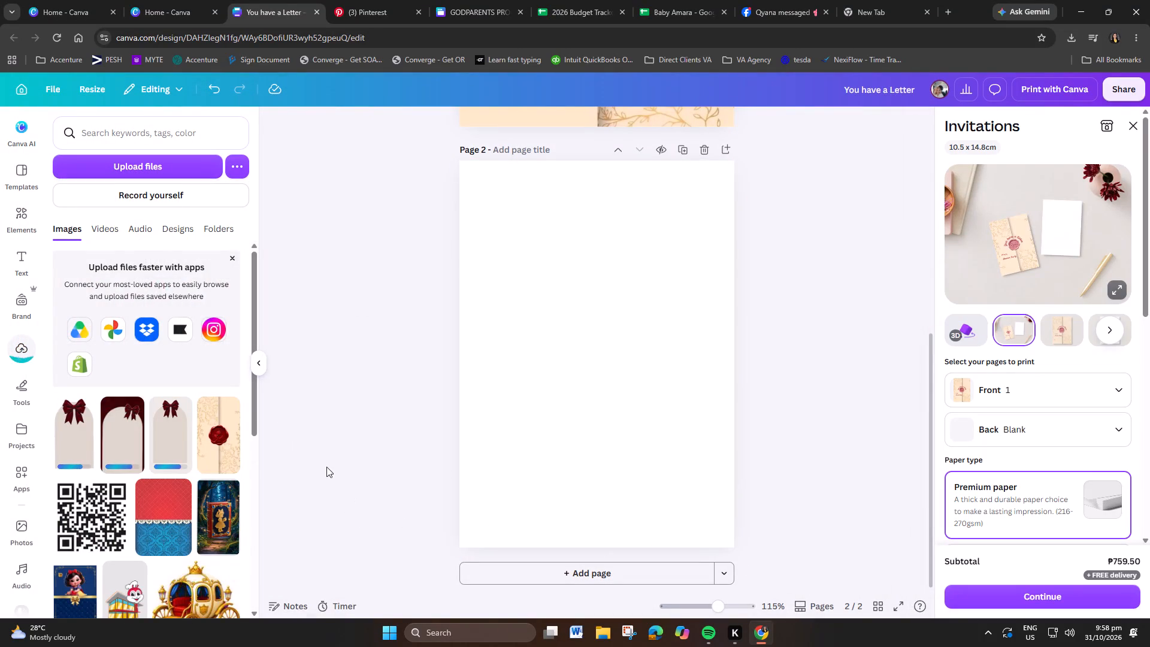
Switch to Pinterest, search for "envelope with ribbon" and open the floral invitation pin tied with a burgundy bow.
scroll(346, 447, "up", 3)
scroll(523, 402, "up", 5)
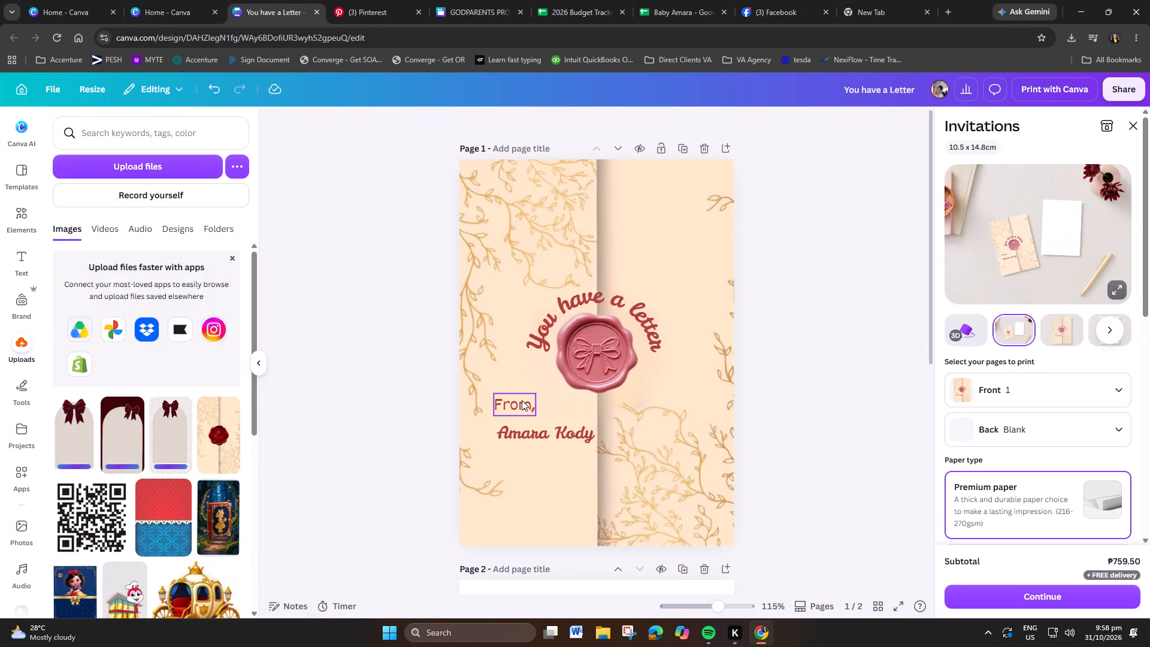
left_click(379, 0)
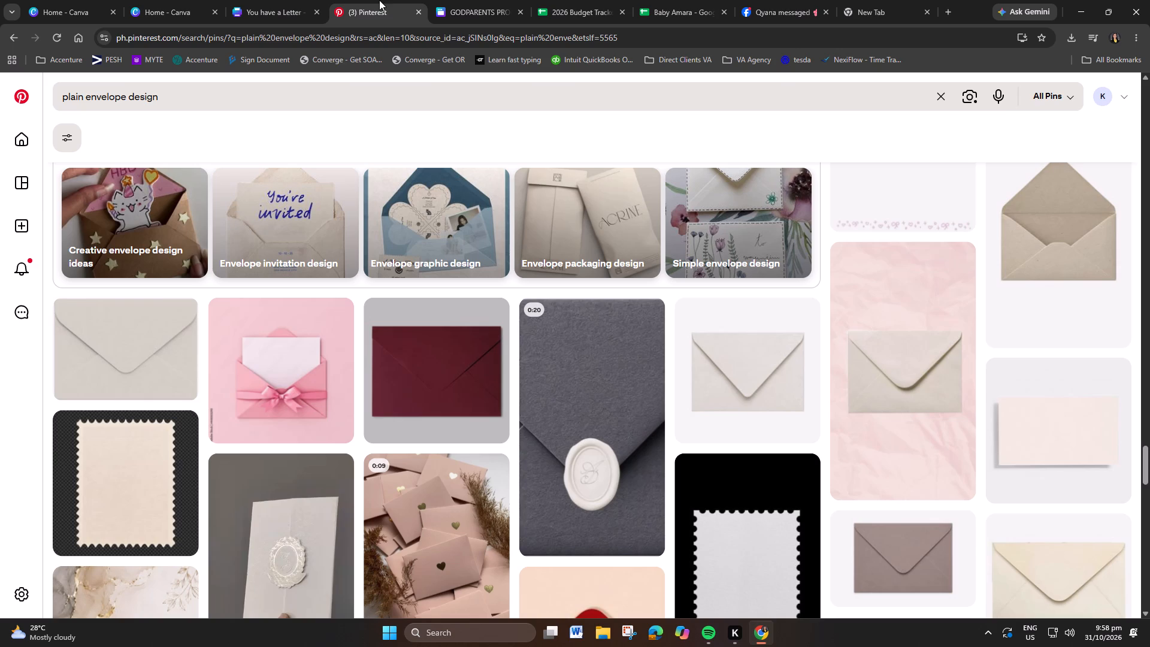
left_click(162, 101)
left_click_drag(163, 101, 56, 108)
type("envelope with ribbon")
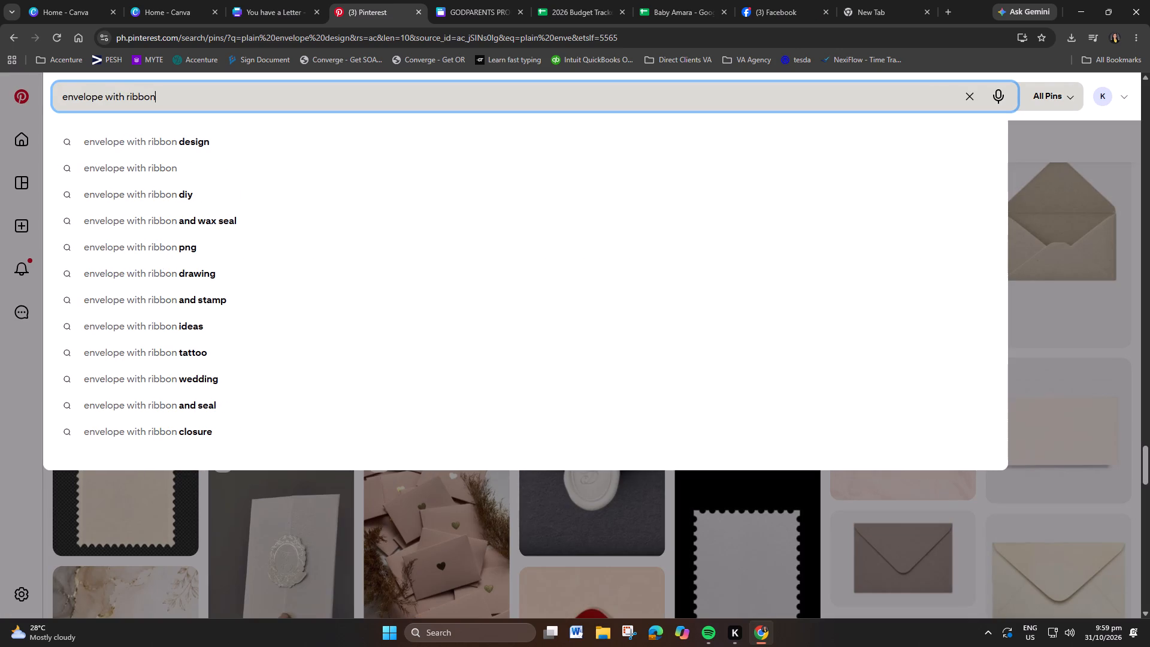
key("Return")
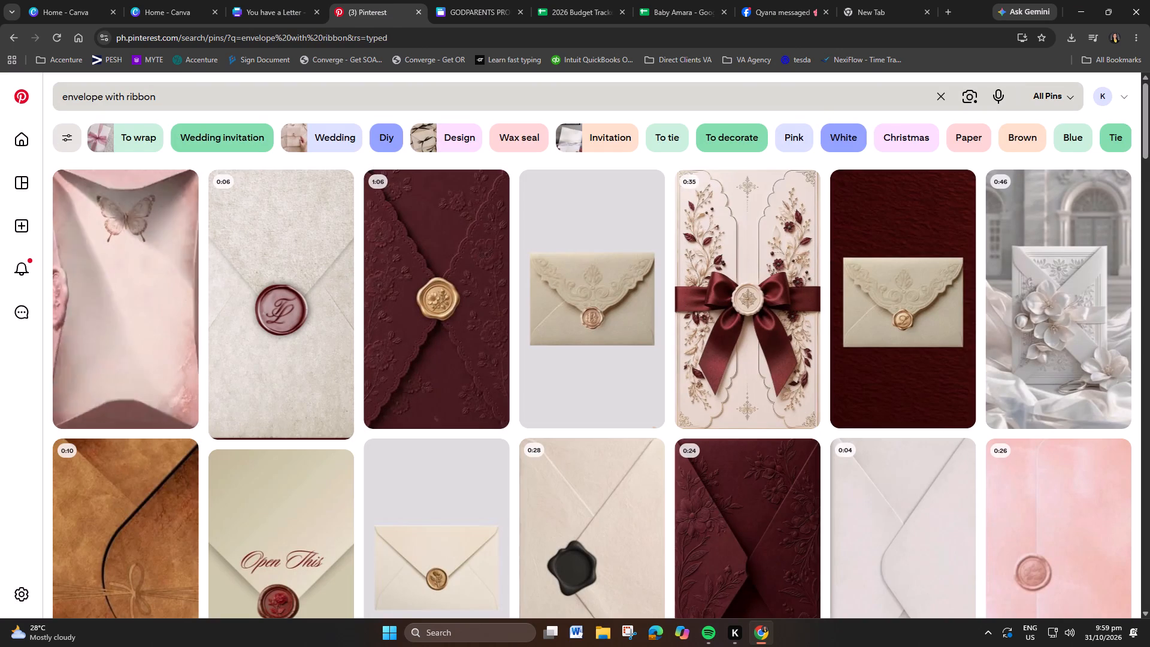
scroll(264, 185, "up", 7)
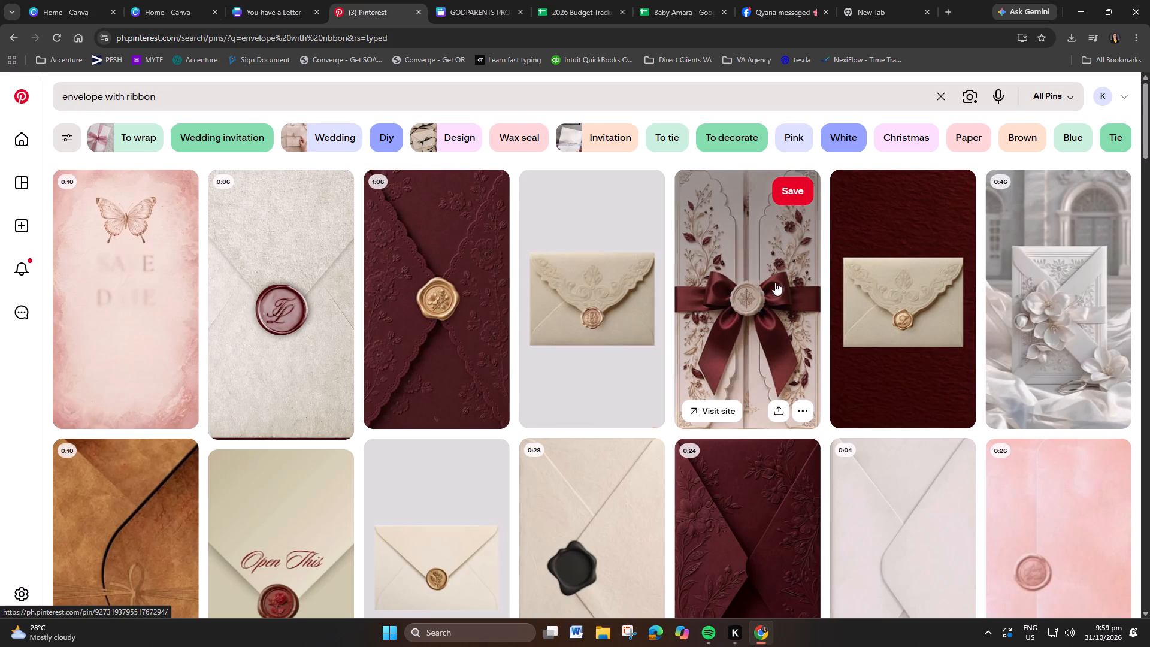
left_click(783, 266)
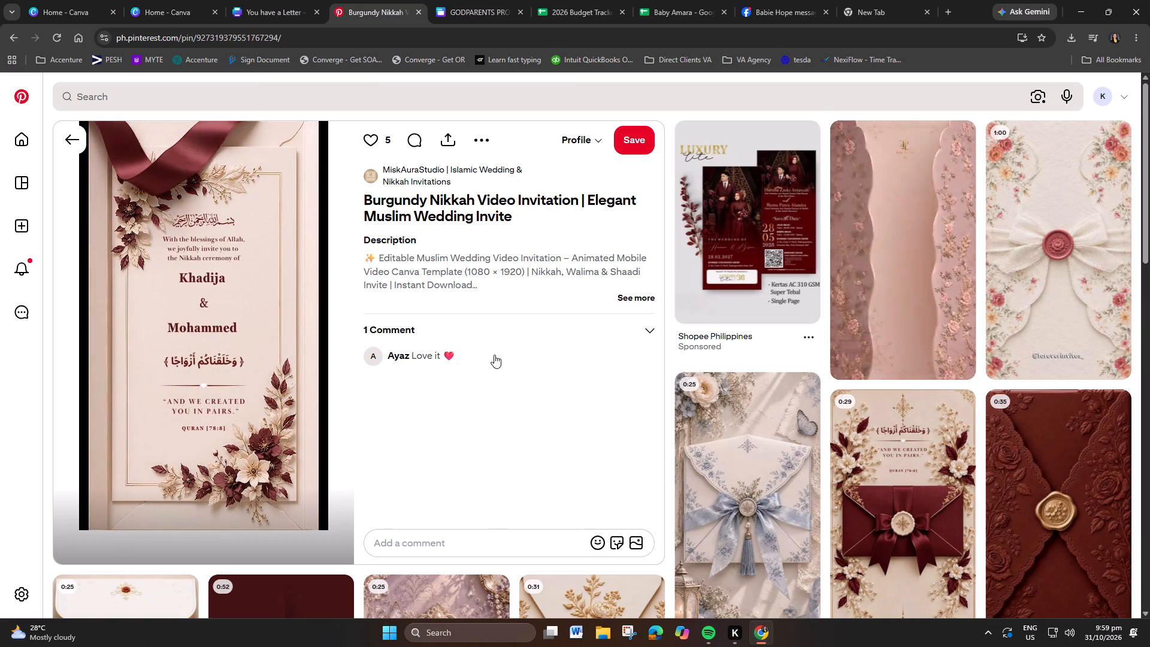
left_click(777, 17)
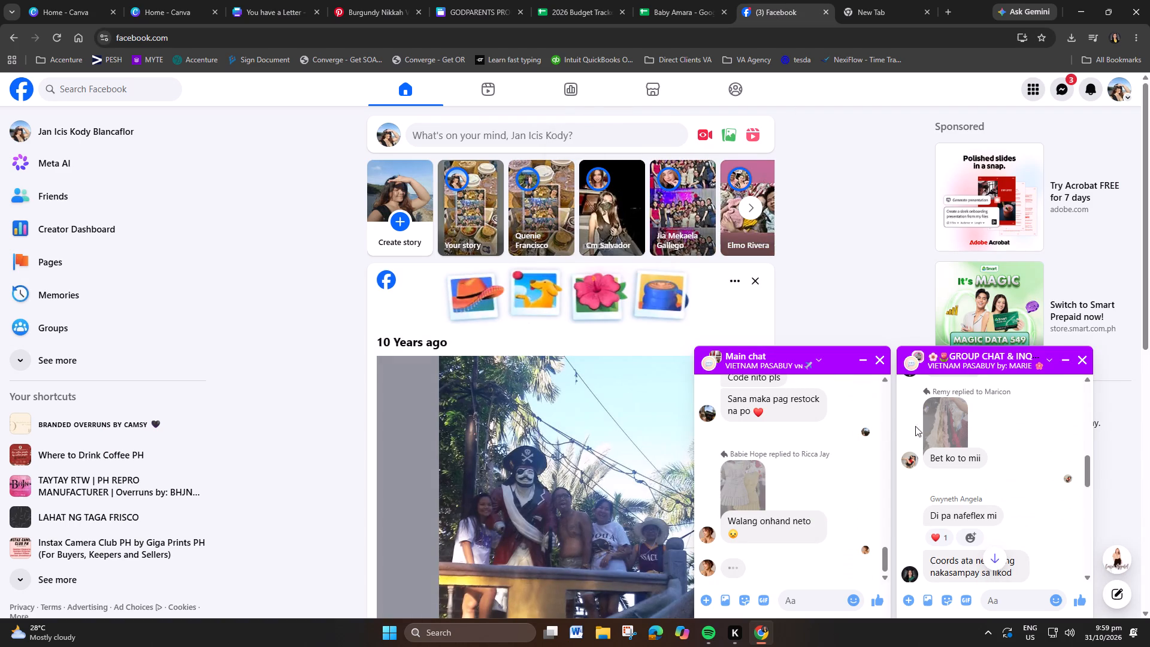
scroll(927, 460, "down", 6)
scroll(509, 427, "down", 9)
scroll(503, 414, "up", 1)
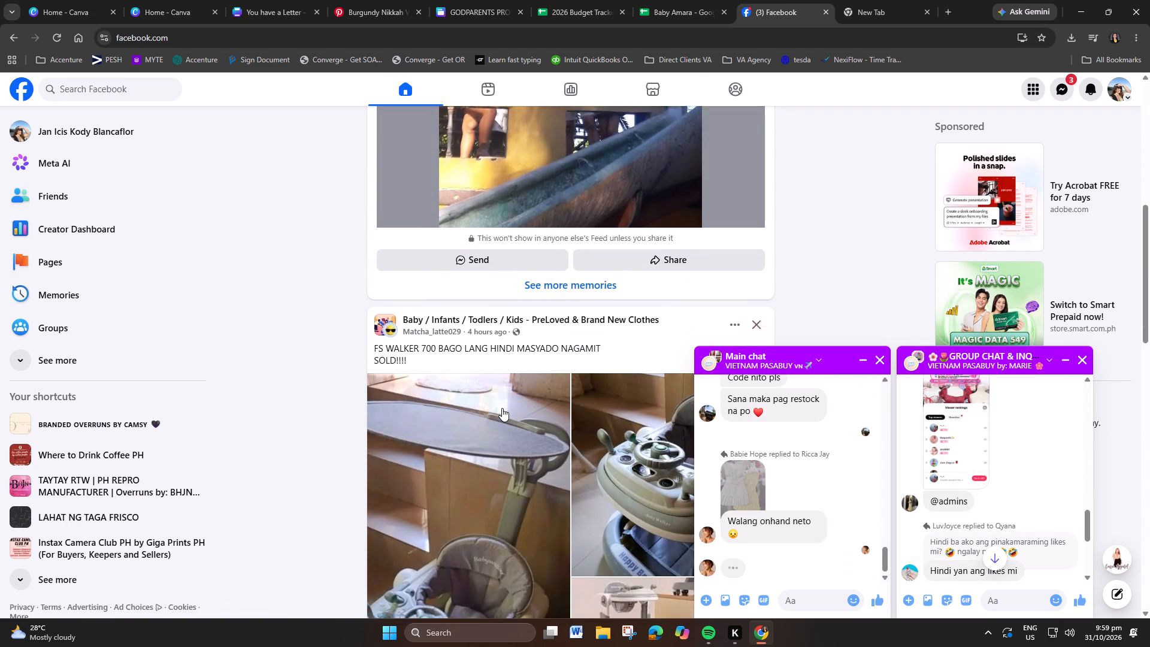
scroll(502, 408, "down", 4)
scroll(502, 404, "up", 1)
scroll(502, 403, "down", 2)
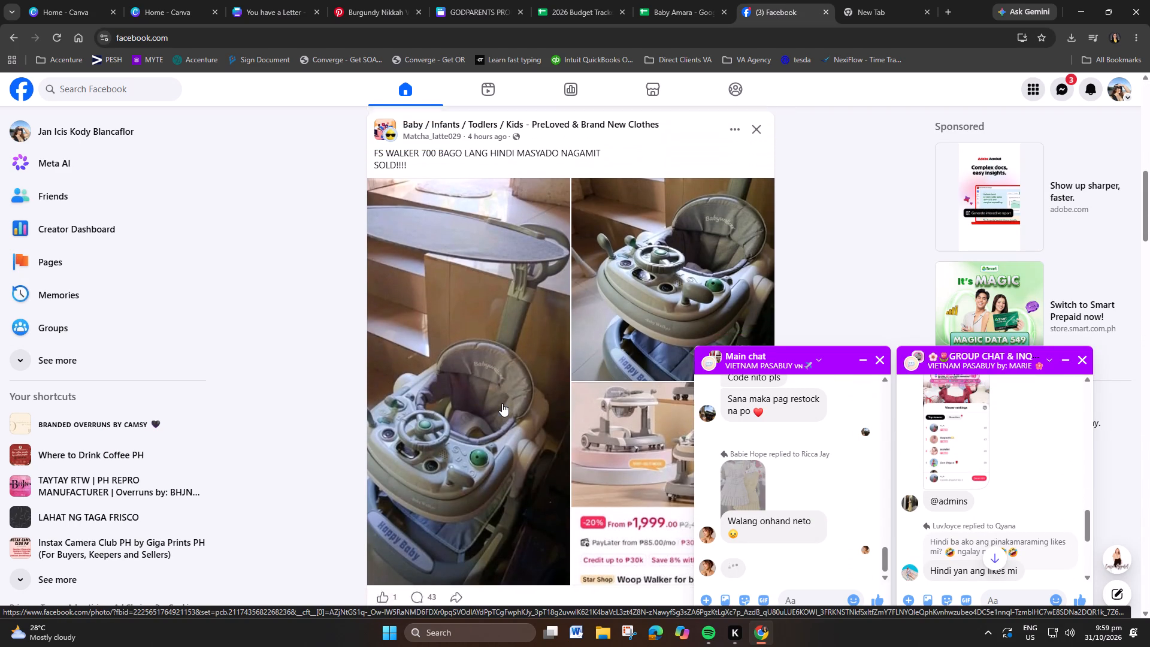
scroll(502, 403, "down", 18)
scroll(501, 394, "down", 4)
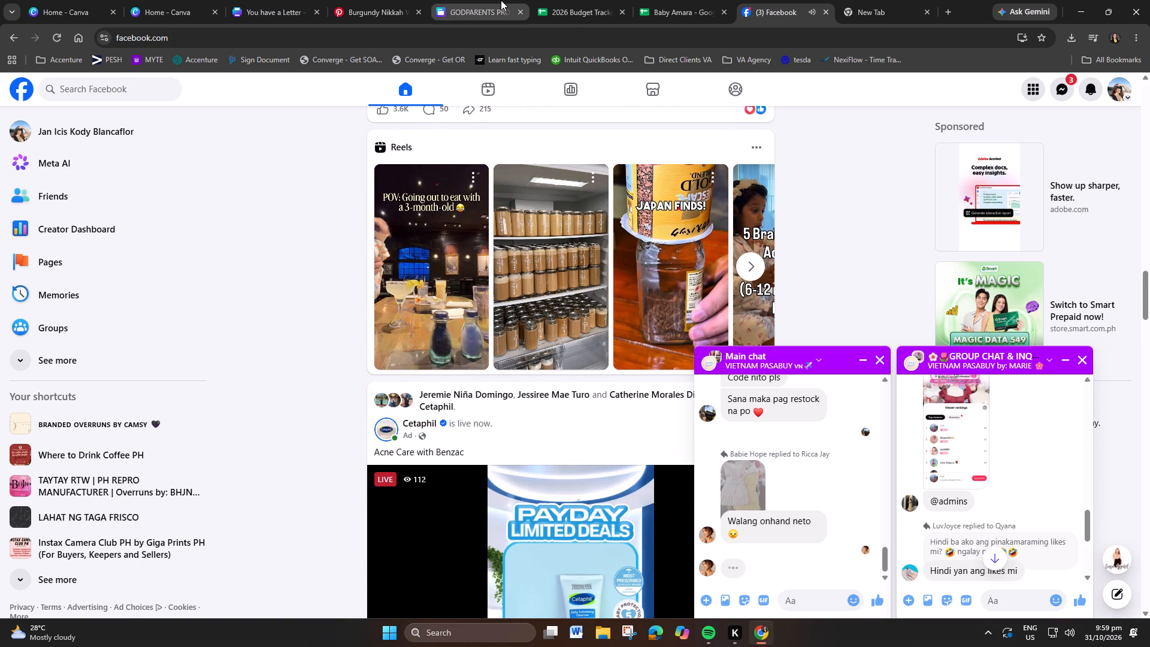
Go back to Pinterest, examine the burgundy bow invitation pin and its related envelope designs, and return to the search results.
left_click(380, 0)
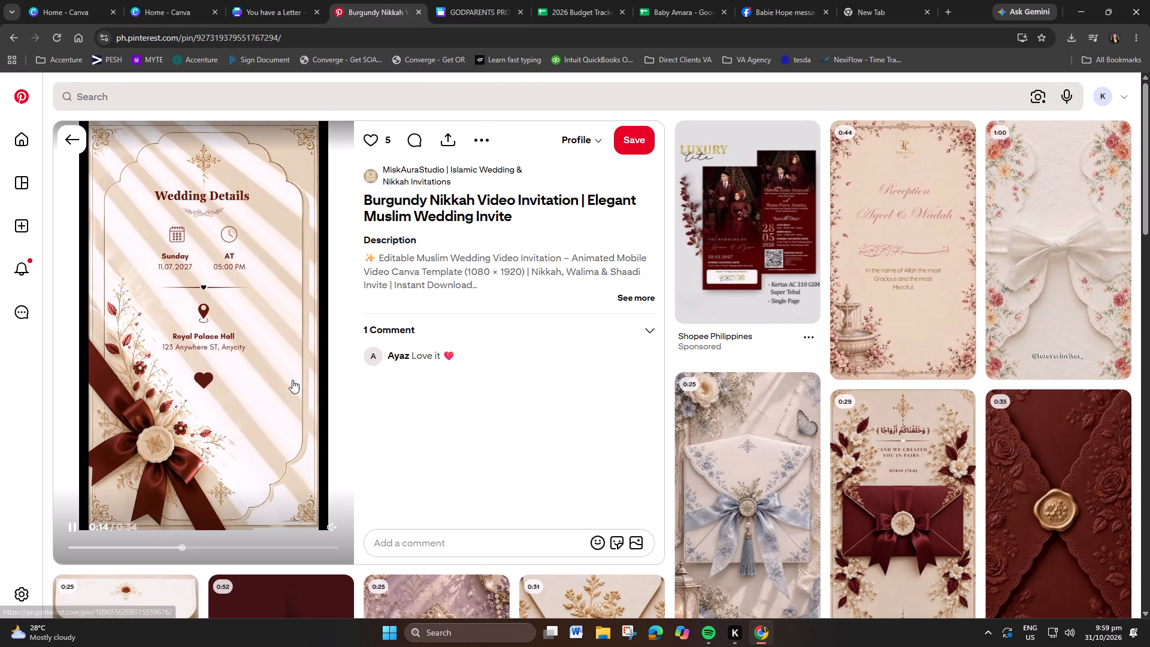
right_click(262, 373)
left_click(540, 412)
scroll(540, 412, "down", 2)
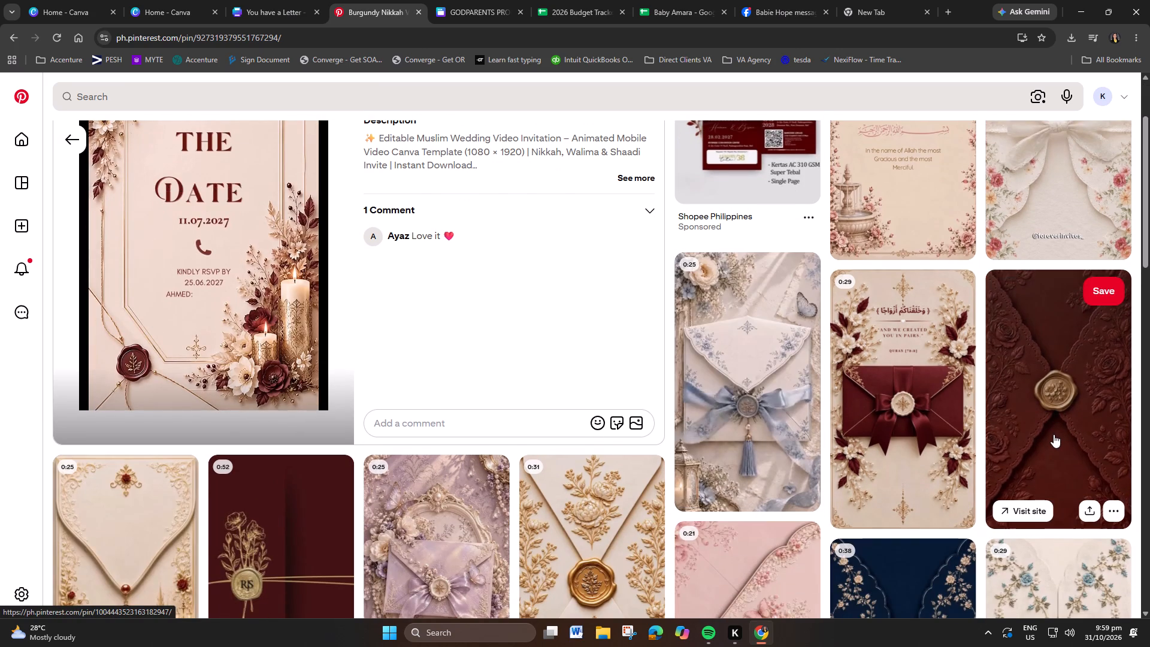
scroll(175, 129, "up", 3)
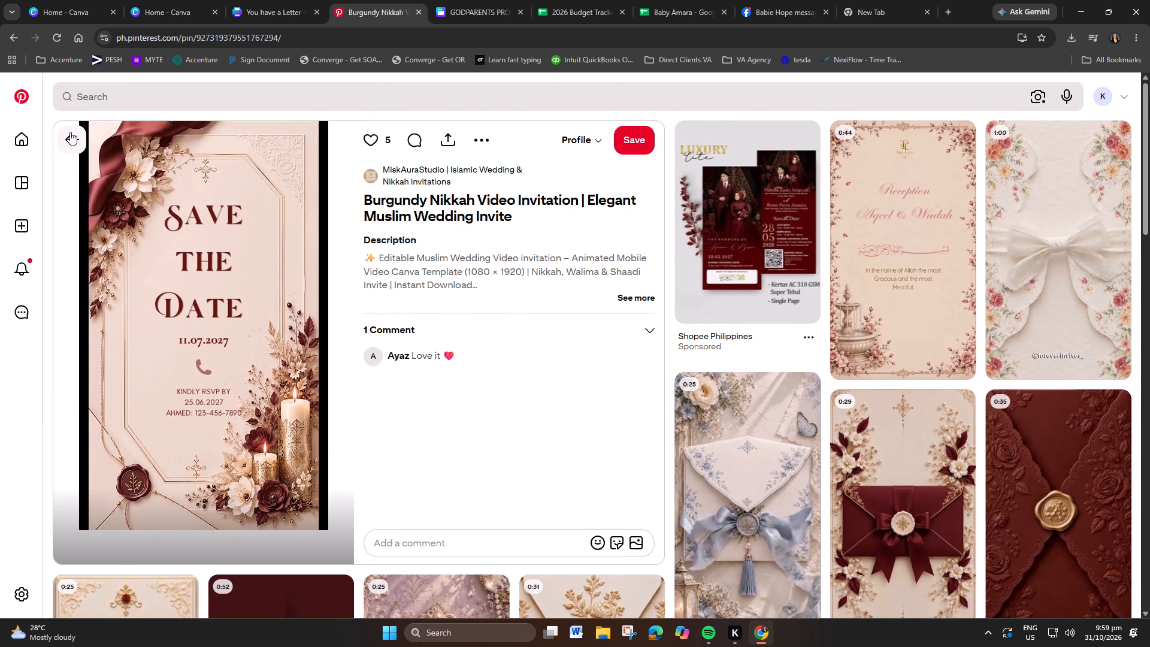
left_click(70, 132)
Refine the Pinterest search to "envelope with ribbon image".
left_click(254, 101)
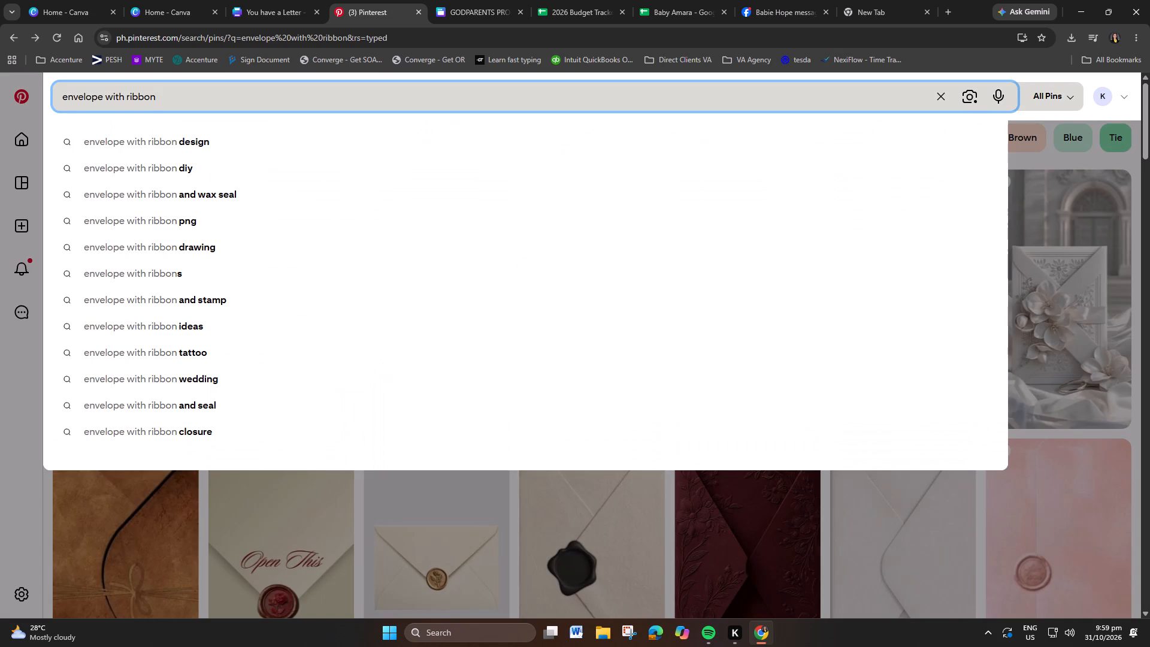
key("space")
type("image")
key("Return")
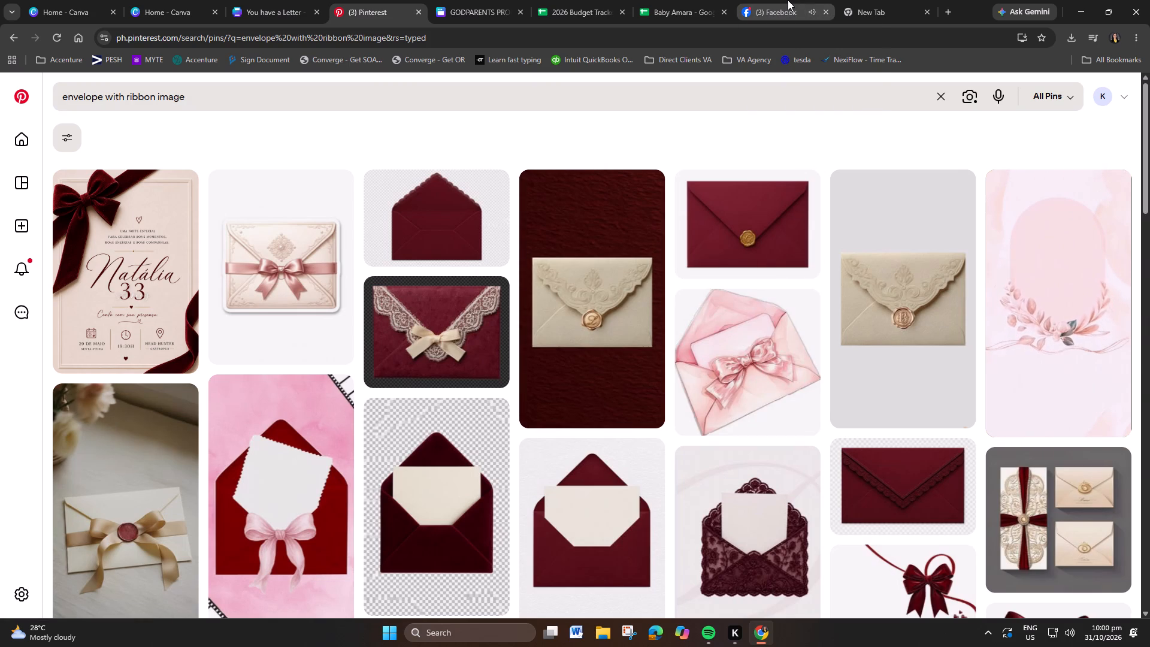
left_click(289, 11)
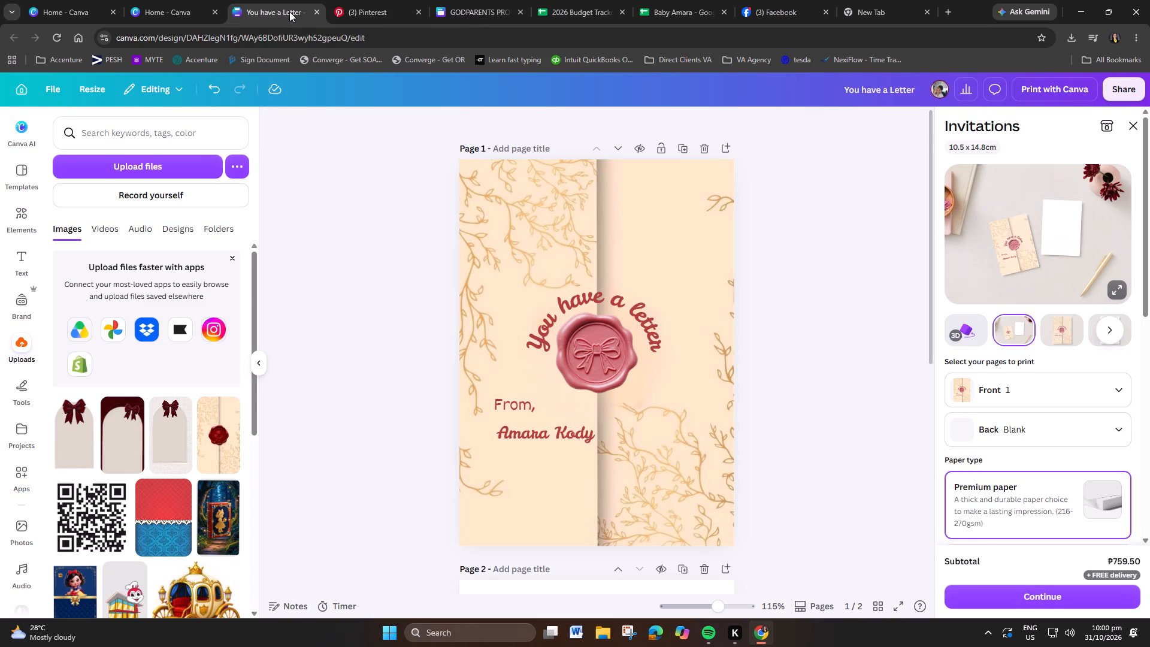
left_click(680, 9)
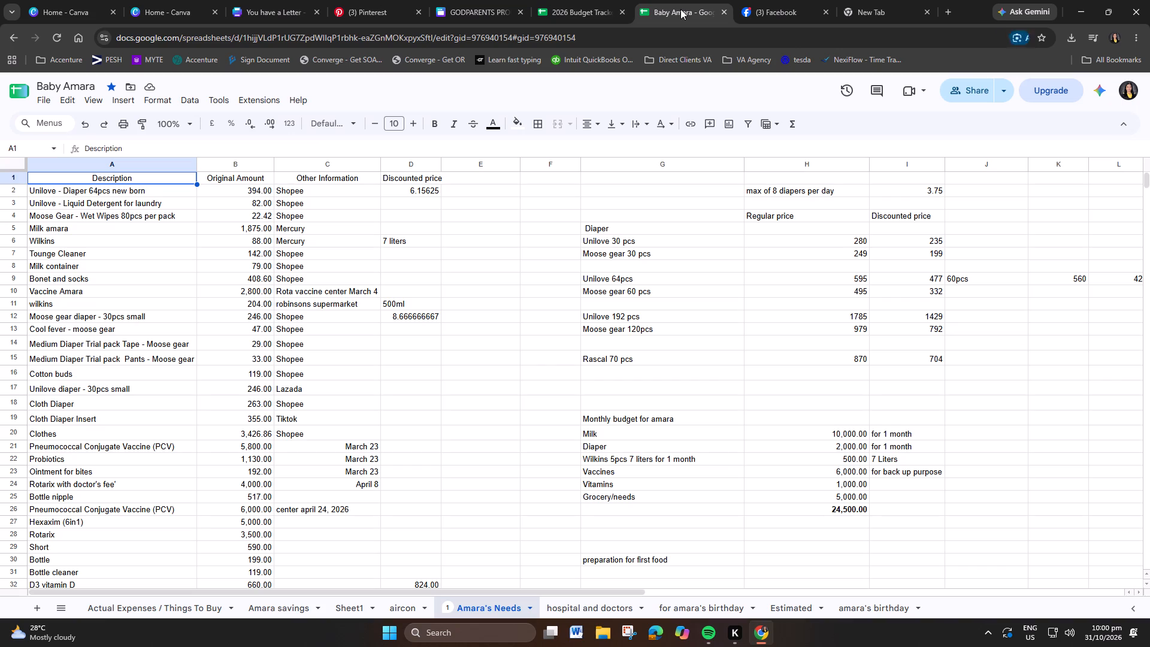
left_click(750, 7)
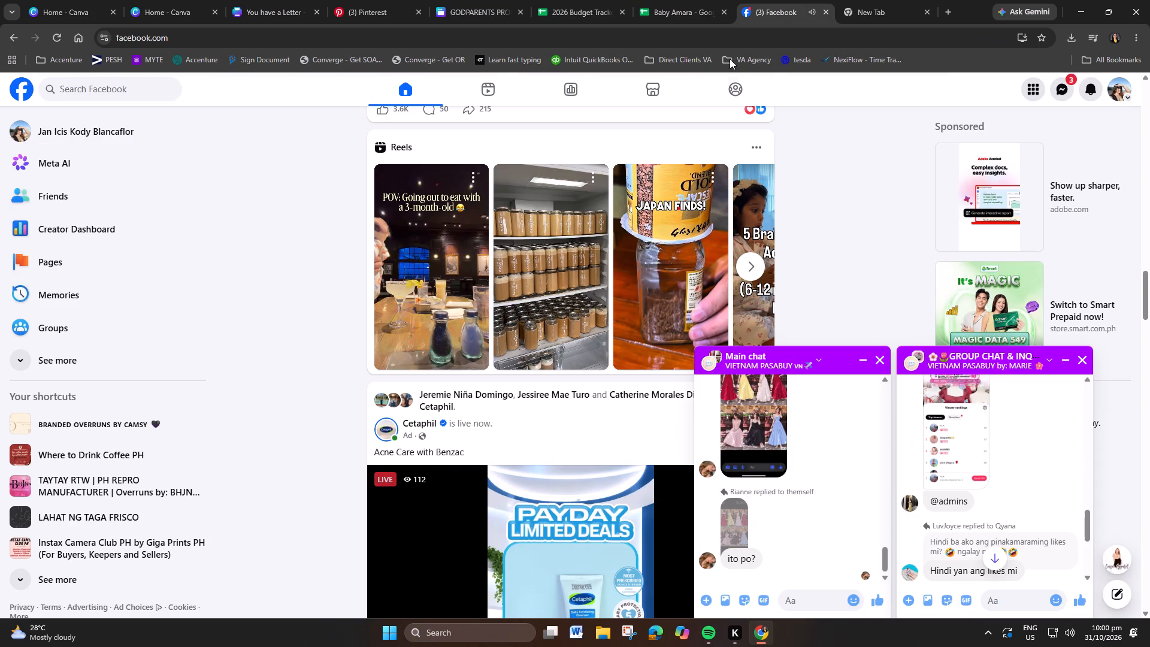
Return to Pinterest and look through the "envelope with ribbon image" results for an envelope design that suits the invitation's second page.
left_click(378, 10)
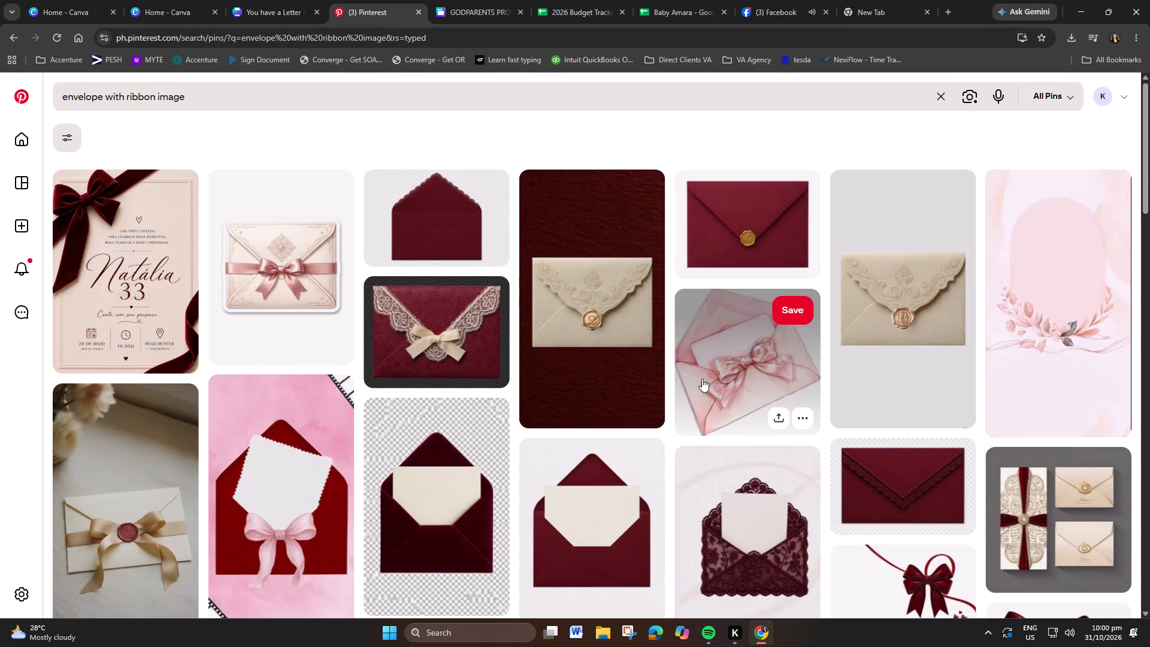
scroll(921, 377, "down", 3)
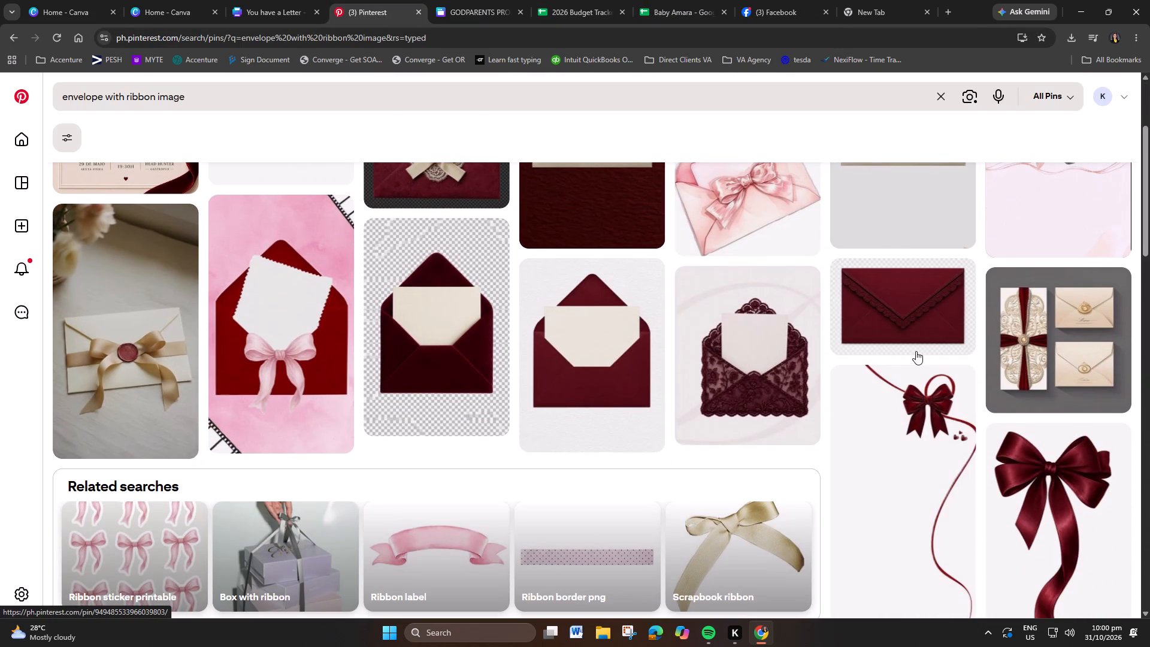
scroll(874, 349, "down", 4)
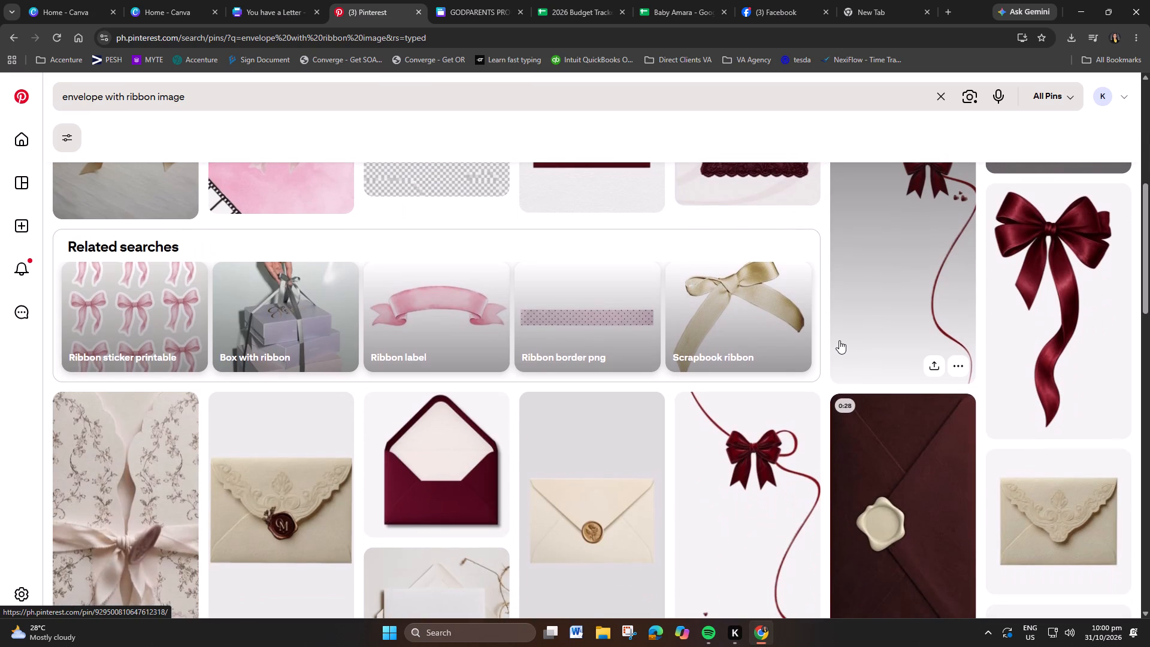
scroll(839, 340, "down", 2)
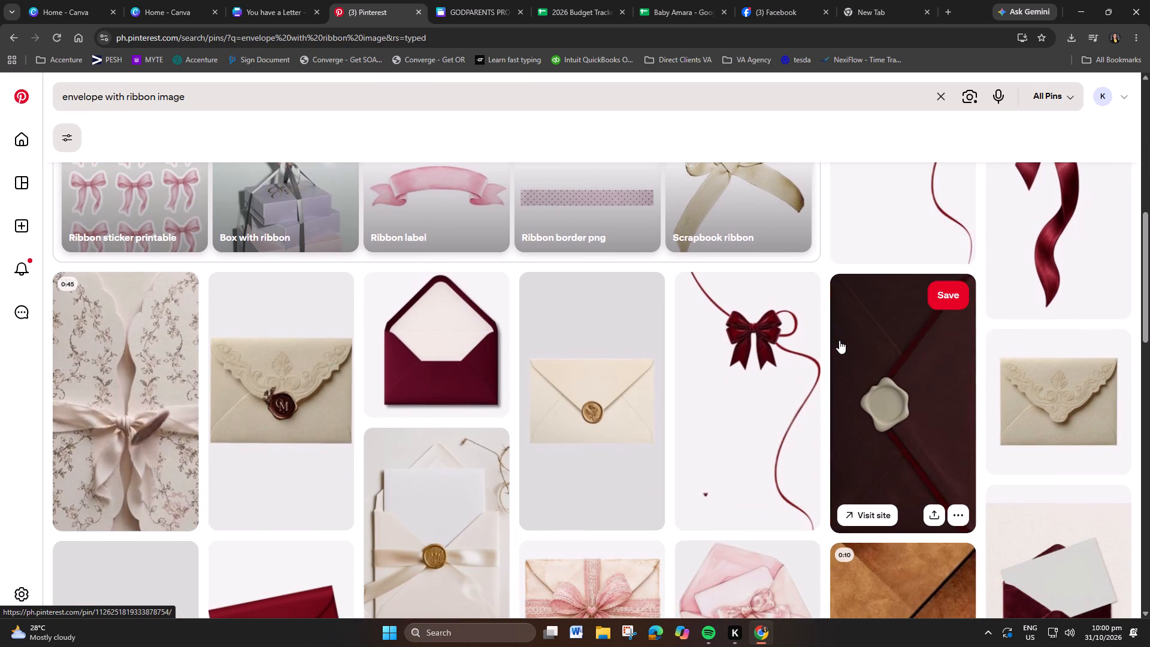
scroll(839, 340, "down", 2)
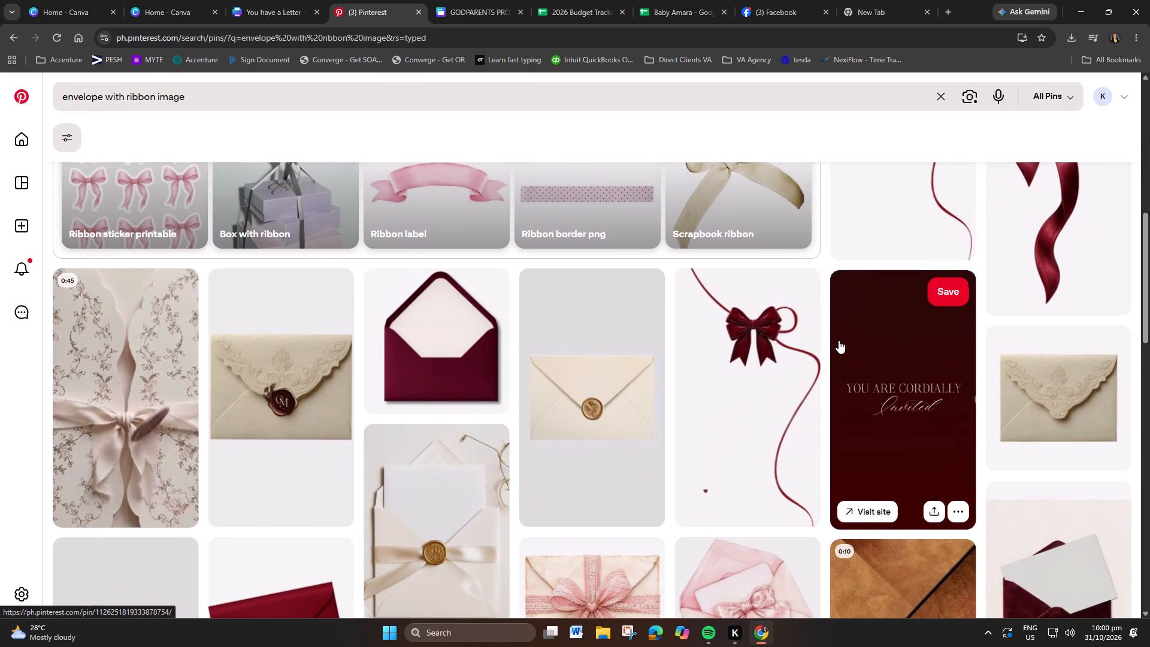
scroll(839, 340, "down", 1)
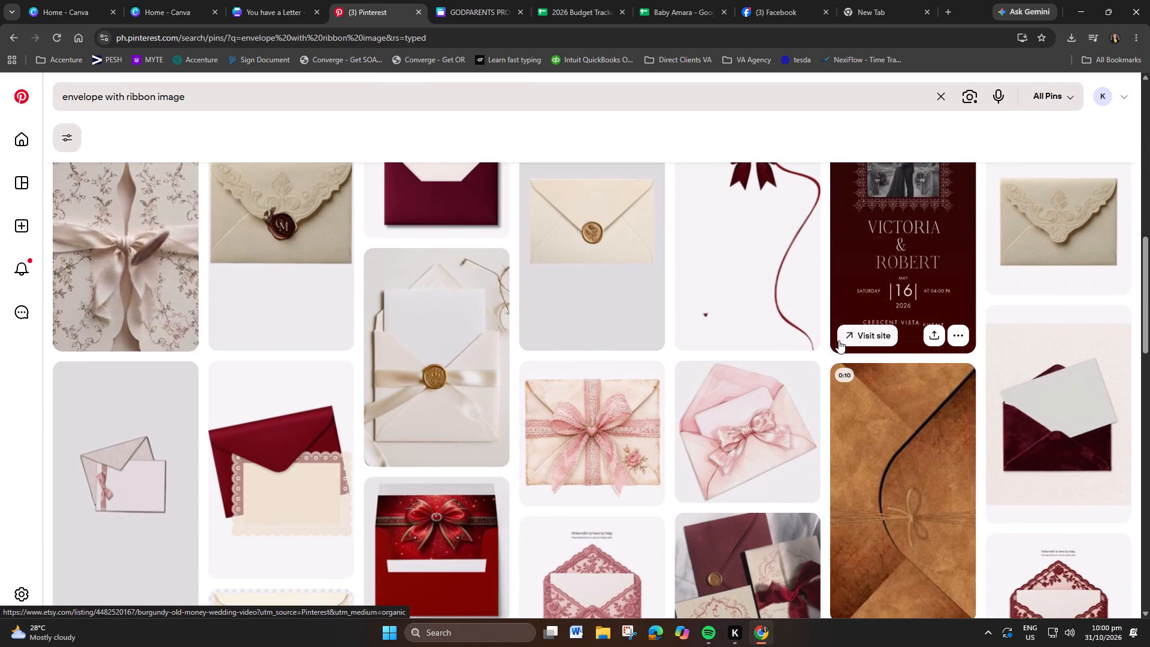
scroll(839, 340, "down", 2)
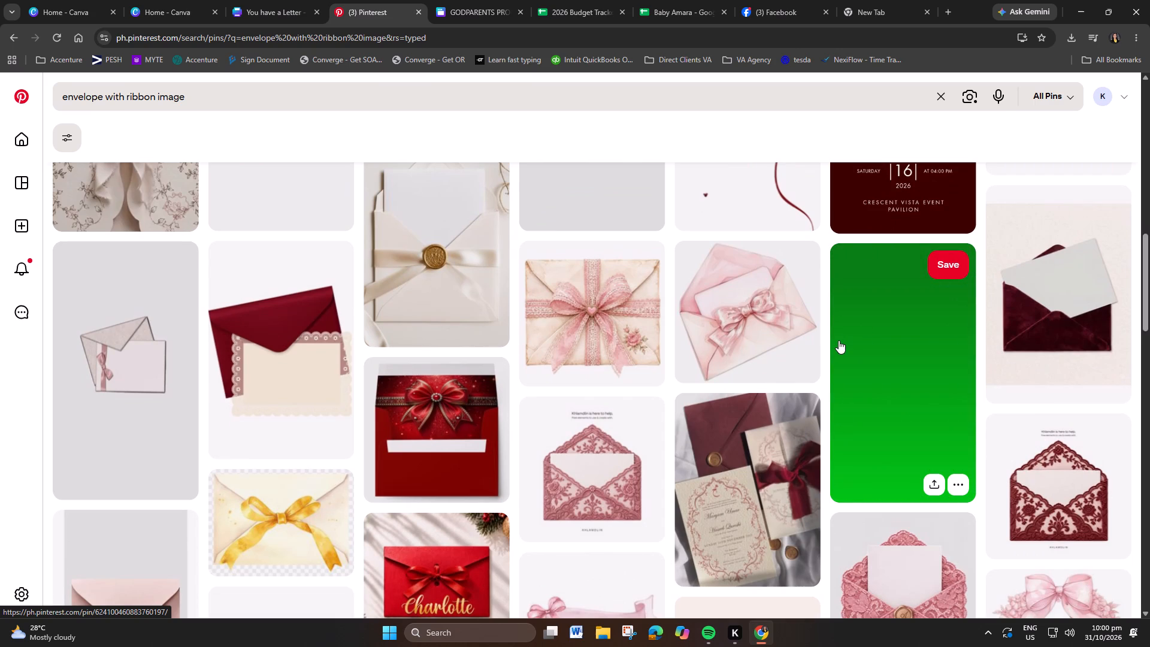
scroll(839, 340, "down", 1)
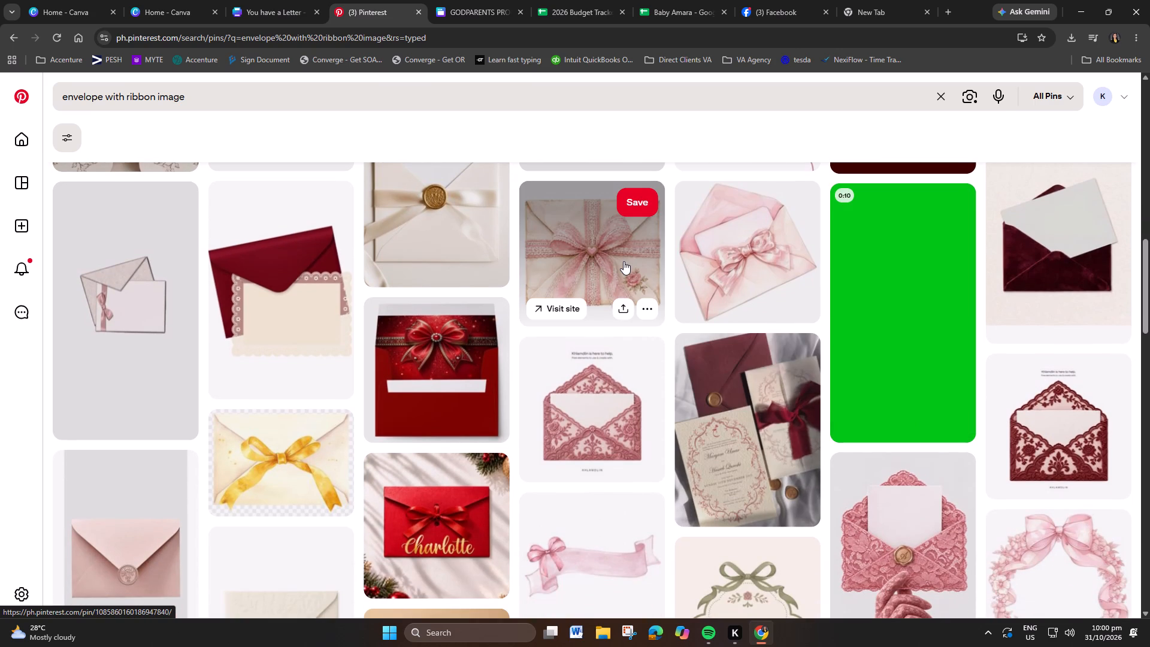
scroll(624, 261, "down", 3)
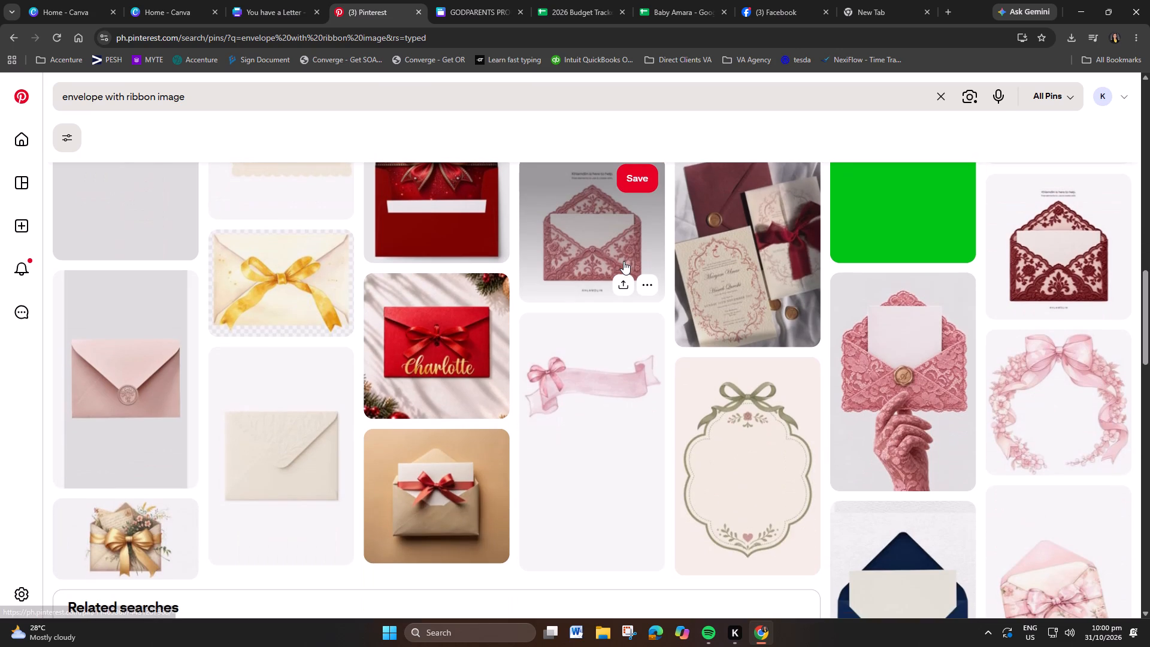
scroll(624, 261, "down", 6)
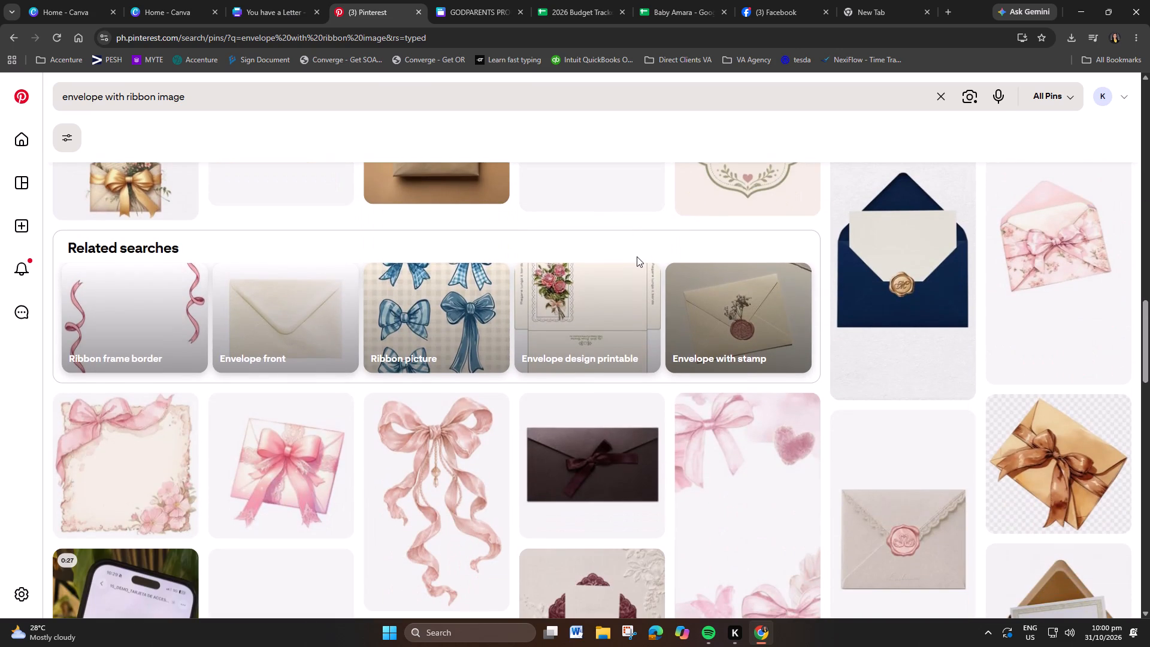
scroll(637, 256, "down", 4)
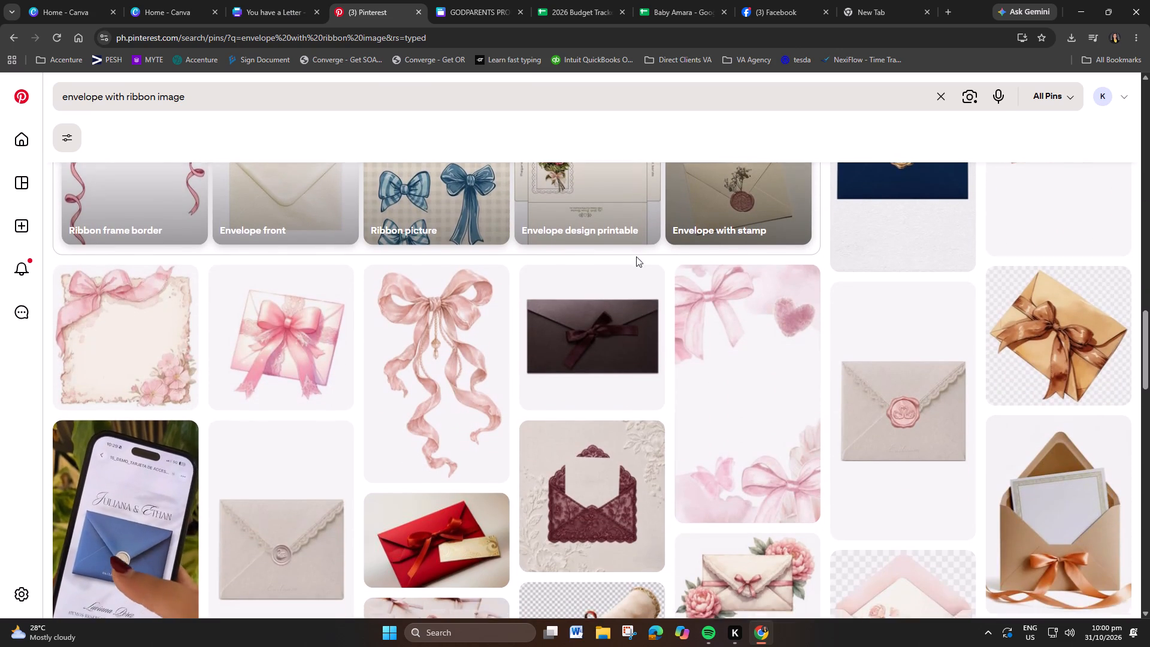
scroll(636, 256, "down", 1)
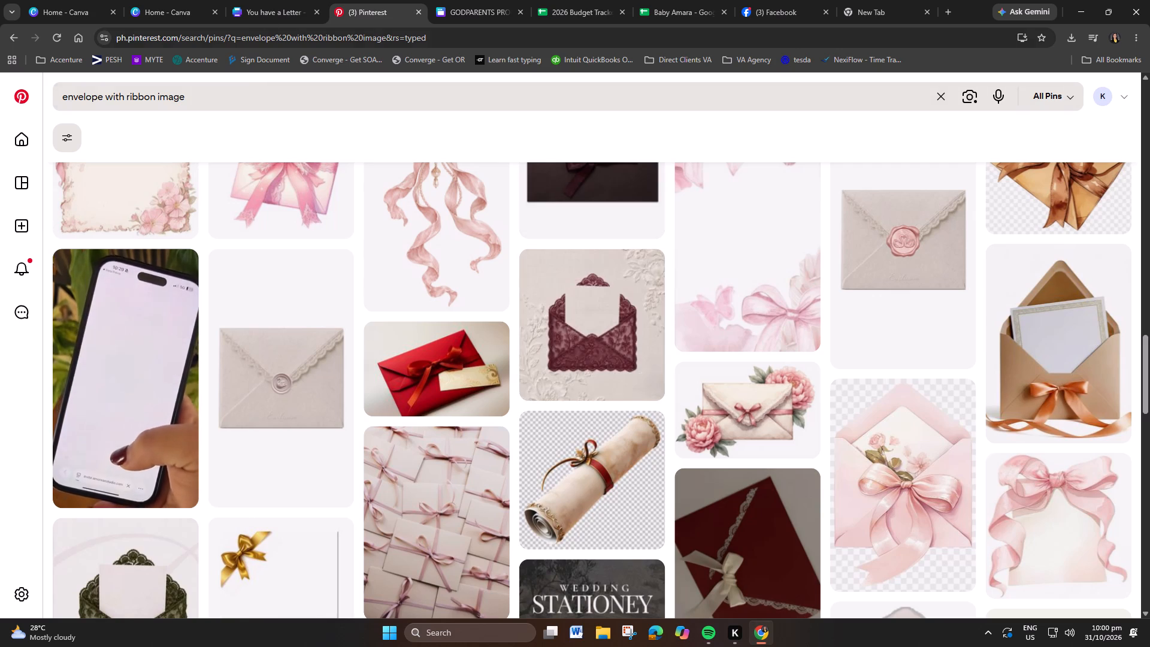
Return to the Canva letter design and add the pink watercolour closed envelope from the "envelope" graphics to the centre of page 1.
left_click(277, 0)
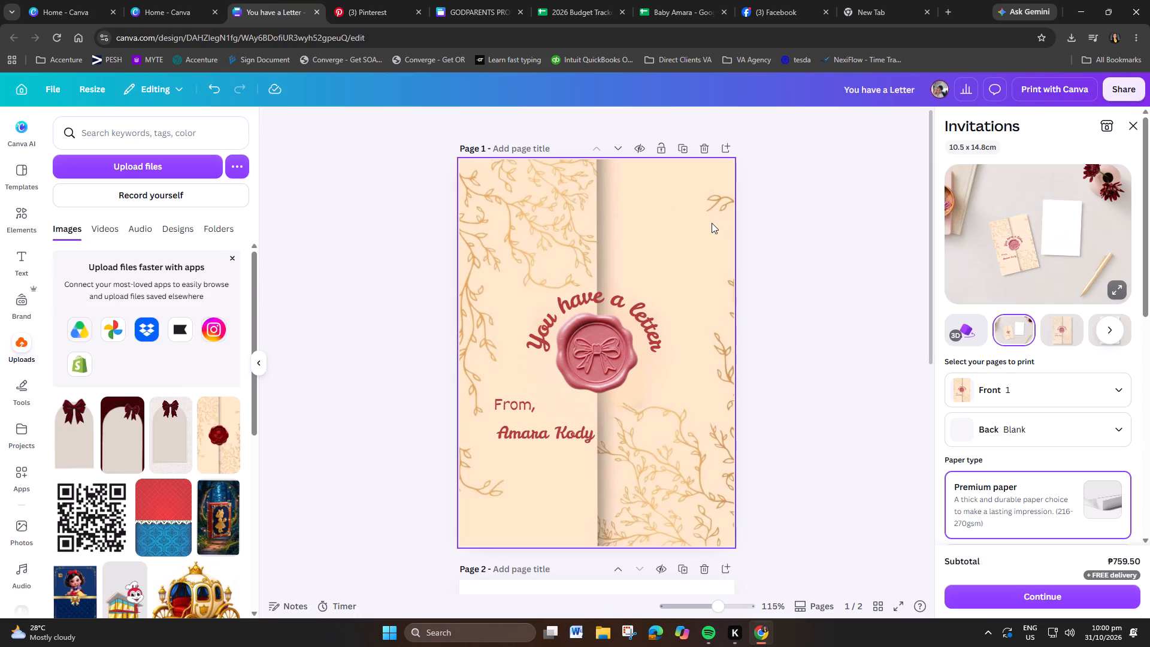
left_click(33, 217)
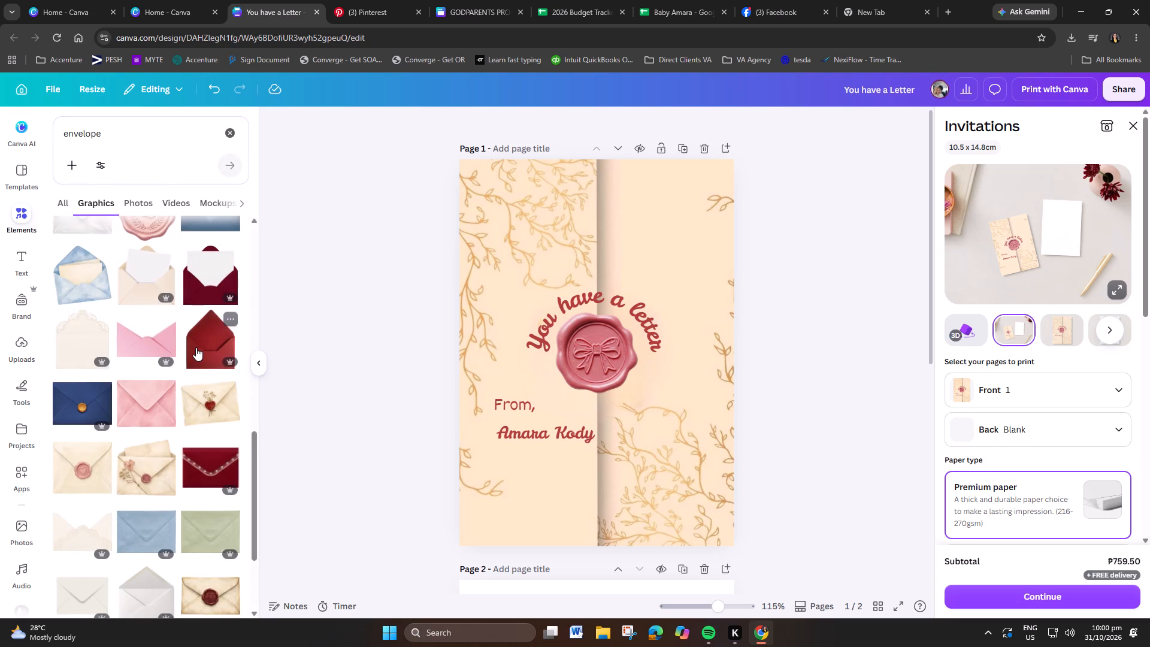
left_click(135, 404)
left_click_drag(664, 401, 662, 385)
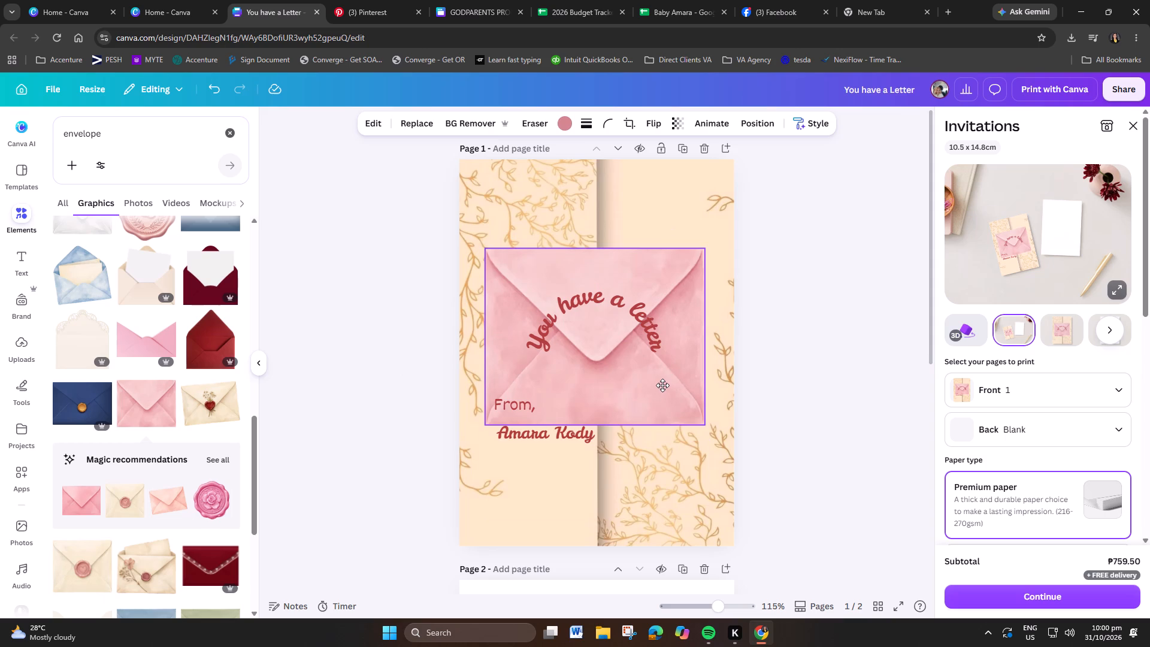
left_click_drag(662, 385, 662, 382)
Delete the cream floral folded-paper background image from page 1.
left_click(710, 473)
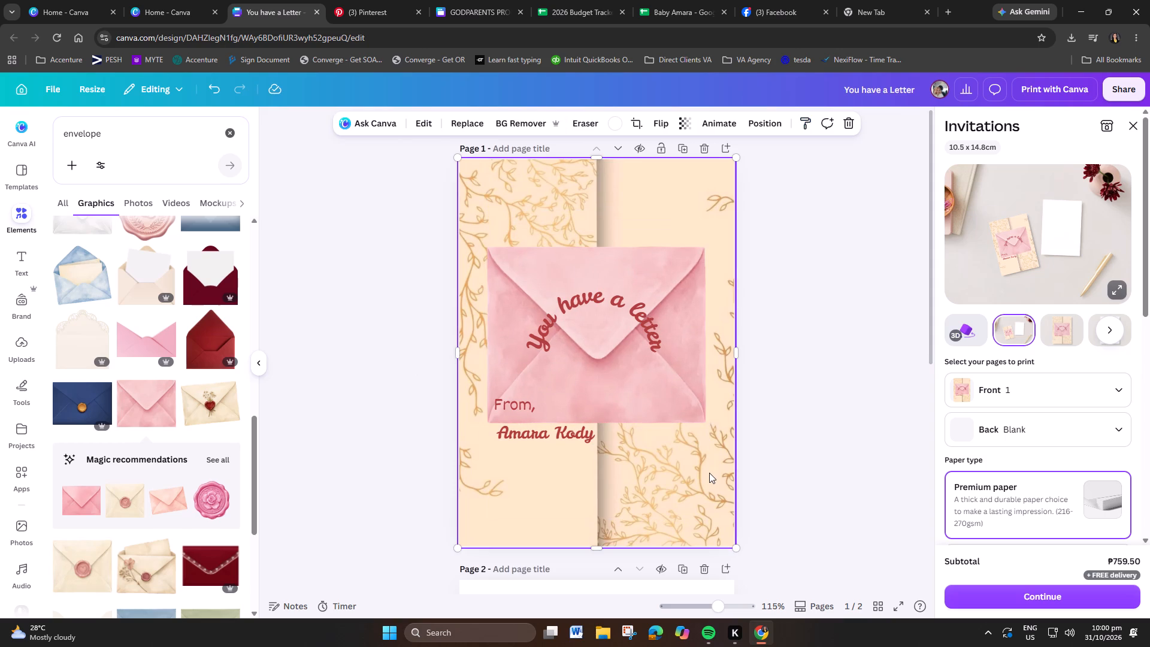
key("Delete")
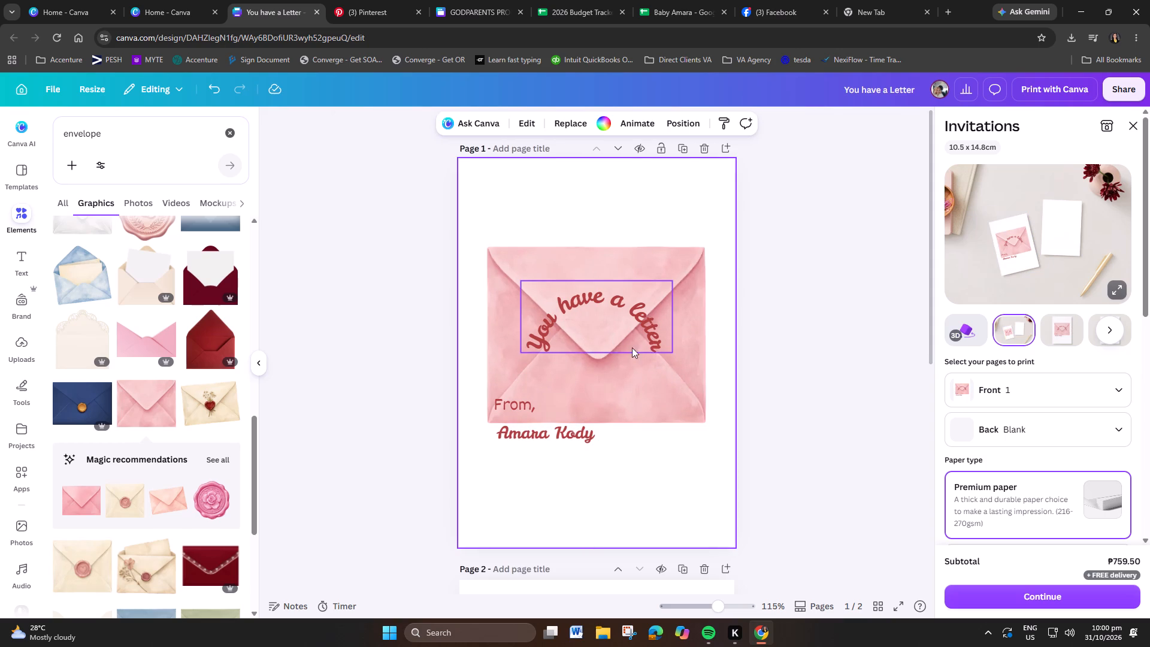
Move the pink envelope down to expose the wax seal, and bring the seal to the front.
left_click(642, 380)
left_click_drag(642, 380, 658, 498)
left_click(595, 356)
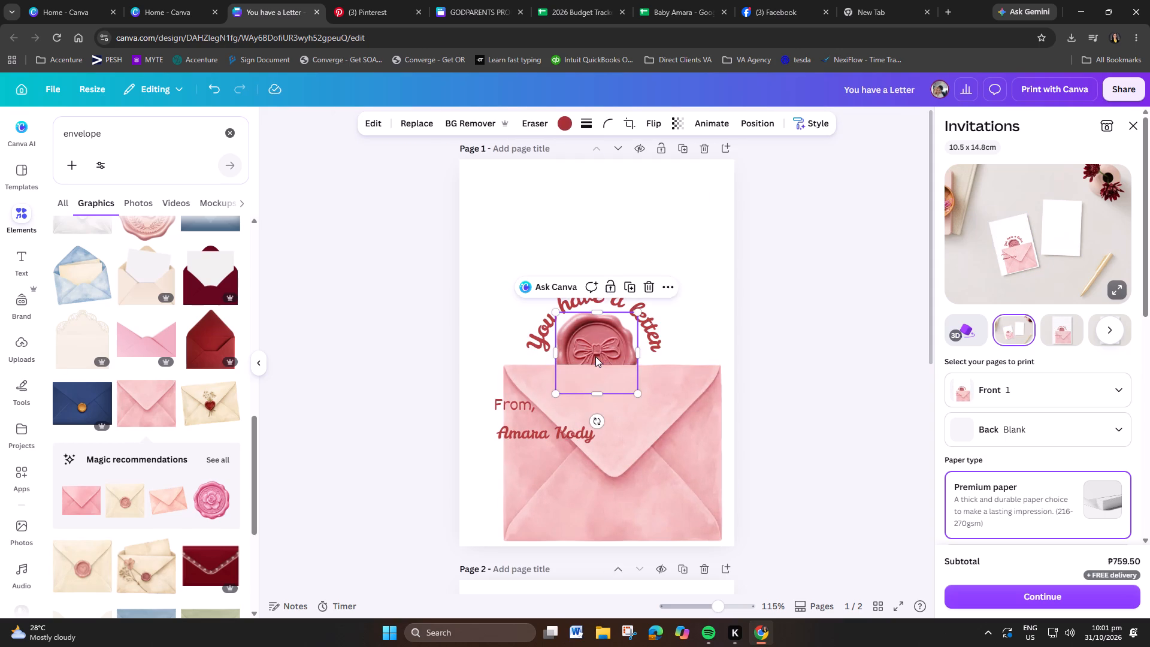
right_click(595, 356)
left_click(715, 318)
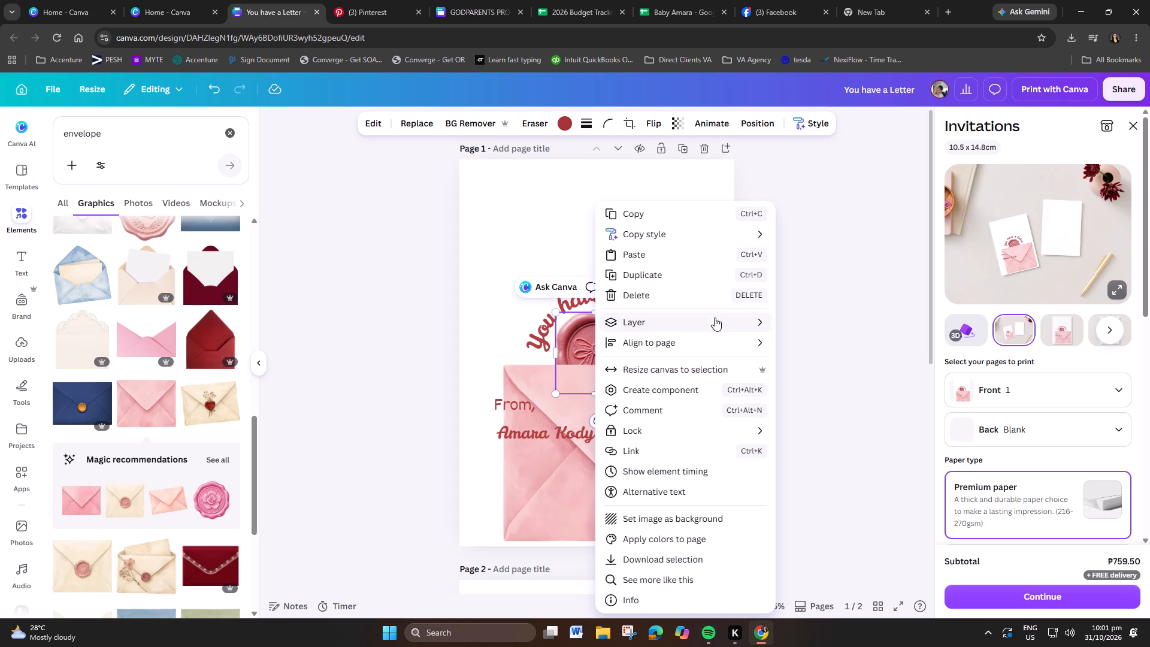
left_click(836, 324)
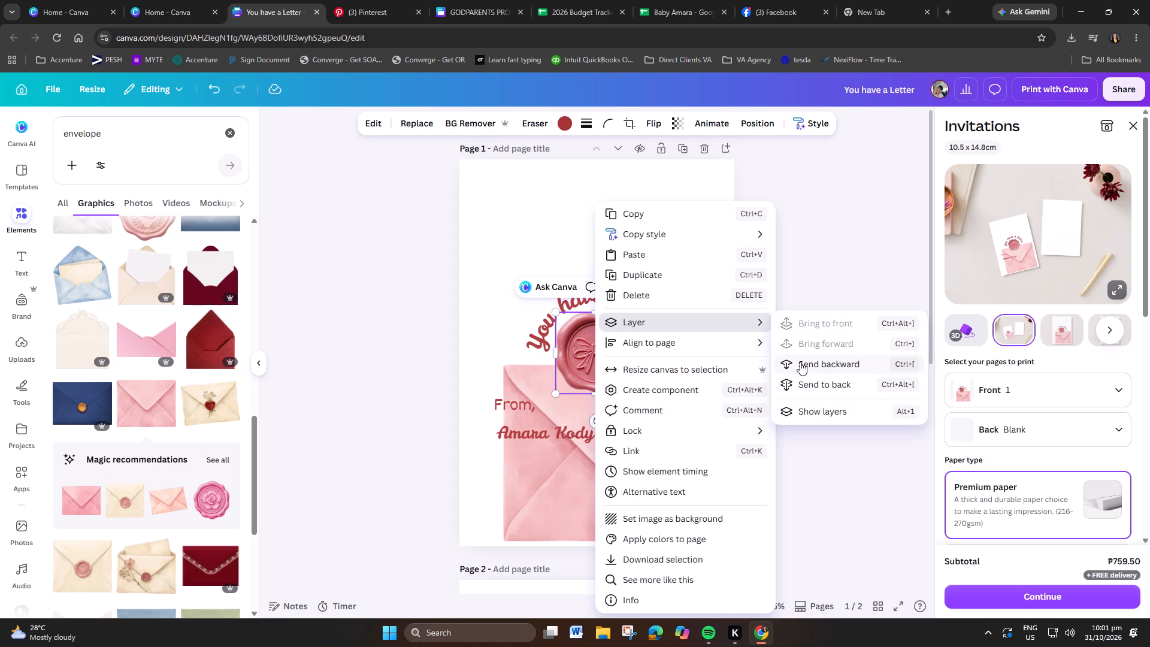
left_click(557, 228)
Move the envelope up behind the seal and text, and enlarge it to the full page width, about 105 by 84.5 mm.
left_click_drag(662, 486, 647, 418)
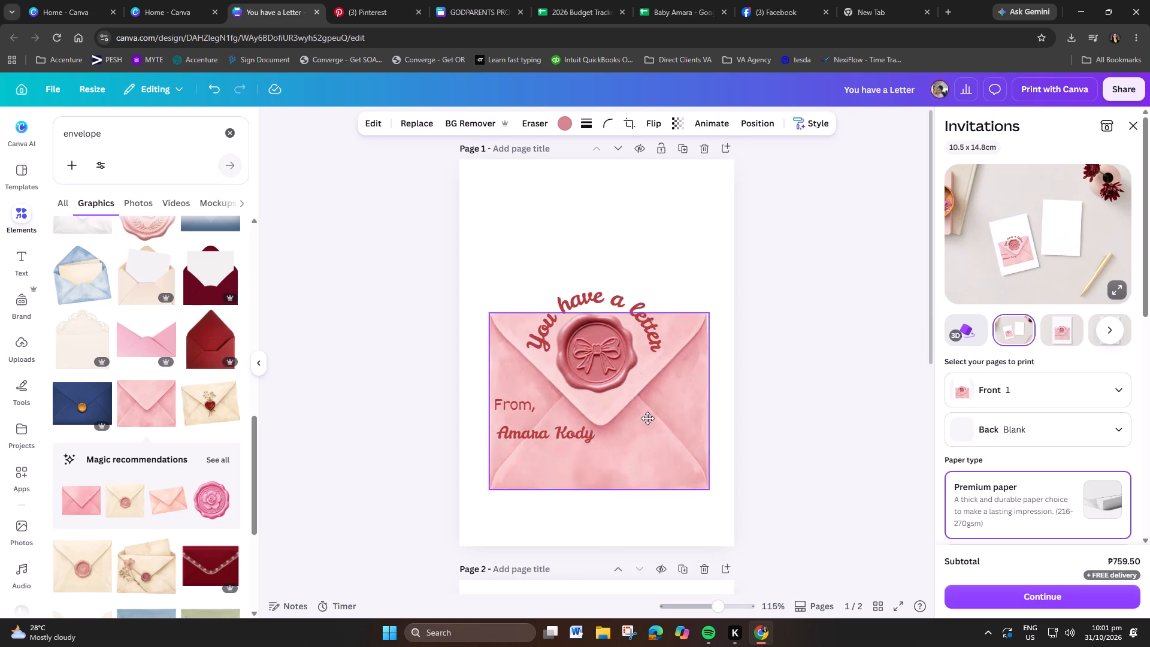
left_click_drag(647, 418, 647, 376)
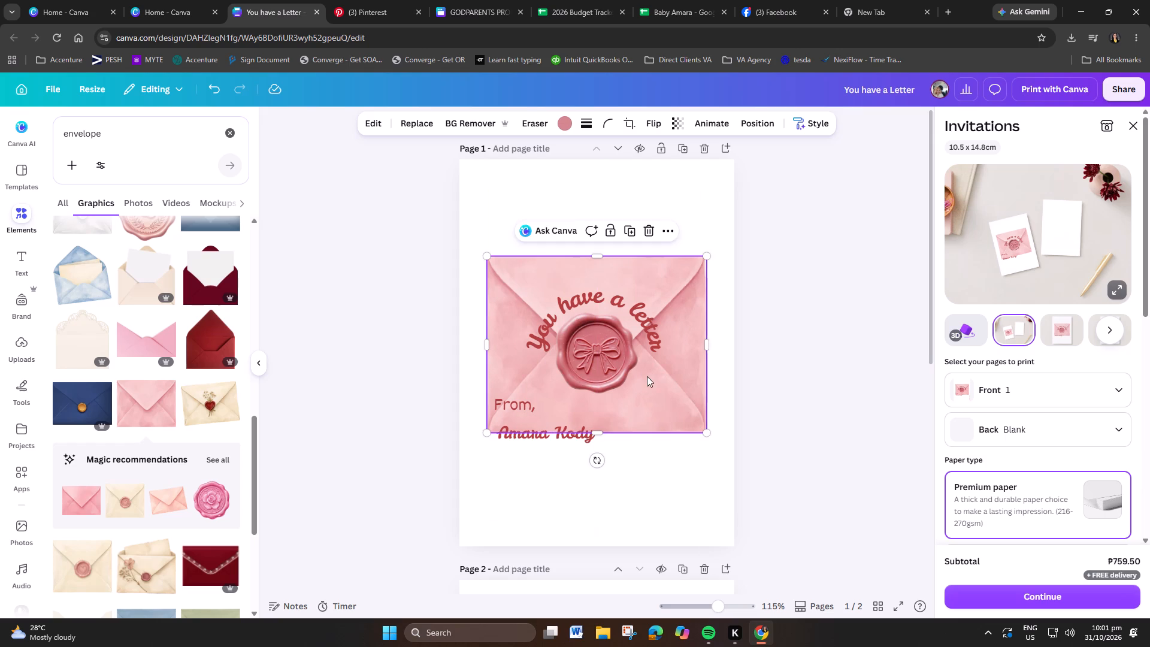
left_click_drag(709, 431, 739, 447)
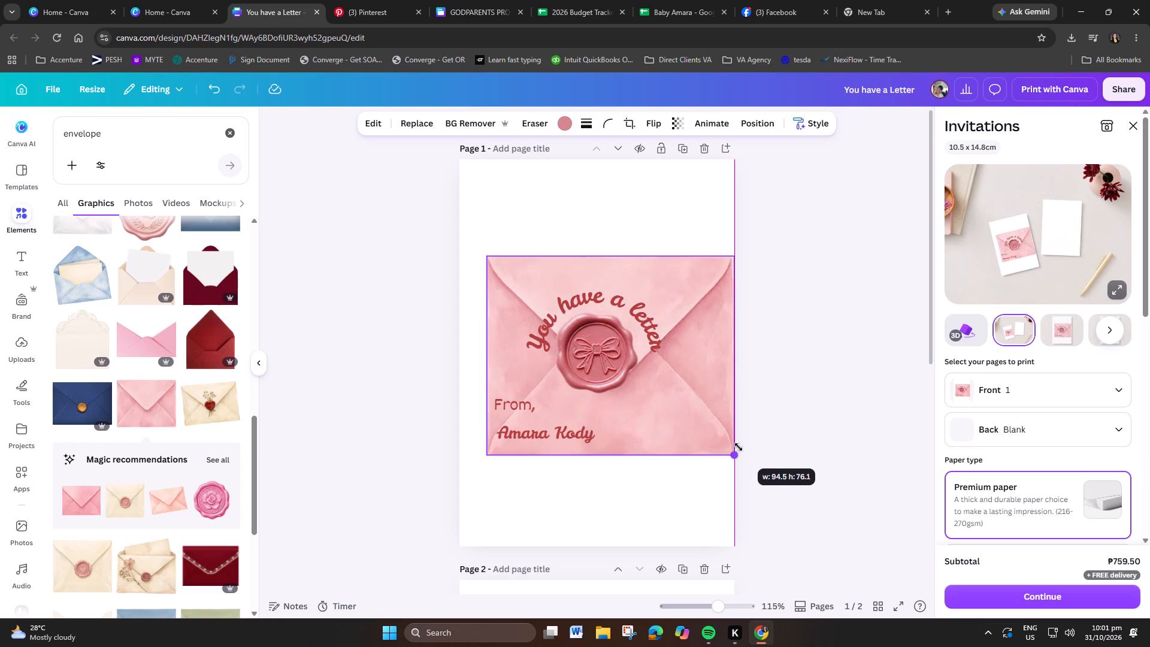
left_click_drag(739, 447, 739, 448)
left_click_drag(488, 459, 456, 475)
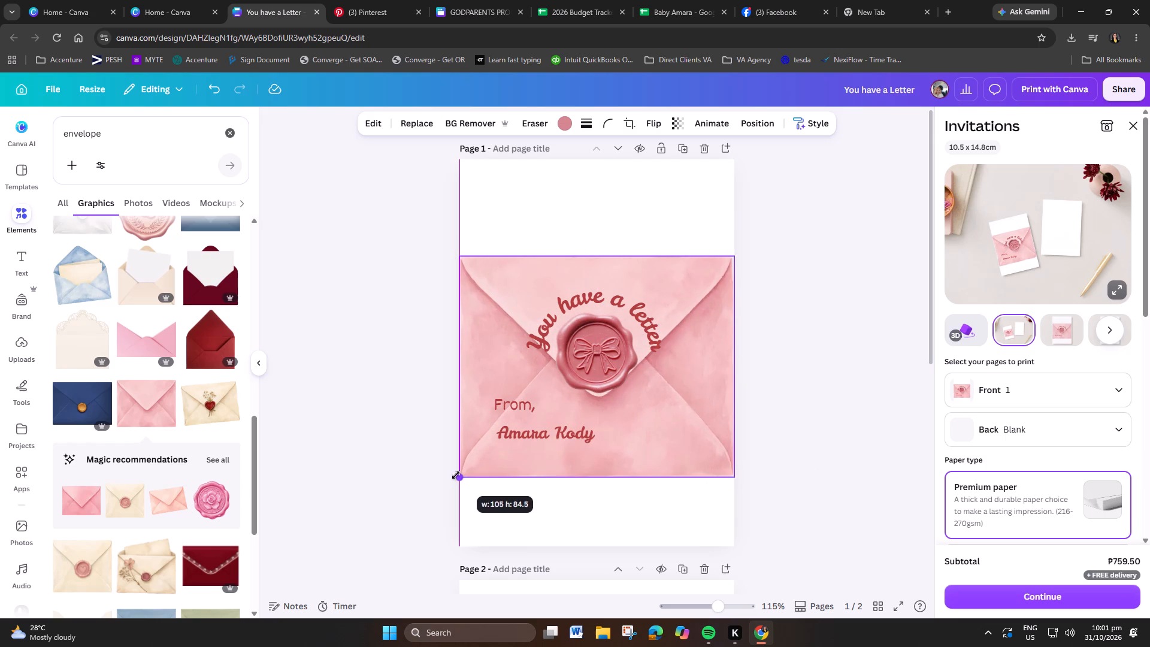
left_click_drag(456, 475, 455, 476)
Shrink the wax seal and centre it over the tip of the envelope flap.
left_click_drag(601, 343, 604, 371)
left_click_drag(643, 422, 625, 400)
left_click_drag(589, 372, 594, 382)
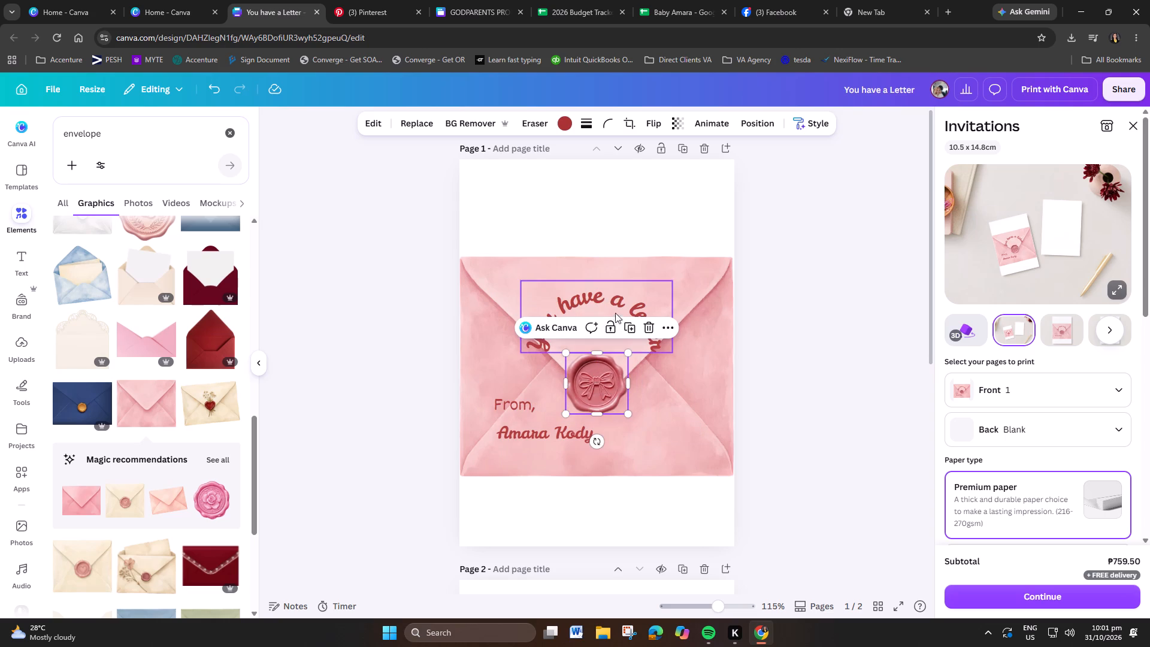
Set the curved "You have a letter" text to size 20 and move it down so it arches closely over the seal.
left_click_drag(619, 309, 622, 345)
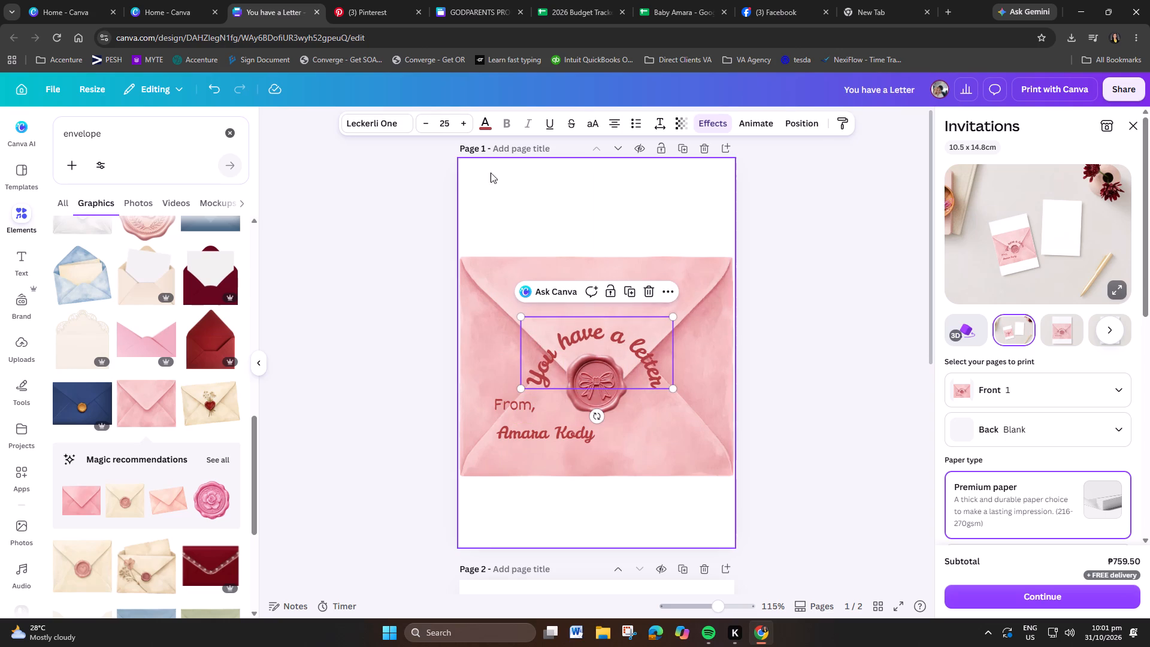
left_click(450, 130)
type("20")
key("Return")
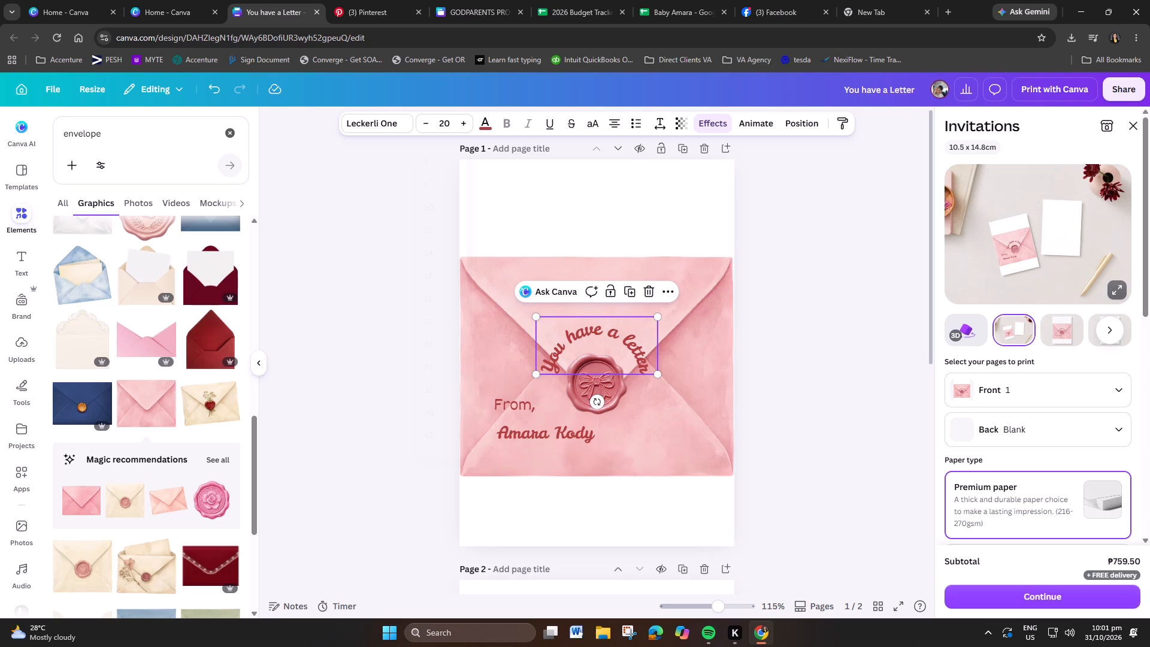
left_click_drag(587, 332, 586, 343)
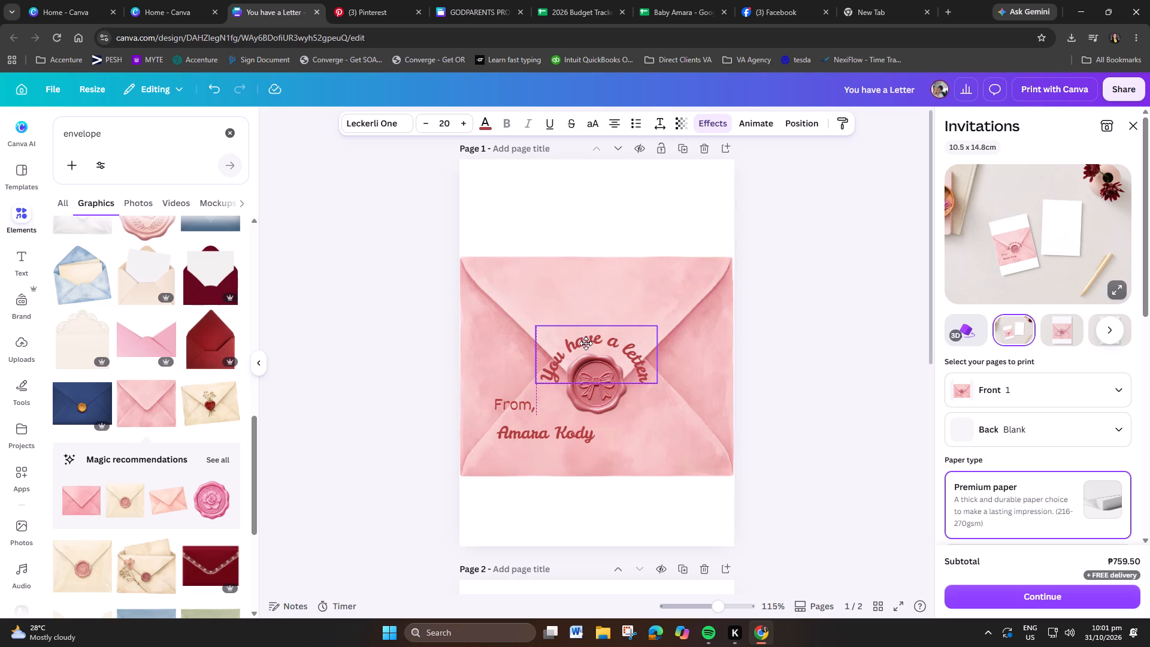
Nudge the curved "You have a letter" text slightly down, centred over the wax seal.
left_click_drag(586, 343, 583, 346)
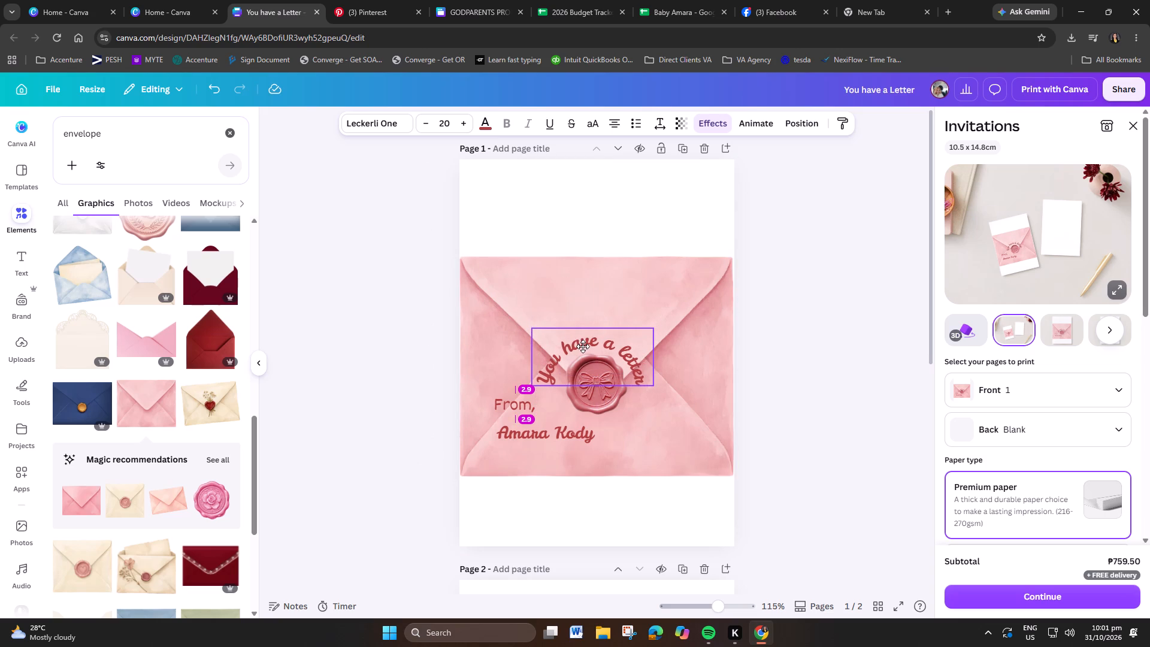
left_click_drag(583, 346, 585, 346)
left_click(684, 359)
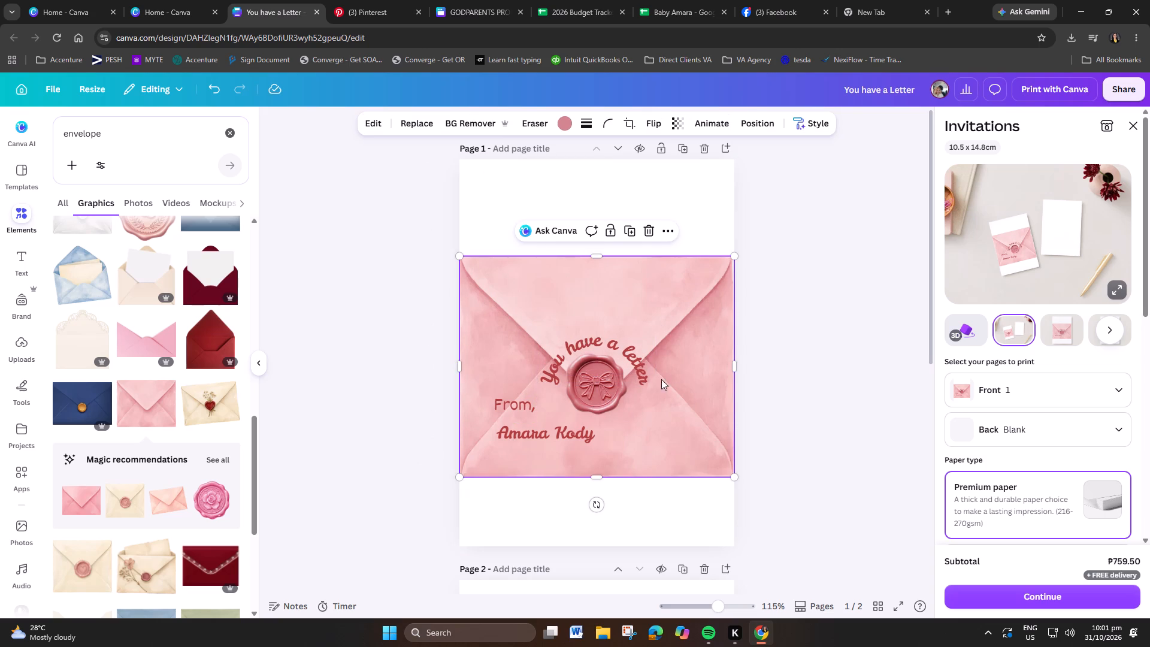
Move the "From," text and the sender's name lower on the envelope, with the name below and slightly to the right of "From,".
left_click_drag(520, 406, 515, 415)
left_click_drag(531, 434, 534, 453)
left_click_drag(566, 446, 573, 446)
left_click(652, 422)
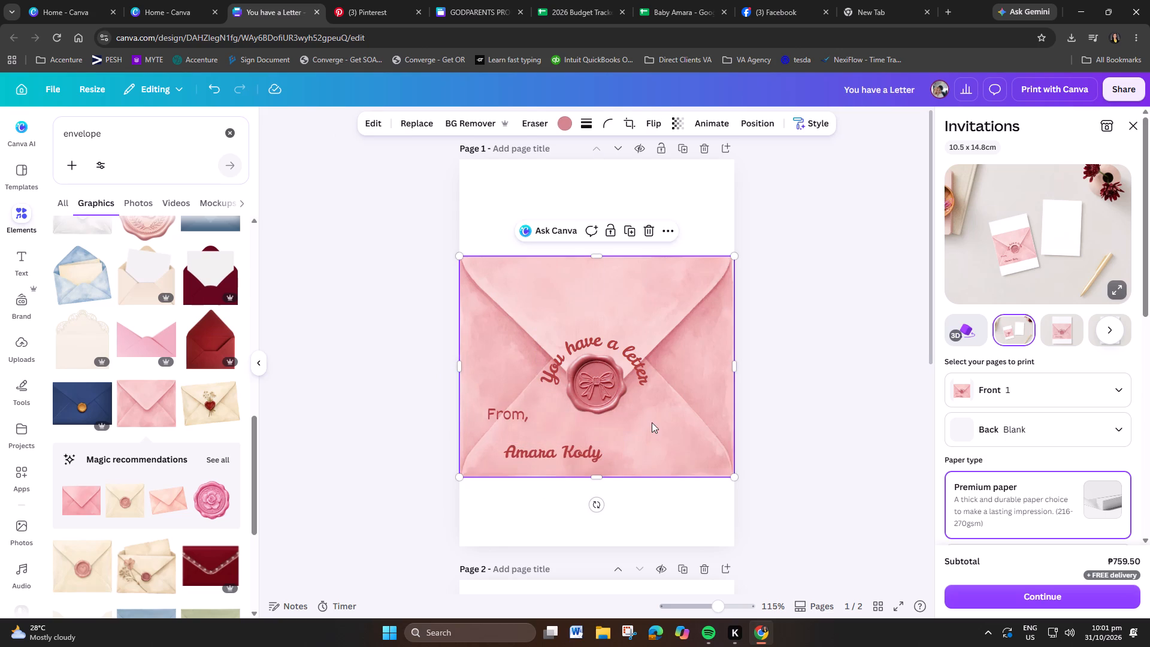
left_click_drag(518, 416, 515, 431)
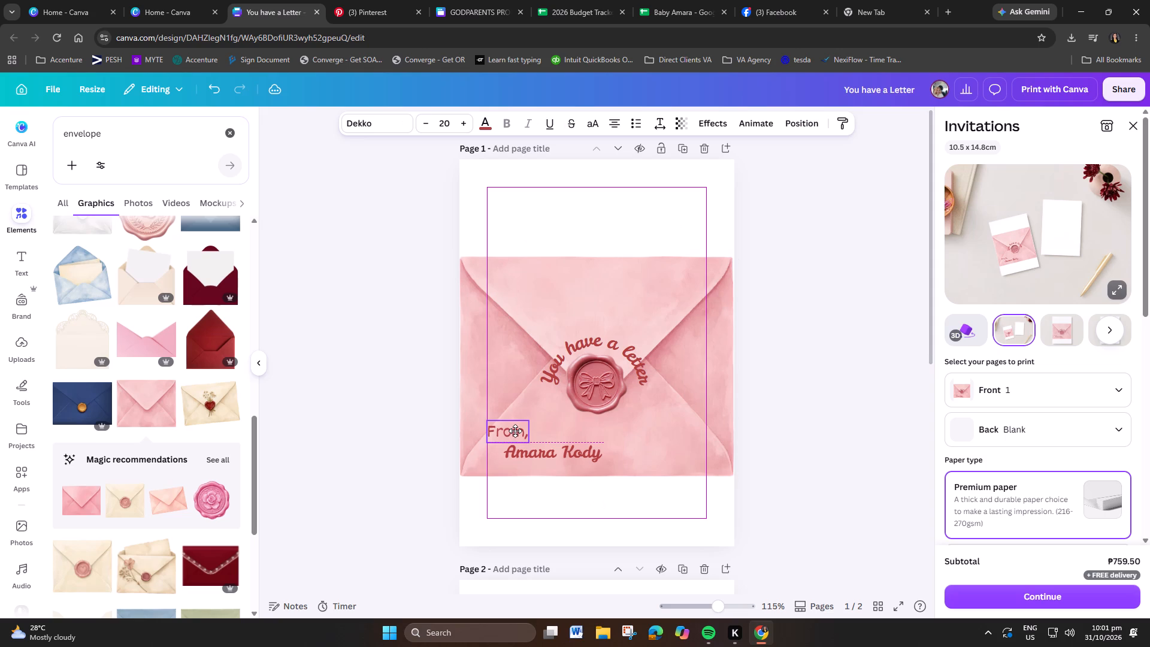
left_click_drag(515, 431, 515, 428)
left_click(678, 419)
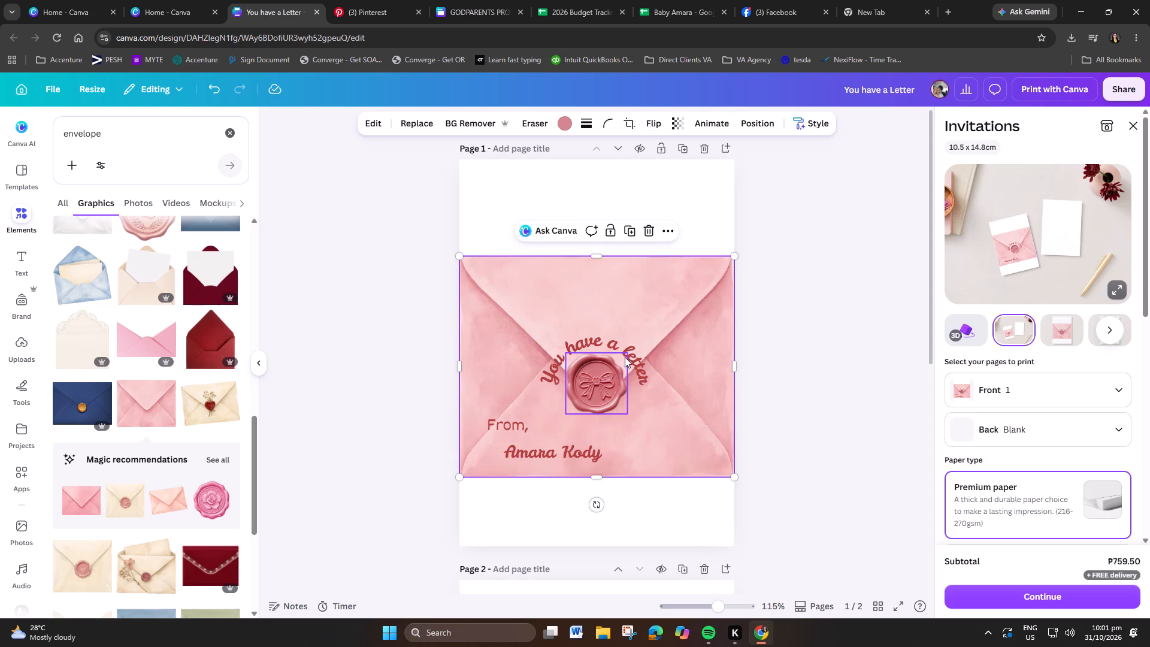
left_click(641, 358)
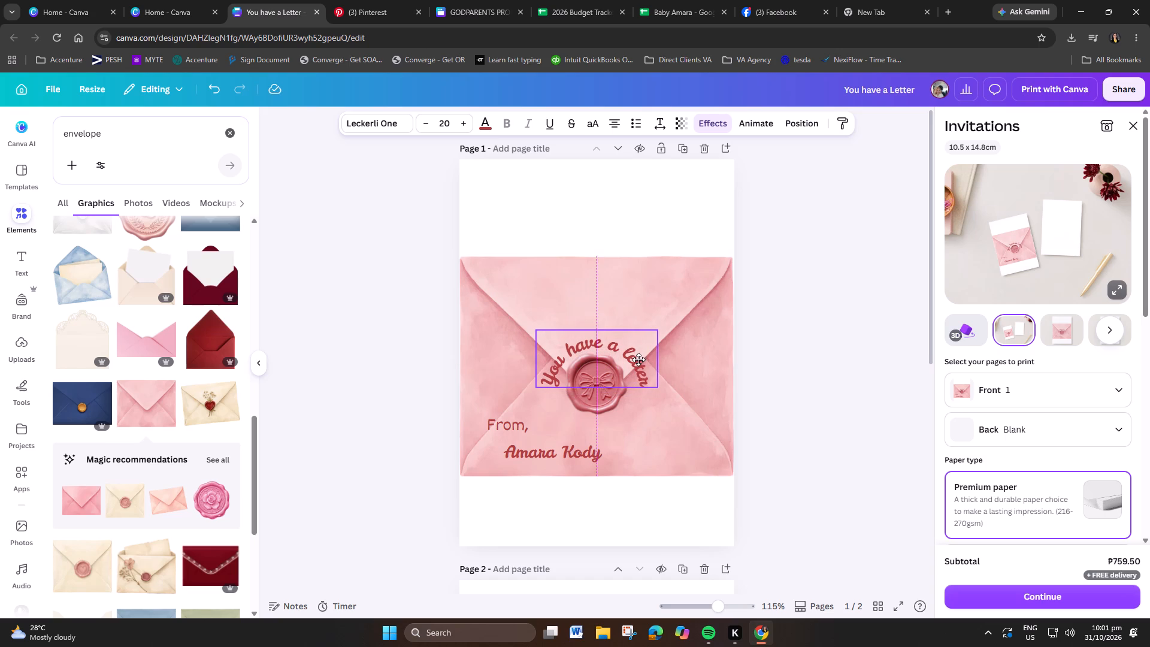
left_click(695, 429)
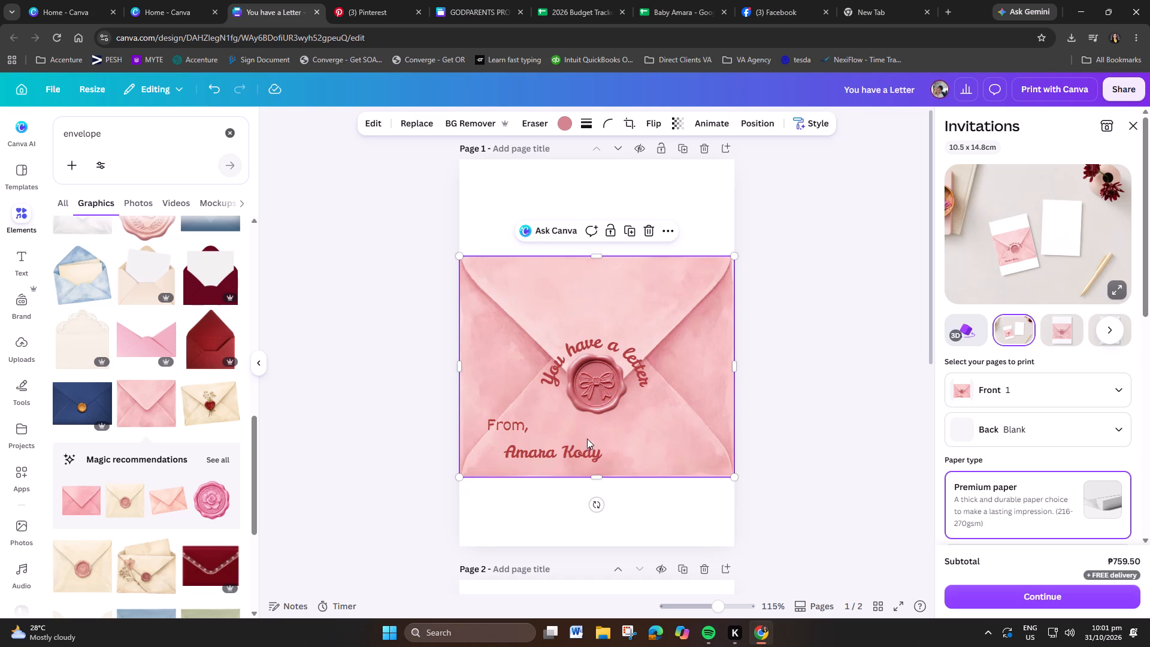
left_click_drag(520, 425, 528, 430)
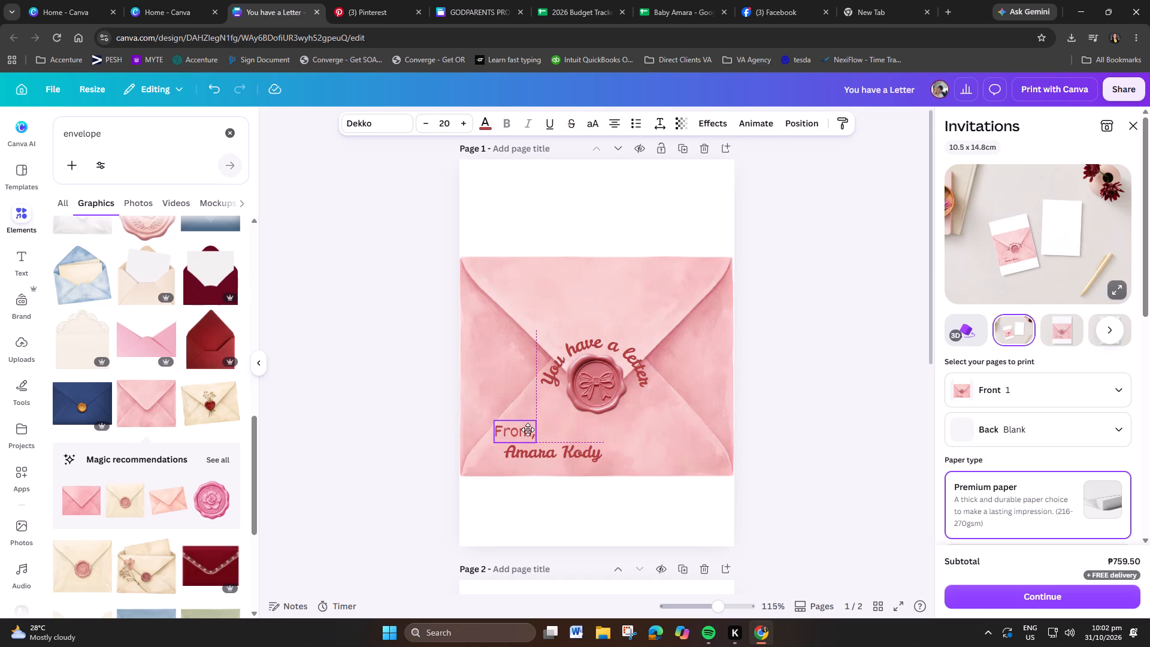
left_click_drag(528, 430, 528, 428)
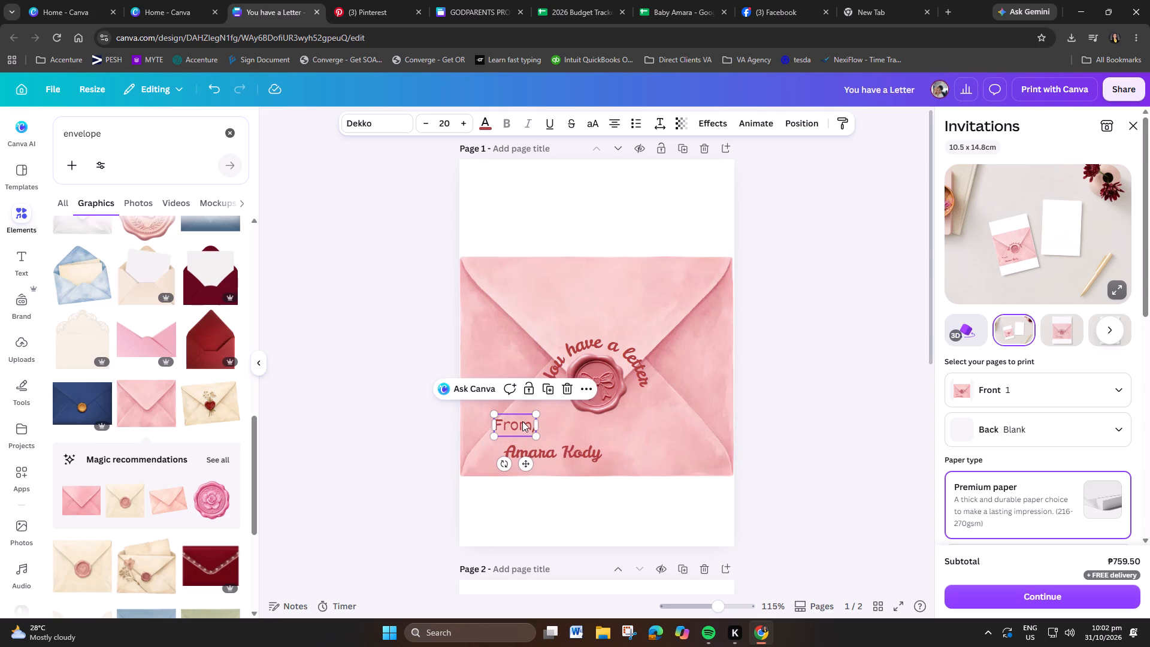
left_click_drag(520, 421, 525, 421)
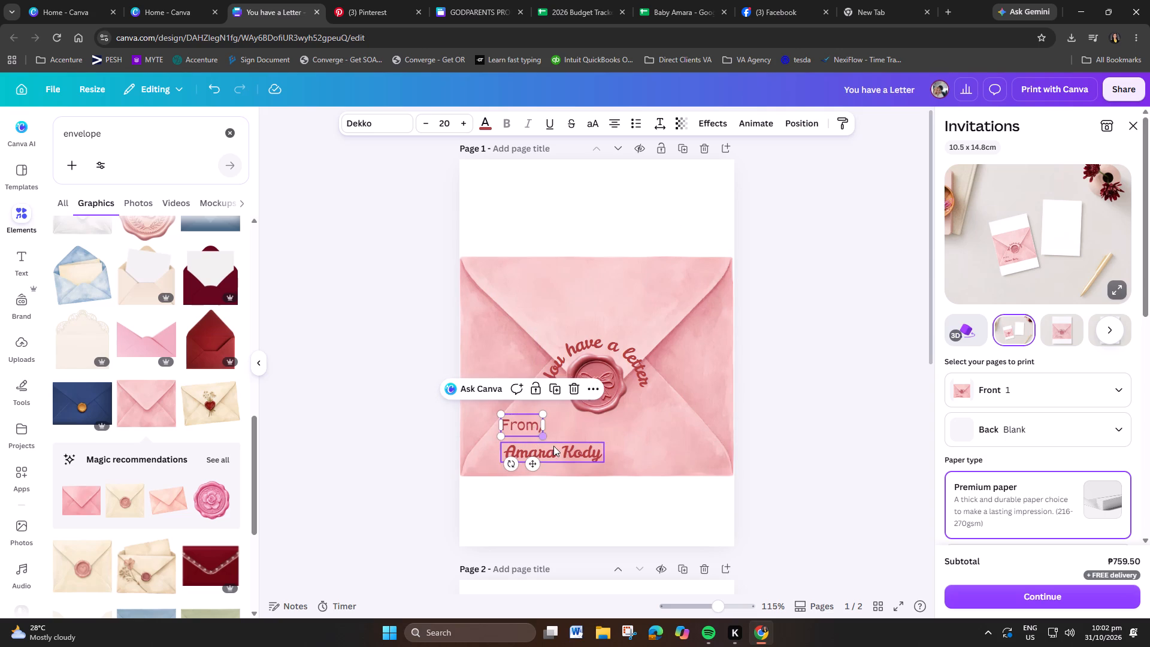
left_click_drag(562, 451, 573, 451)
left_click(659, 421)
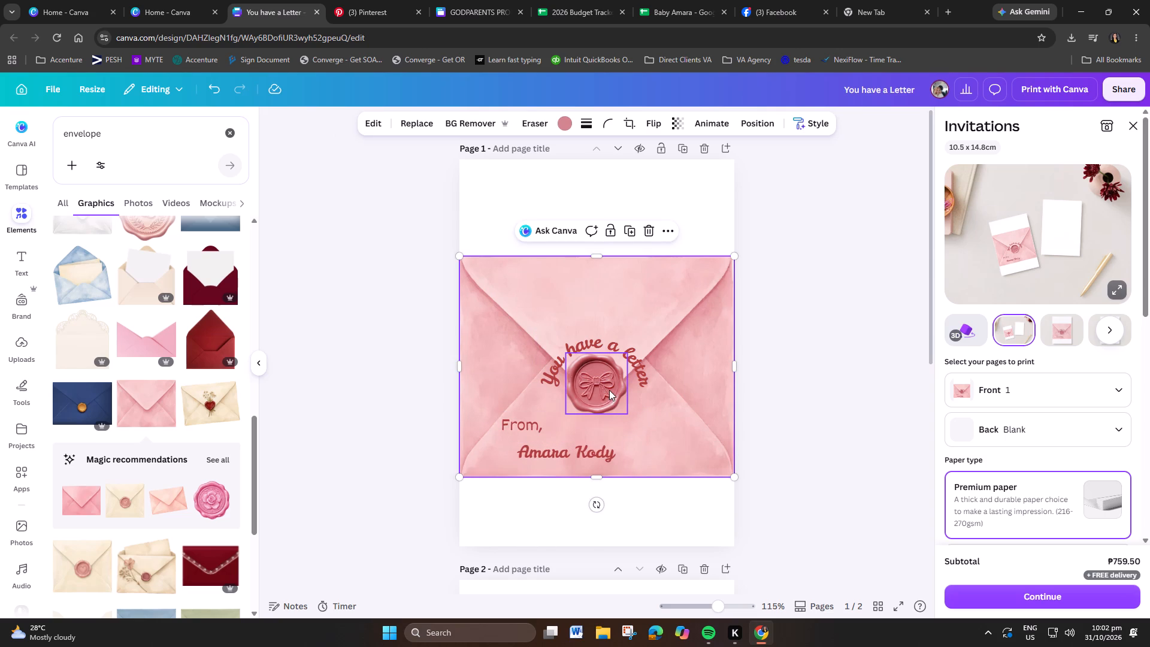
left_click(607, 376)
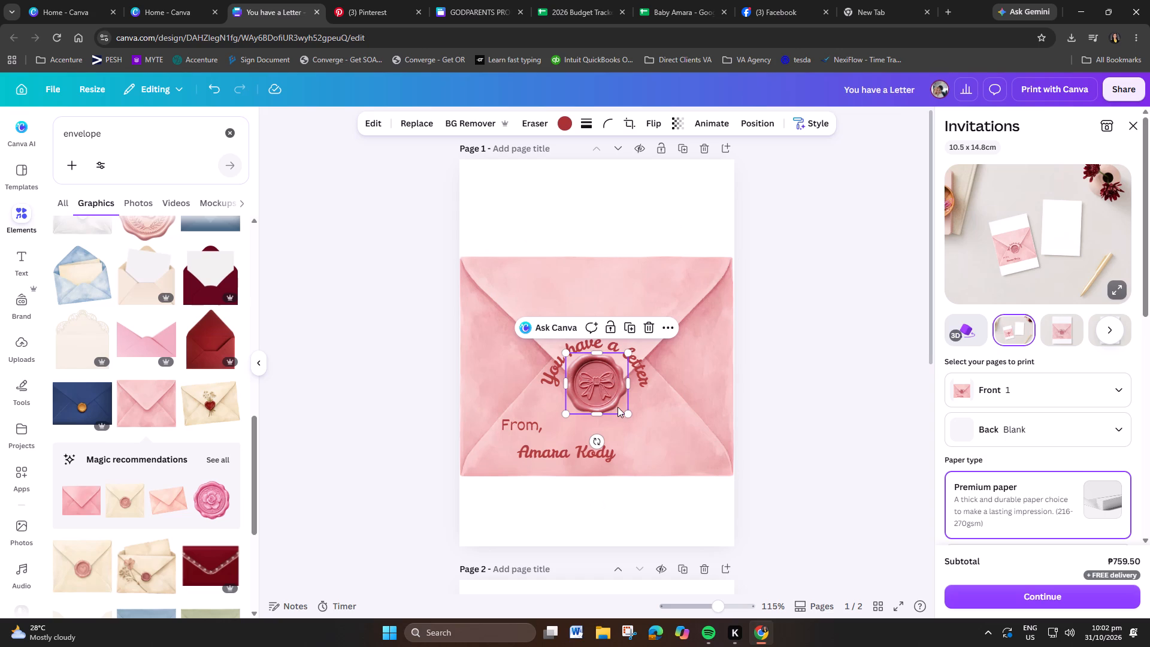
Add the uploaded beige arch image with the centred burgundy bow to the blank page 2.
scroll(678, 516, "down", 8)
left_click(639, 453)
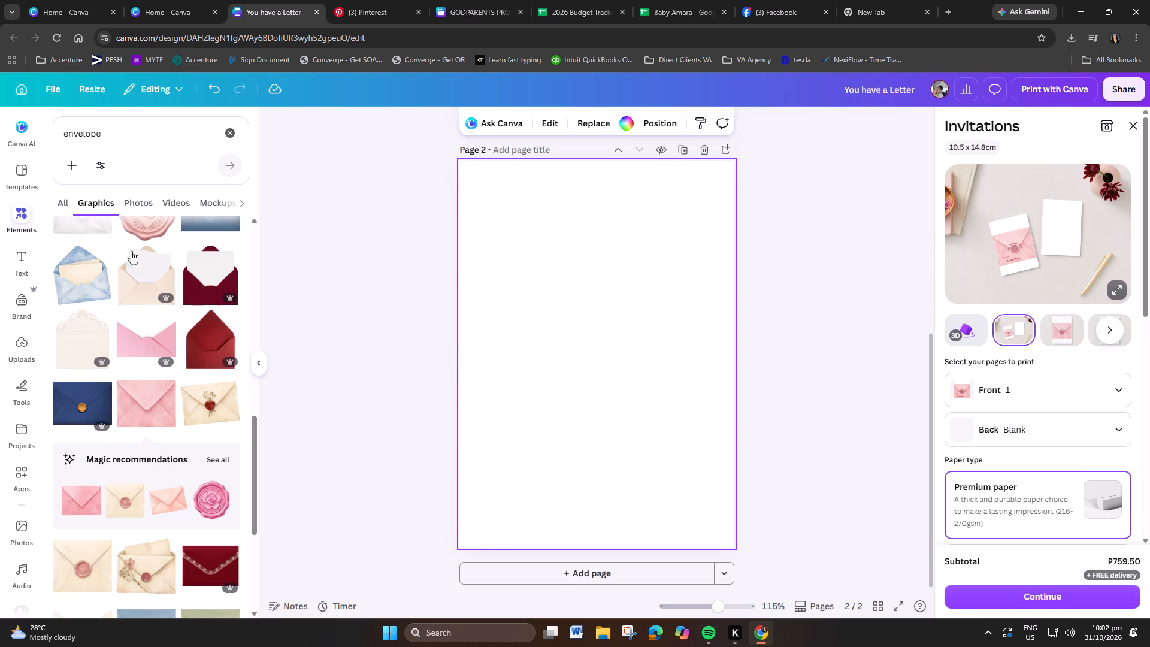
left_click(20, 349)
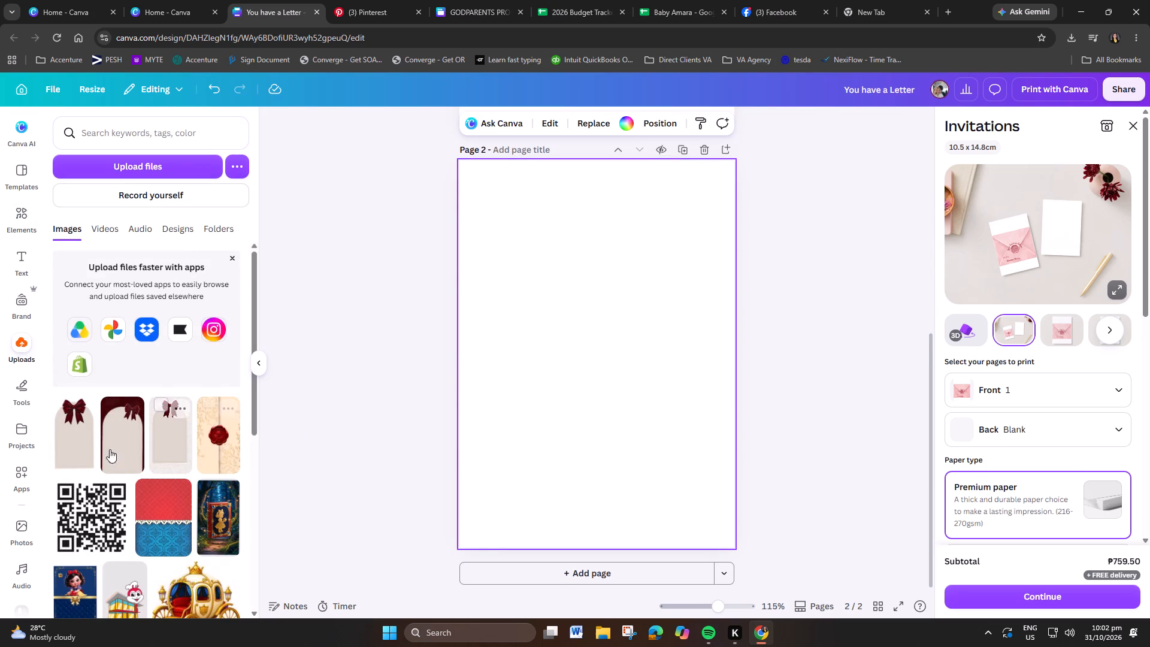
left_click(89, 448)
Brush over the whole burgundy bow on the arch image with Magic Eraser and erase it.
left_click(609, 258)
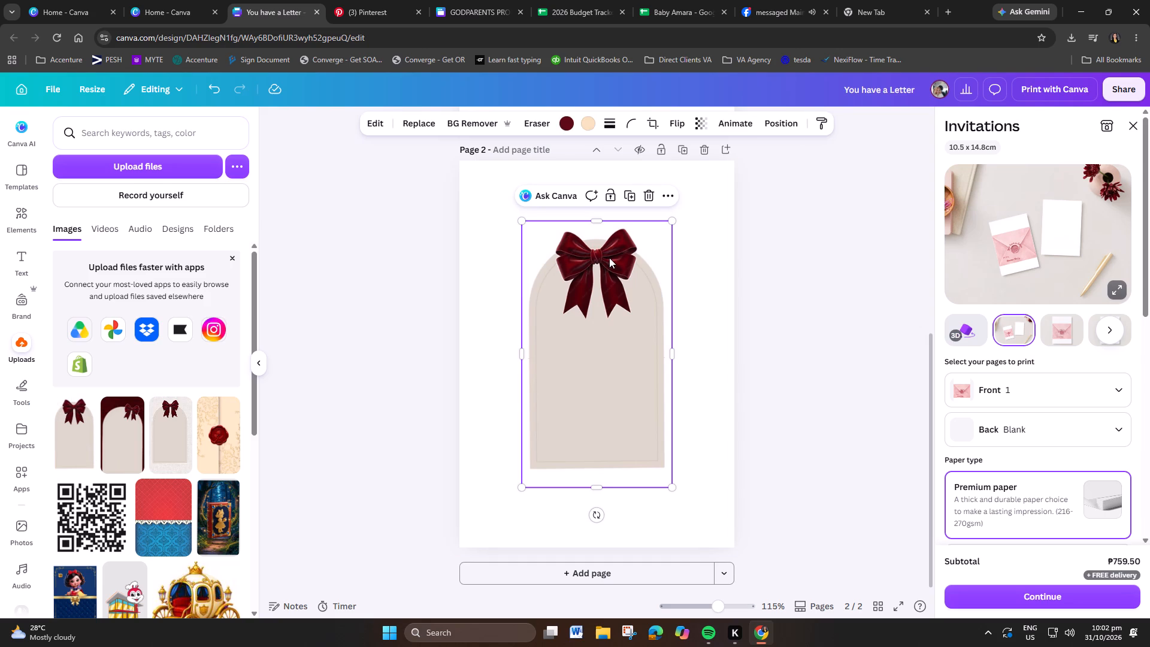
left_click(668, 294)
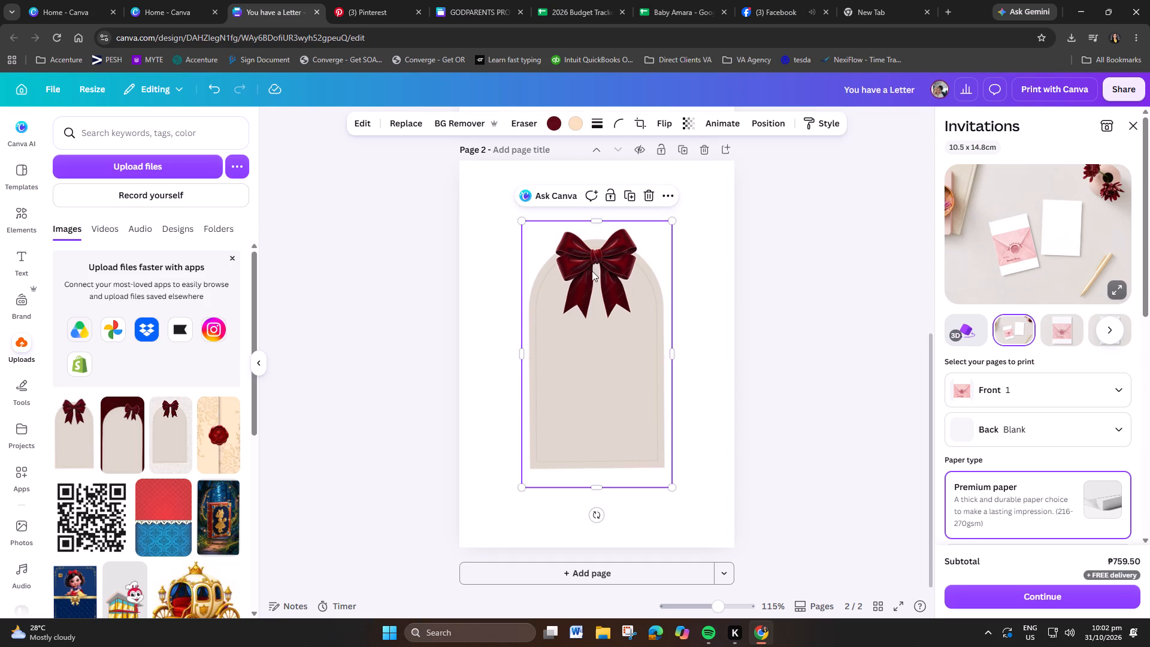
left_click(592, 271)
left_click(601, 259)
left_click(518, 128)
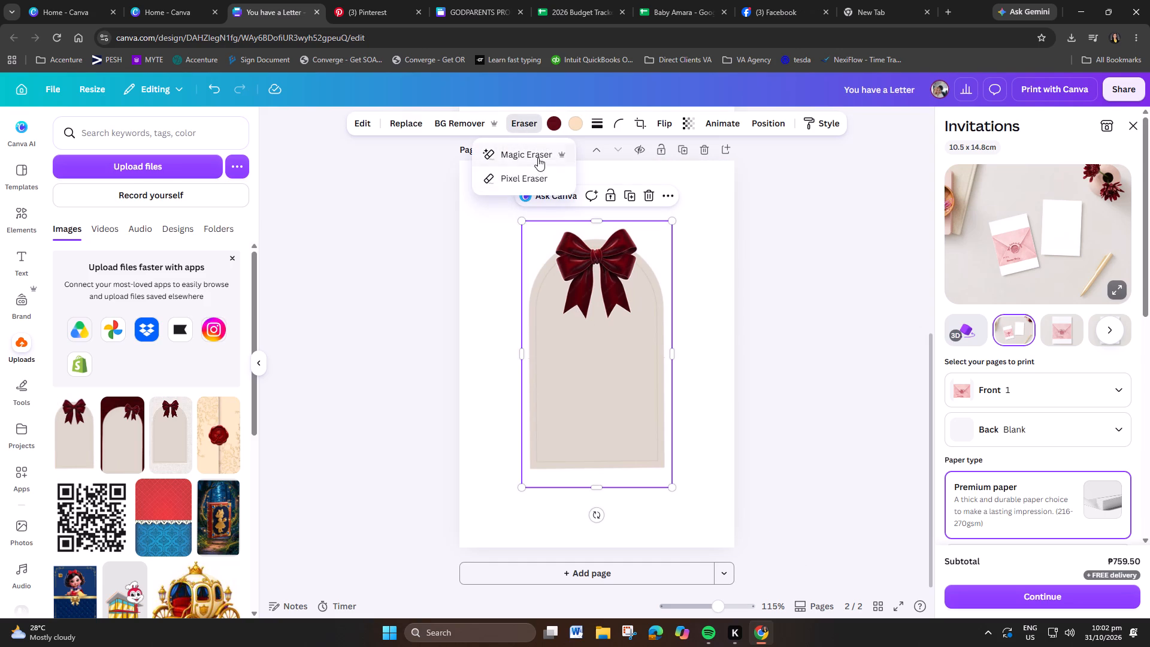
left_click(537, 157)
left_click_drag(545, 156, 555, 164)
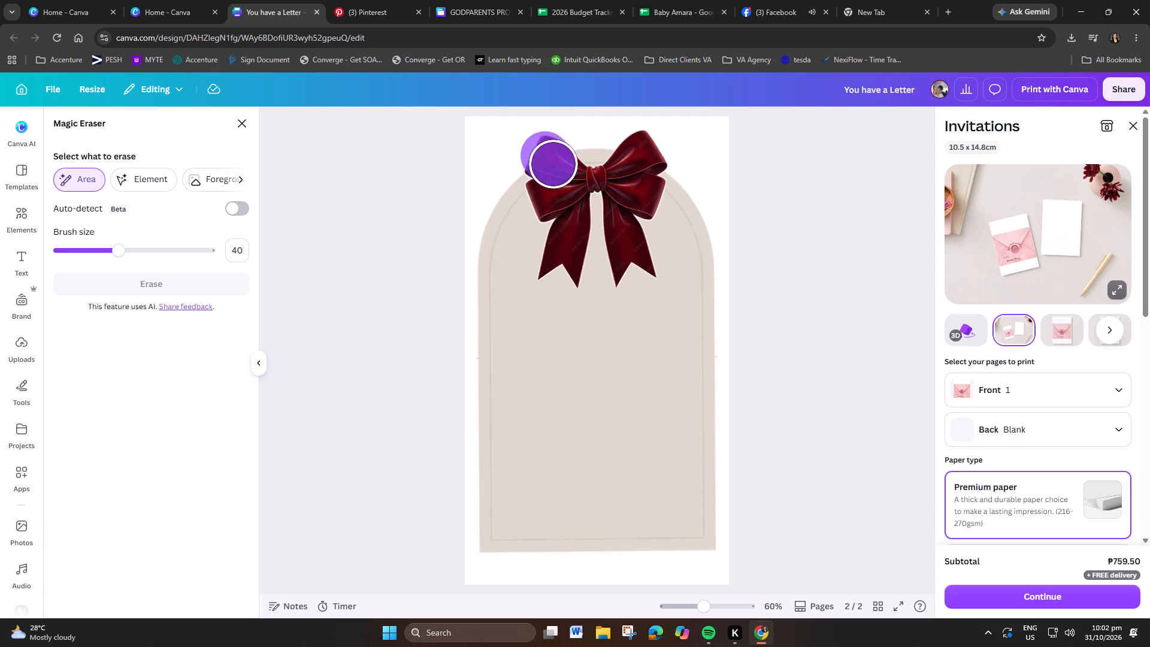
left_click_drag(555, 164, 558, 243)
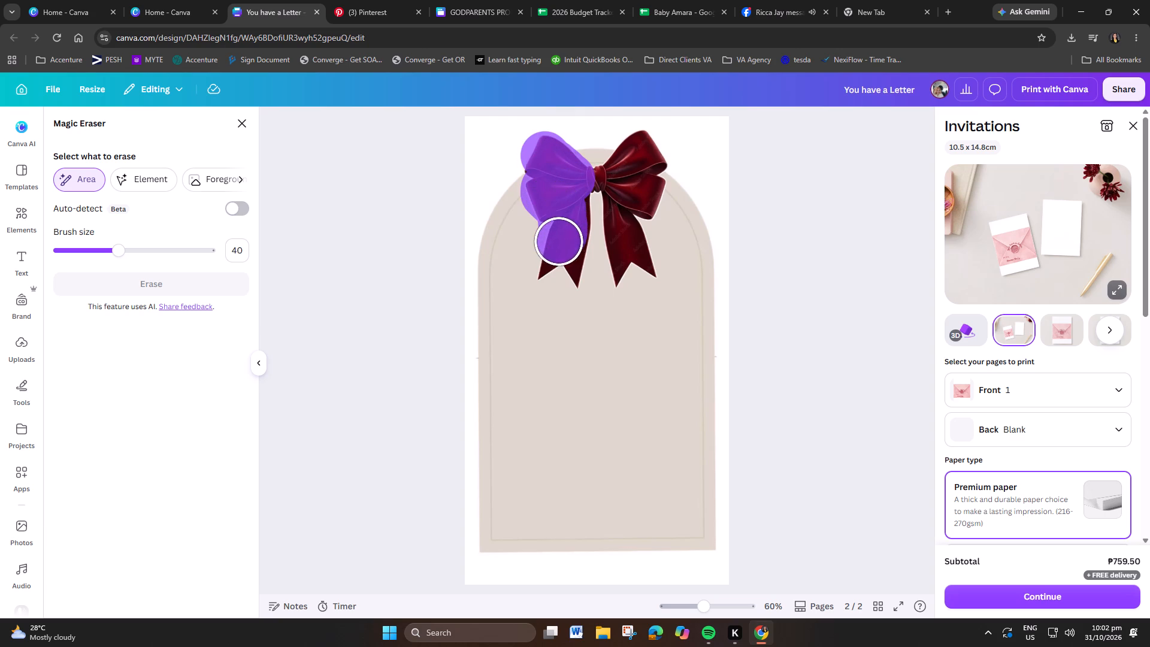
left_click_drag(558, 243, 575, 192)
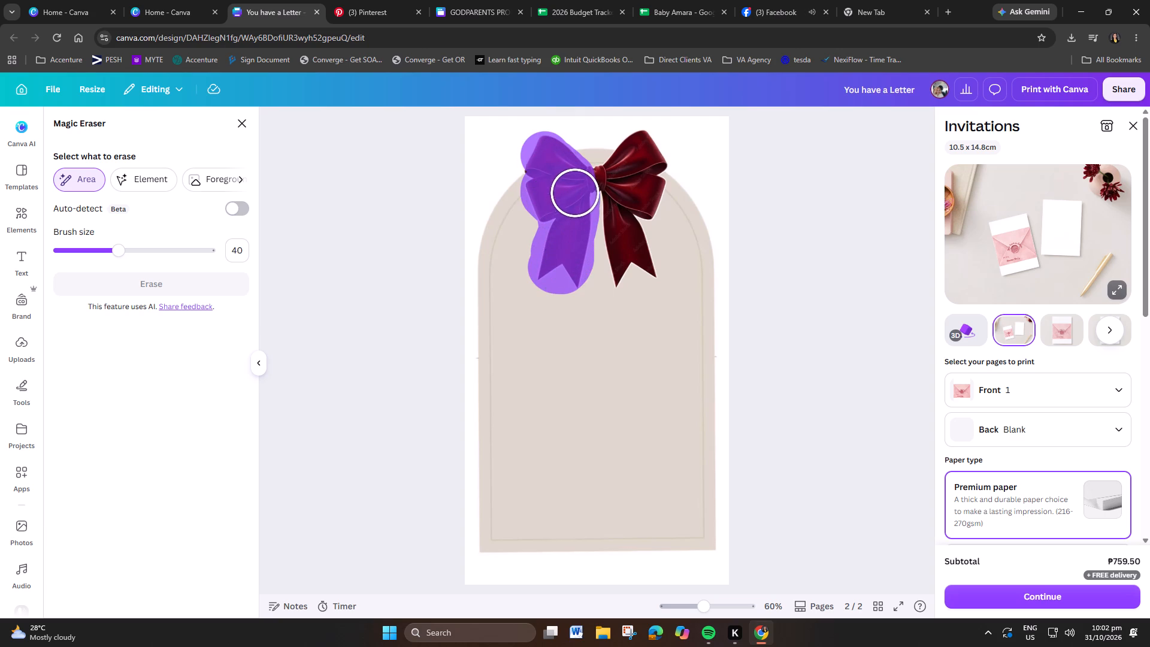
left_click_drag(575, 192, 651, 175)
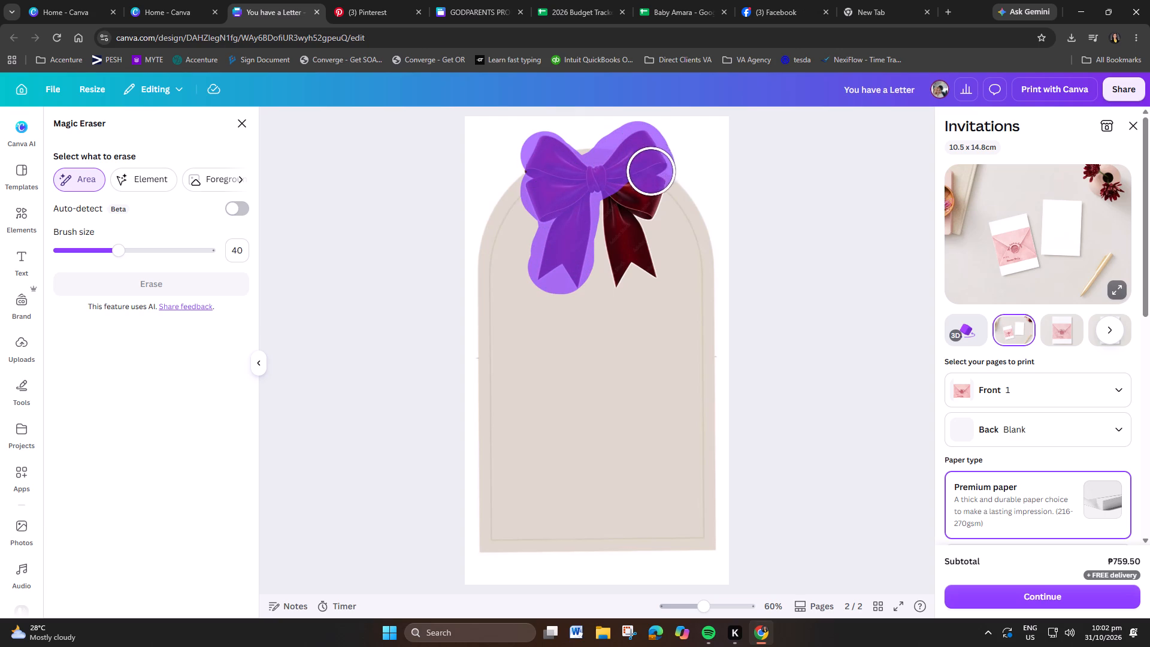
left_click_drag(651, 175, 637, 269)
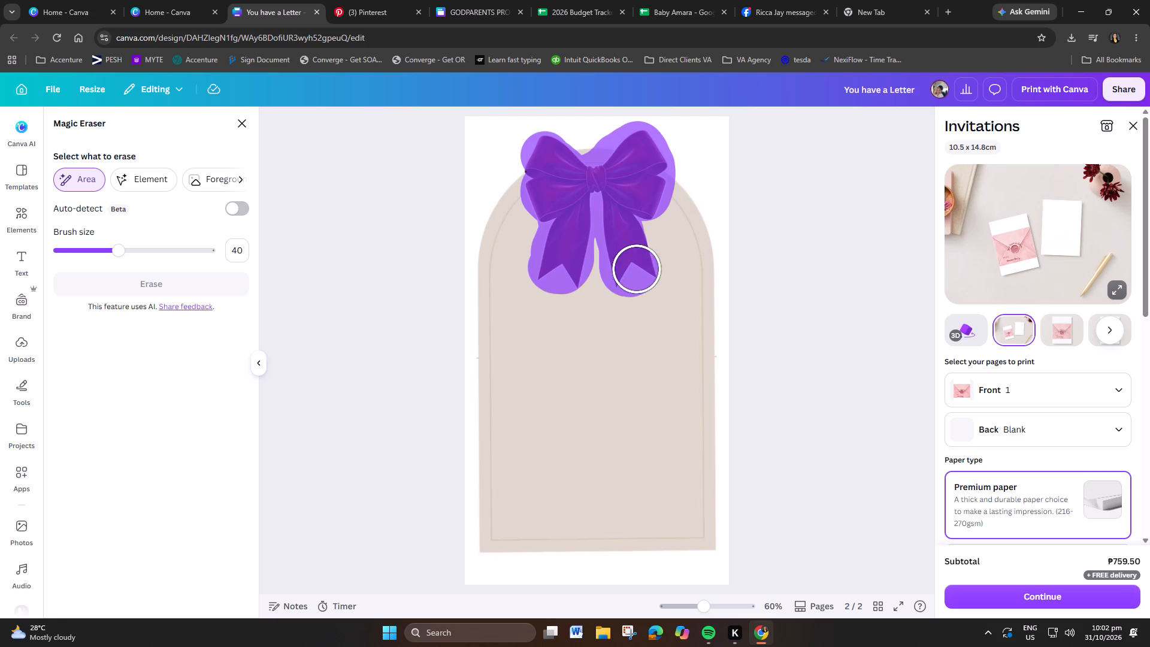
left_click_drag(637, 269, 543, 174)
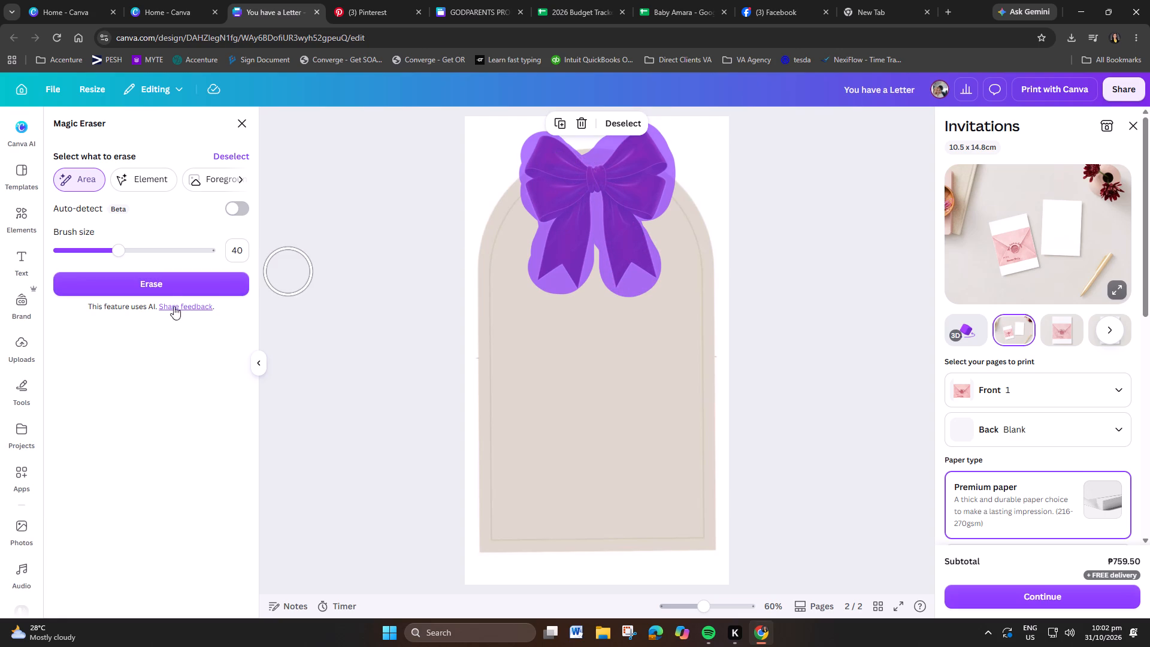
left_click(171, 280)
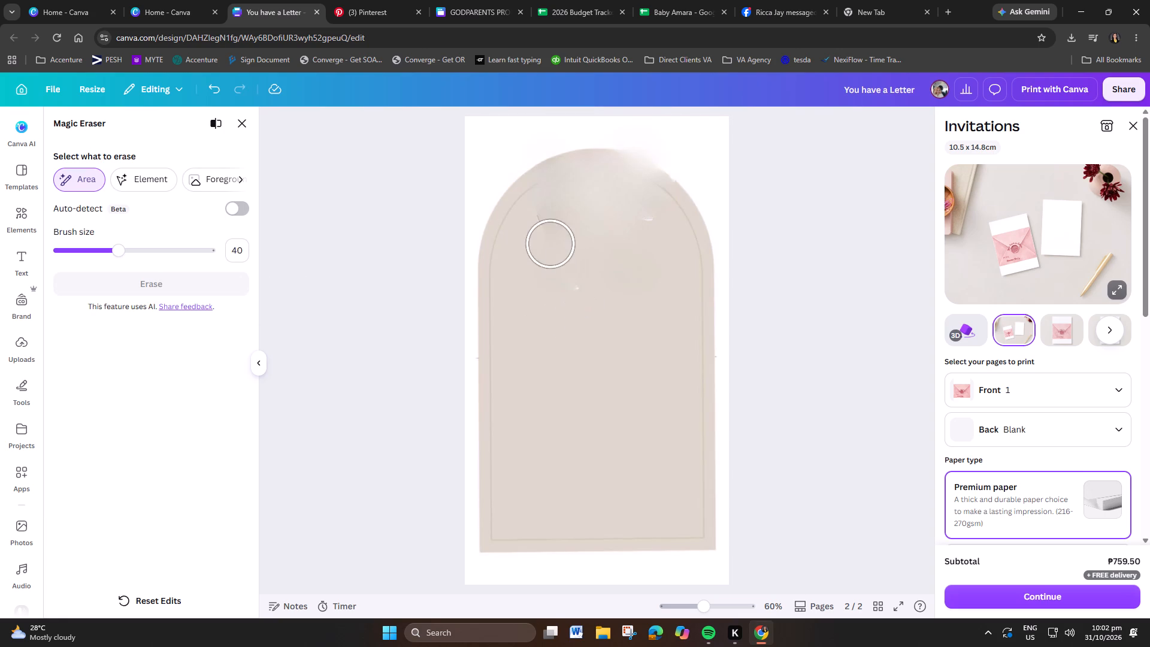
Erase two leftover marks on the upper part of the arch with Magic Eraser and close the tool.
left_click(547, 211)
left_click(651, 217)
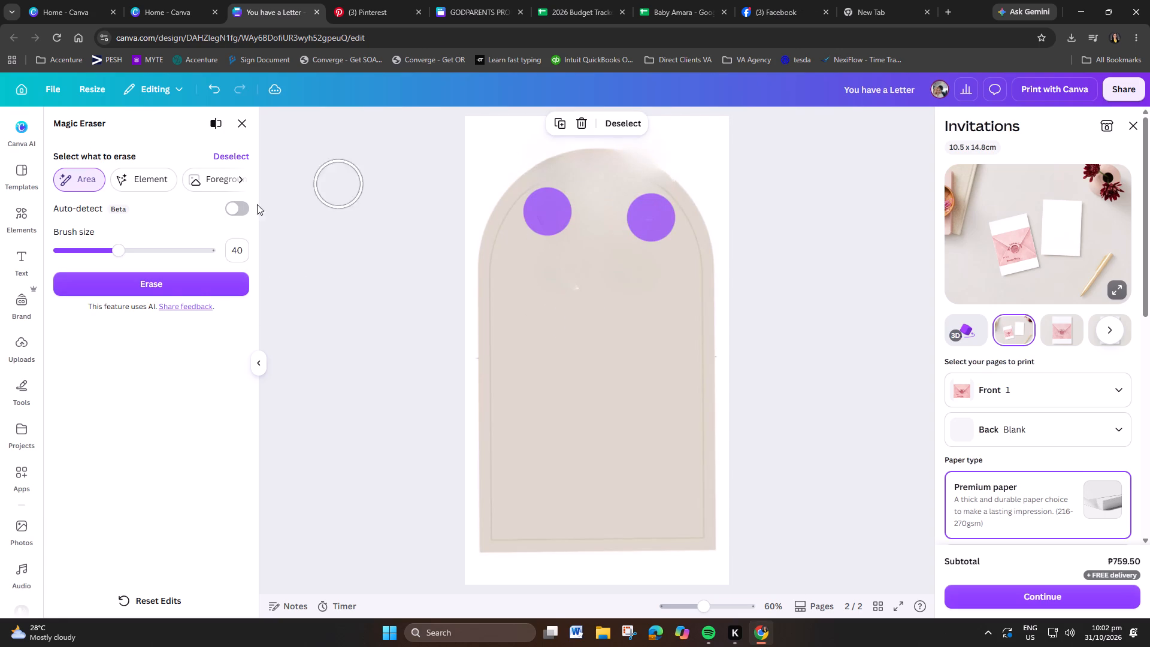
left_click(197, 290)
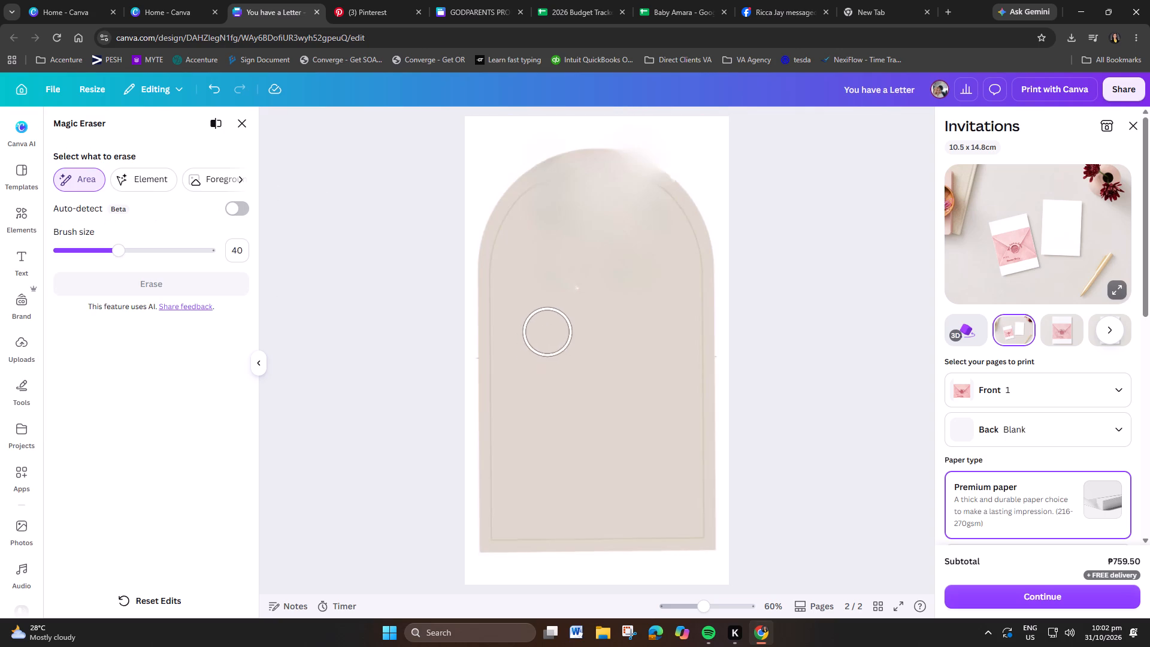
left_click(240, 122)
Set the cleaned arch image as the background of page 2.
left_click(618, 292)
right_click(618, 292)
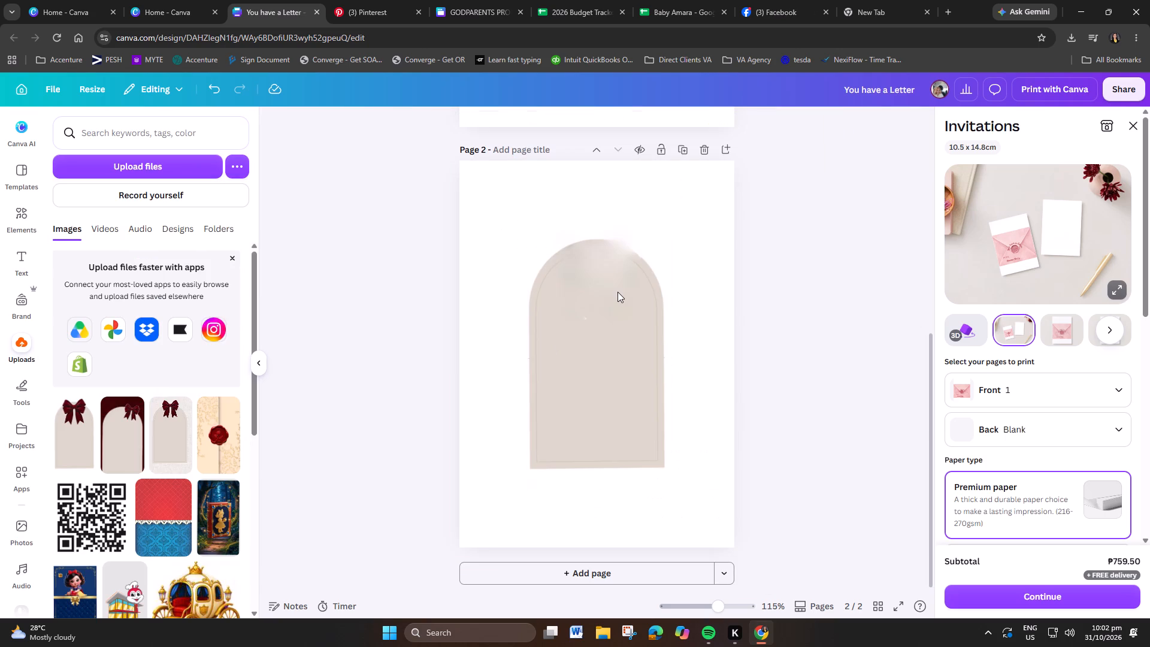
right_click(623, 347)
left_click(711, 497)
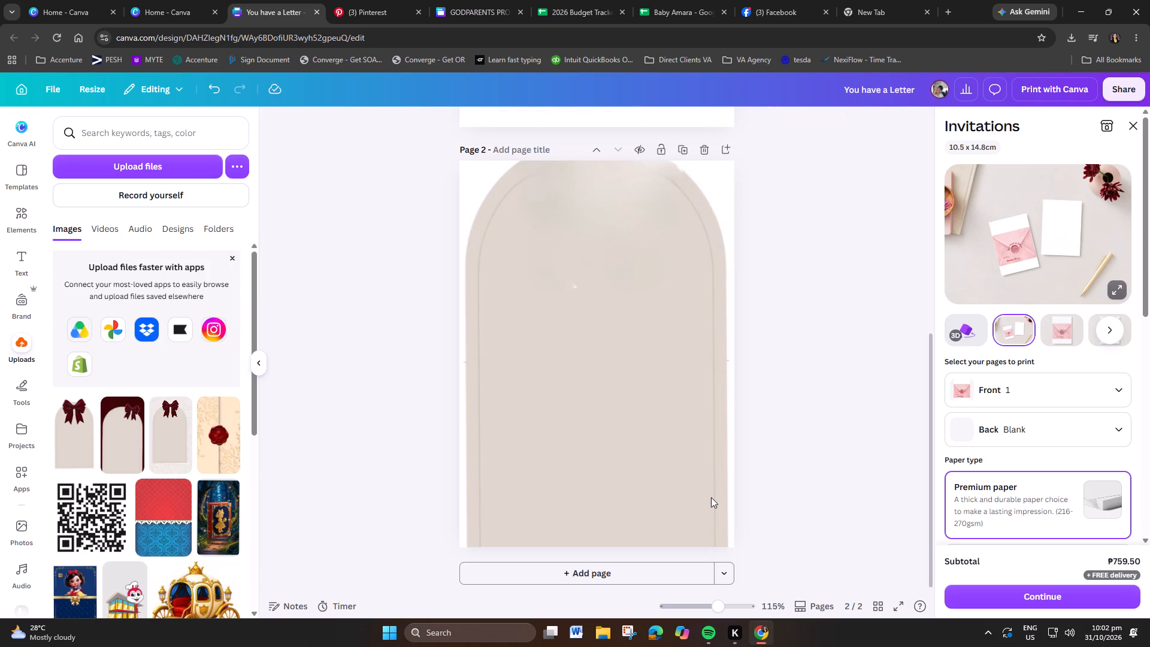
Reposition the background image upward within its crop so the arch's bottom border sits just inside the page's lower edge.
left_click(651, 377)
left_click_drag(649, 375, 649, 361)
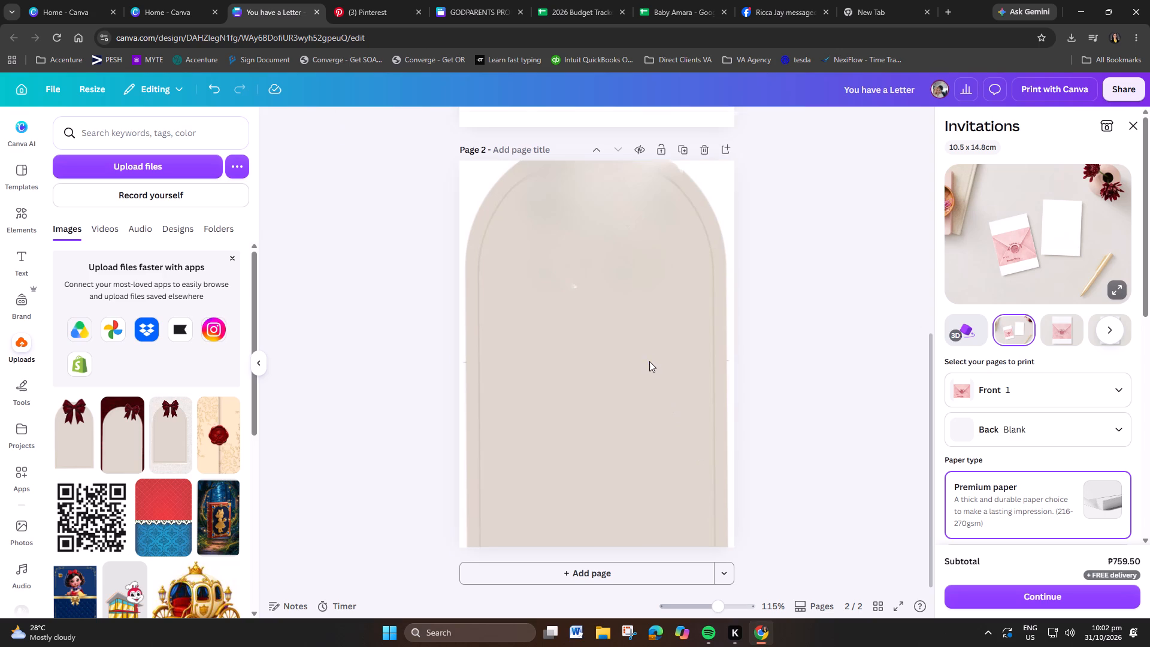
left_click(703, 206)
double_click(653, 220)
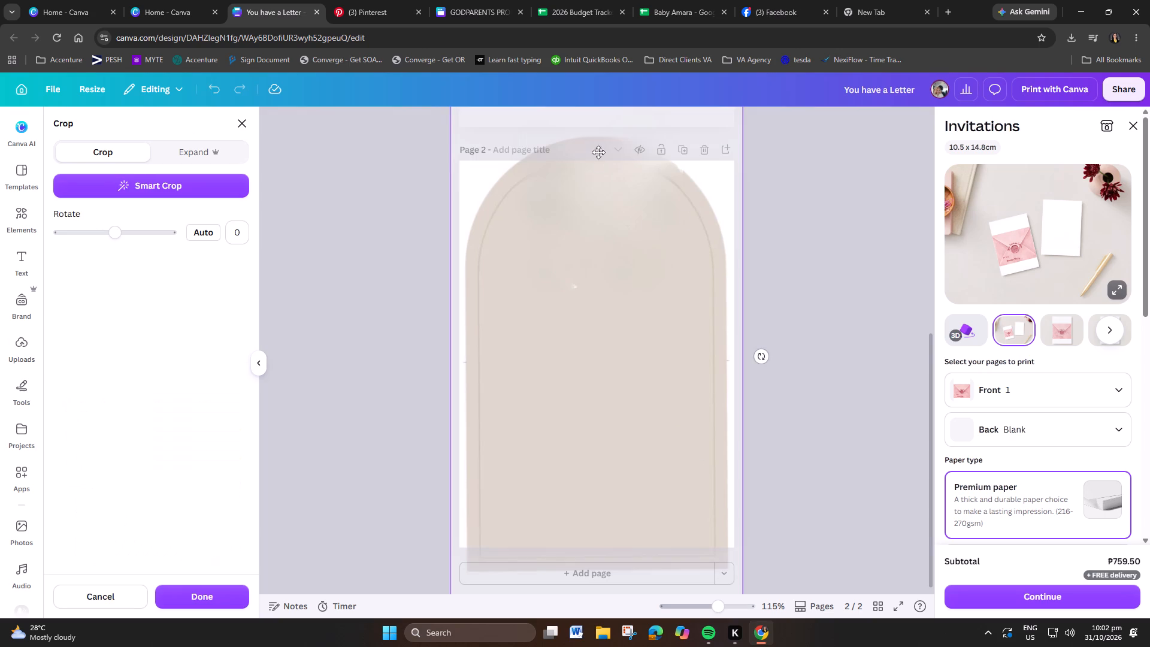
left_click_drag(653, 258, 653, 274)
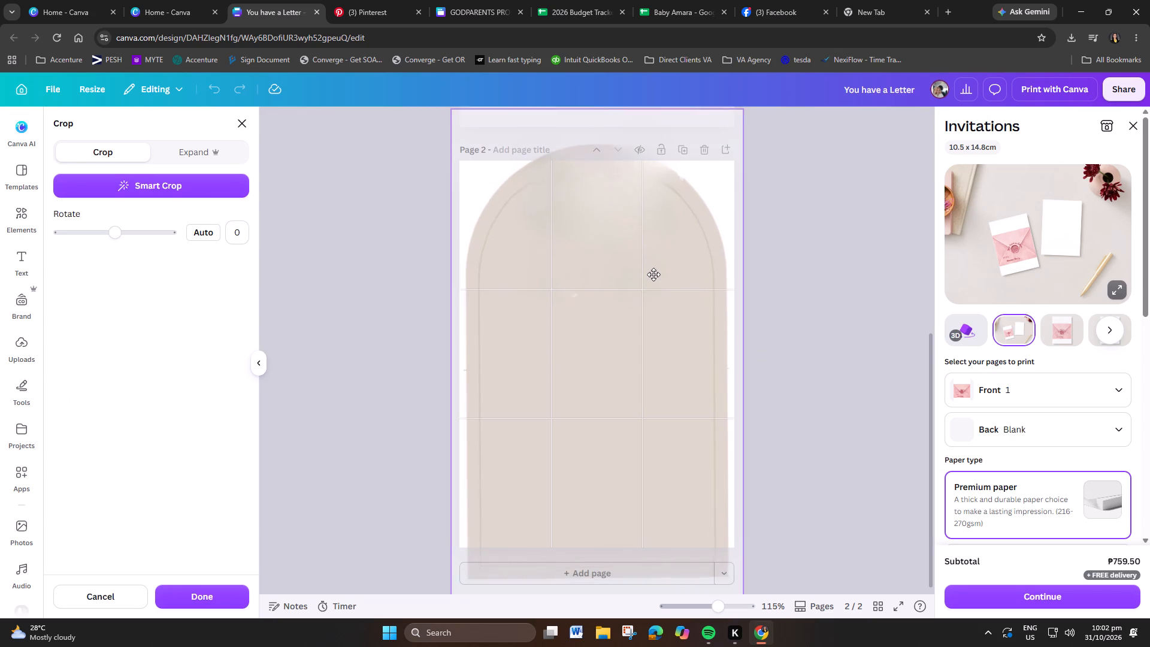
left_click_drag(653, 274, 650, 242)
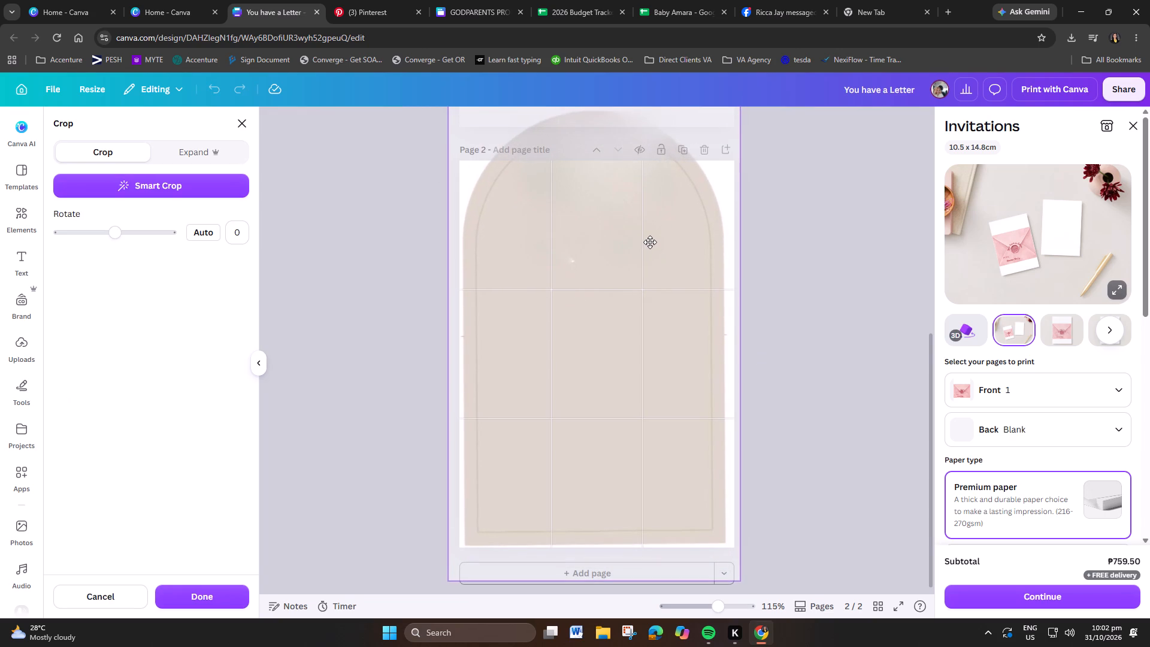
left_click_drag(650, 242, 650, 242)
left_click(887, 247)
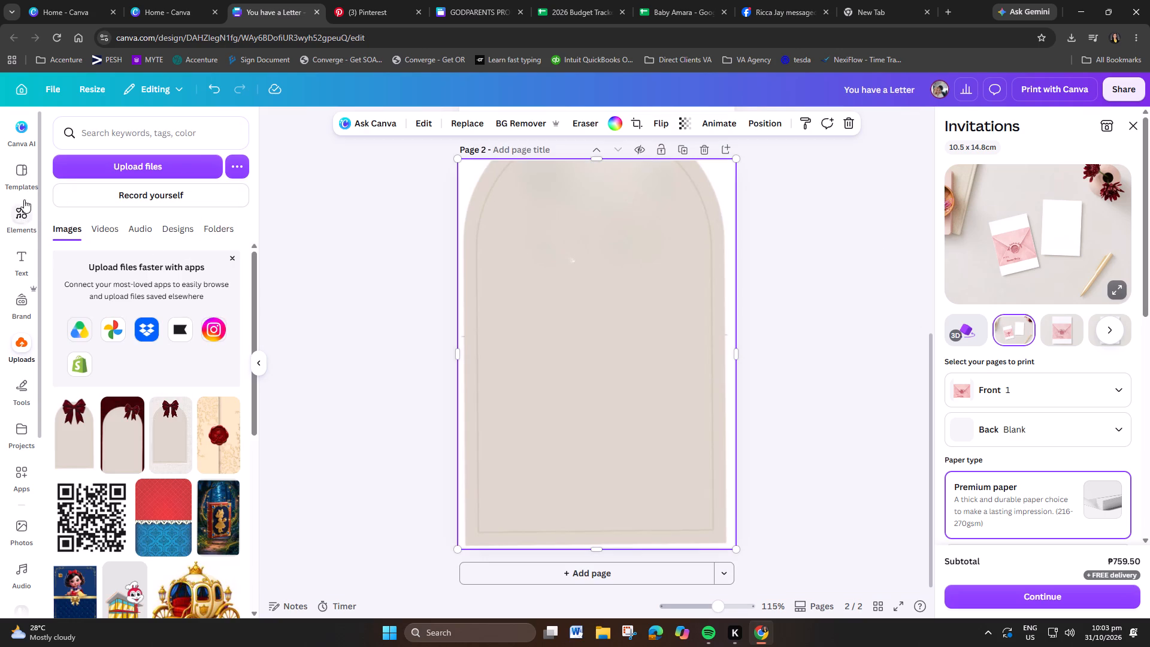
Search the graphics elements for "arch".
left_click(23, 183)
left_click(16, 217)
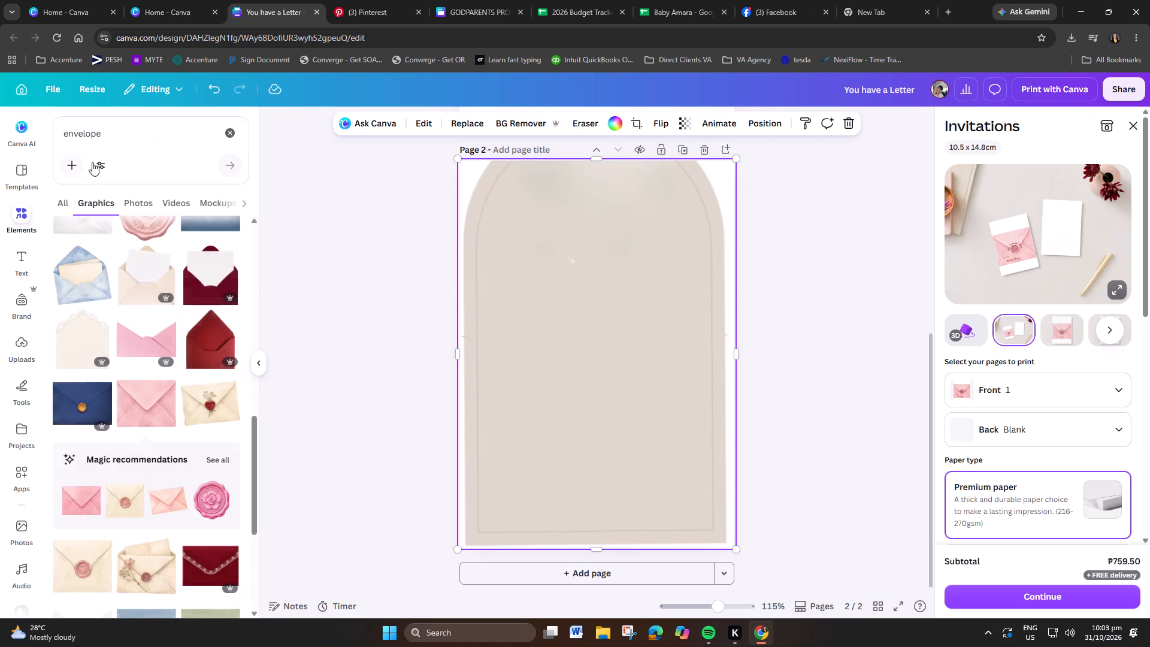
left_click(116, 140)
left_click_drag(116, 139, 53, 142)
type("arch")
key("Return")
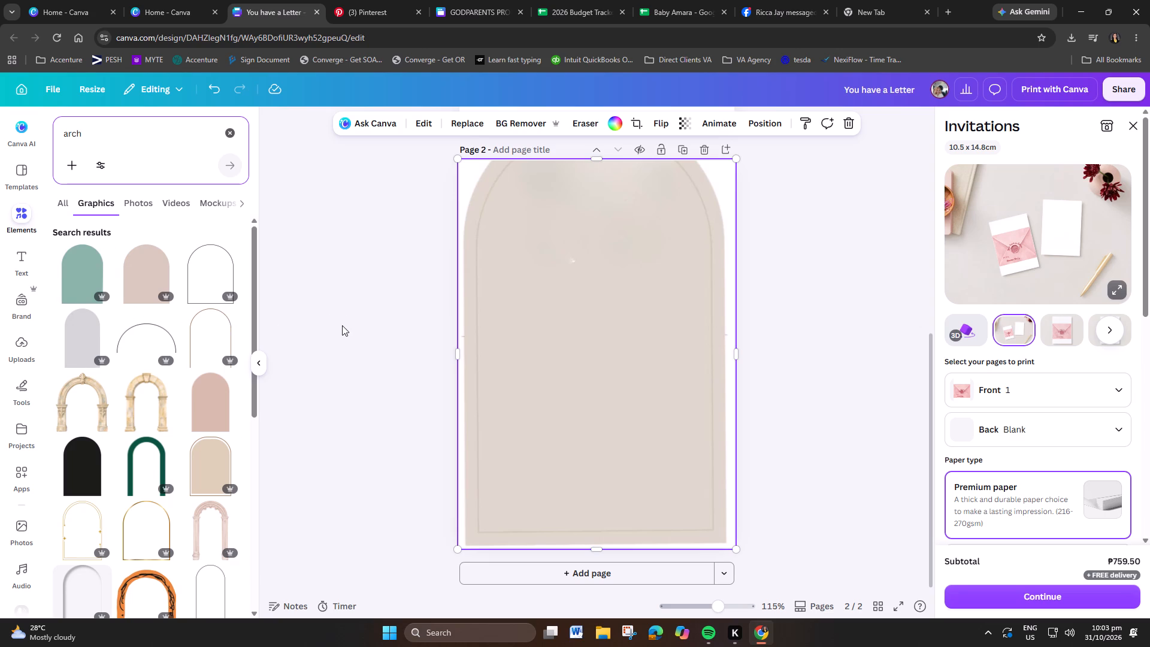
Detach the cleaned arch image from page 2's background and delete it from the page.
left_click(644, 335)
scroll(363, 359, "down", 2)
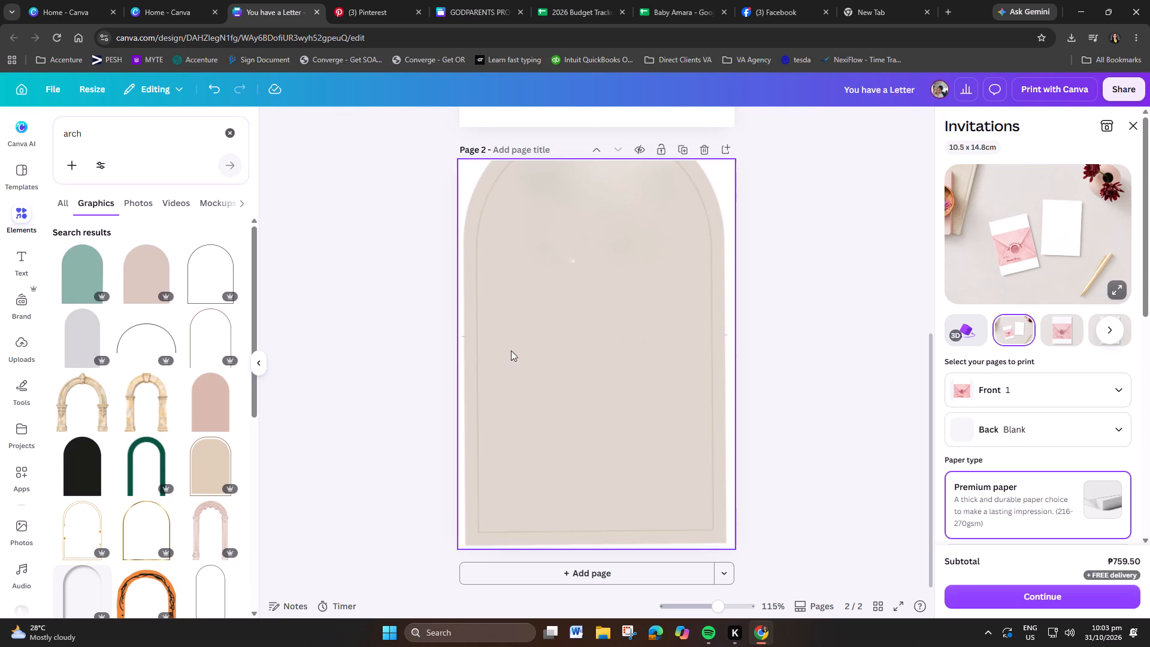
double_click(523, 349)
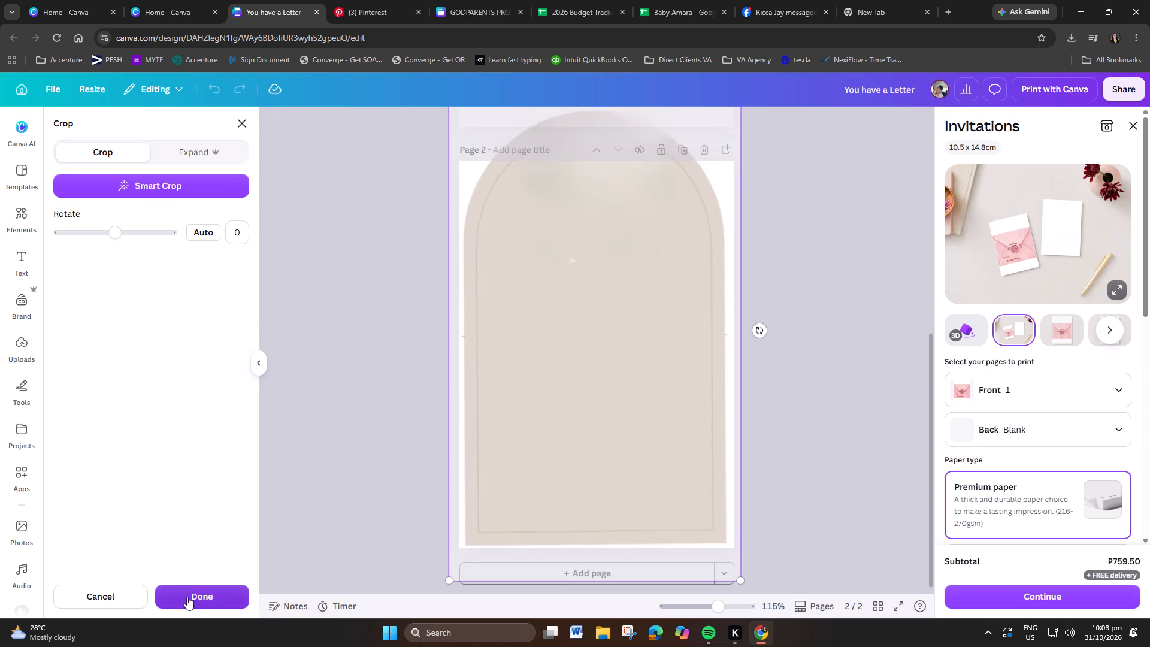
left_click(112, 595)
right_click(603, 341)
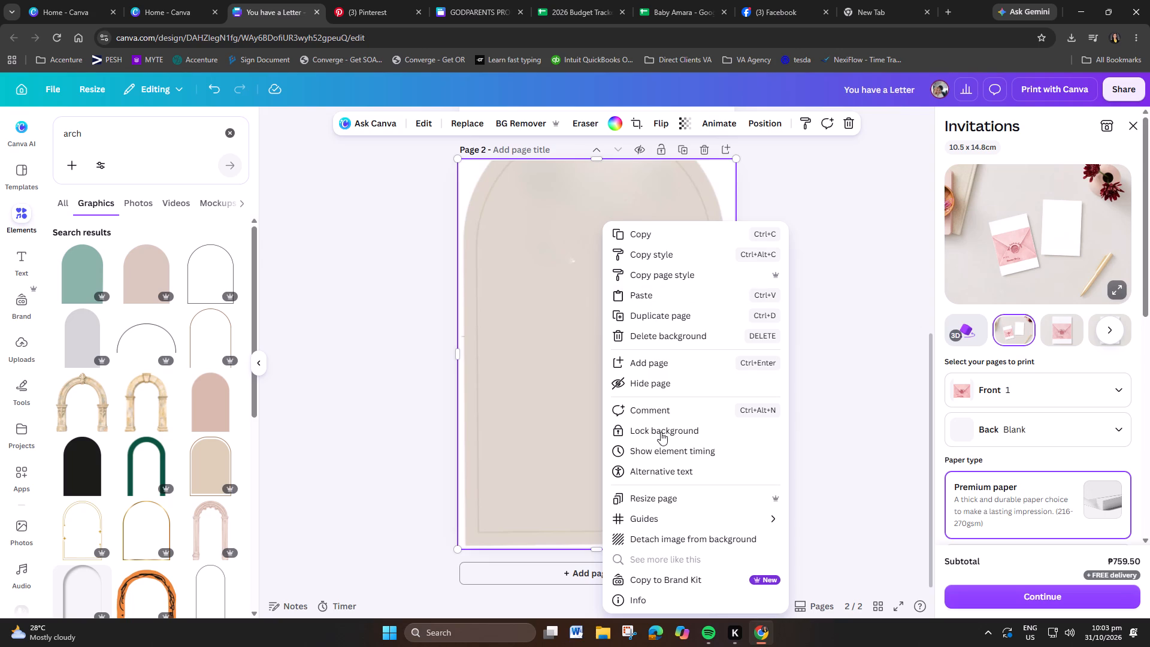
left_click(670, 537)
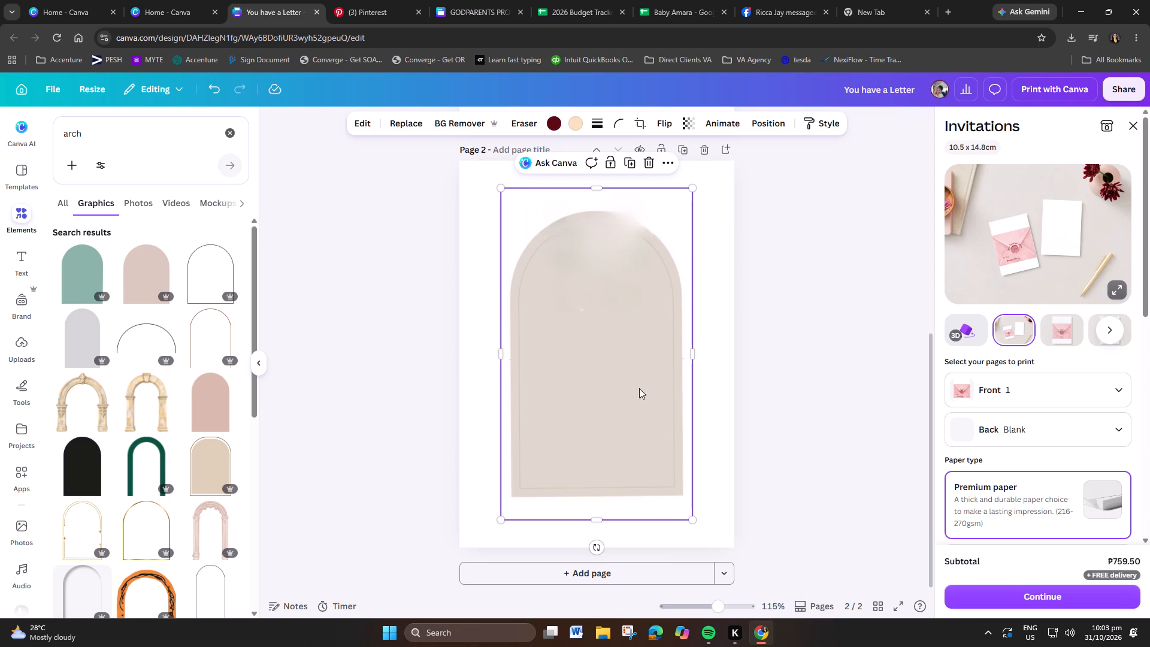
right_click(638, 381)
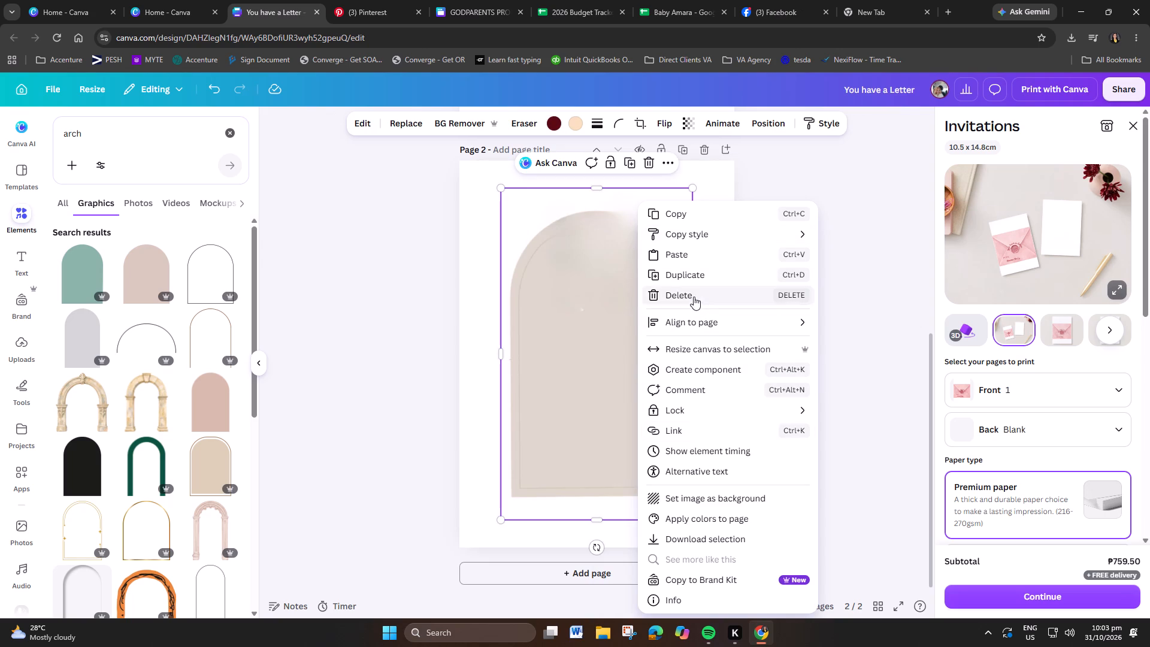
left_click(694, 296)
Look through the arch graphics for a shape that suits the inside page.
scroll(218, 511, "down", 2)
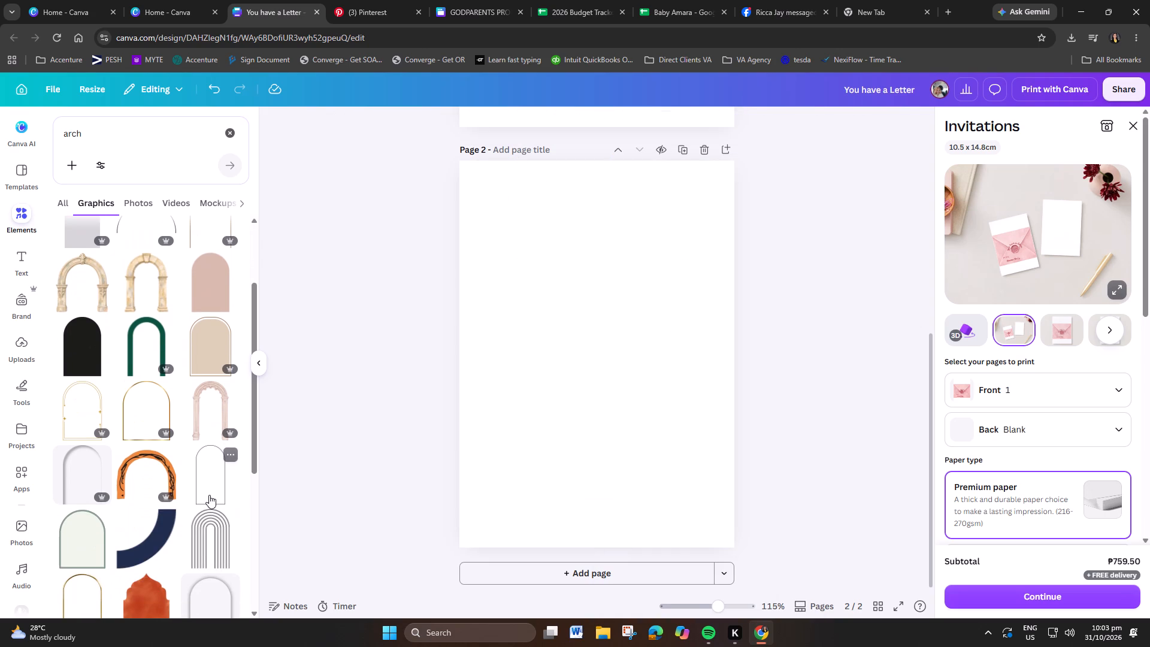
scroll(209, 495, "down", 1)
scroll(209, 495, "up", 1)
scroll(206, 489, "down", 3)
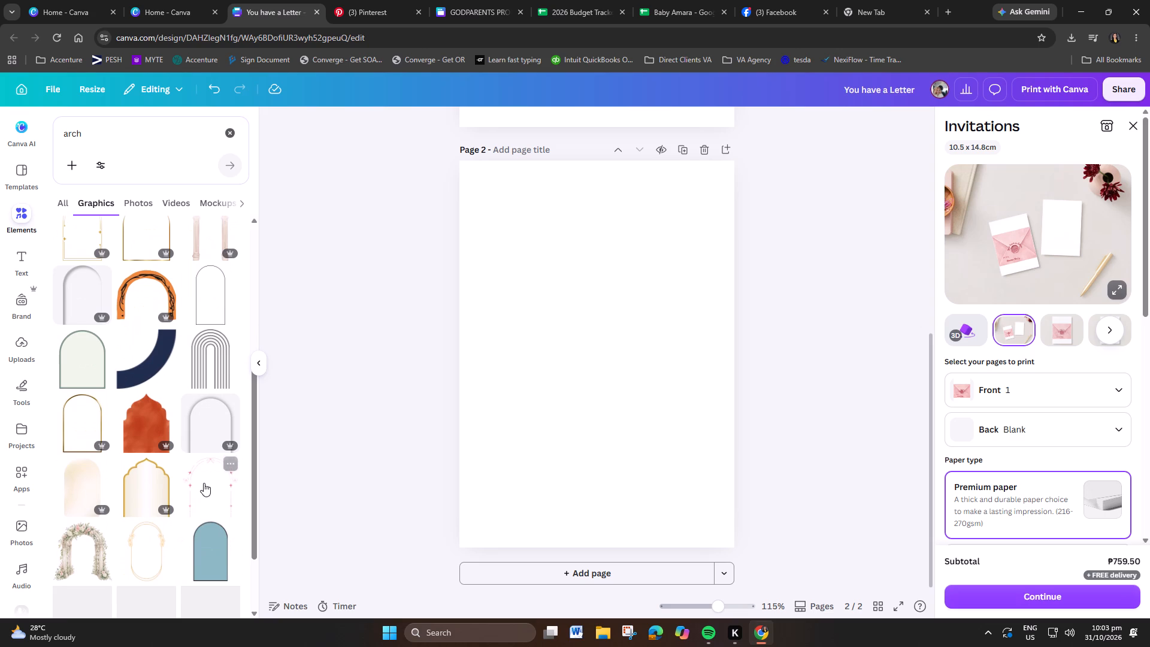
scroll(204, 483, "down", 3)
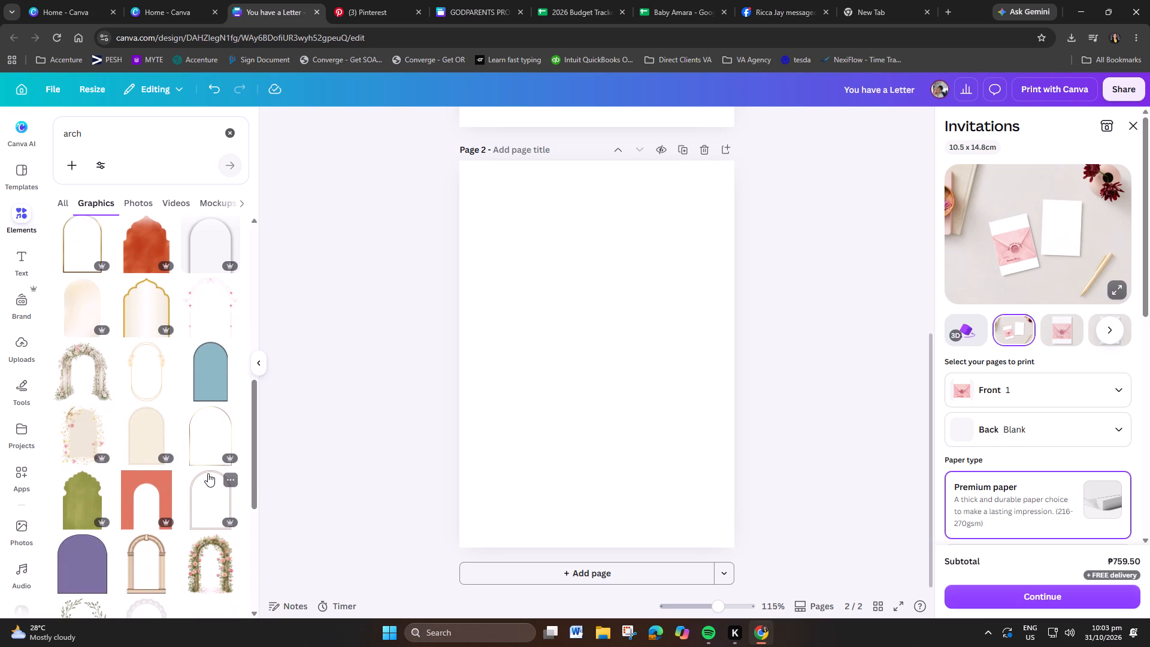
scroll(208, 473, "down", 5)
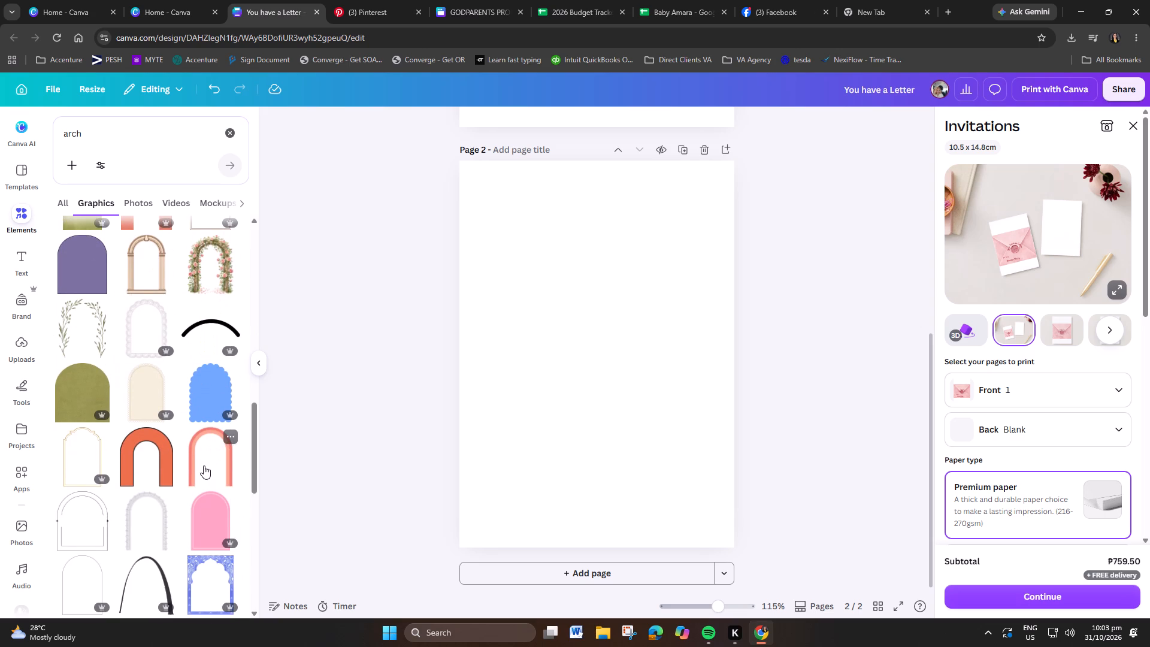
scroll(204, 465, "down", 1)
scroll(204, 465, "up", 1)
scroll(204, 465, "down", 4)
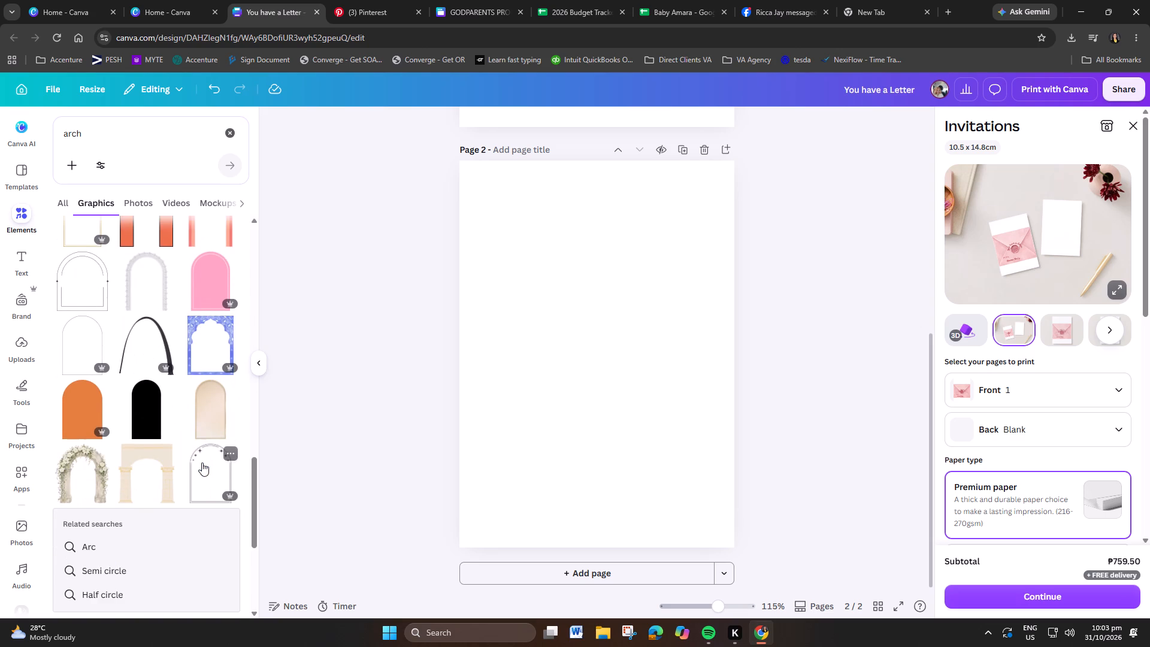
scroll(199, 457, "down", 6)
scroll(240, 480, "up", 3)
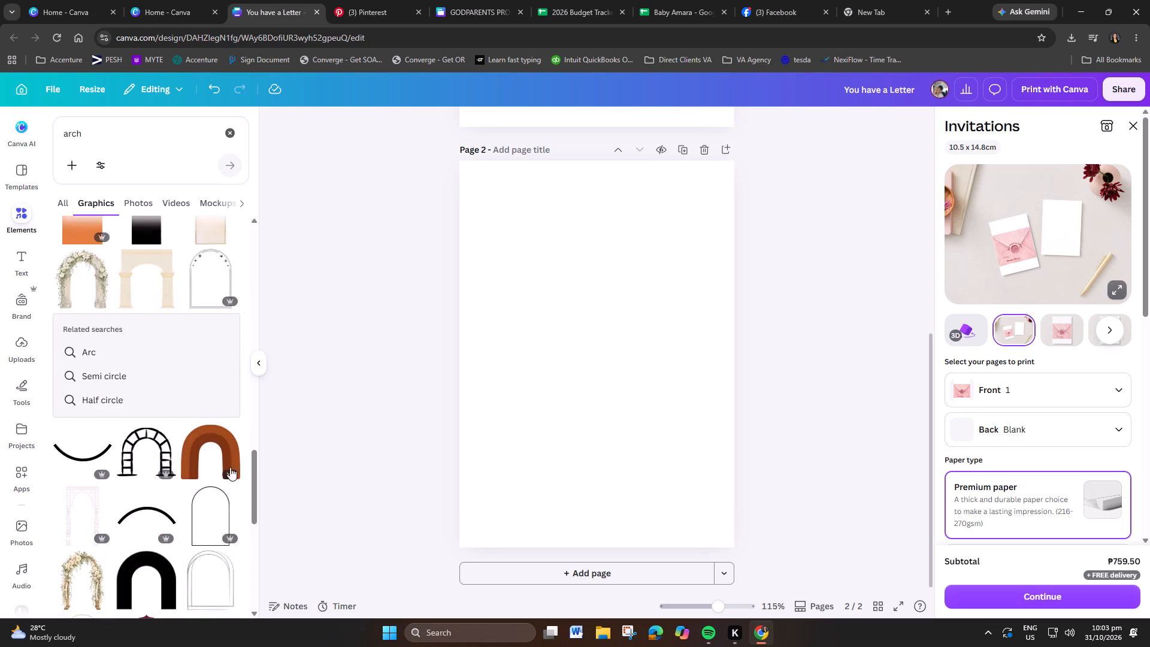
scroll(230, 467, "up", 9)
scroll(387, 416, "up", 3)
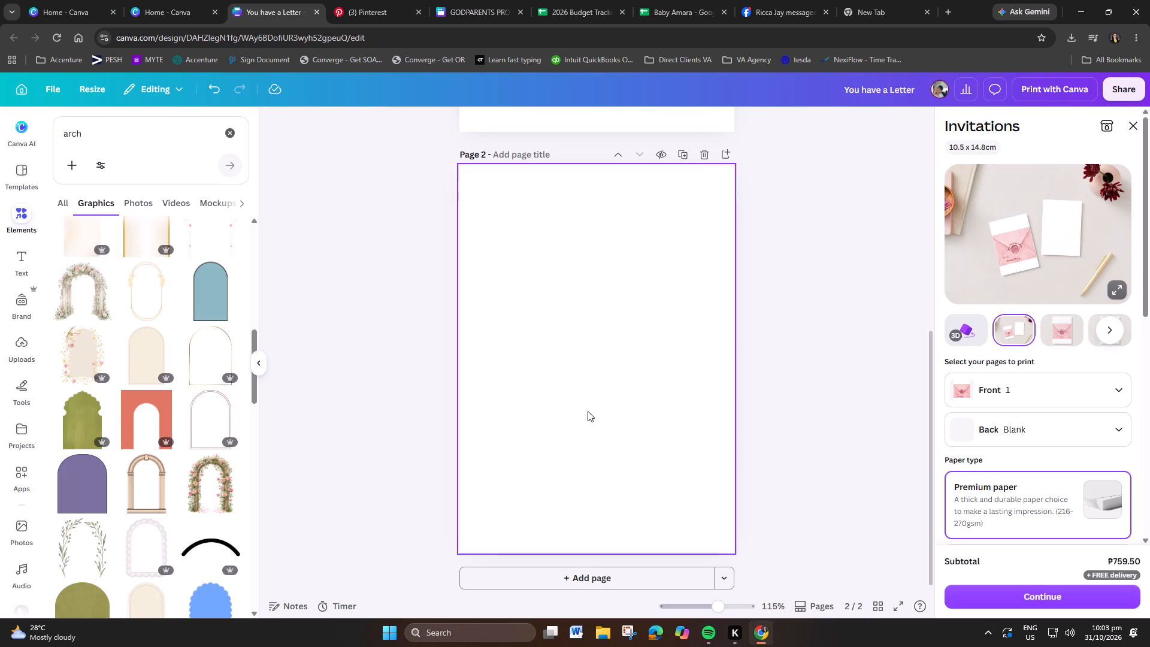
scroll(592, 410, "up", 4)
scroll(214, 444, "down", 1)
scroll(201, 400, "up", 5)
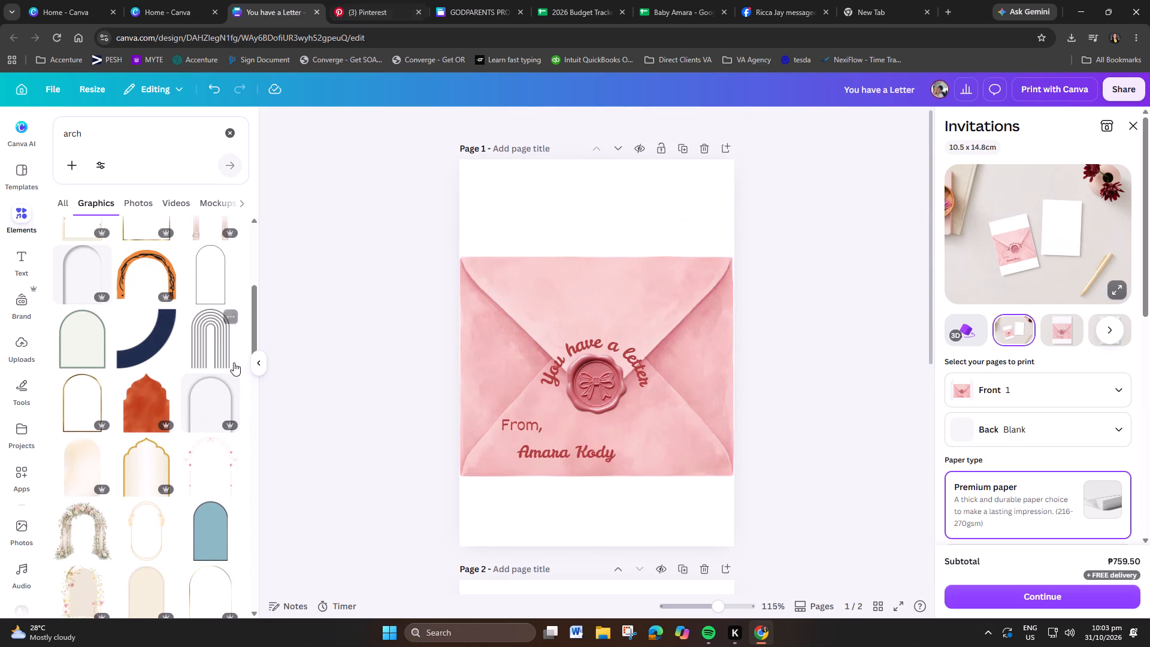
scroll(216, 407, "down", 1)
scroll(216, 407, "up", 5)
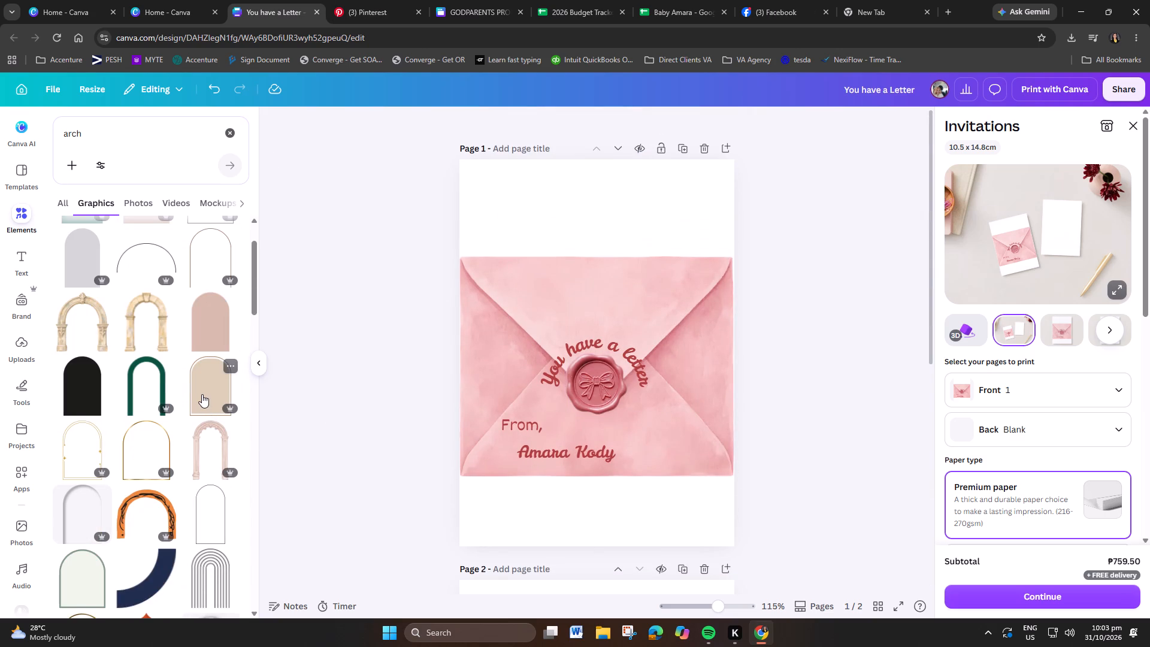
scroll(202, 394, "up", 2)
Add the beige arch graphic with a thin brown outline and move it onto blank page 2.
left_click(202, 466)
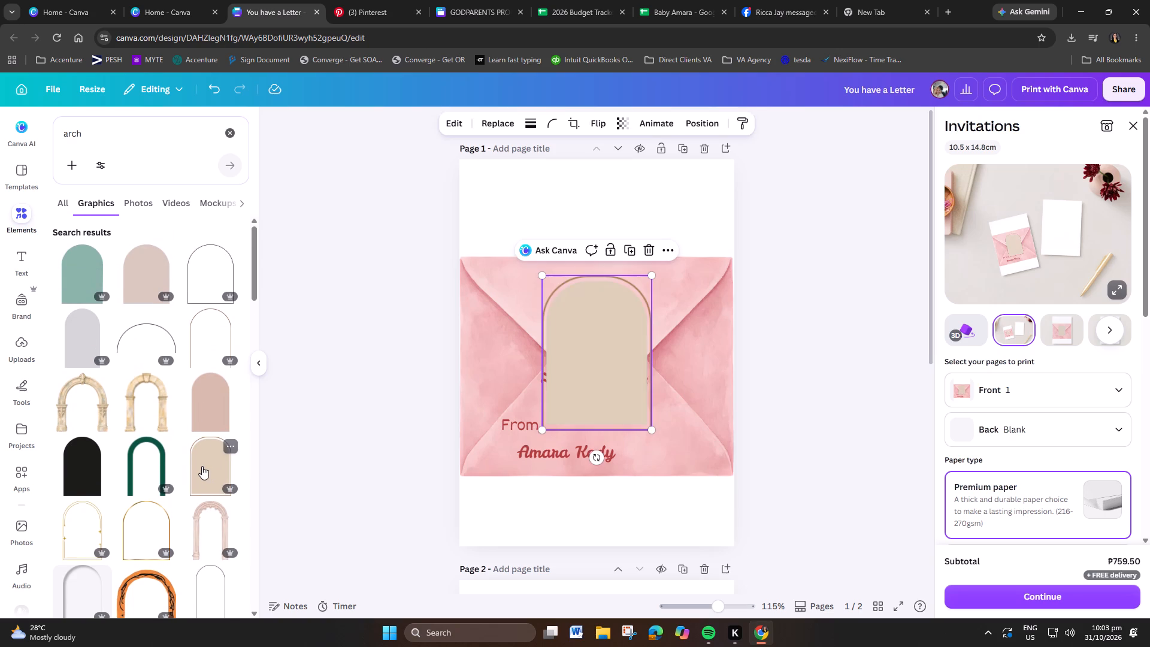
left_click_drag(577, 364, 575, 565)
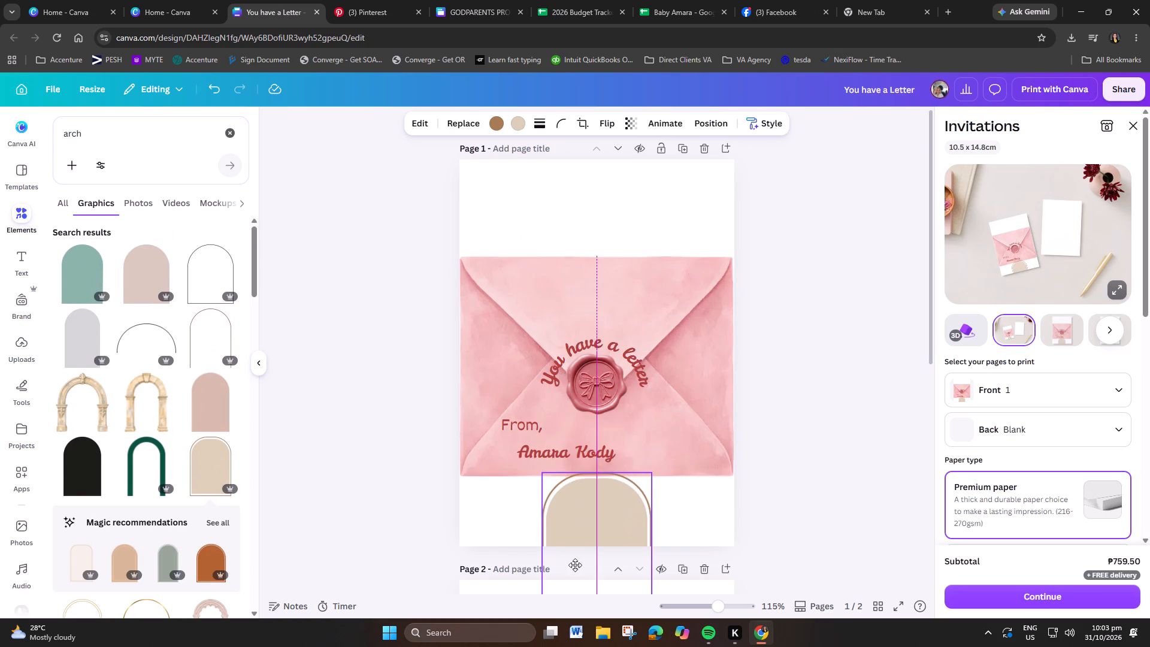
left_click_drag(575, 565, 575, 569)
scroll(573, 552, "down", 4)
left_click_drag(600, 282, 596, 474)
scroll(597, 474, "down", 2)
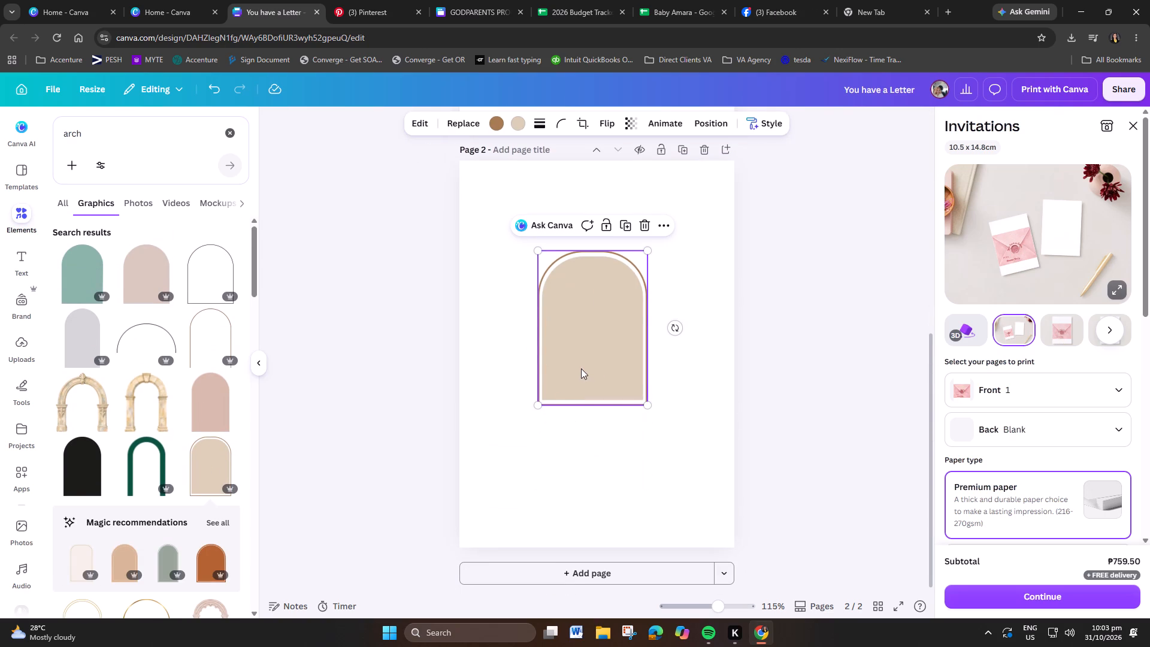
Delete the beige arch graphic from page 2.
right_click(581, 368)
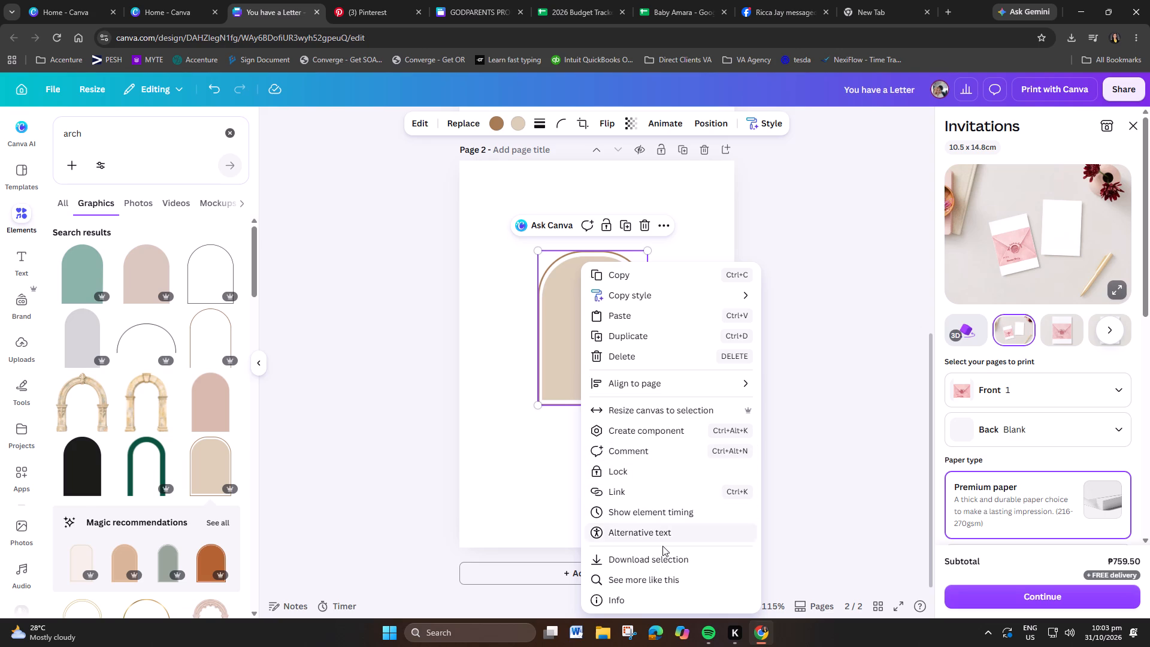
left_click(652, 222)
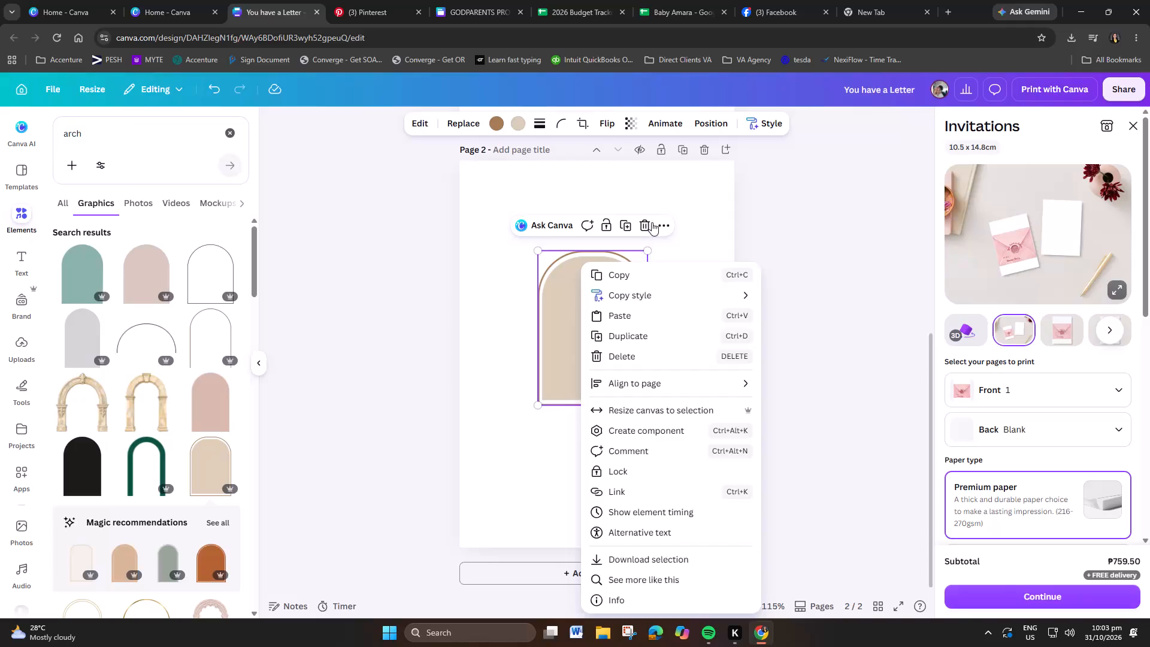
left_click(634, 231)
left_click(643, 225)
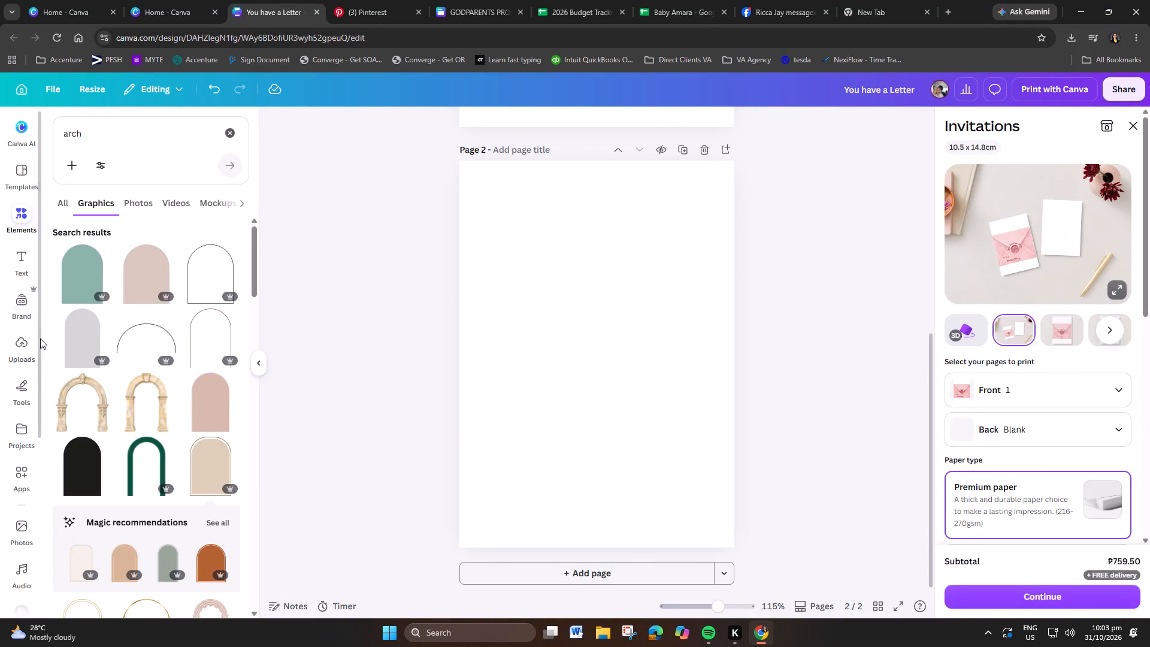
Add the uploaded arch image with burgundy surround and bow to page 2 and set it as the page background.
left_click(27, 337)
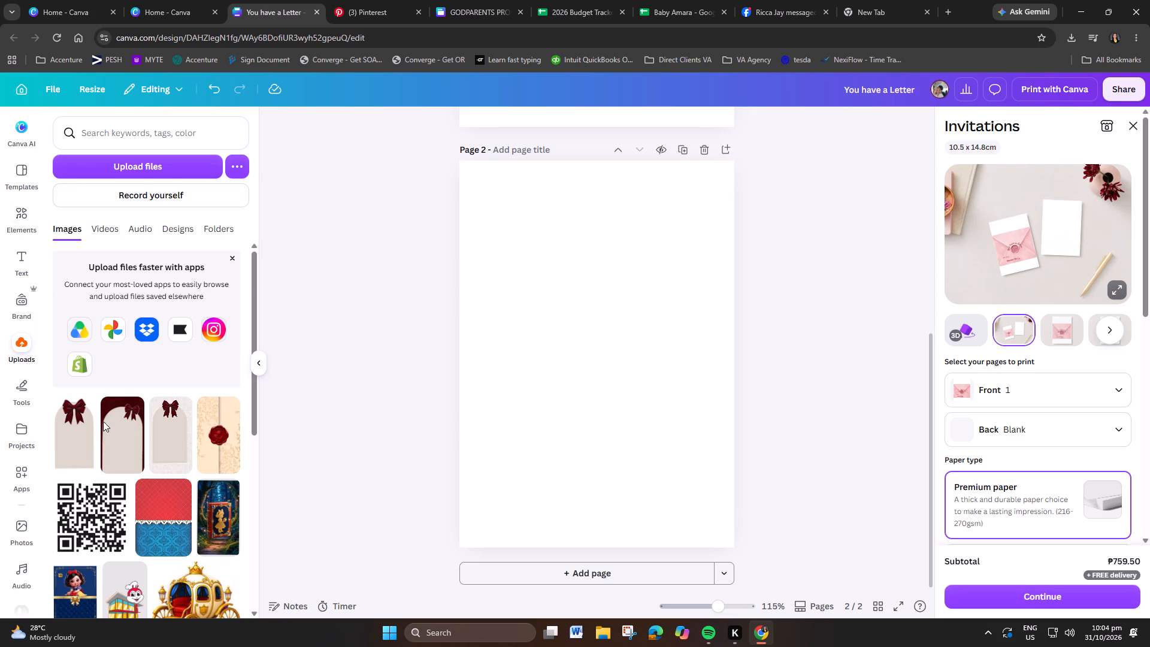
left_click(119, 448)
scroll(610, 460, "up", 3)
right_click(627, 489)
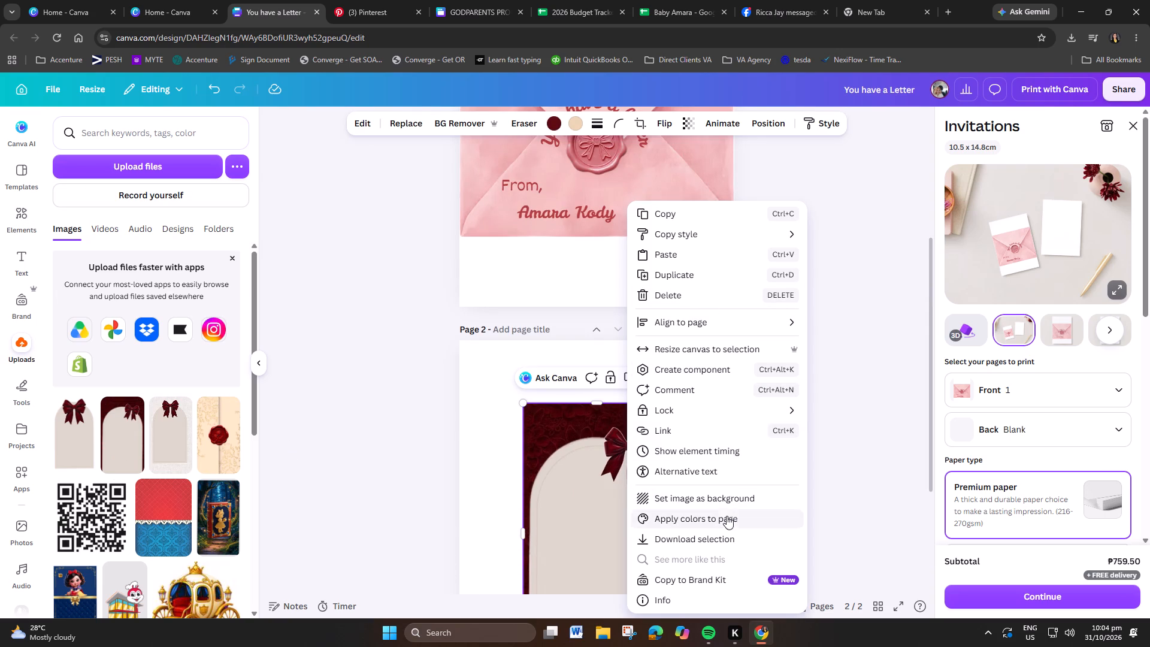
left_click(728, 498)
scroll(728, 492, "down", 1)
scroll(728, 492, "up", 1)
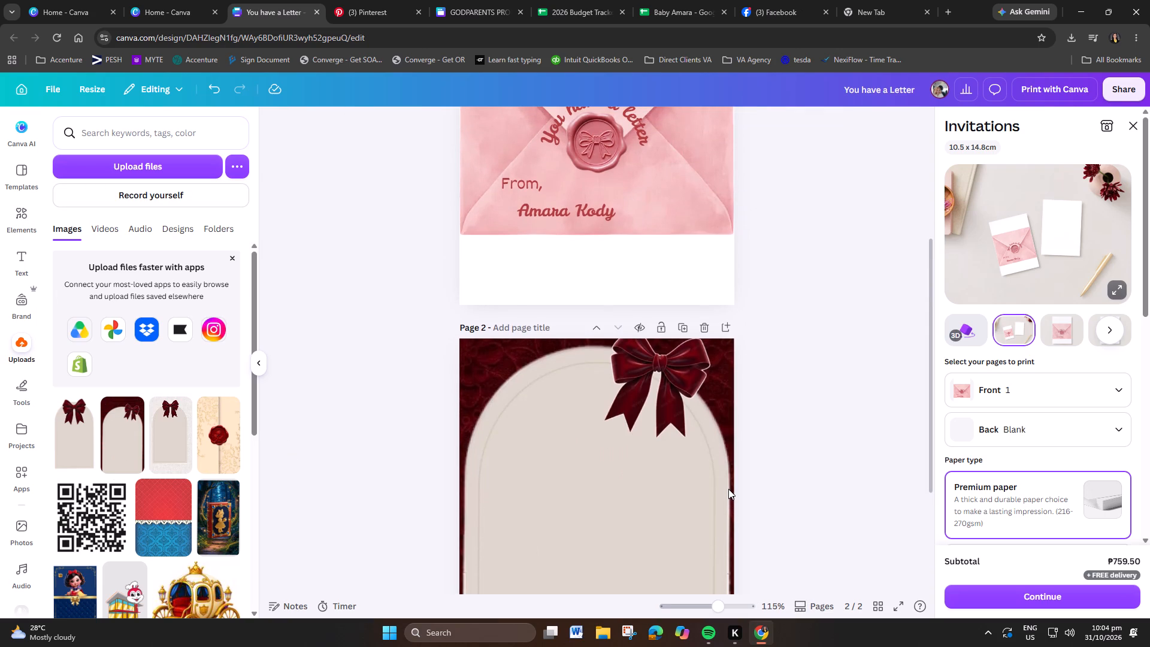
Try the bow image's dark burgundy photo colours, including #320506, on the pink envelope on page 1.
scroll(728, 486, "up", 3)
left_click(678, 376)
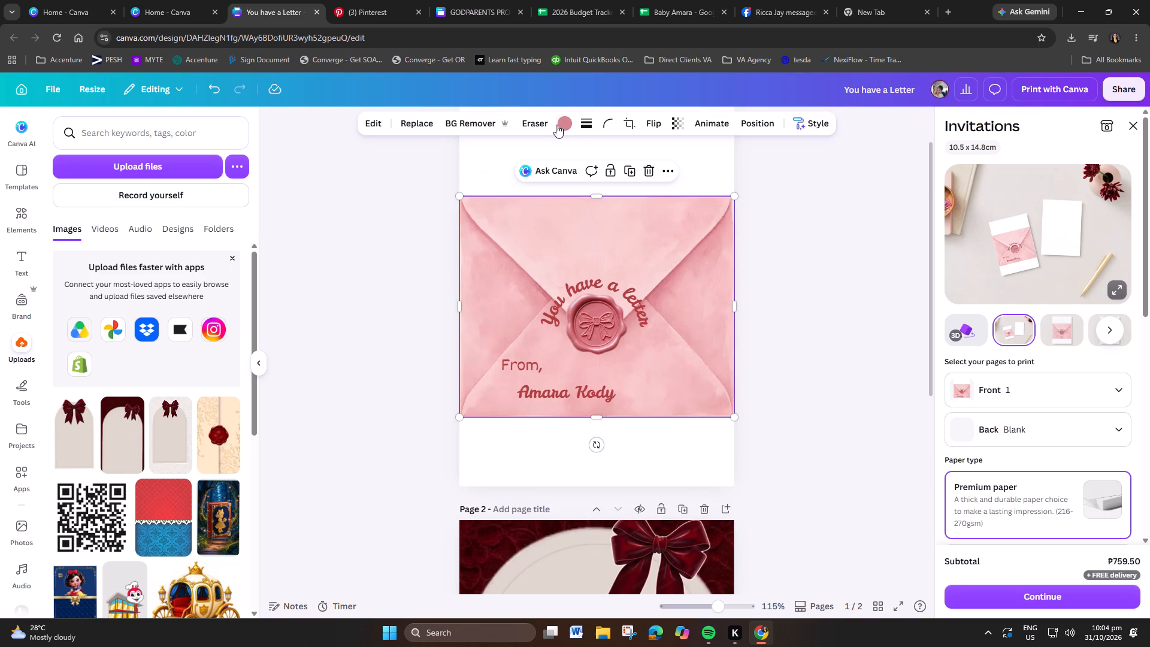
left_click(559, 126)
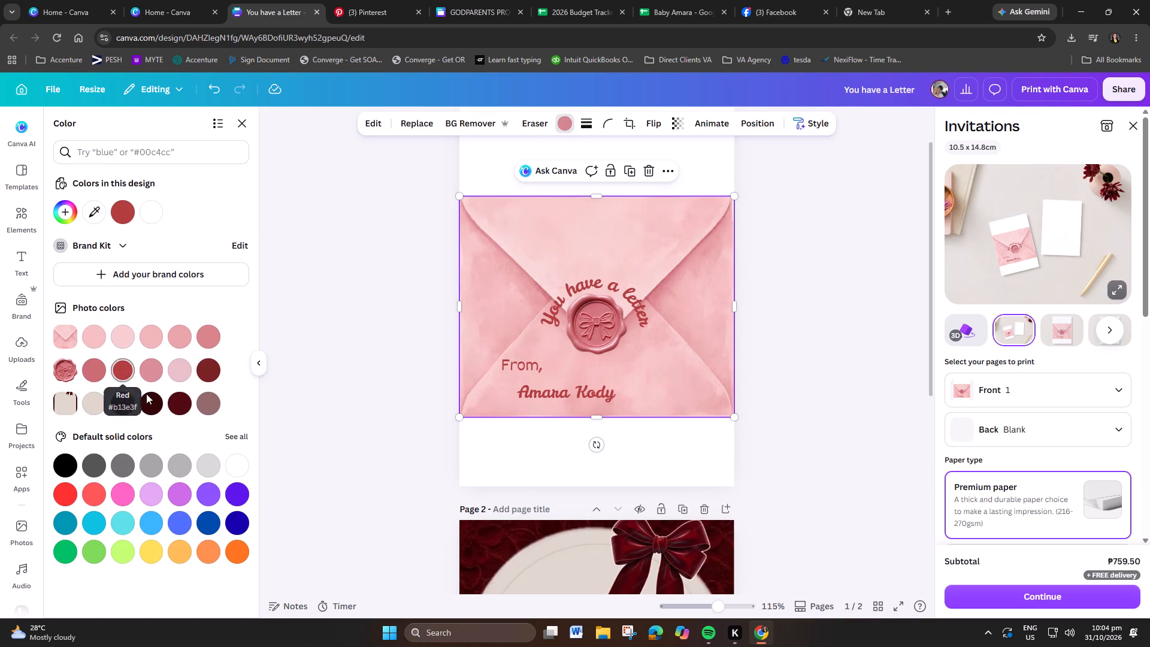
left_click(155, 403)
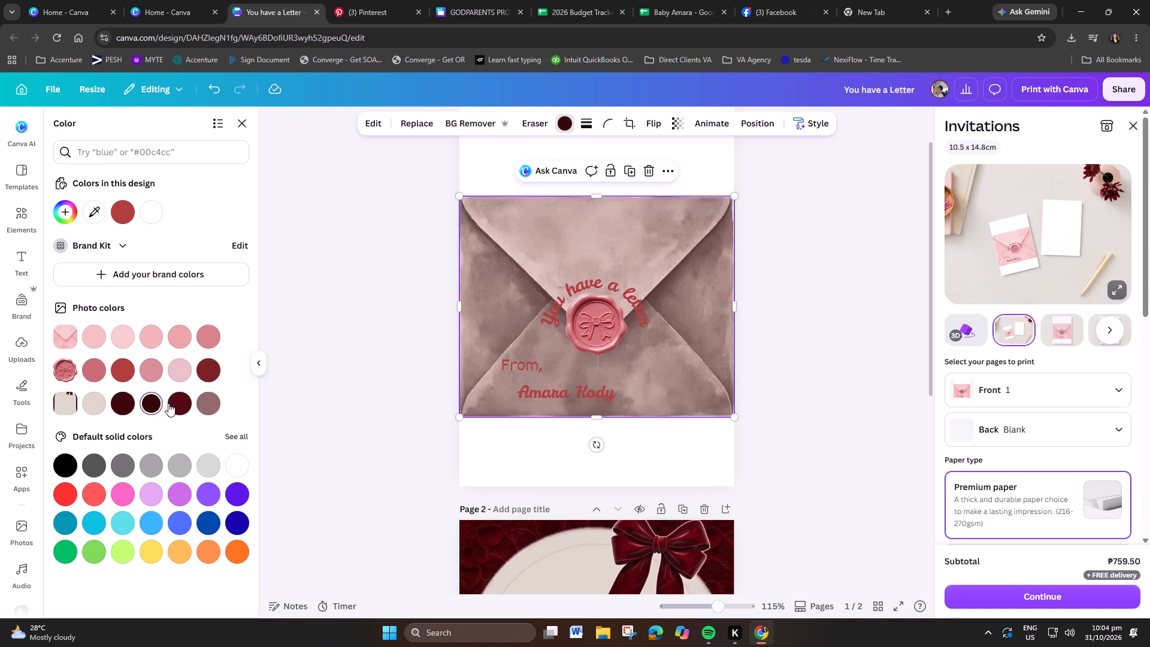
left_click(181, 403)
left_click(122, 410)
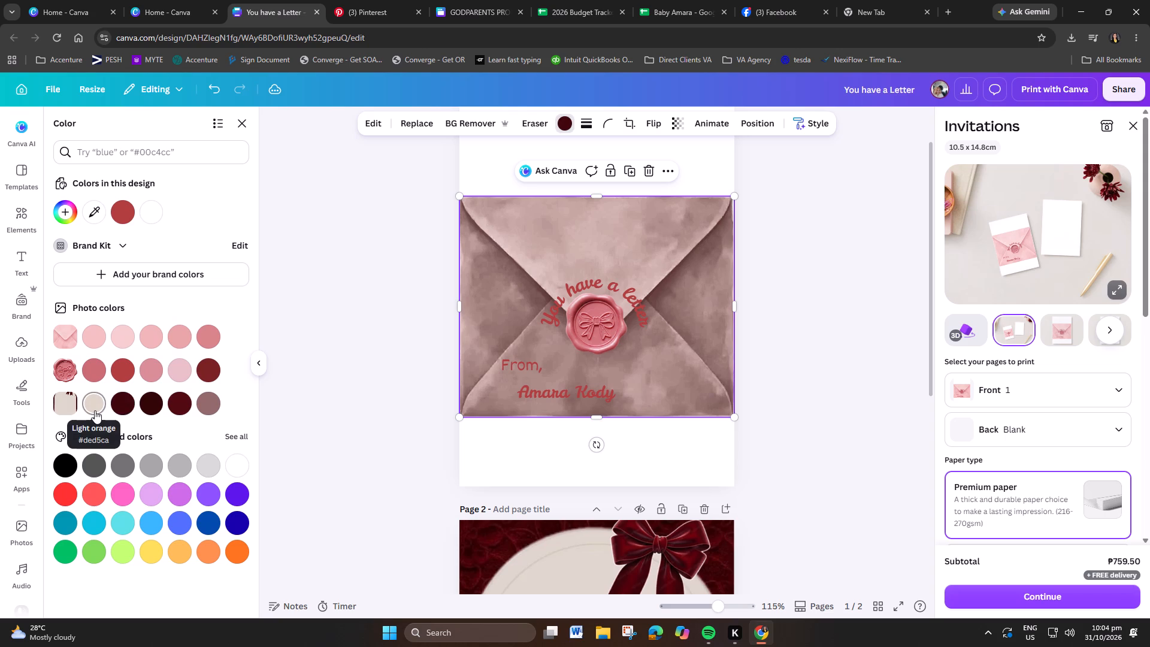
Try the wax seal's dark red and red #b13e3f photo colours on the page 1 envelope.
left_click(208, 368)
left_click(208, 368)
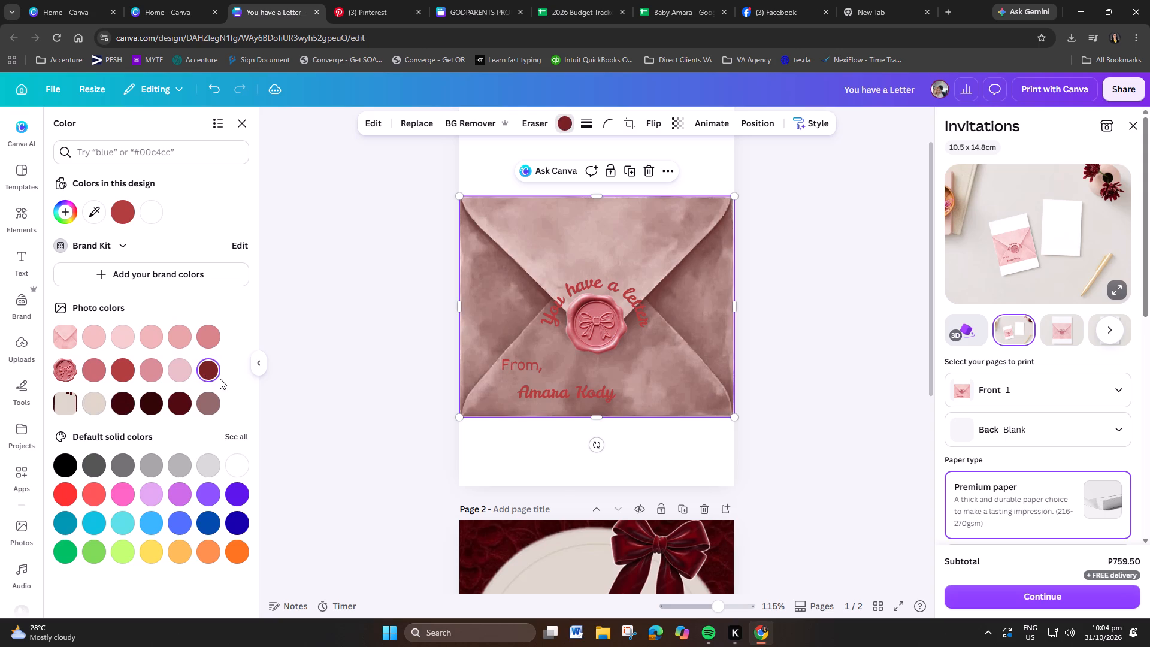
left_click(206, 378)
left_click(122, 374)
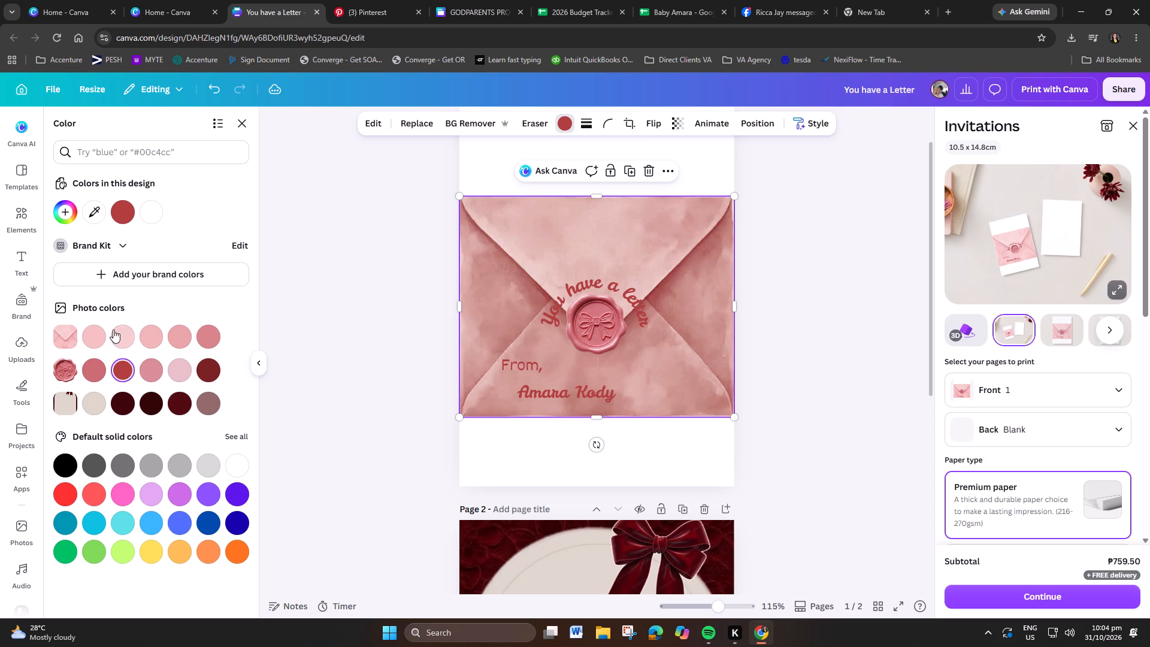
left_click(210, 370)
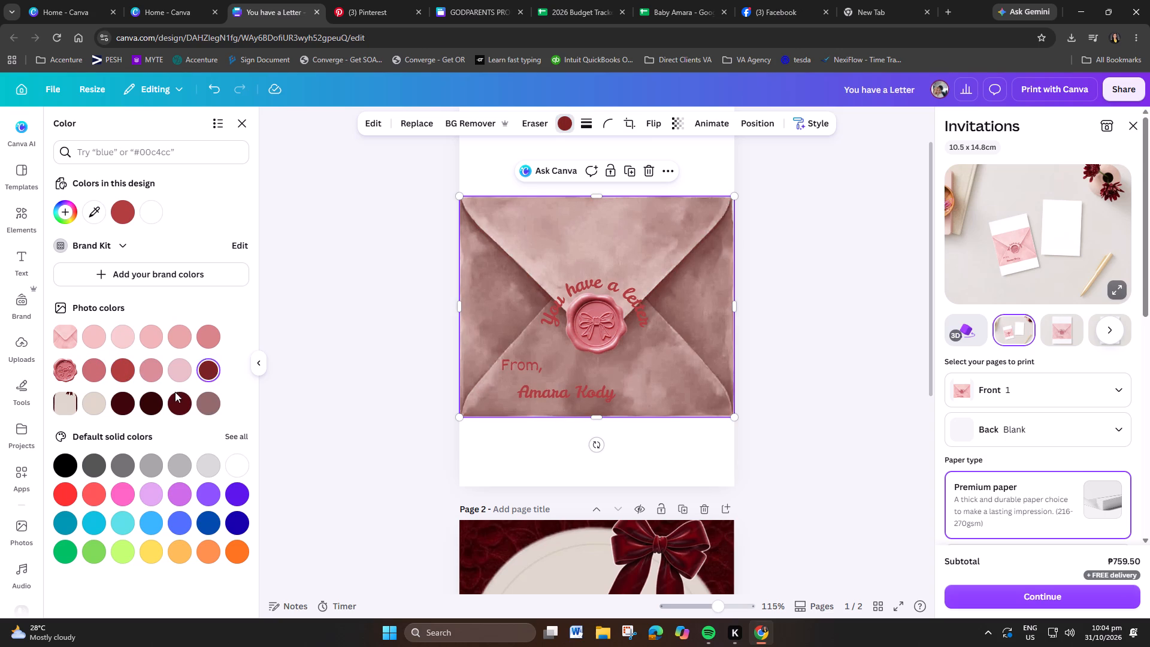
Compare the bow image's dark reds and beige #ded5ca on the envelope, and recolour it with that image's muted mauve.
left_click(172, 401)
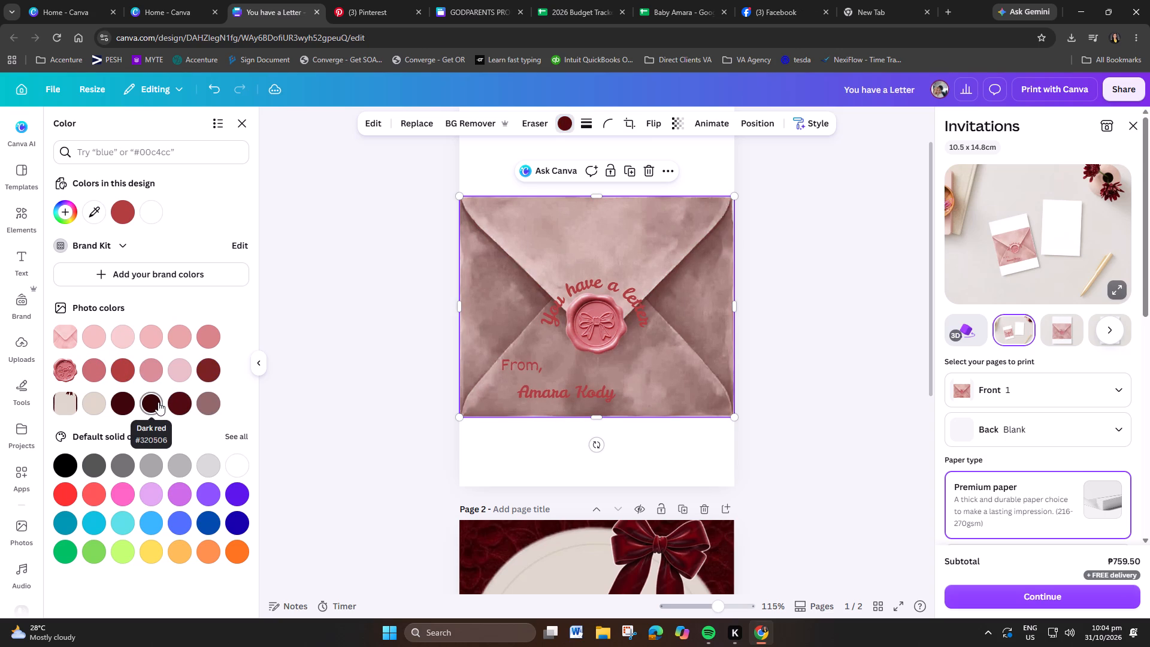
left_click(158, 402)
left_click(123, 404)
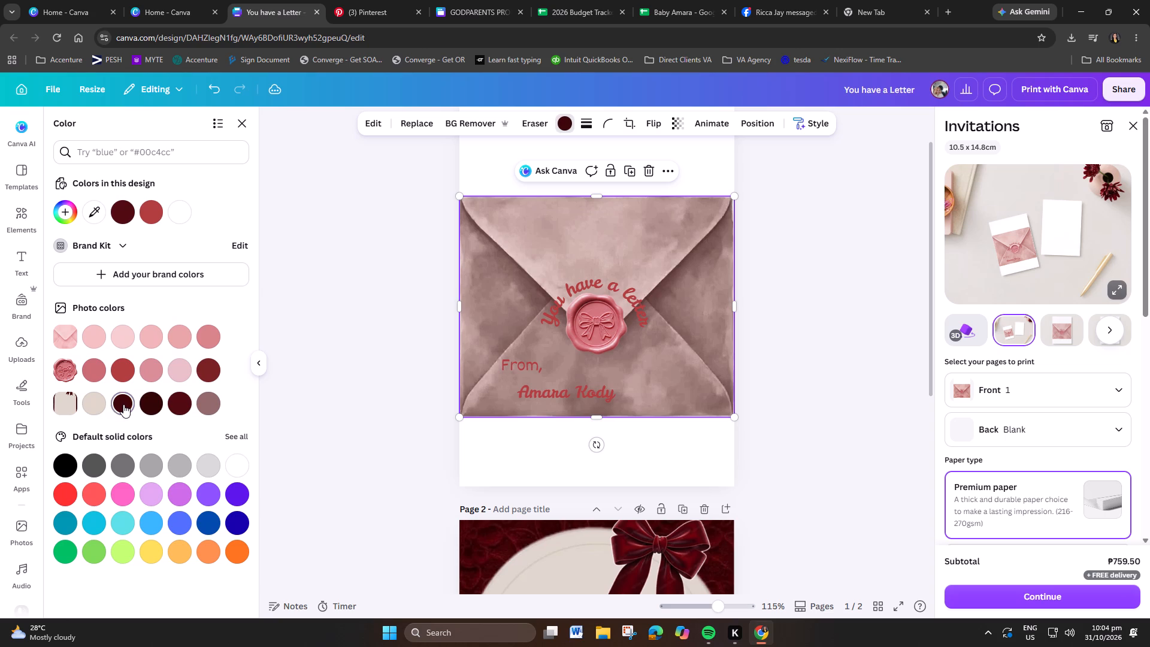
left_click(99, 404)
left_click(218, 410)
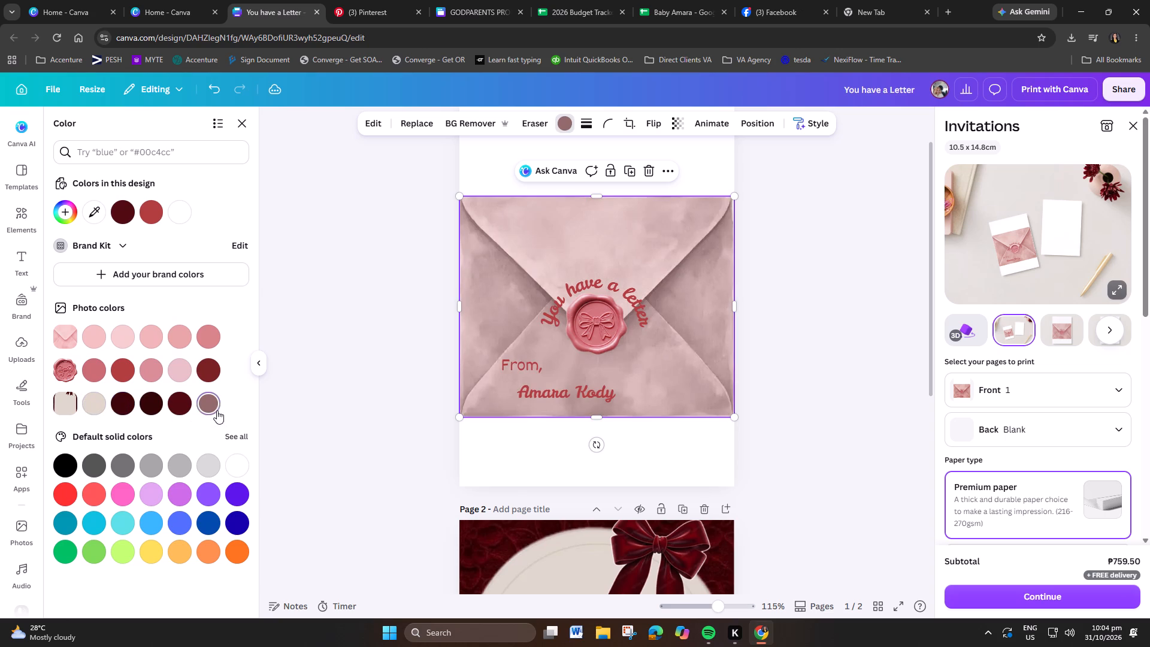
Recolour the envelope on page 1 with the bow image's beige photo colour.
left_click(95, 409)
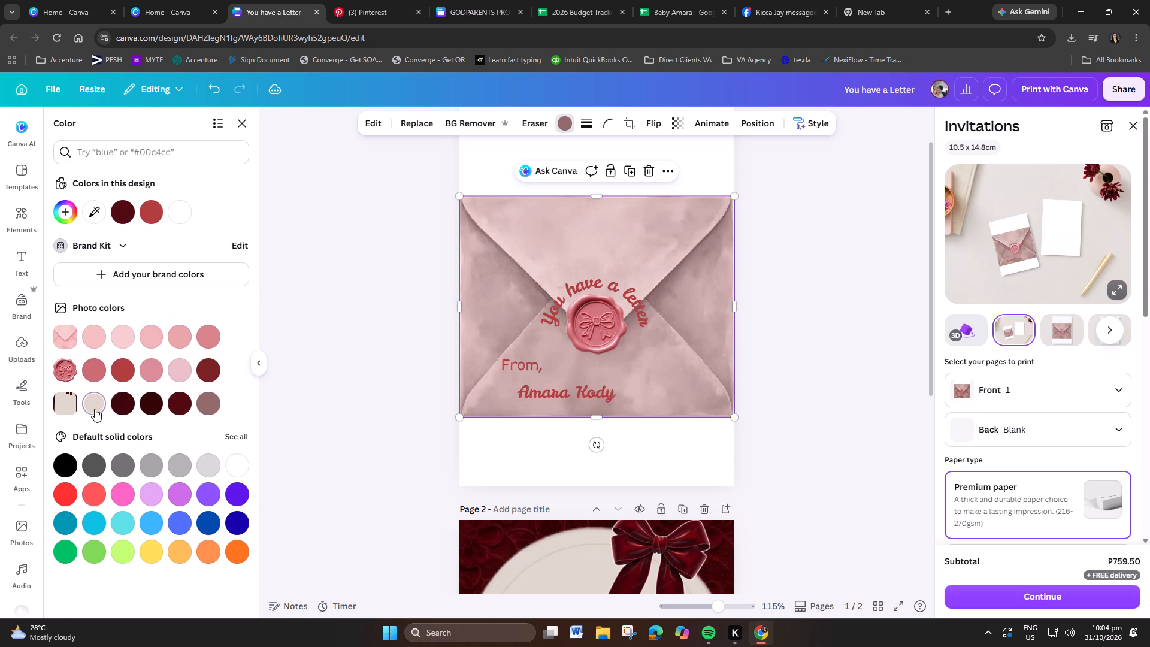
left_click(685, 329)
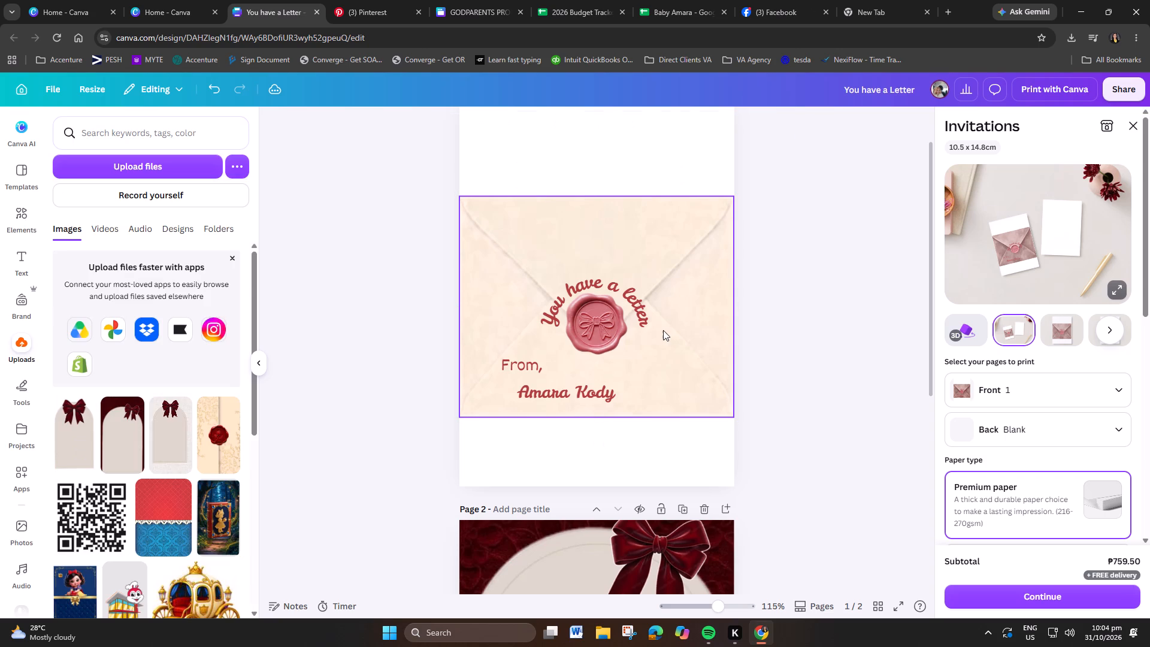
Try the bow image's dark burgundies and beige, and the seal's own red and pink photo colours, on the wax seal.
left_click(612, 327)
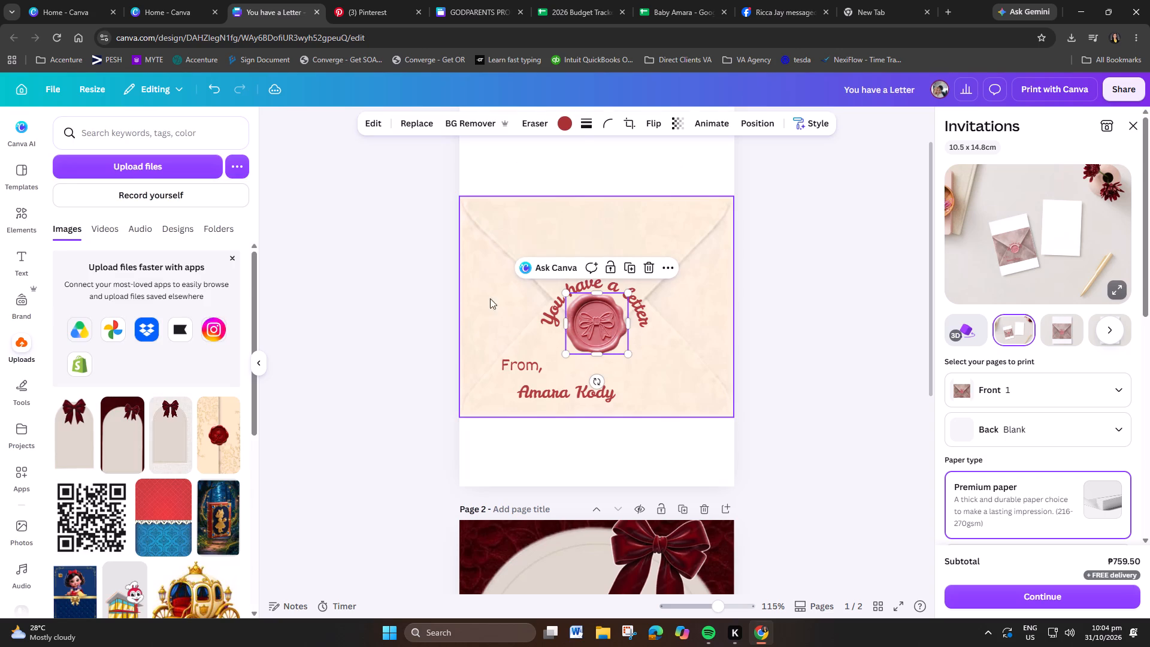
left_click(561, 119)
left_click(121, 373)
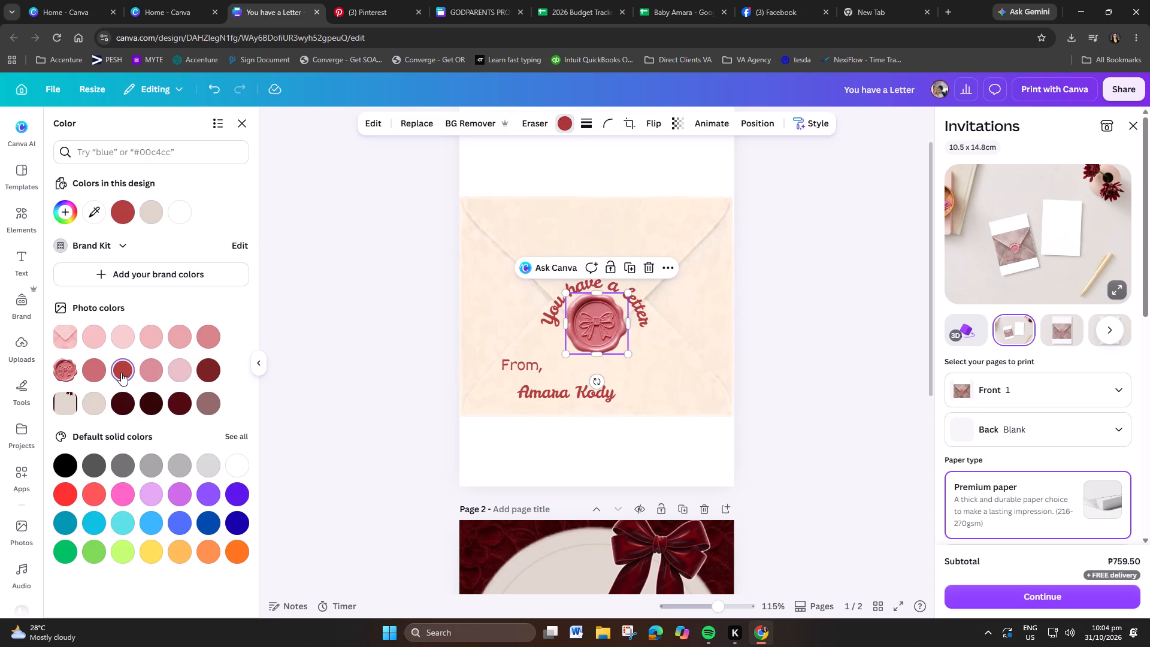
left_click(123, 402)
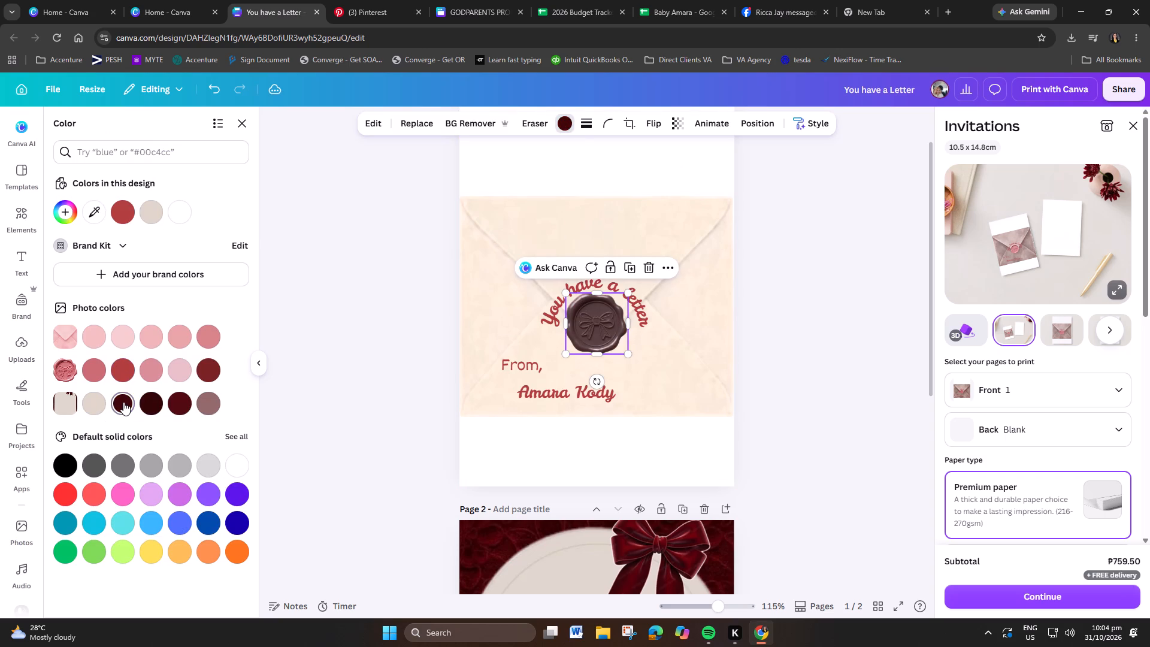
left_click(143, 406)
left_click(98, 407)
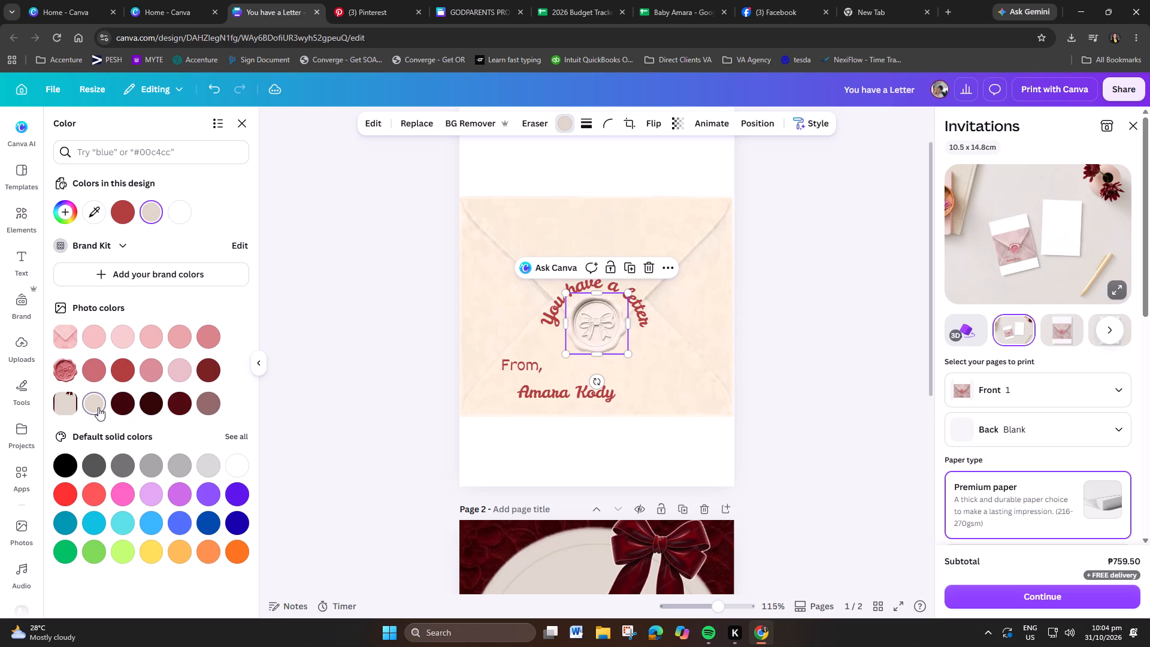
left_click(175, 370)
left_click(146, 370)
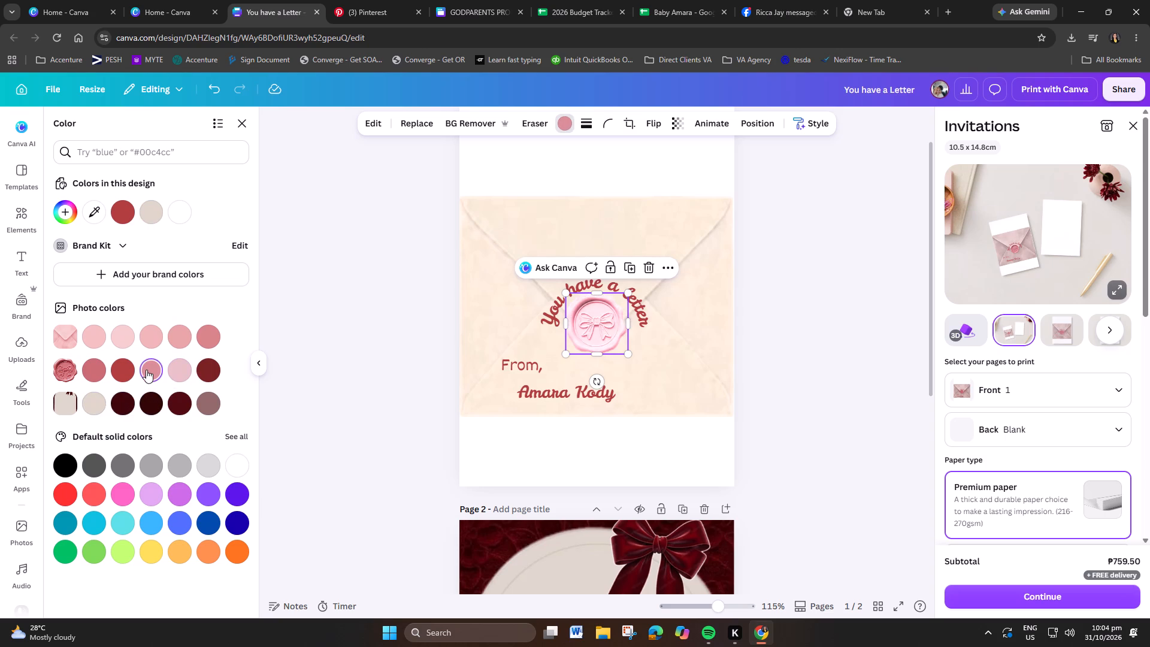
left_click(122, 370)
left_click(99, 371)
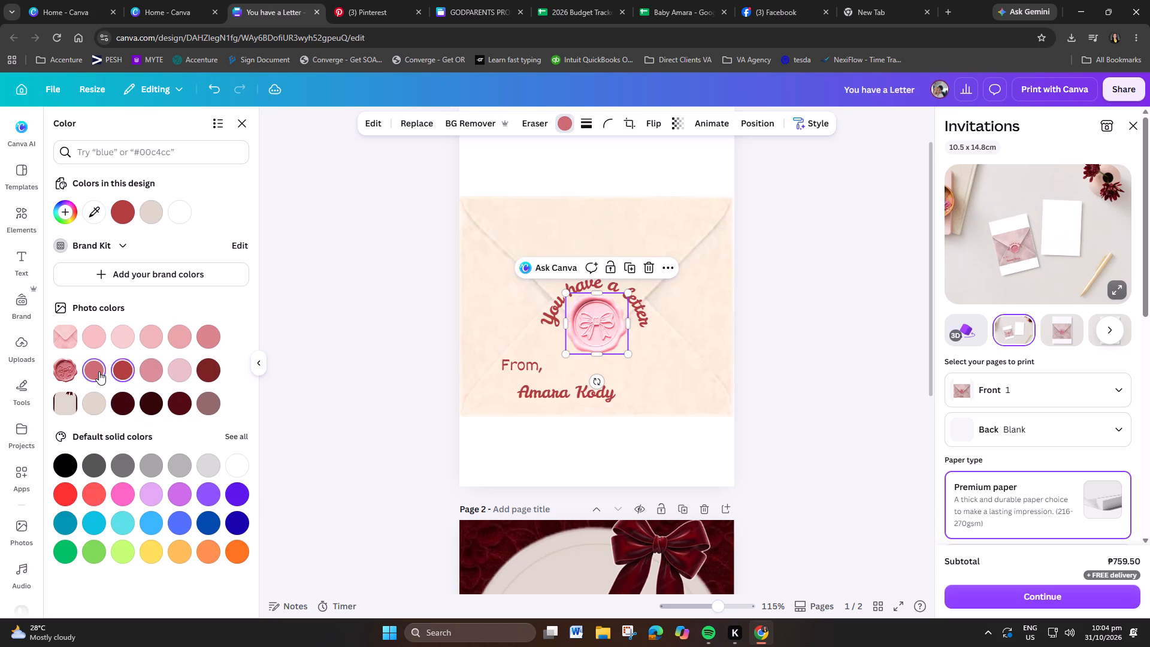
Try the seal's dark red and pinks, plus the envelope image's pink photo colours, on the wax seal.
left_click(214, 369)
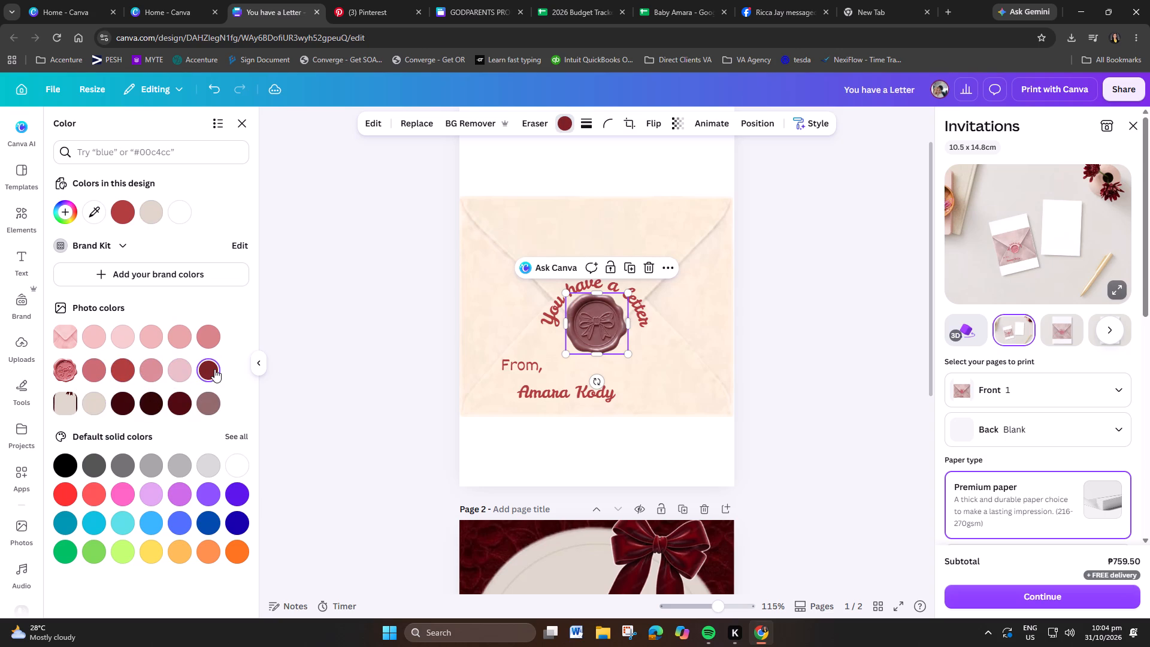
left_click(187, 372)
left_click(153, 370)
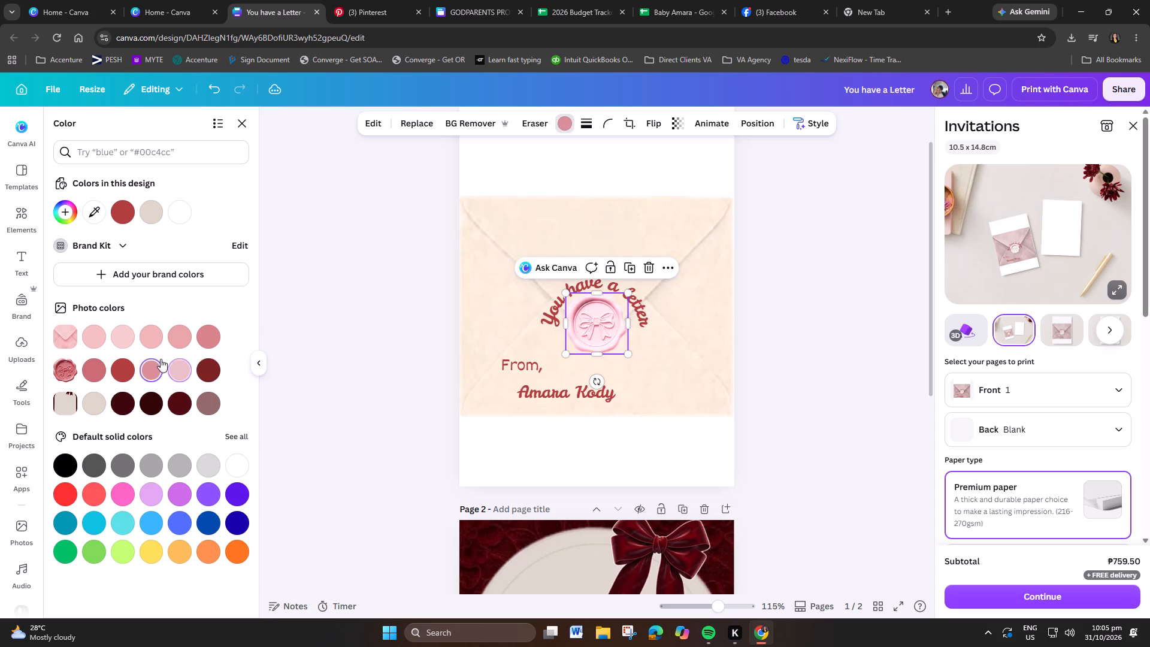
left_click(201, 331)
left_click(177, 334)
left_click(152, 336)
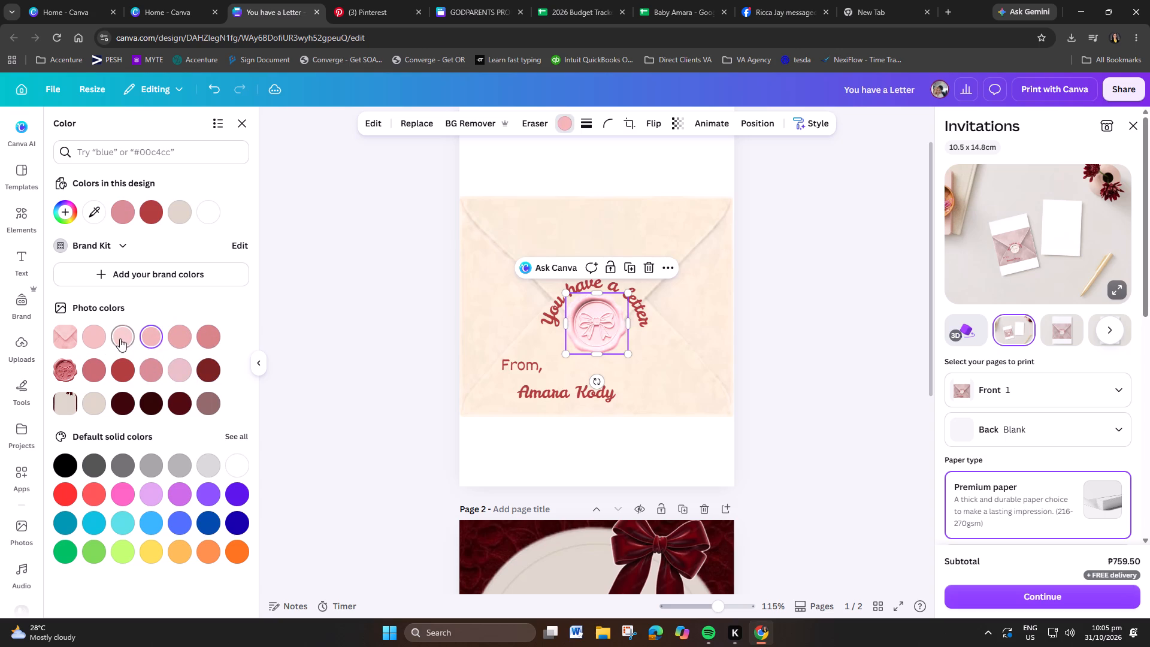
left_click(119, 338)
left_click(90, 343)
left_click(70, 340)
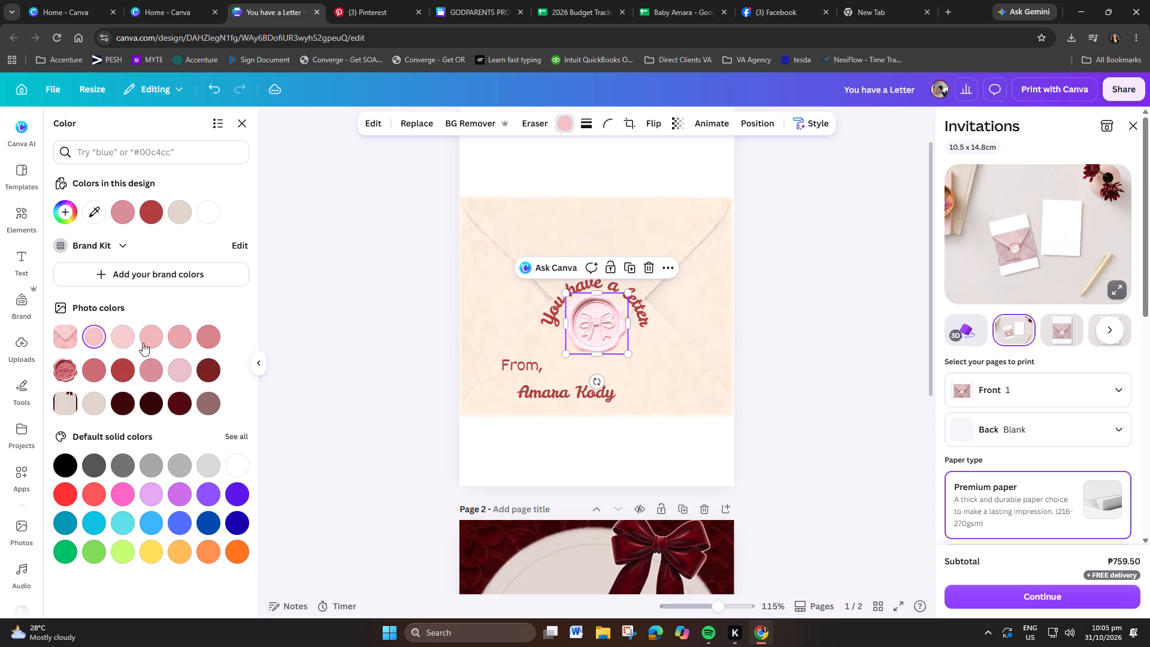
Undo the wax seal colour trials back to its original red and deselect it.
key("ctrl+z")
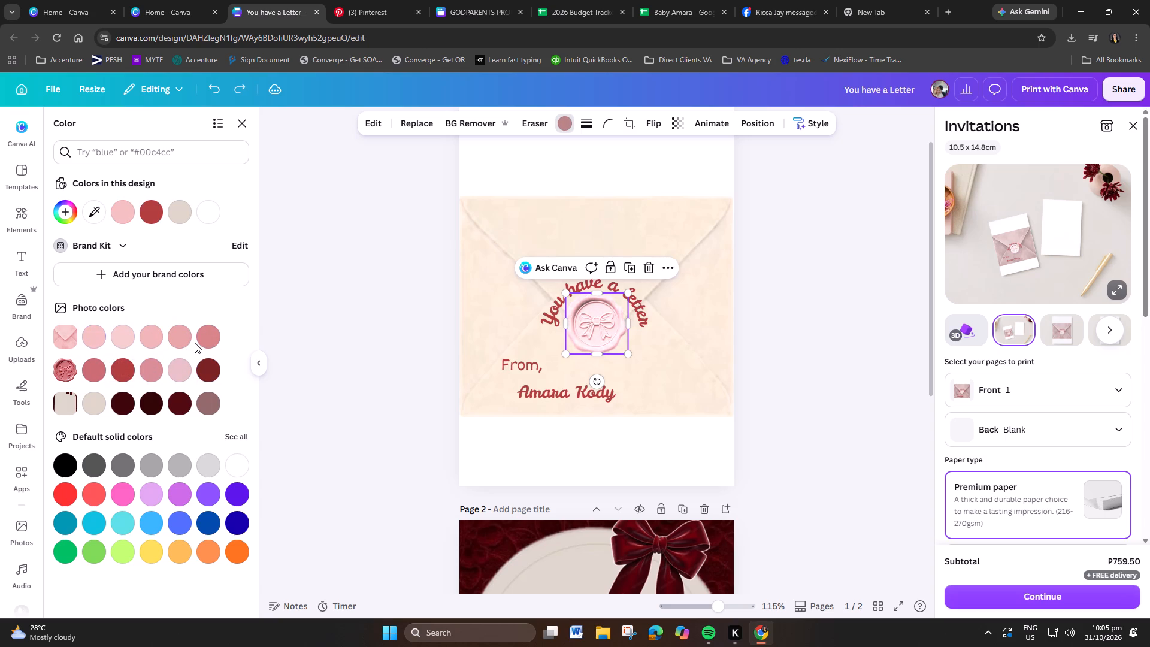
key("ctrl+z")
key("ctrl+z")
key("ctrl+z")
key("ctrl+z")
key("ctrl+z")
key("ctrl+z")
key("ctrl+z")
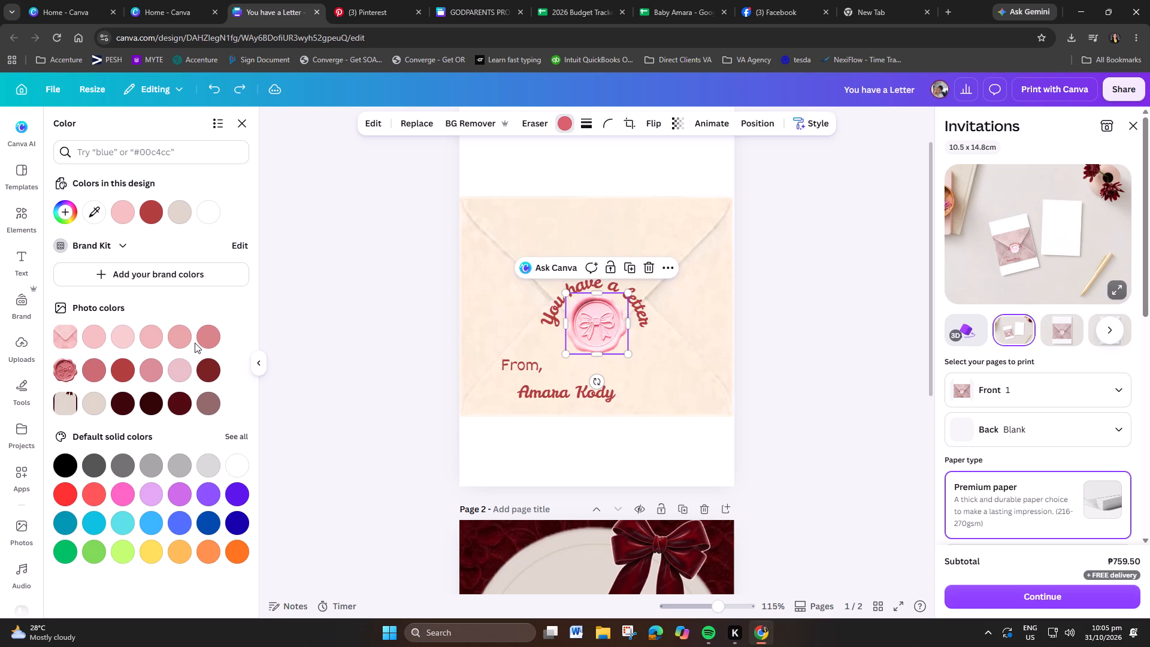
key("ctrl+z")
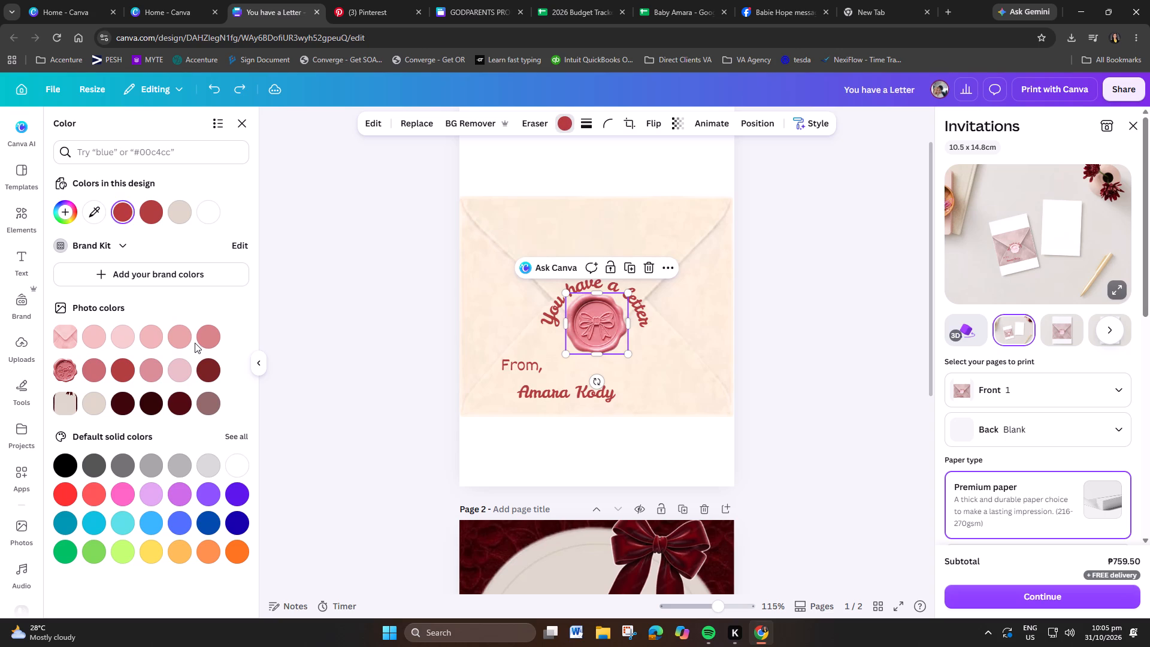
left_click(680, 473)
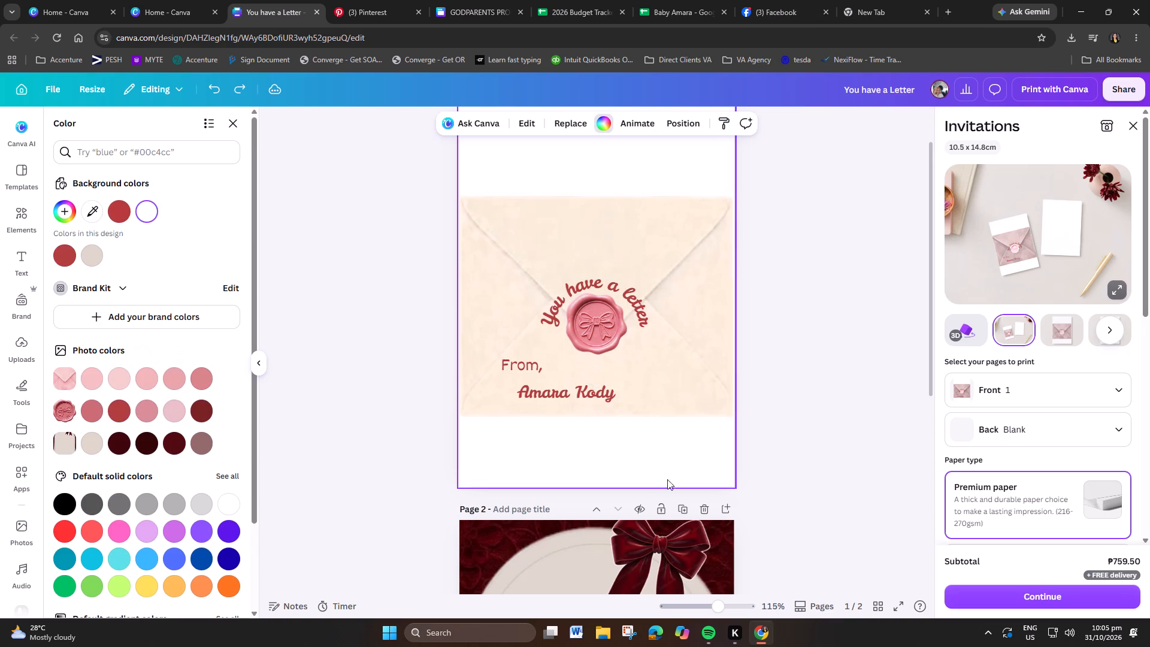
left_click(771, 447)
Compare the beige envelope cover with the burgundy bow arch on page 2 and the envelope ideas on Pinterest.
left_click(688, 381)
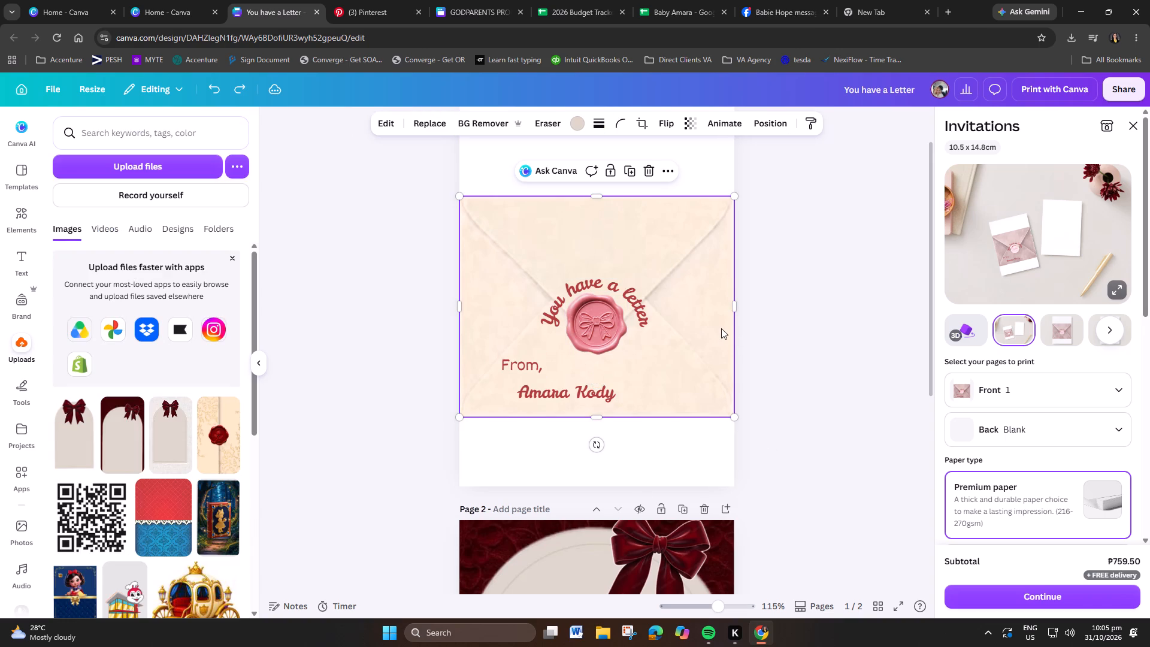
scroll(704, 365, "down", 2)
scroll(704, 365, "up", 1)
scroll(704, 365, "down", 1)
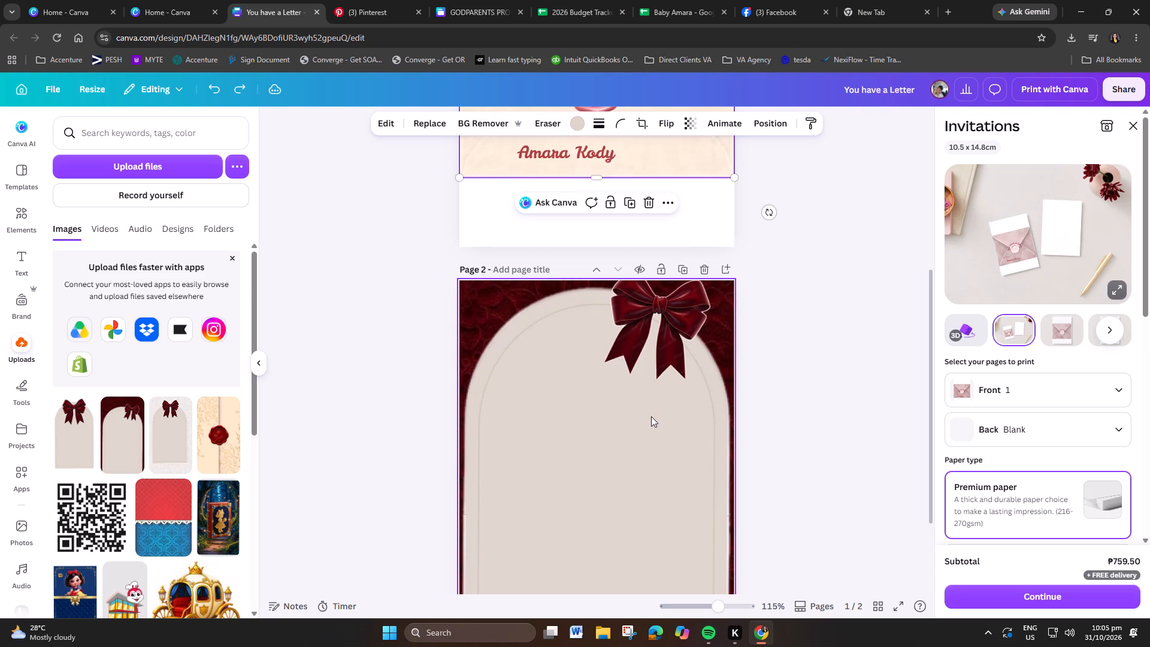
left_click(651, 416)
scroll(651, 416, "up", 3)
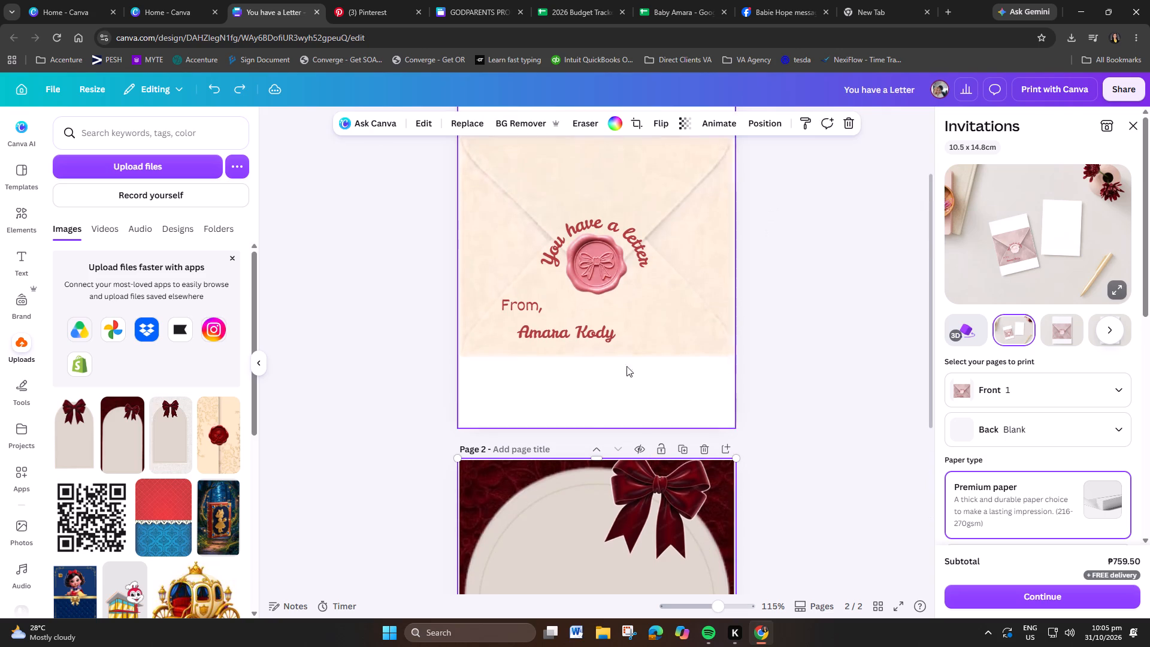
left_click(484, 8)
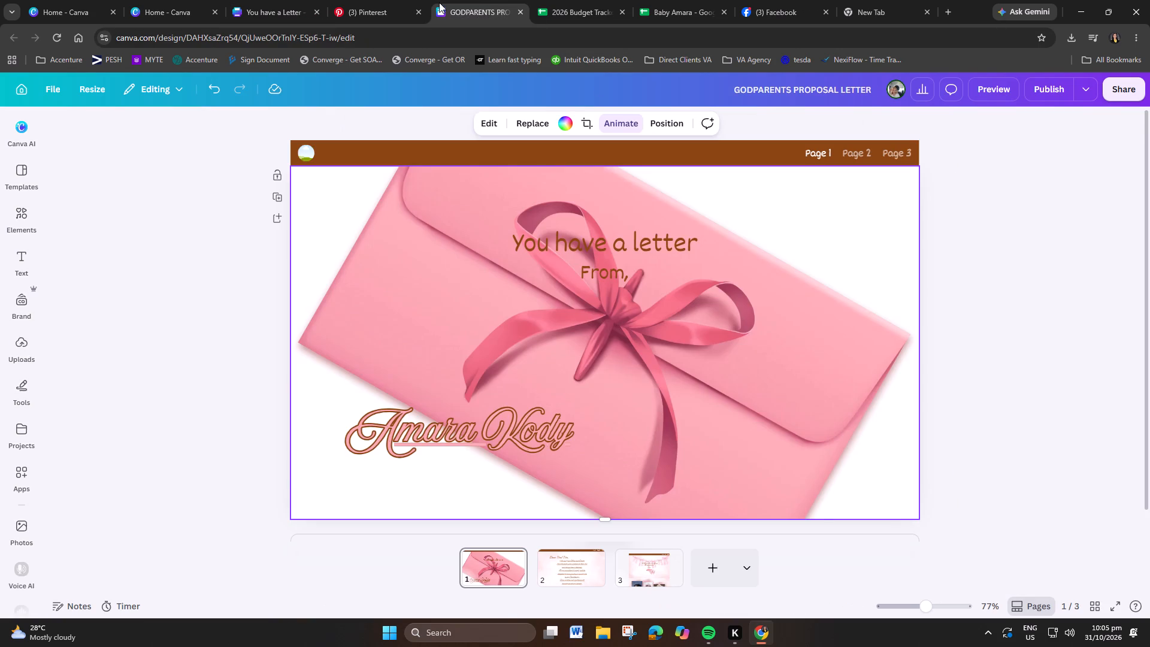
left_click(386, 8)
scroll(621, 408, "up", 2)
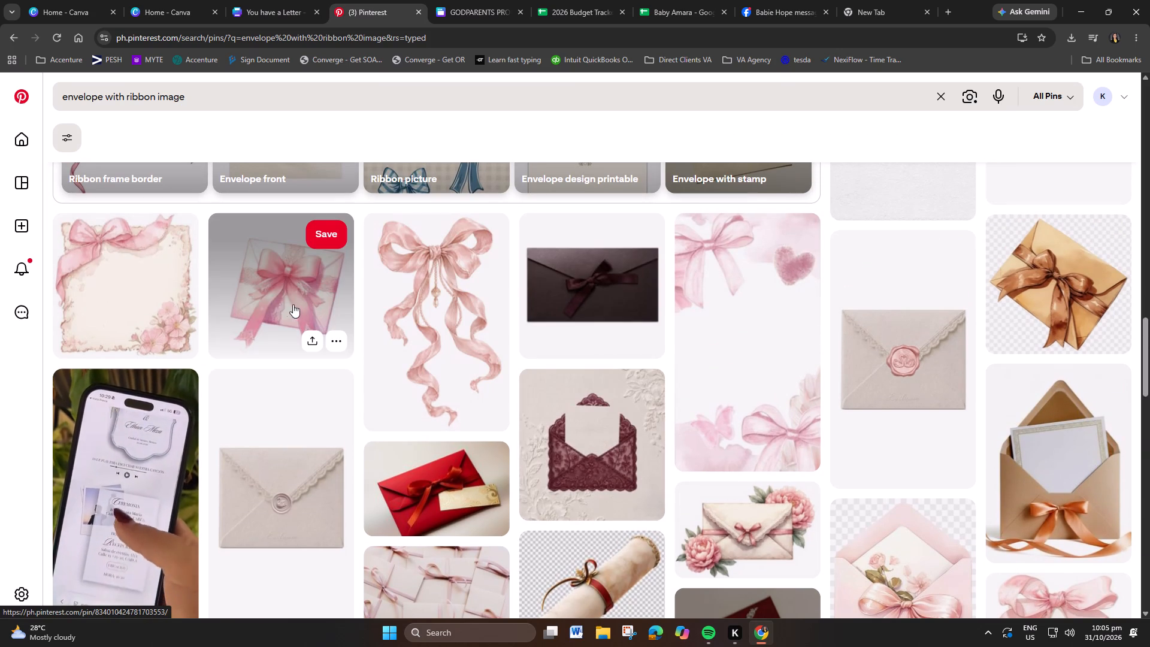
left_click(286, 0)
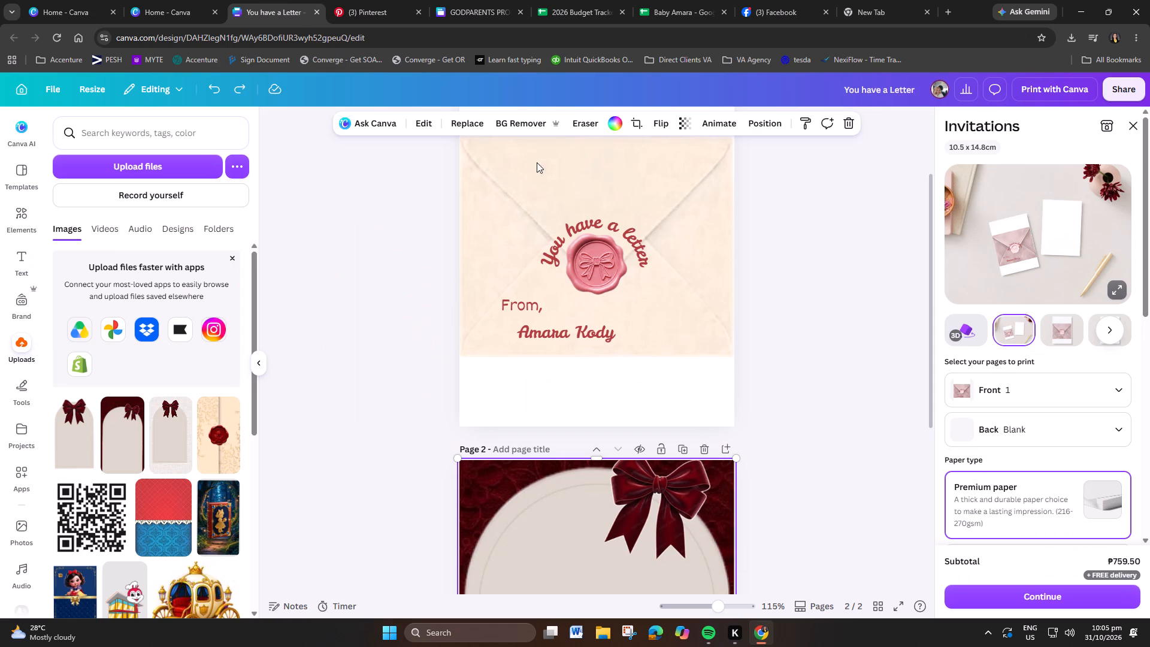
left_click(685, 308)
scroll(683, 350, "down", 2)
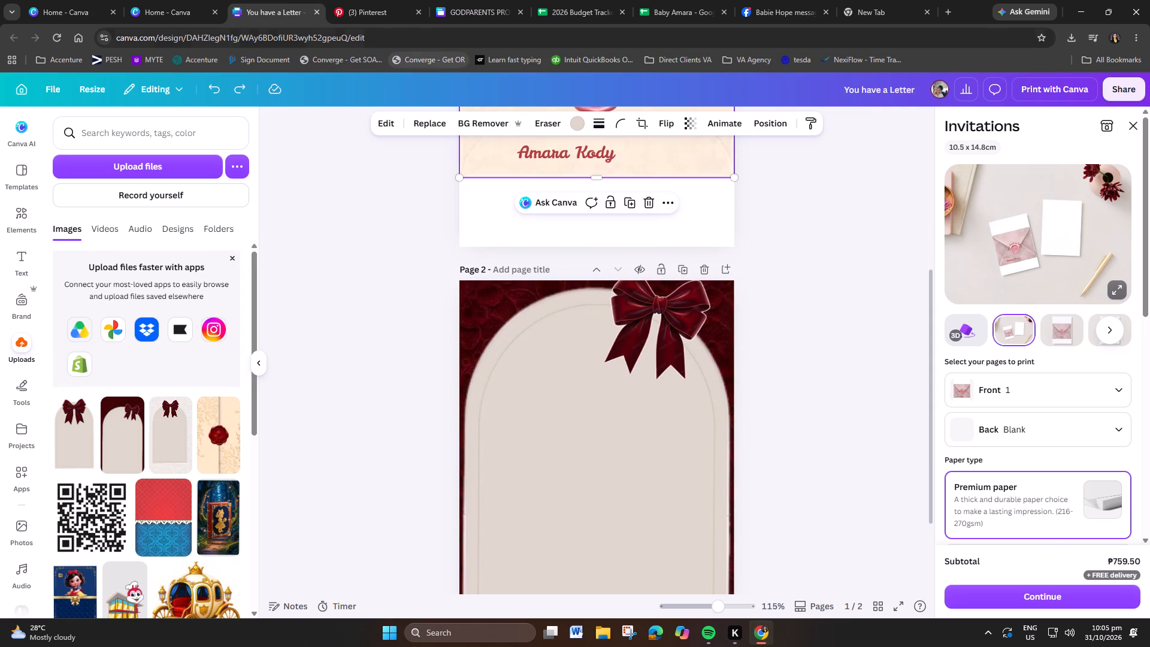
Switch to Pinterest, open the torn-edge paper frame with pink ribbon and flowers, and browse its related designs.
left_click(397, 8)
left_click(163, 282)
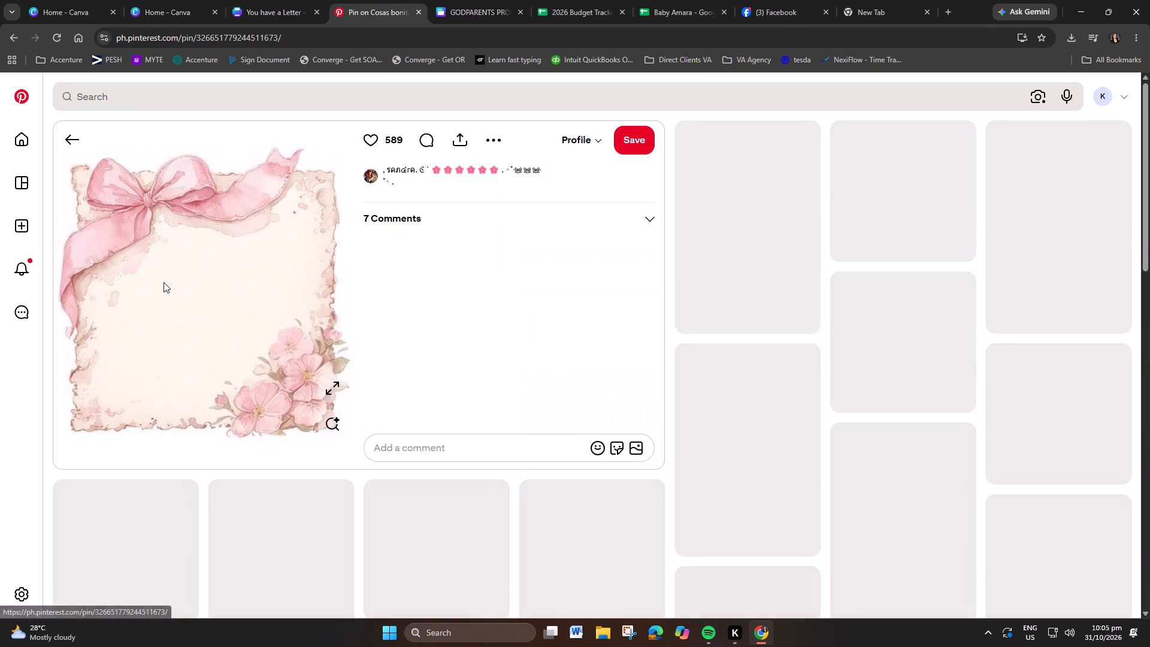
scroll(310, 287, "down", 1)
scroll(310, 287, "up", 1)
scroll(310, 287, "down", 2)
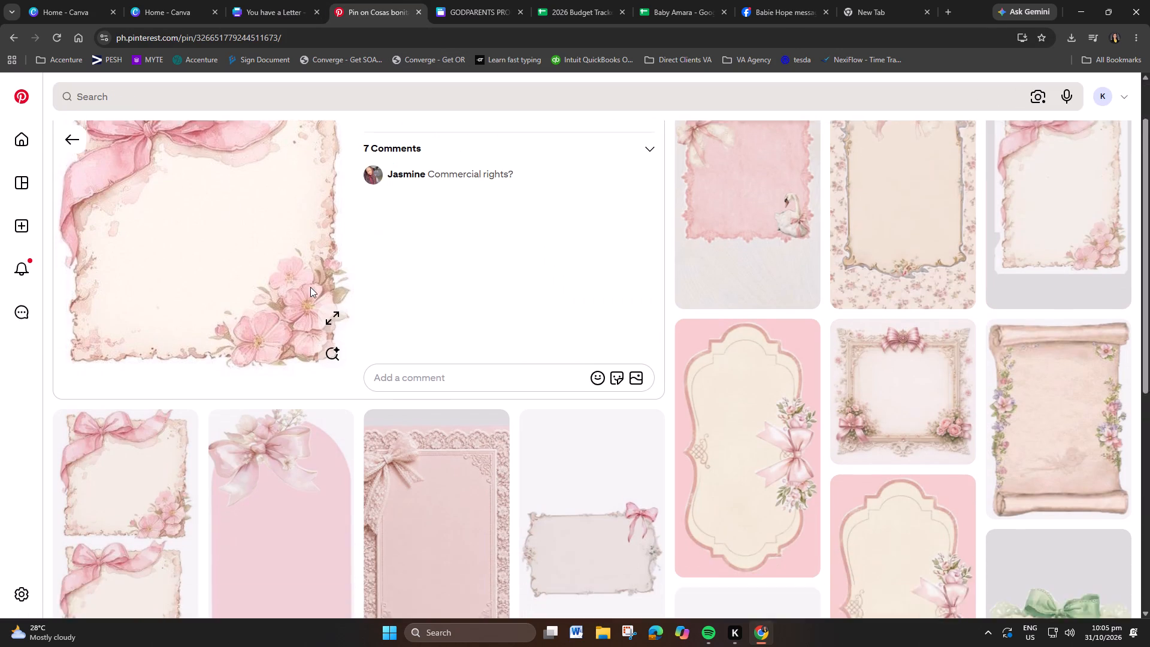
scroll(310, 287, "down", 3)
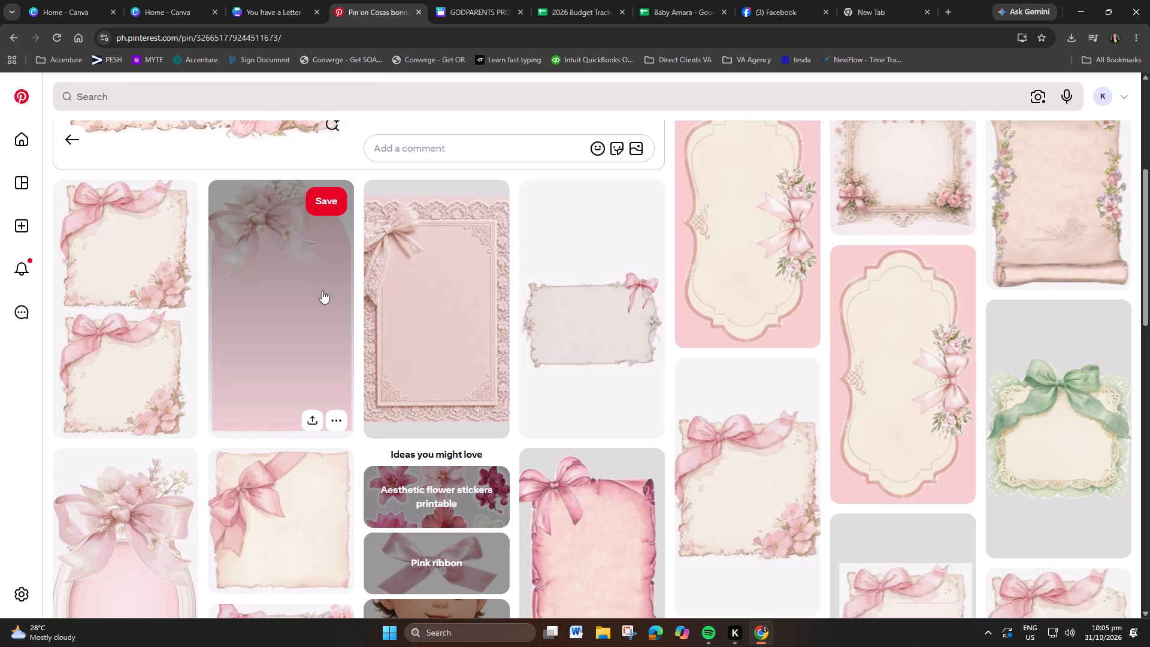
Open the related pink arch collage with a floral bow and inspect its image and cutout elements.
right_click(308, 282)
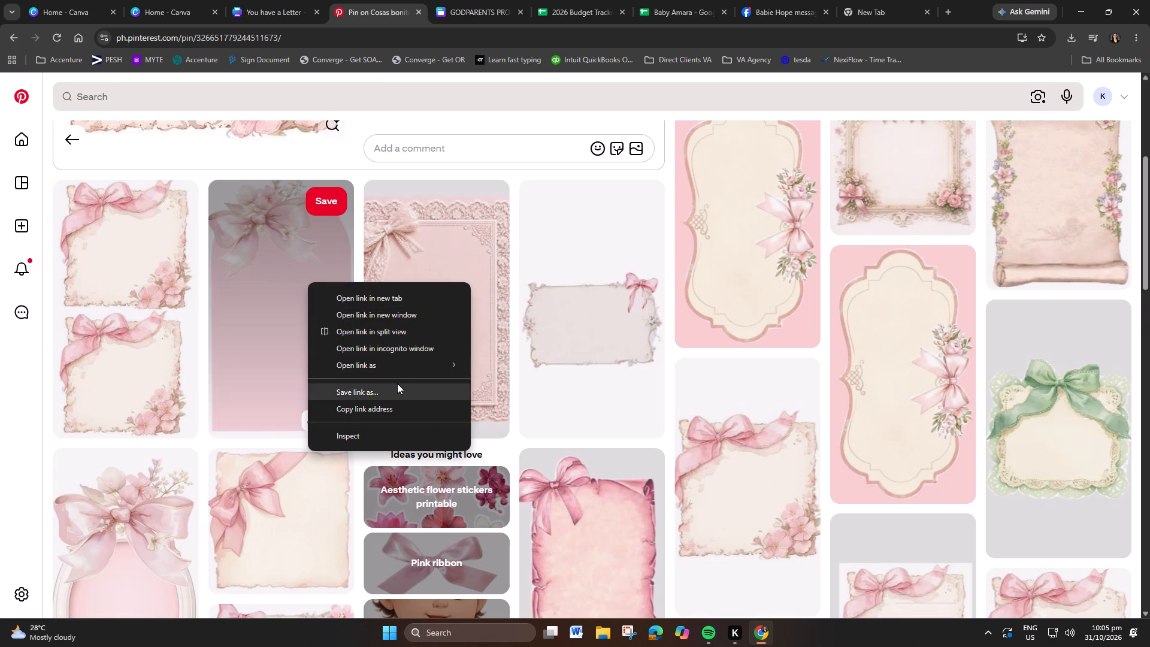
left_click(309, 303)
left_click(458, 4)
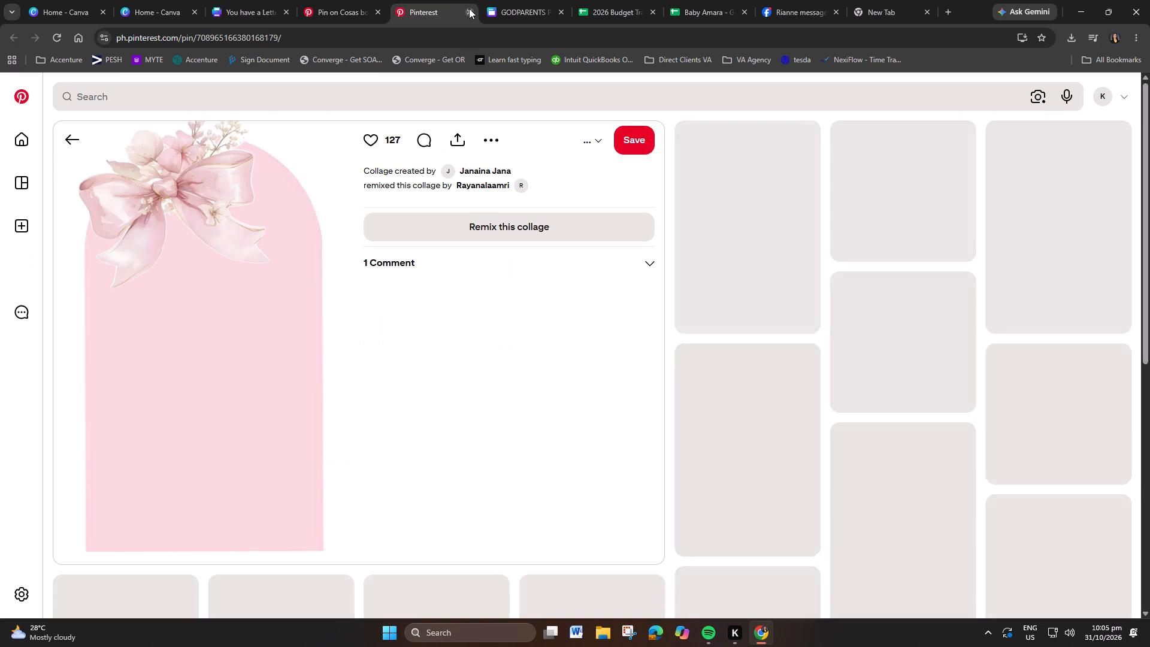
left_click(469, 8)
left_click(293, 275)
right_click(251, 299)
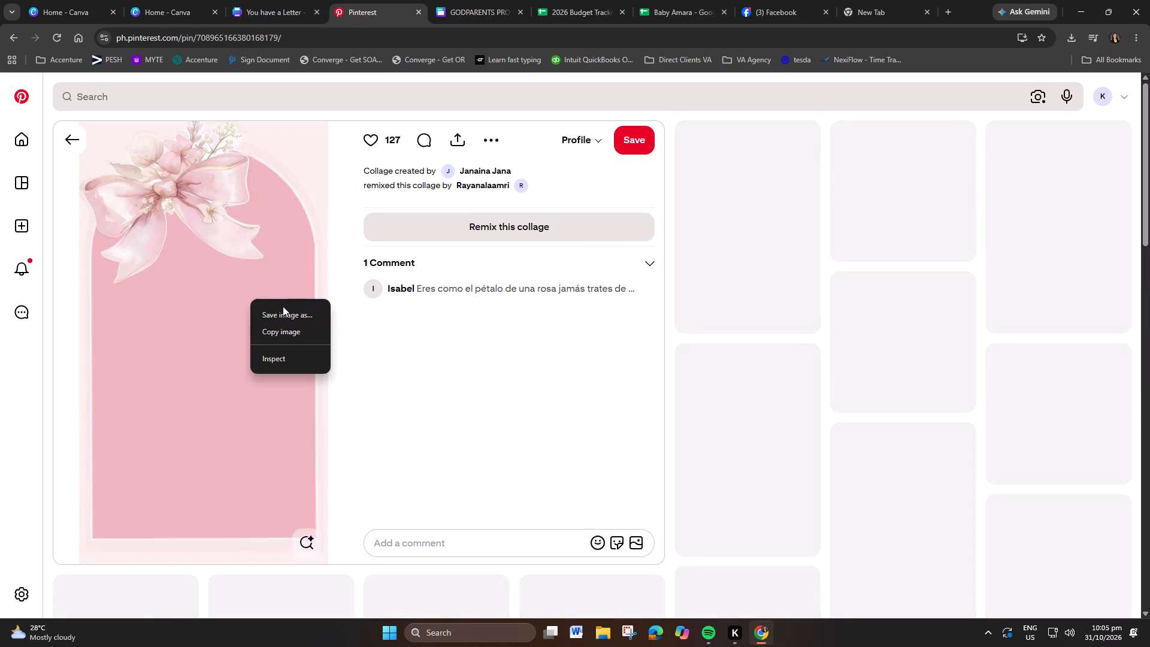
left_click(308, 194)
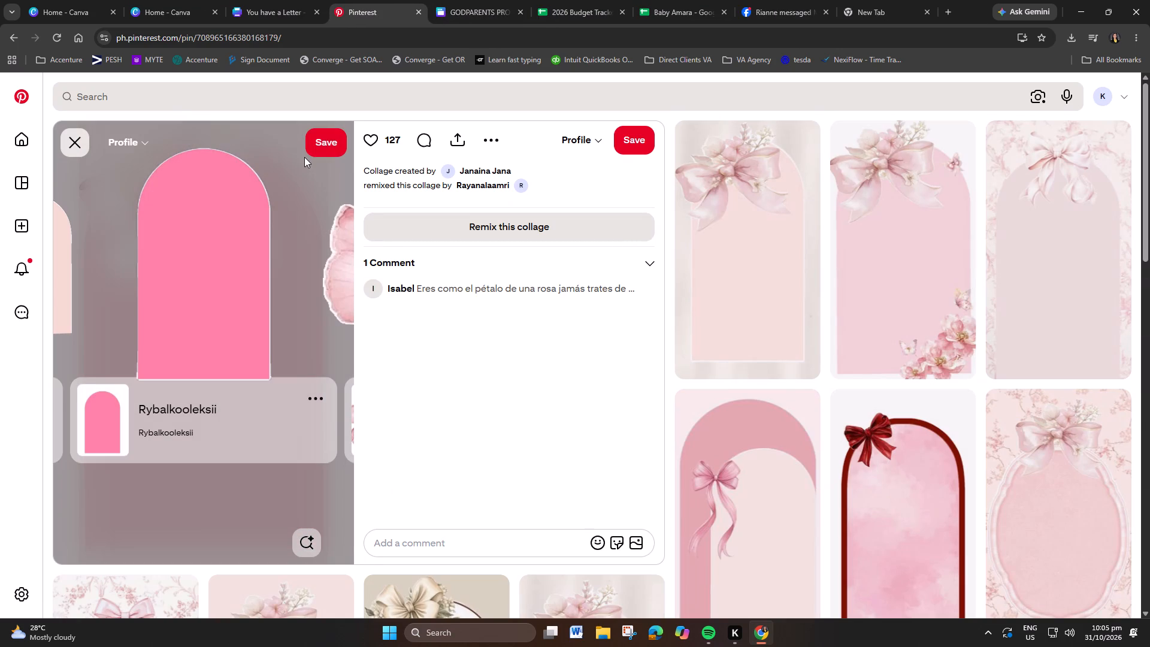
left_click(452, 400)
Open the related pale pink arch collage with a floral bow and download its image.
left_click(750, 308)
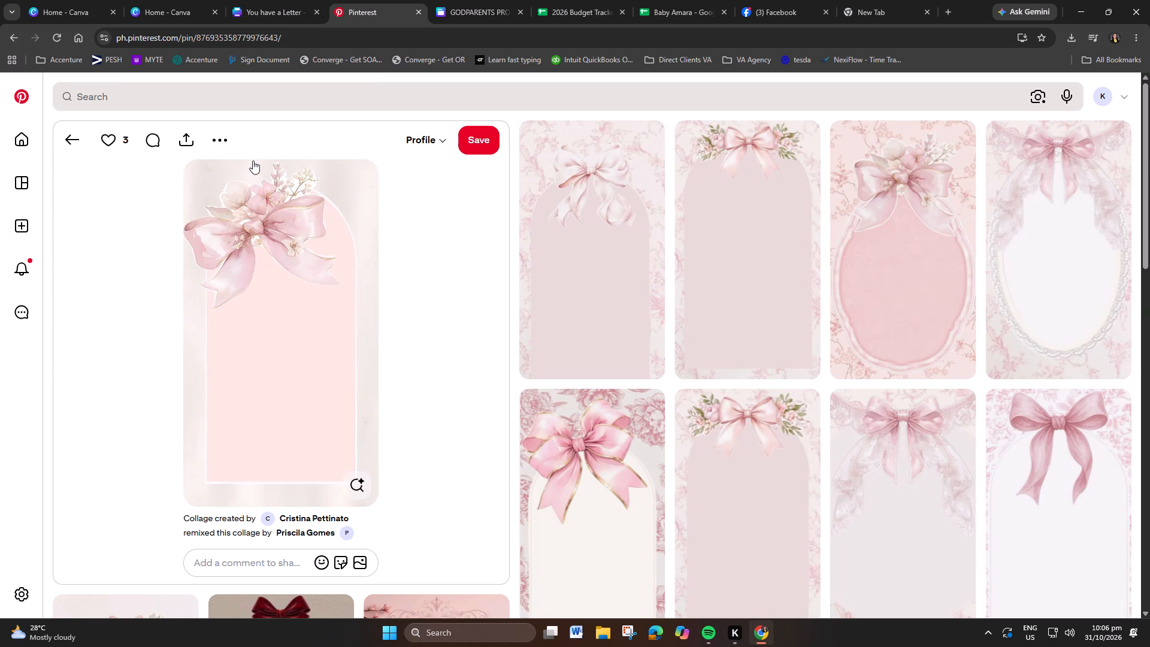
left_click(222, 134)
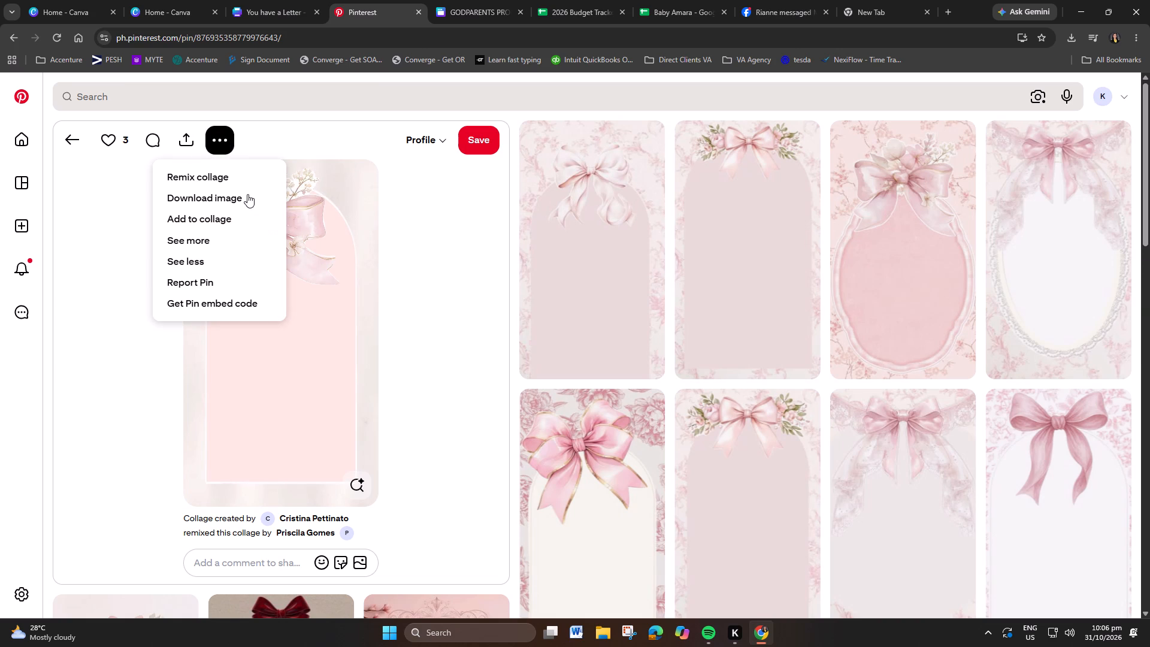
left_click(247, 194)
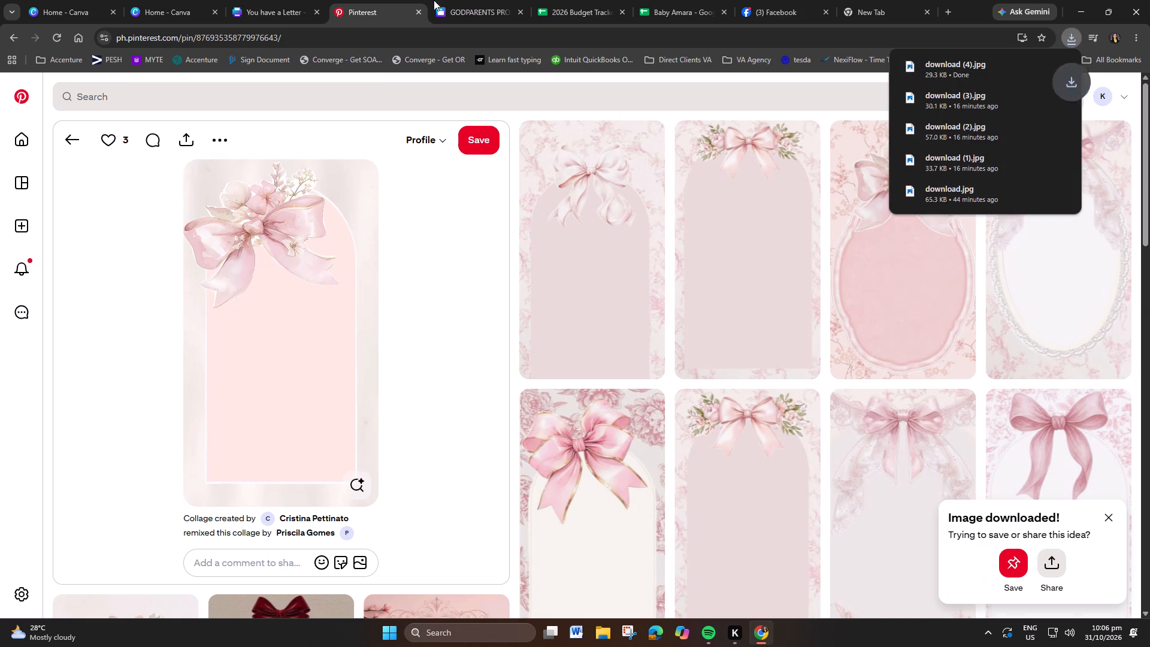
Switch to the "You have a Letter" design and remove the burgundy bow arch background image from page 2.
left_click(285, 0)
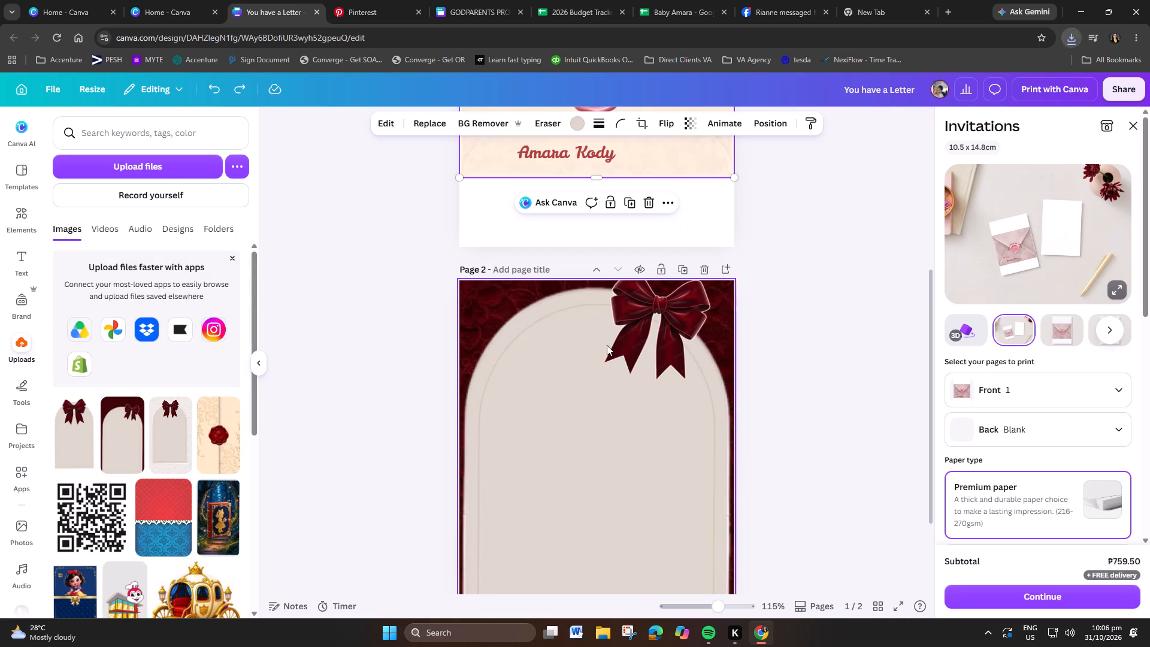
left_click(561, 353)
right_click(582, 345)
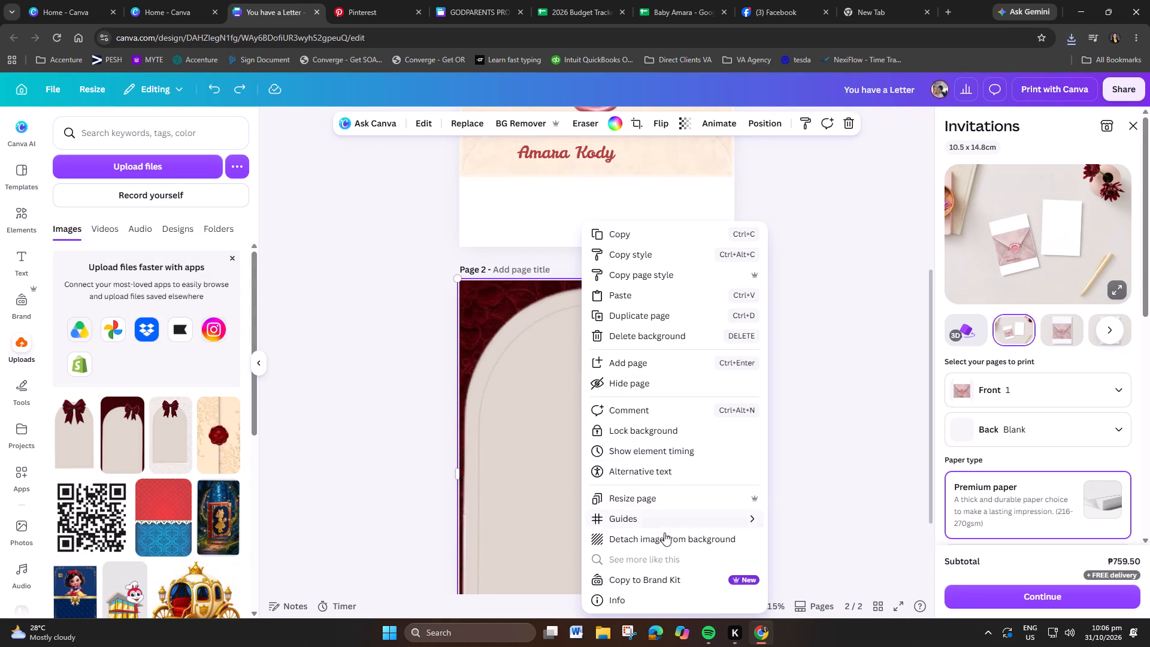
left_click(664, 537)
left_click(653, 285)
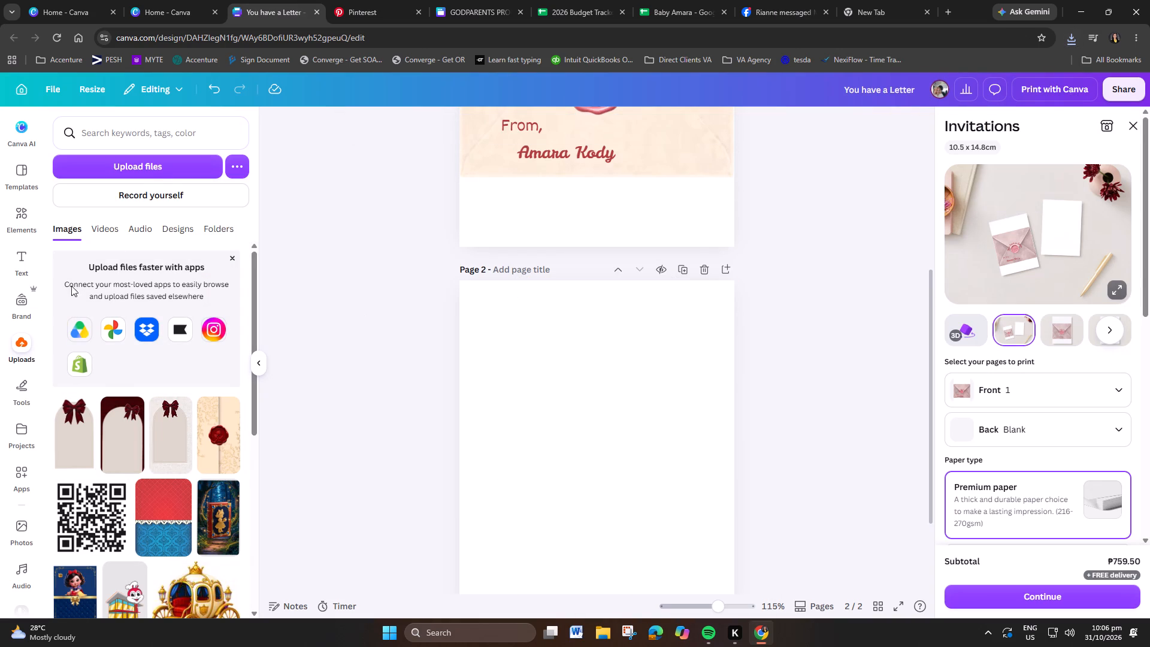
Upload the downloaded pink floral bow arch image, download (4), and place it on page 2.
left_click(153, 170)
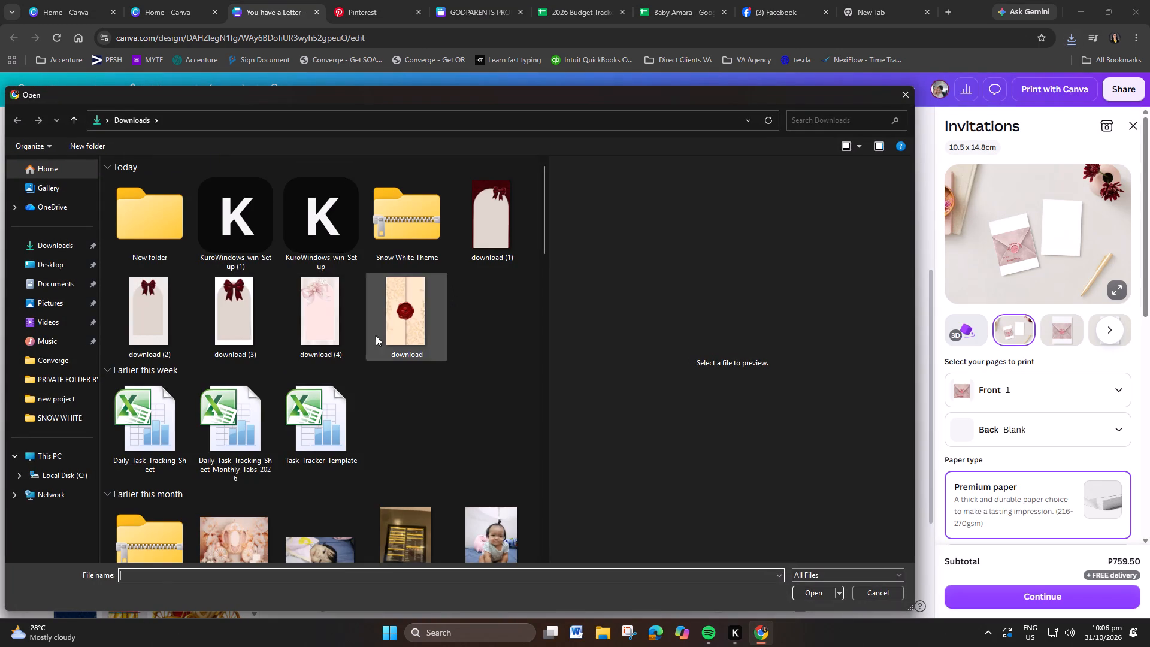
double_click(314, 328)
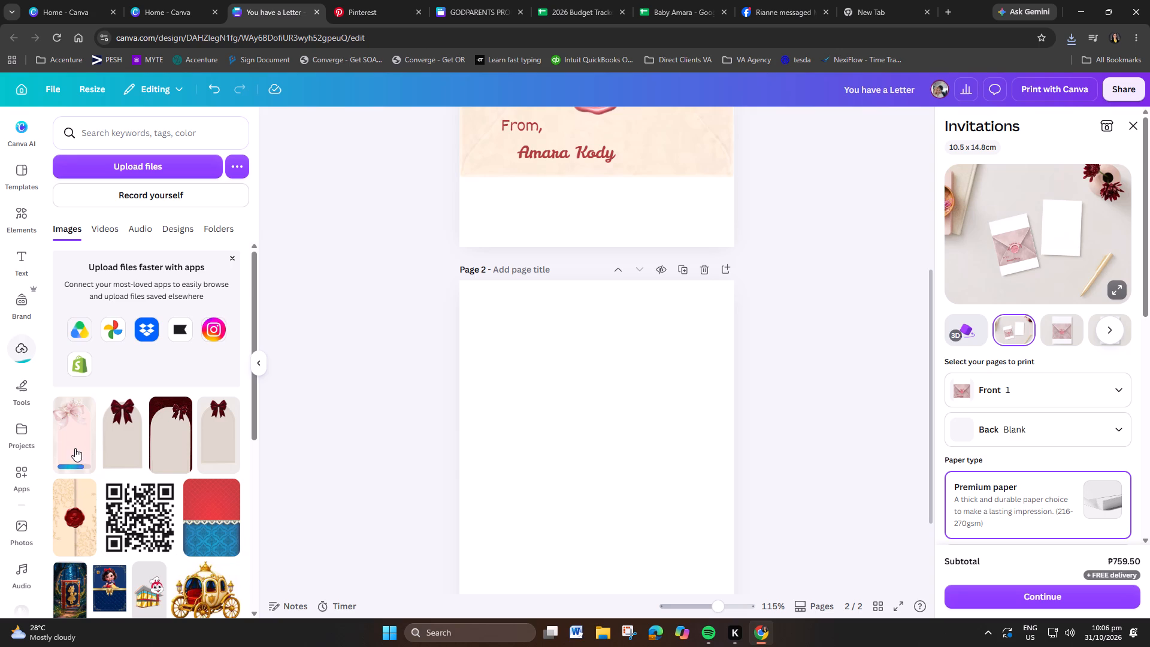
left_click(83, 431)
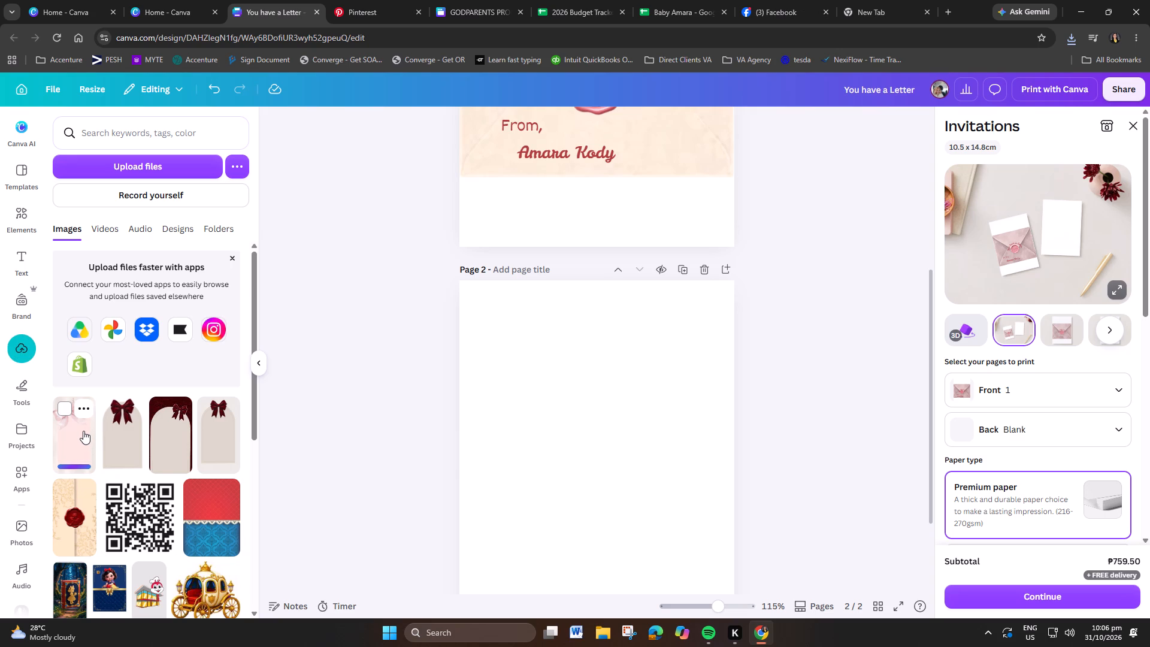
scroll(589, 449, "up", 3)
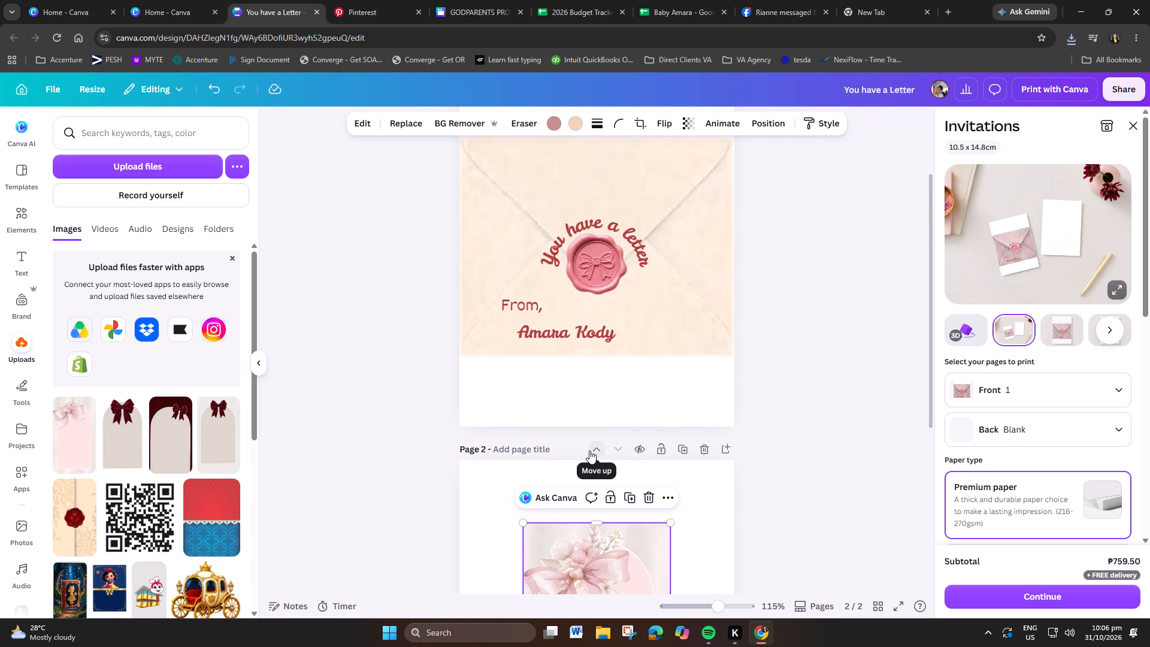
scroll(586, 410, "down", 1)
scroll(604, 361, "down", 3)
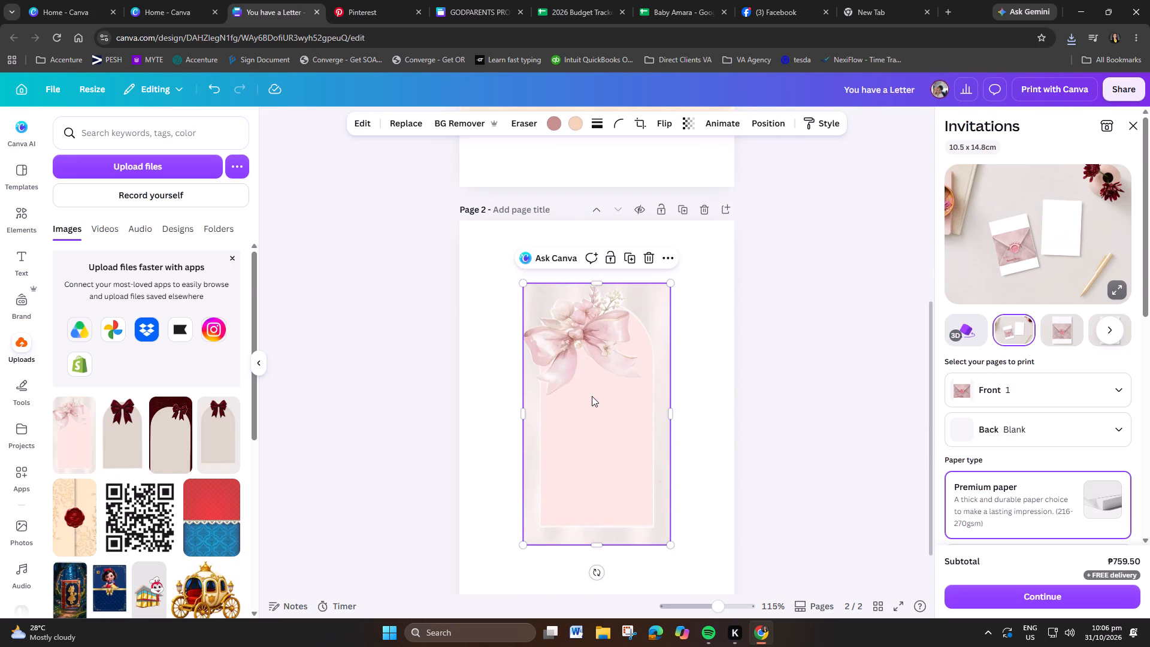
Set the pink floral bow arch image as the background of page 2.
left_click(592, 396)
left_click(636, 347)
left_click(664, 262)
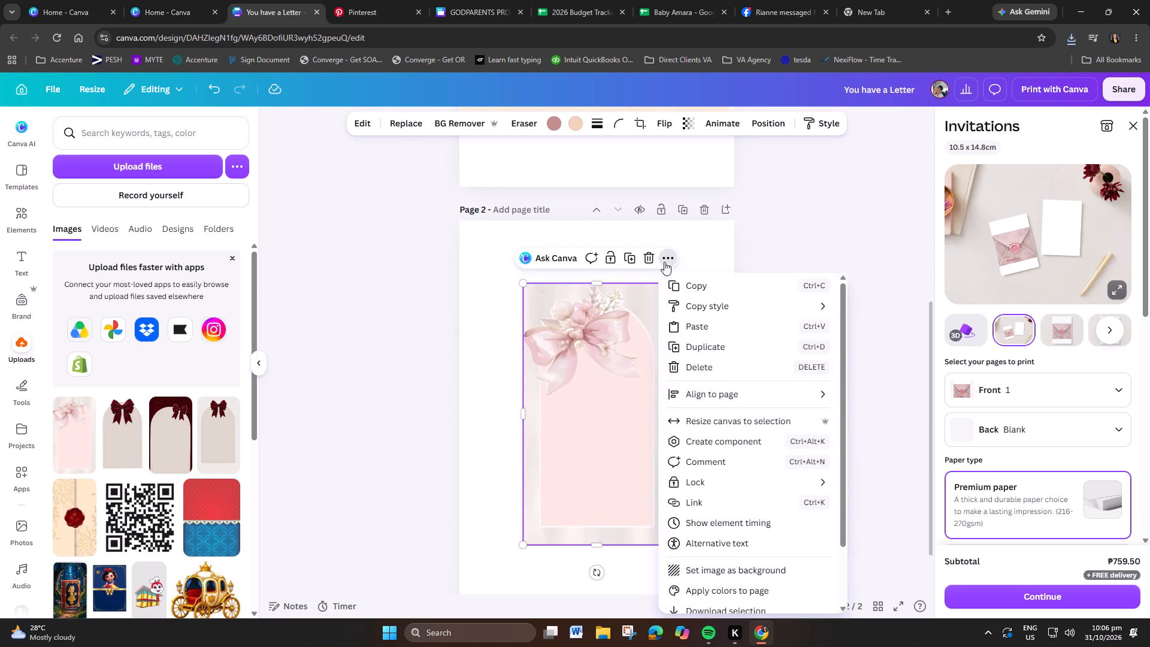
left_click(750, 569)
scroll(706, 412, "down", 3)
left_click(795, 395)
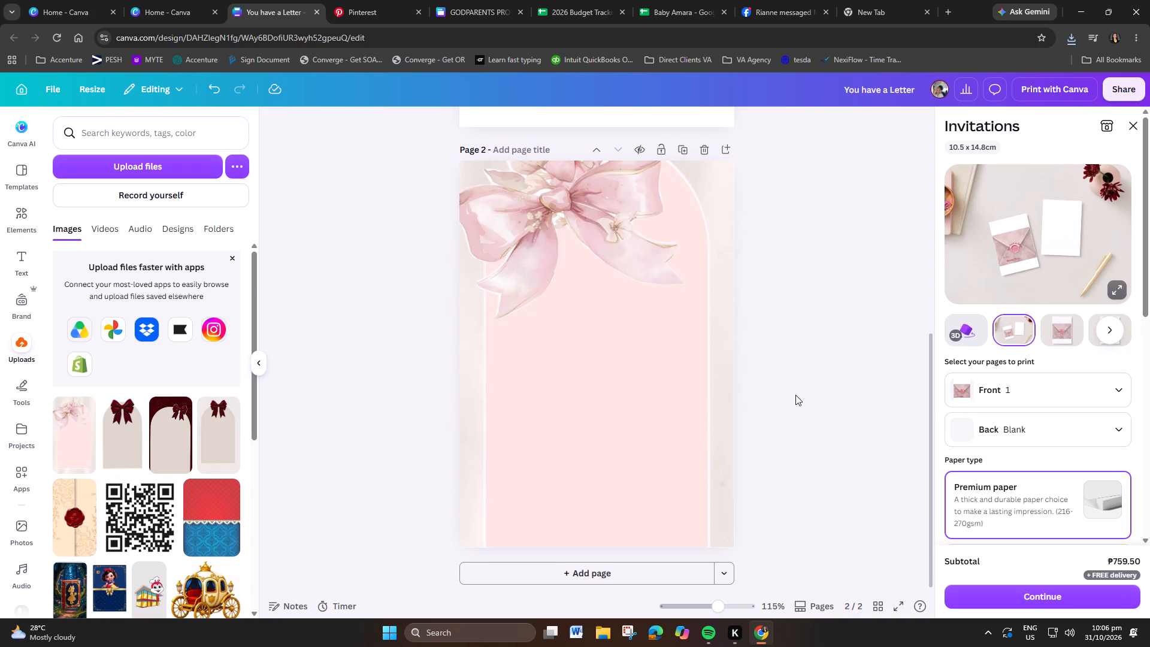
Link the pink wax seal on the page 1 envelope to page 2 of the document.
scroll(794, 394, "up", 5)
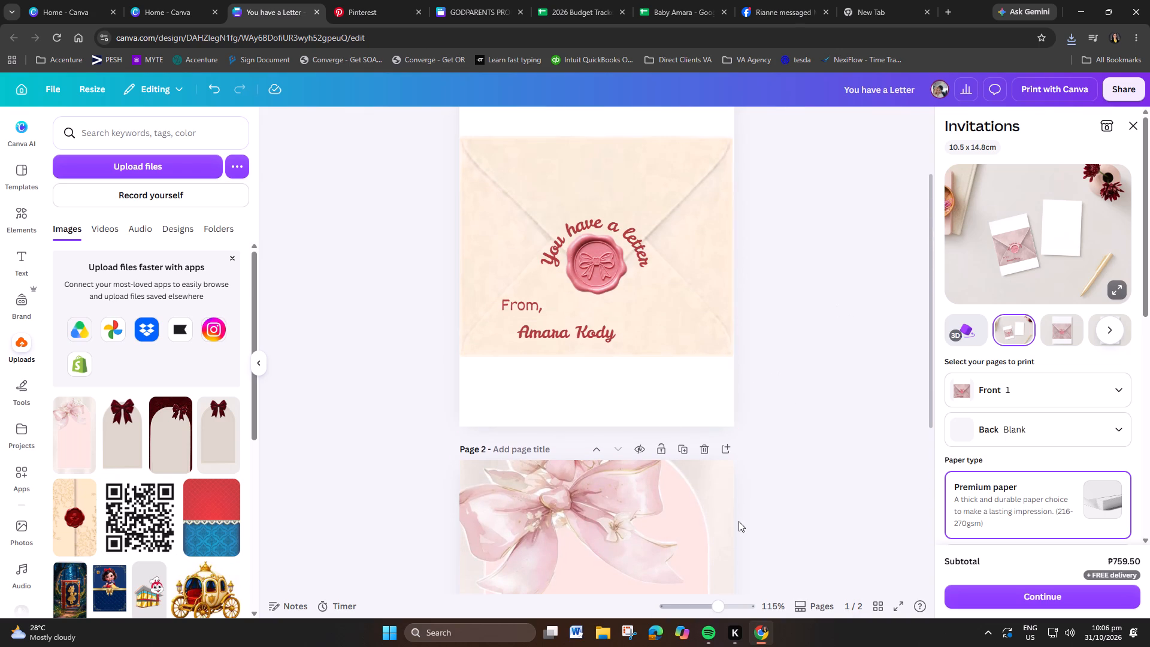
left_click(609, 265)
left_click(744, 254)
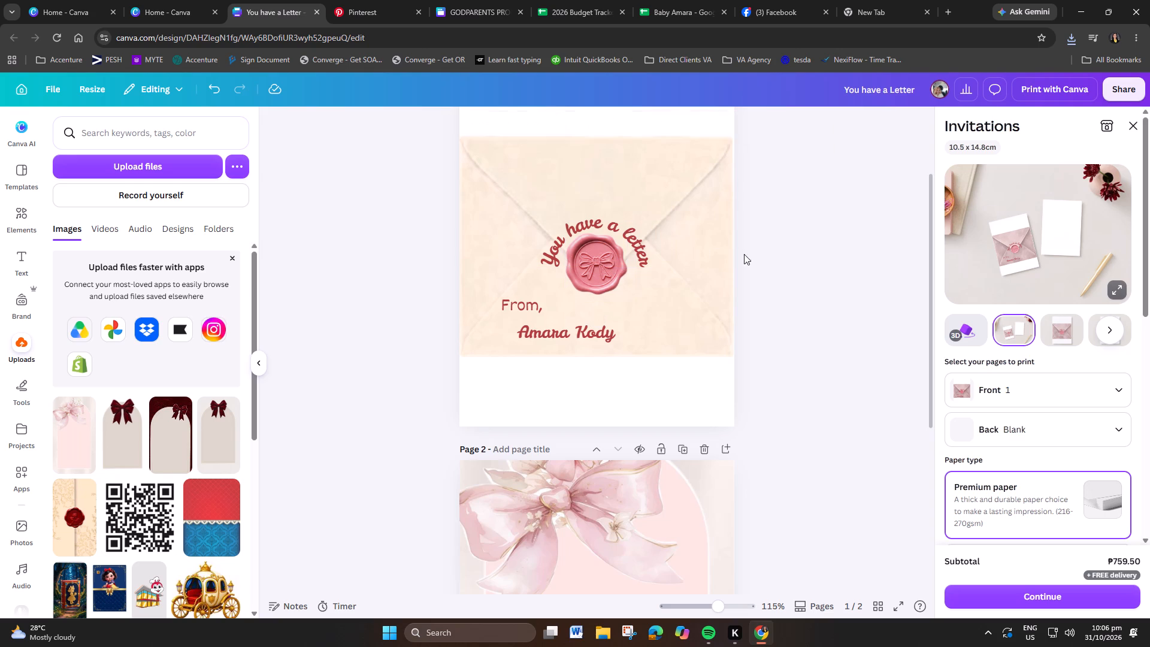
left_click(646, 246)
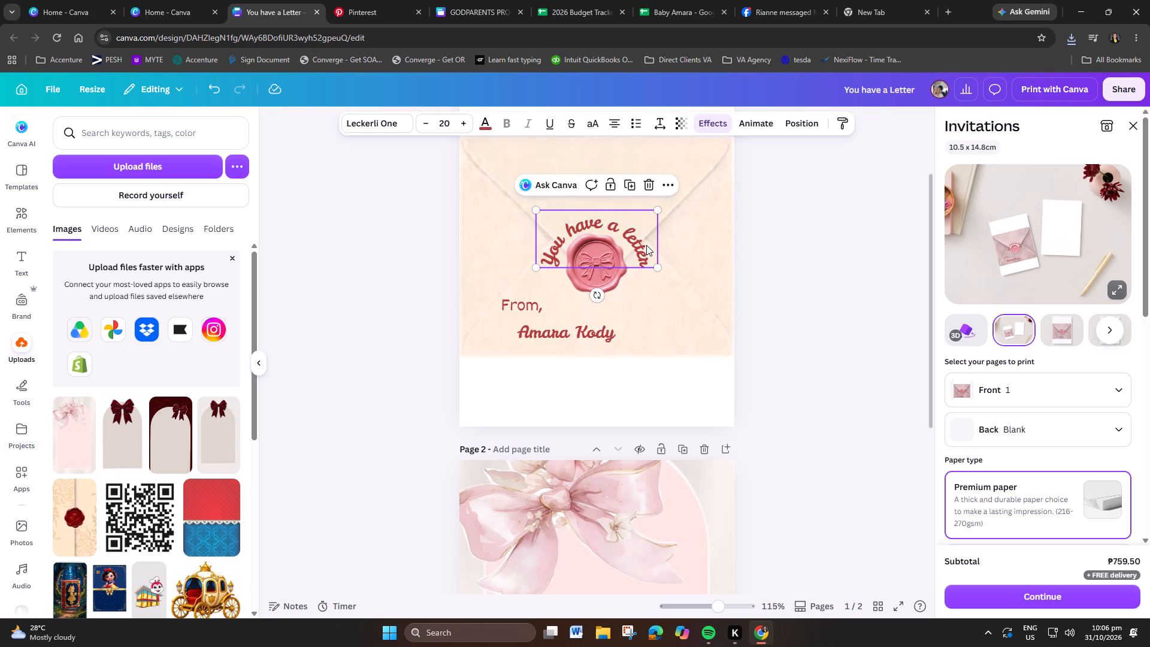
left_click(689, 283)
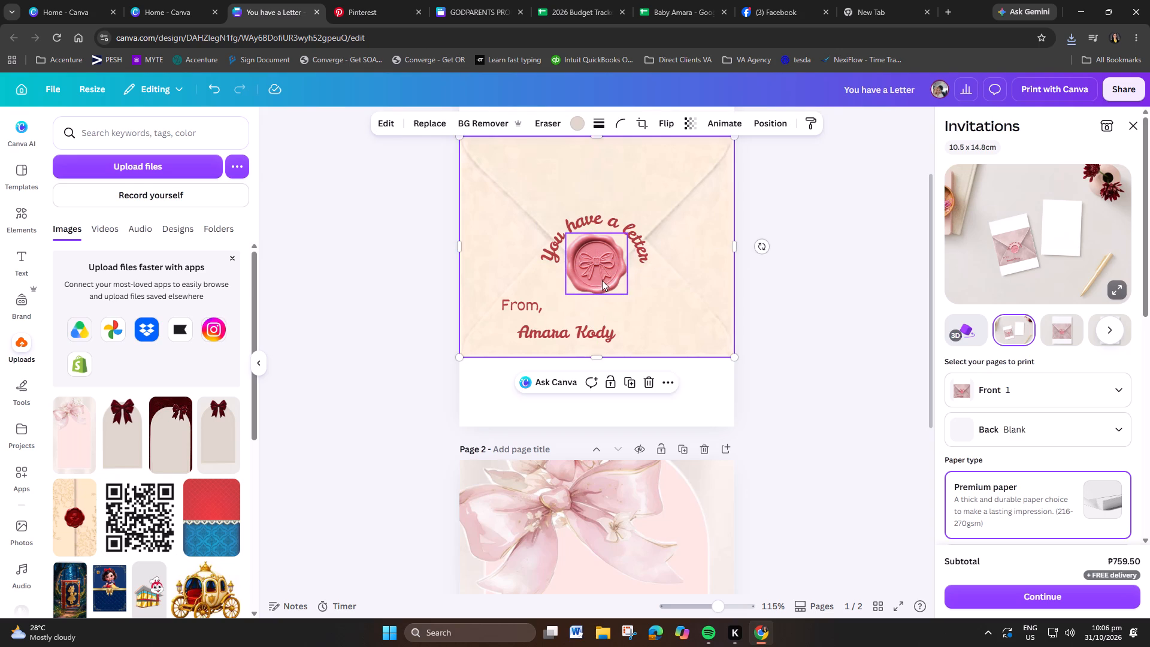
left_click(598, 279)
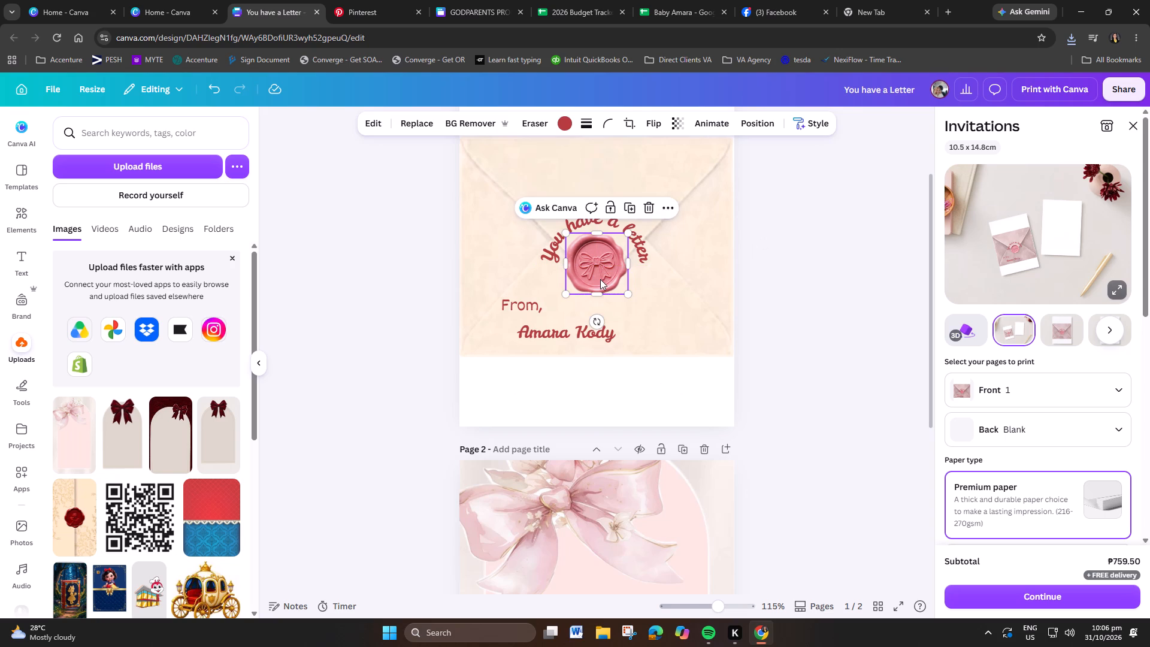
right_click(600, 279)
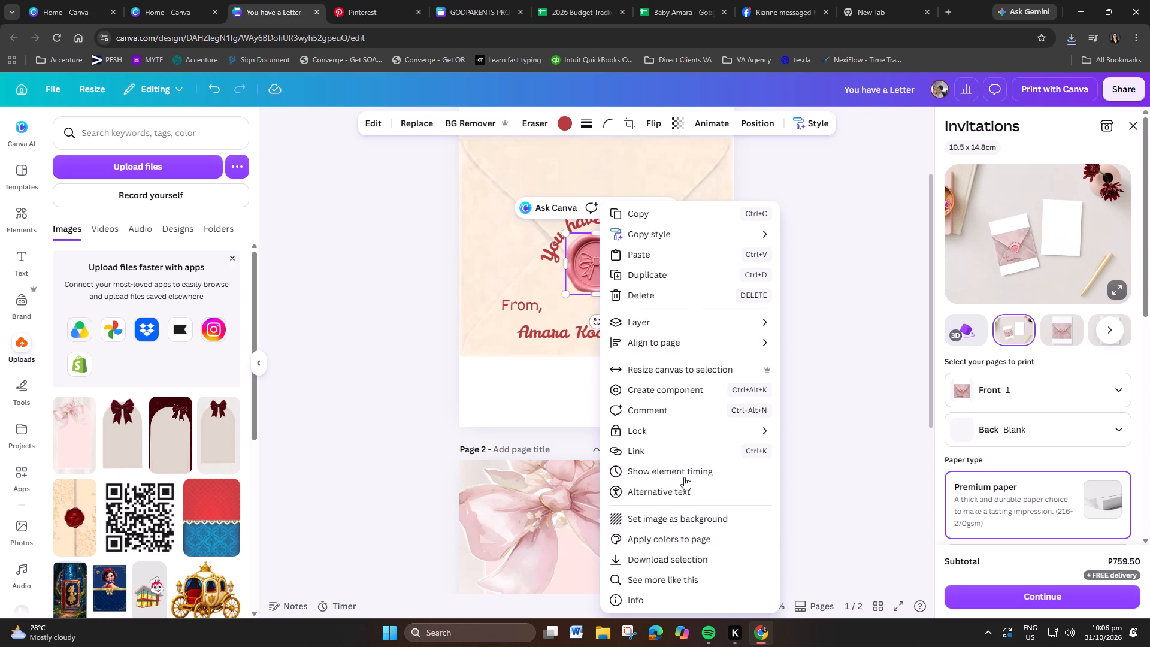
left_click(674, 451)
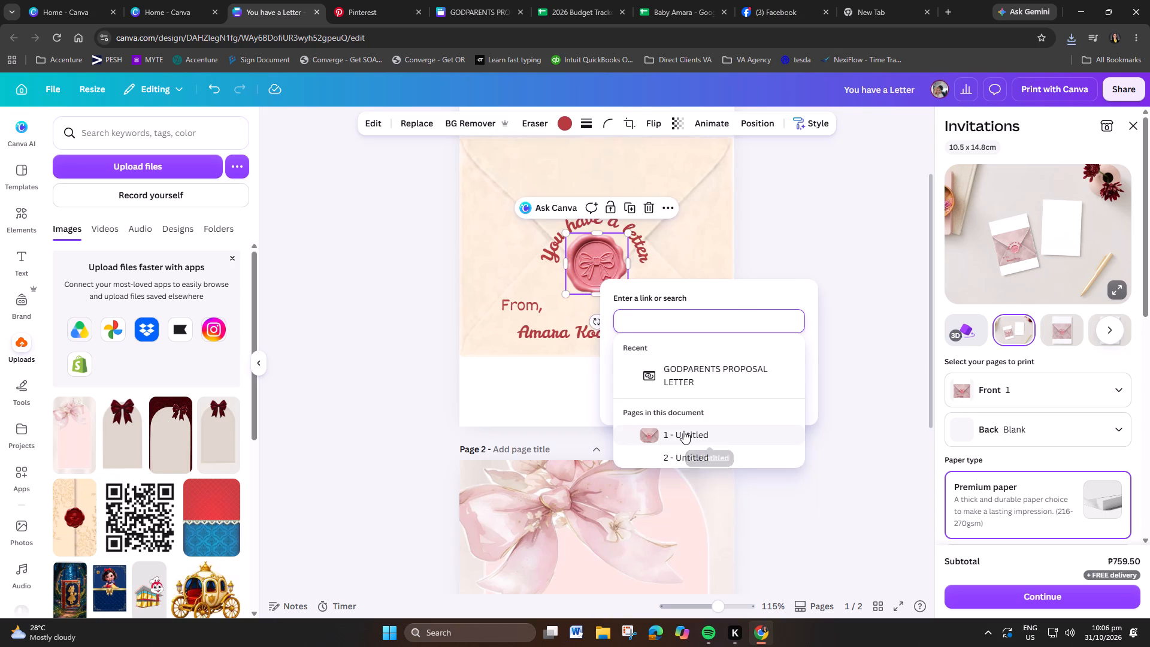
left_click(688, 455)
left_click(685, 348)
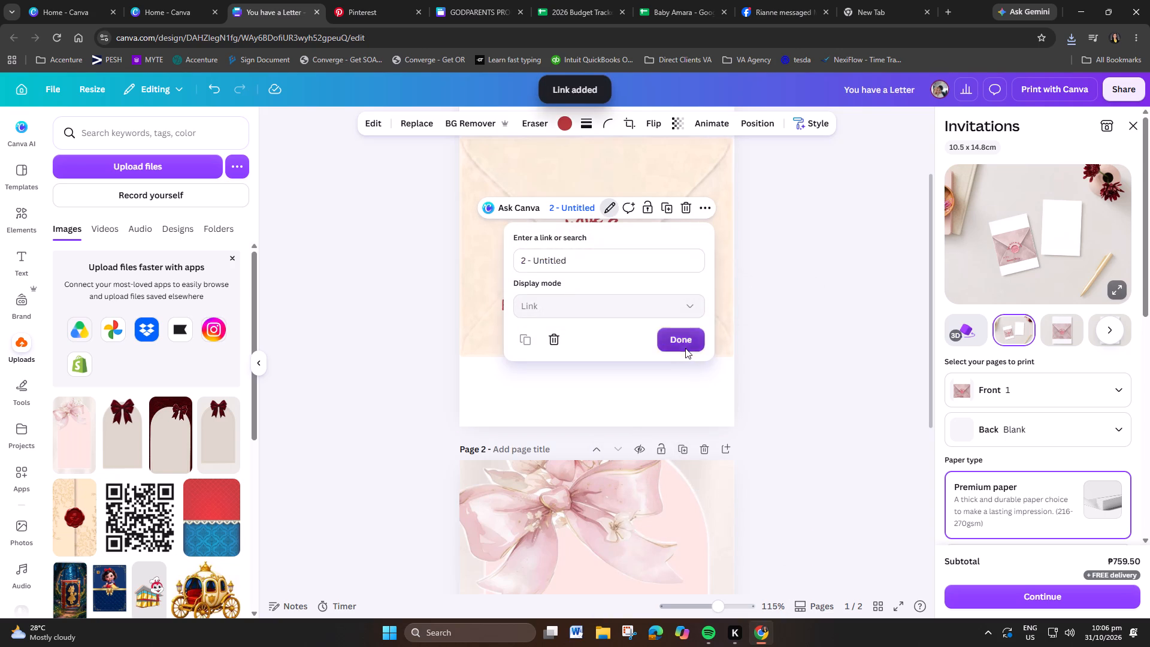
left_click(783, 397)
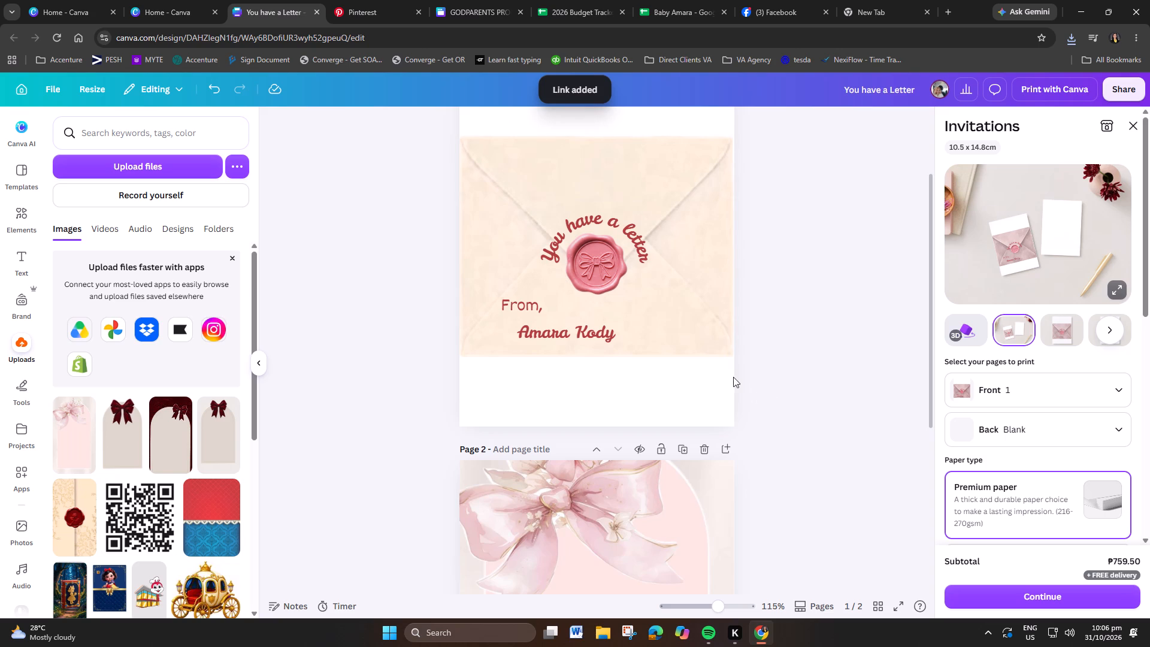
Copy "Dear Tita/ Tito," from page 2 of the GODPARENTS PROPOSAL LETTER design into a new heading on the invitation's page 2.
scroll(691, 375, "down", 3)
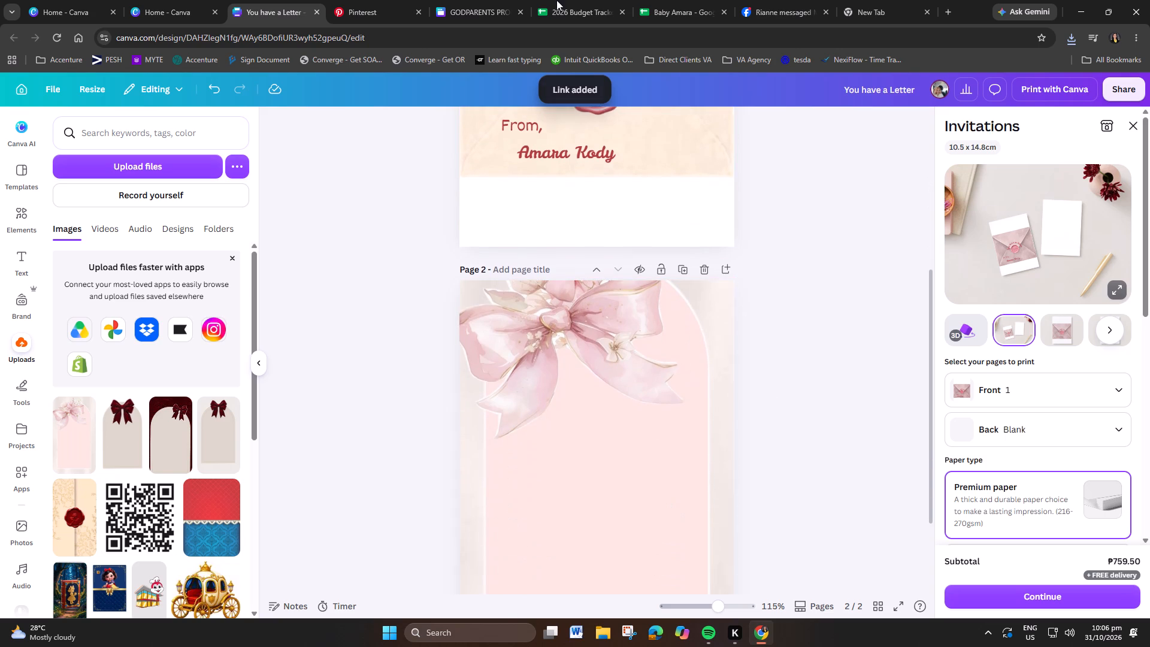
left_click(384, 0)
left_click(436, 5)
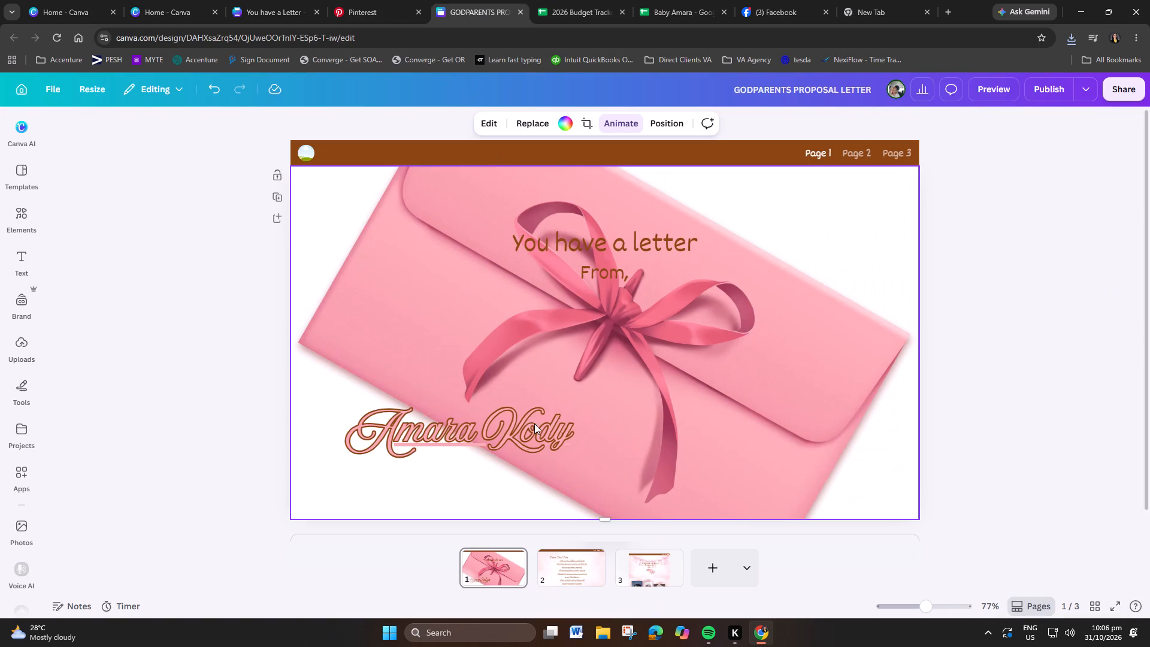
left_click(573, 559)
triple_click(479, 212)
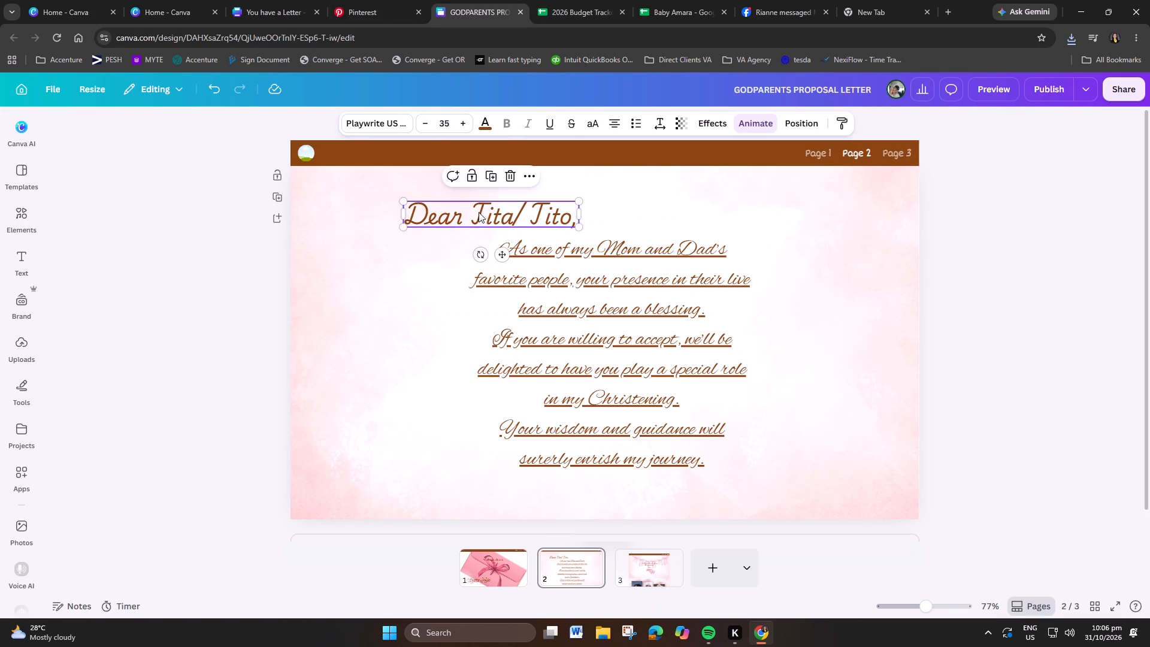
key("ctrl+c")
left_click(376, 0)
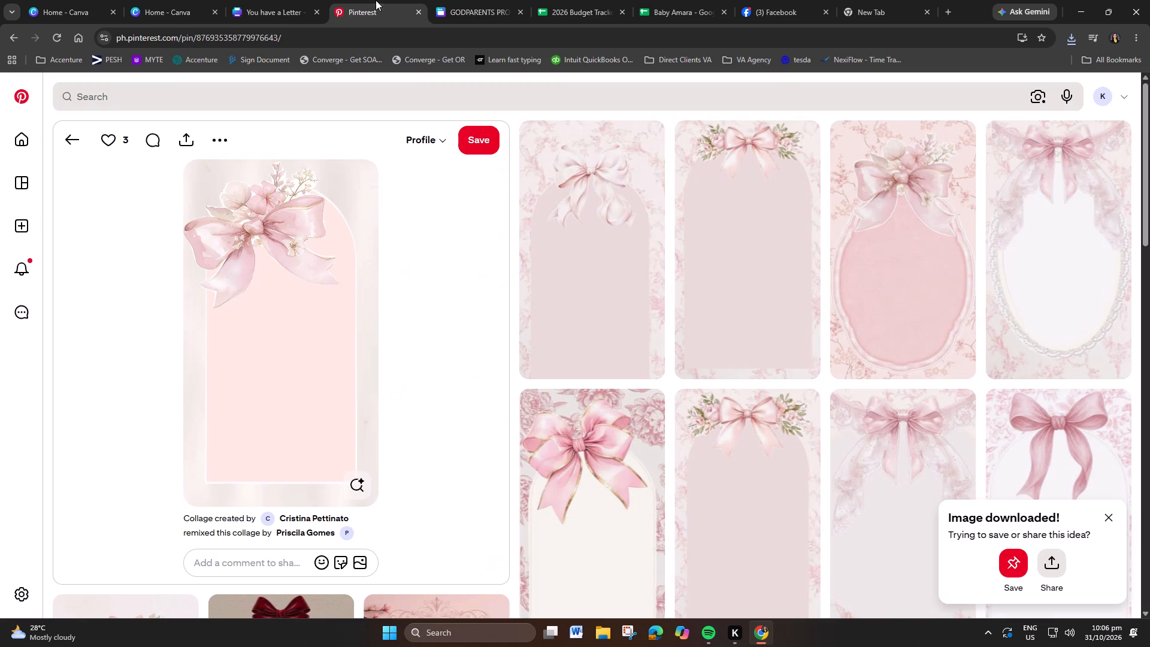
left_click(277, 0)
left_click(568, 462)
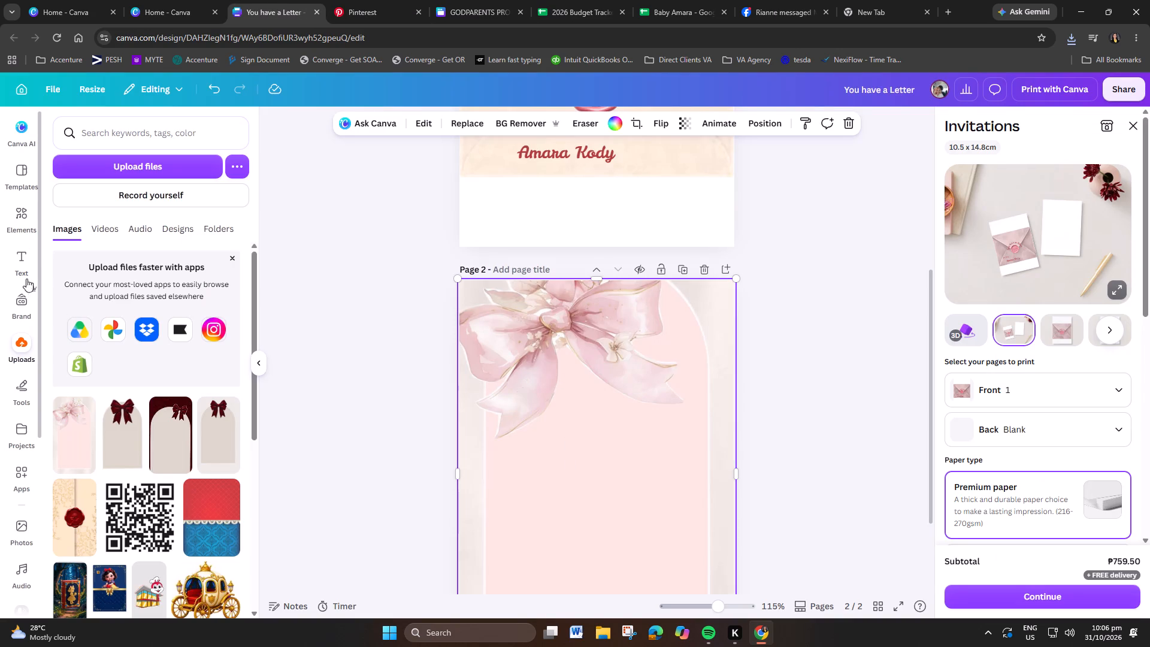
left_click(26, 258)
left_click(129, 320)
scroll(607, 397, "down", 2)
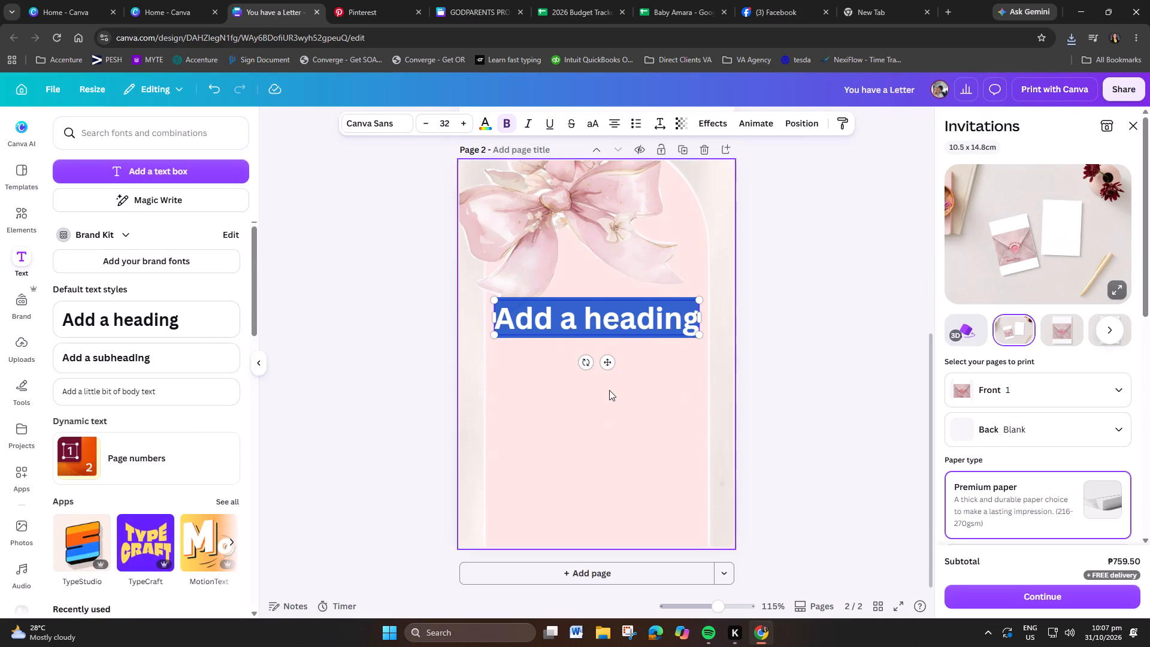
triple_click(607, 320)
key("ctrl+v")
left_click(672, 388)
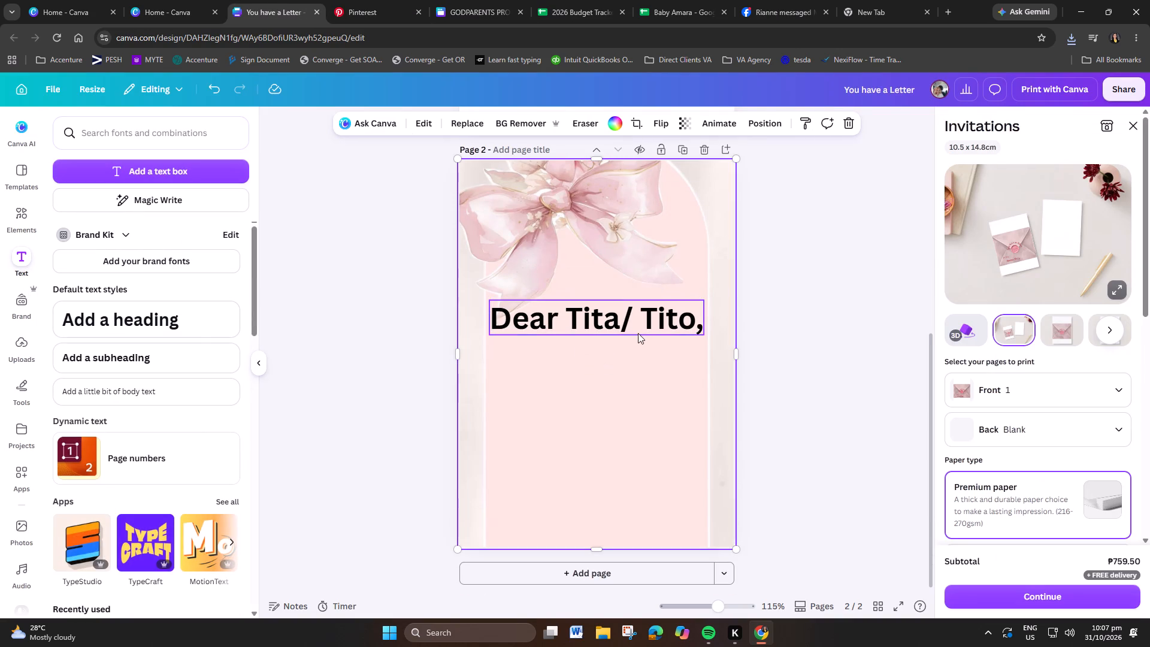
Copy the letter's full message, starting "As one of my Mom and Dad's favorite people", into new body text on the invitation's page 2.
left_click(448, 5)
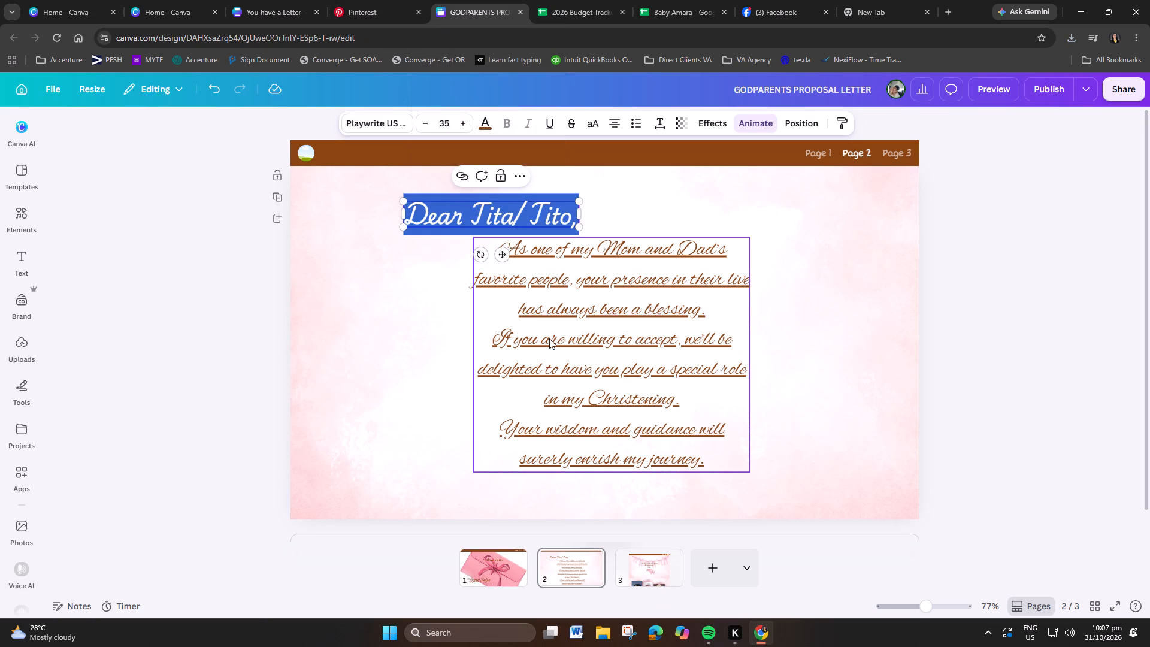
triple_click(588, 299)
key("ctrl+a")
key("ctrl+c")
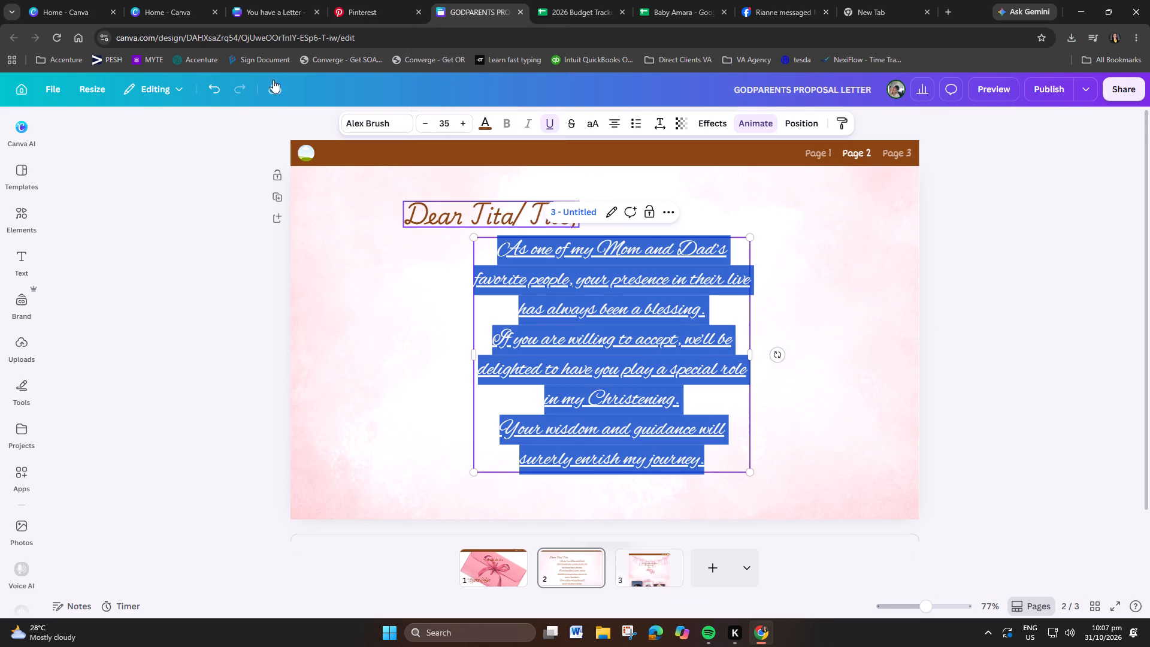
left_click(263, 14)
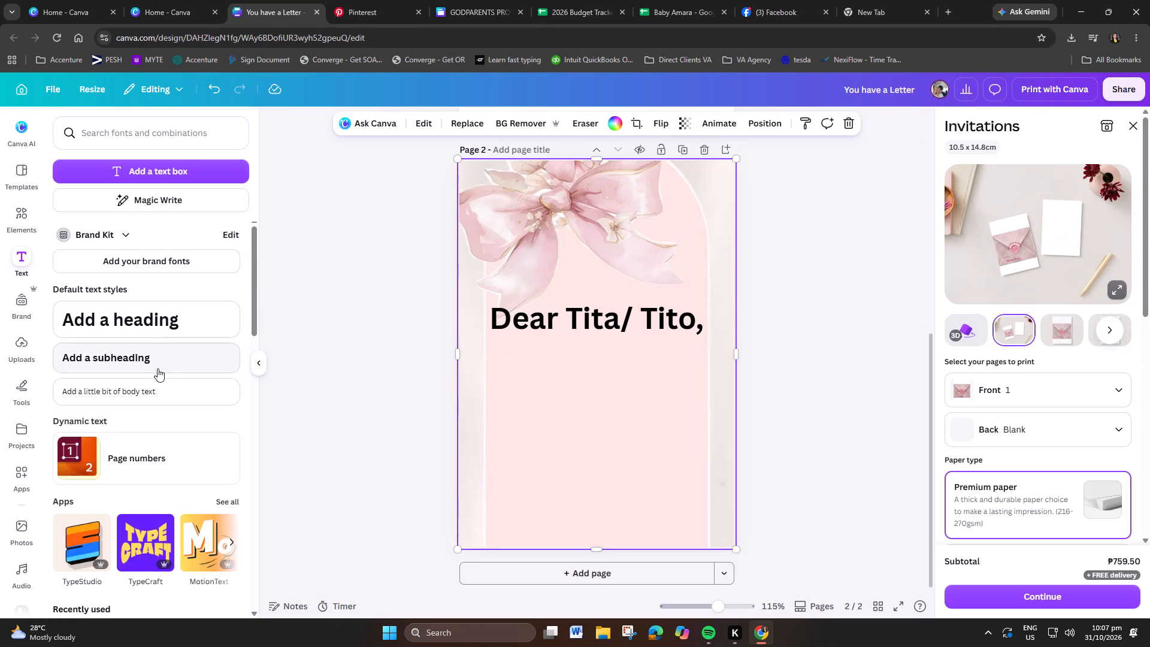
left_click(169, 395)
triple_click(603, 355)
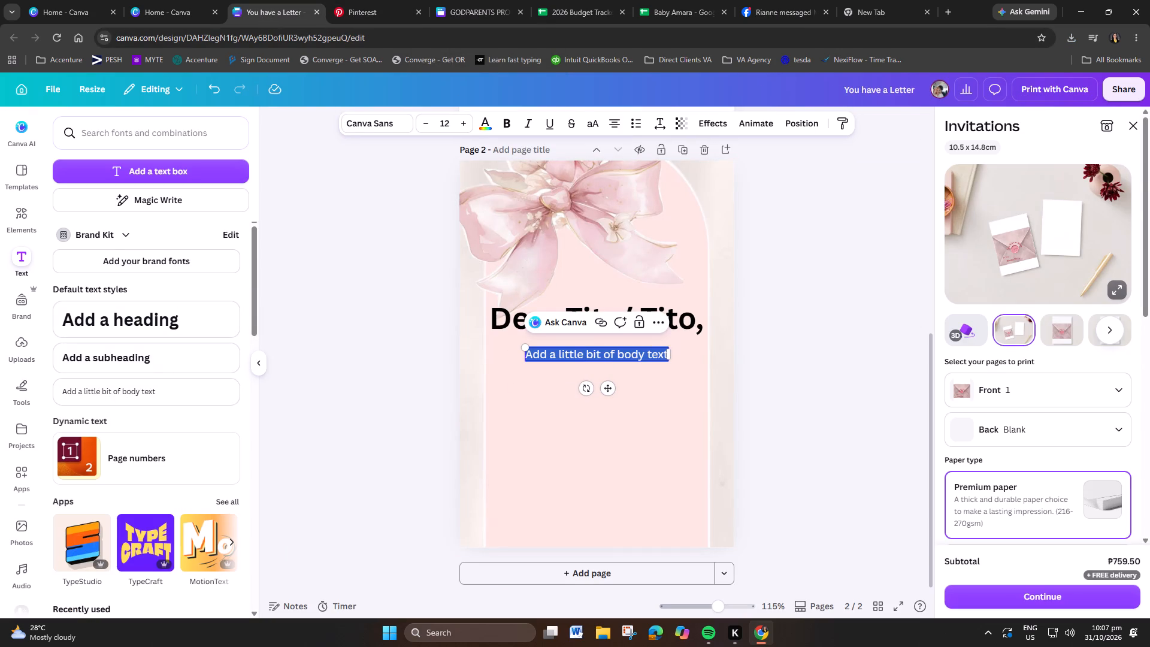
key("ctrl+v")
left_click(645, 476)
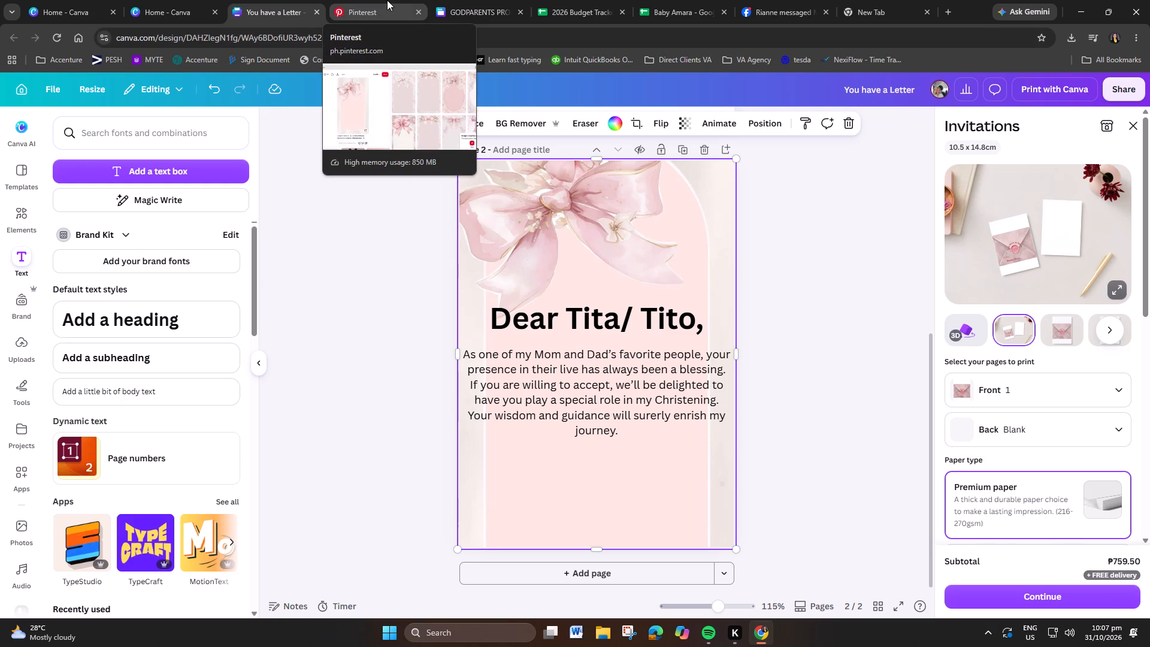
Examine page 3 of the GODPARENTS PROPOSAL LETTER design and return to the invitation.
left_click(387, 0)
left_click(458, 0)
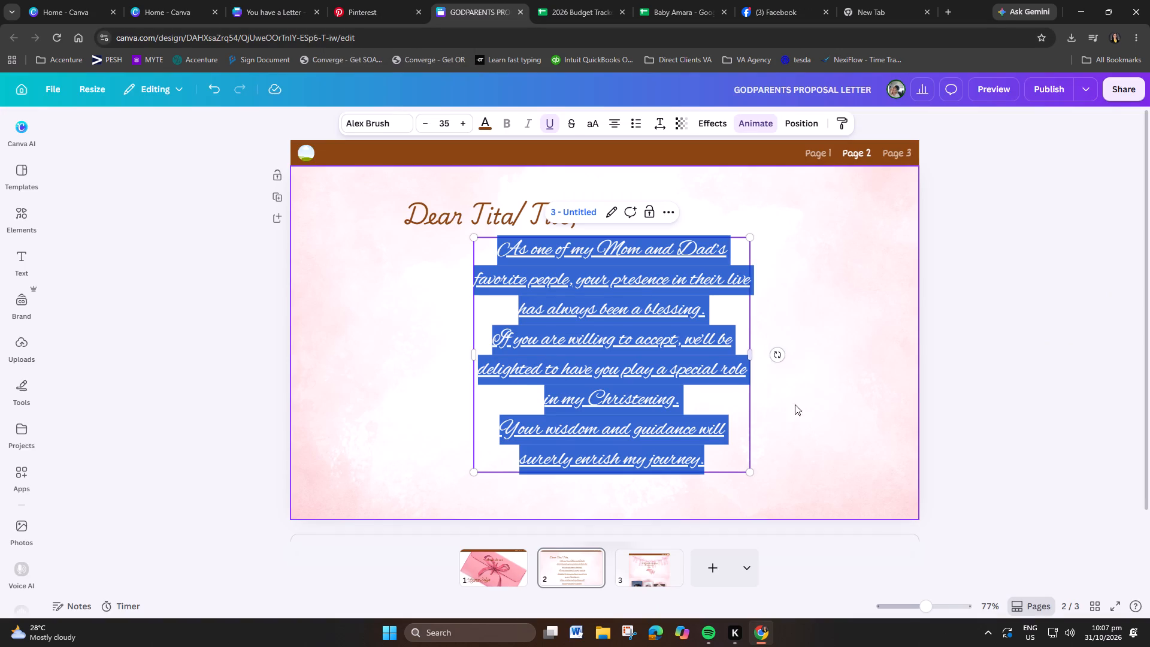
left_click(817, 418)
left_click(657, 575)
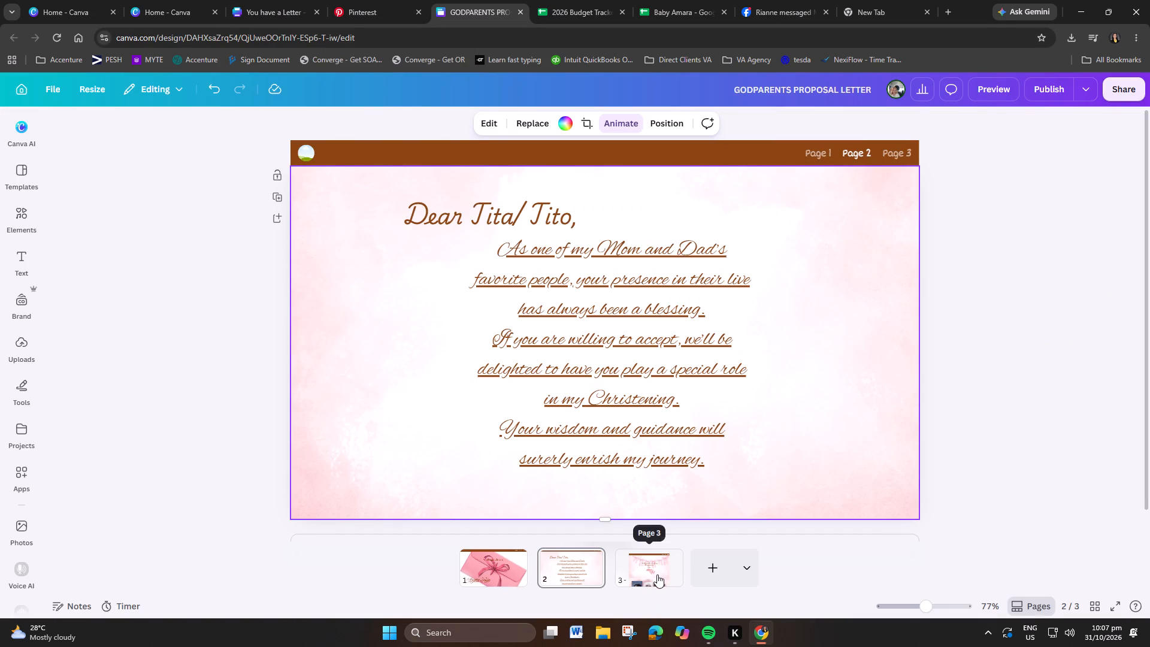
left_click(382, 1)
left_click(288, 0)
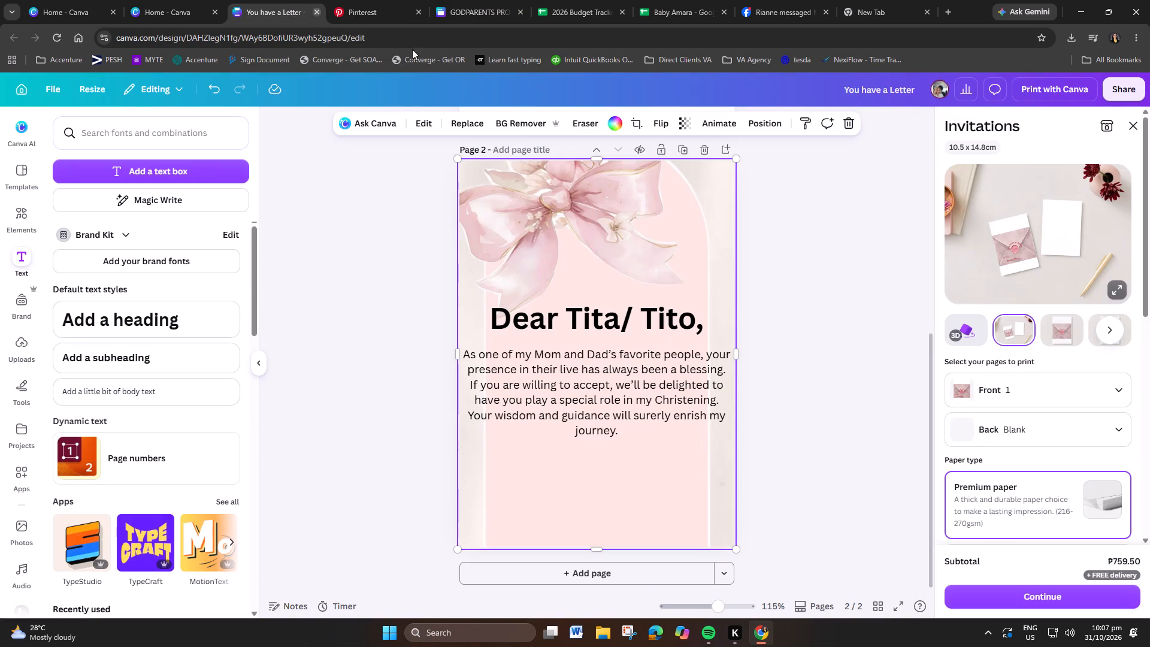
Set the "Dear Tita/ Tito," heading to Leckerli One at size 25 and move it closer to the message below.
left_click(591, 323)
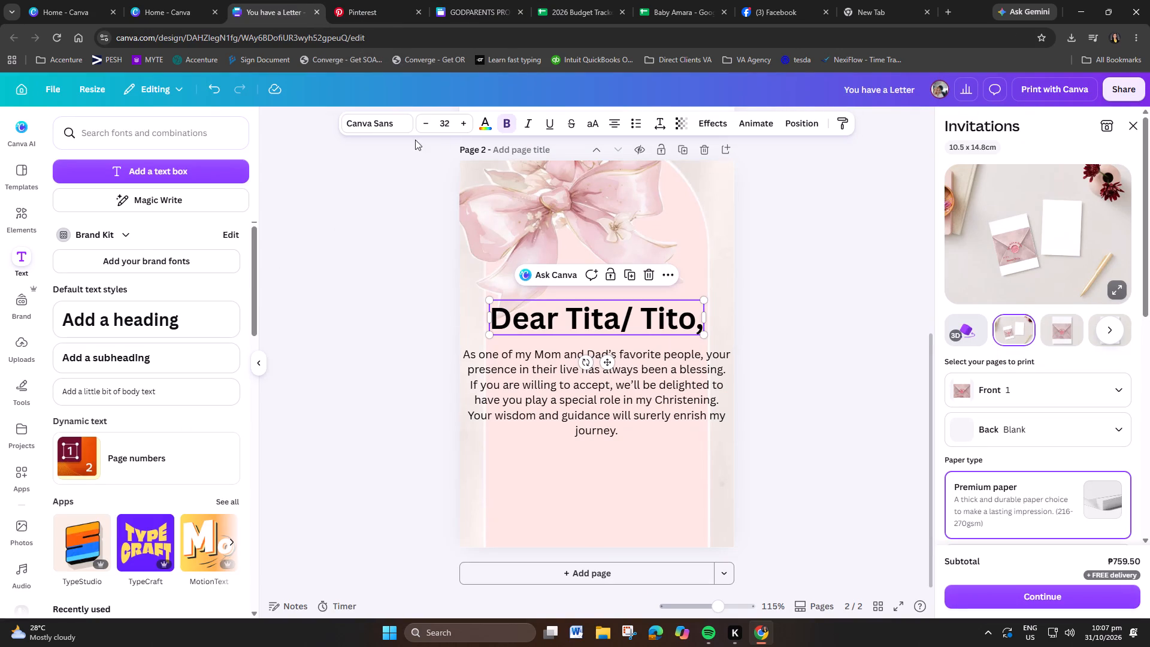
left_click(391, 126)
left_click(128, 314)
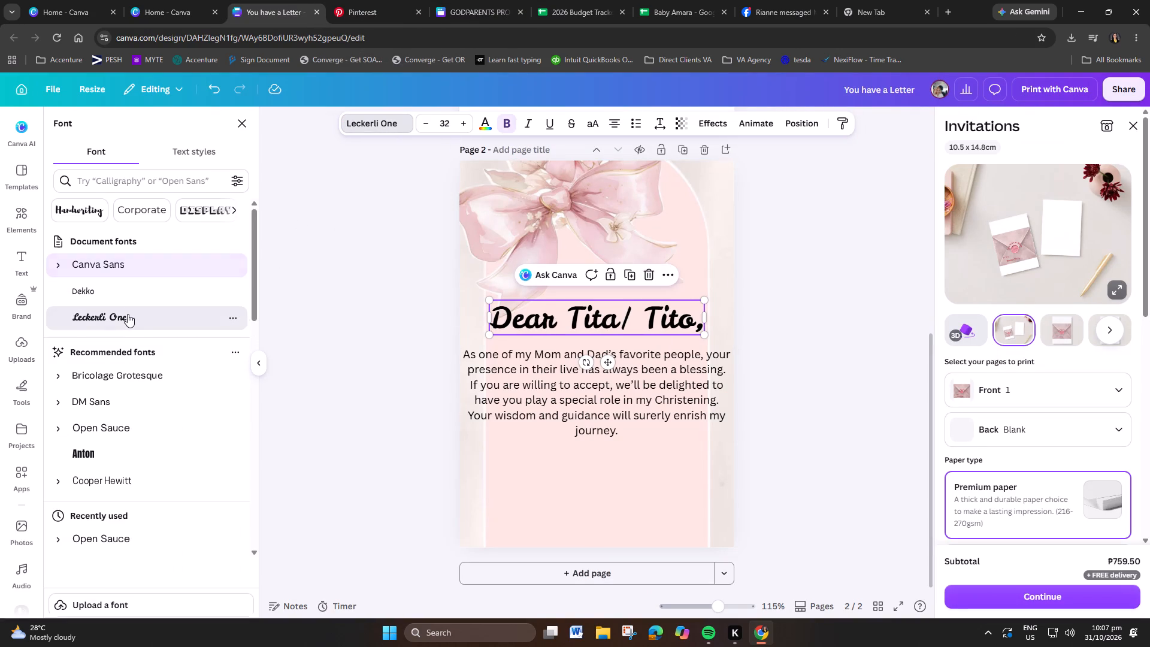
left_click(450, 121)
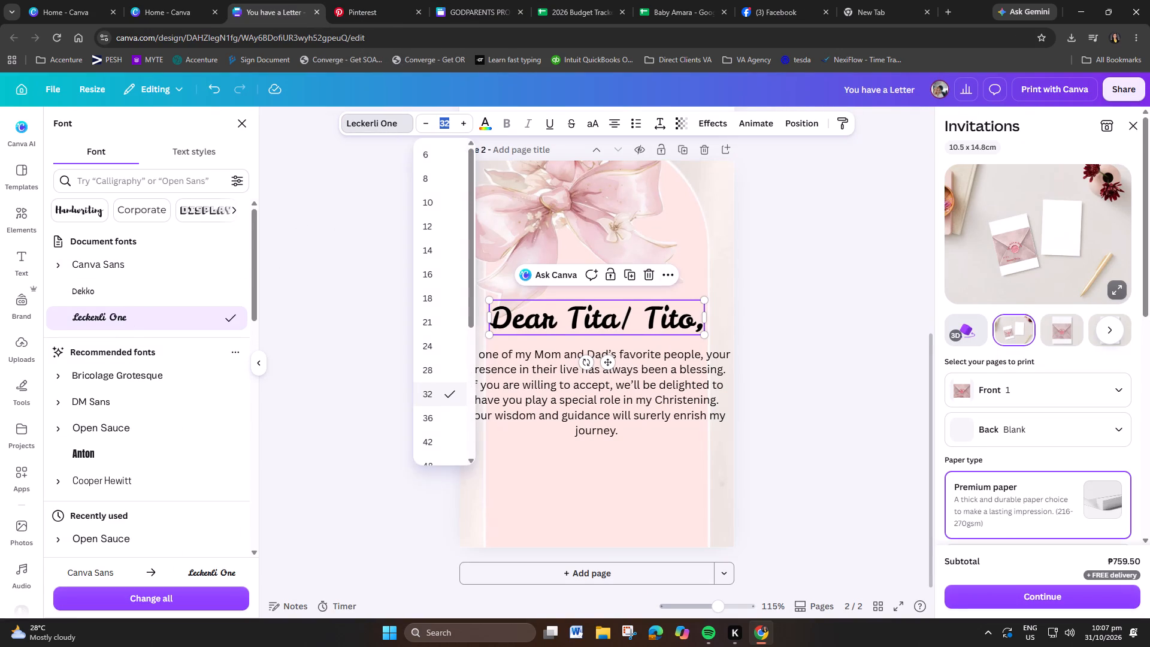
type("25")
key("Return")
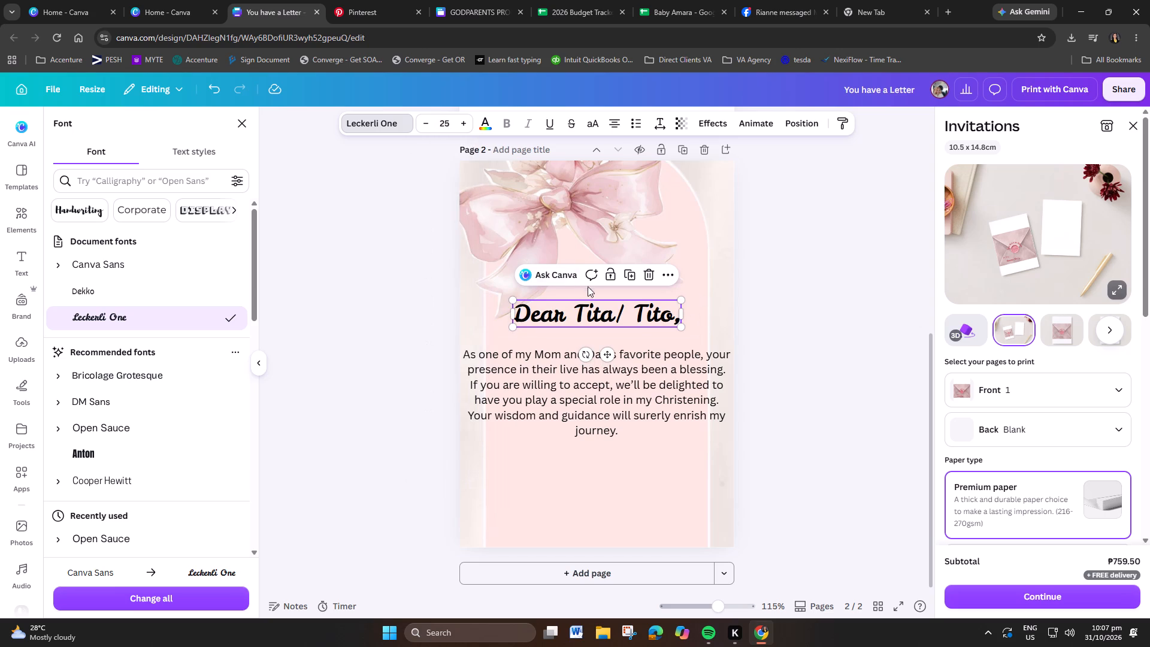
left_click_drag(630, 315, 605, 331)
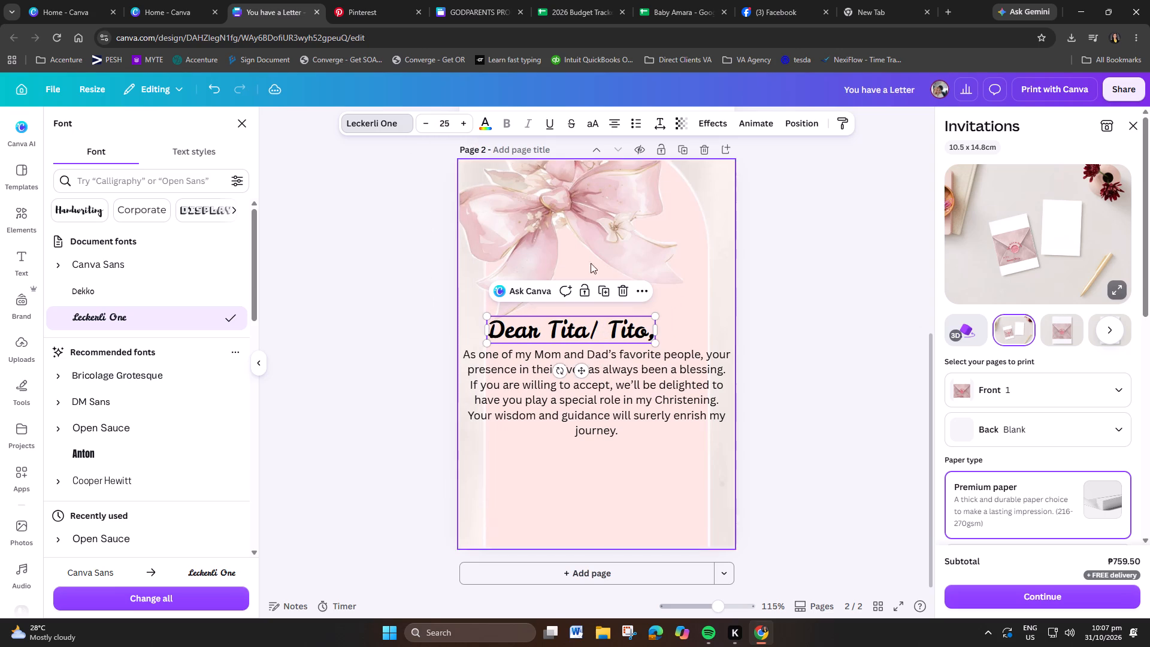
Color the "Dear Tita/ Tito," heading red #b6393c and place it just above the message, near the arch's left side.
left_click(483, 132)
left_click(96, 258)
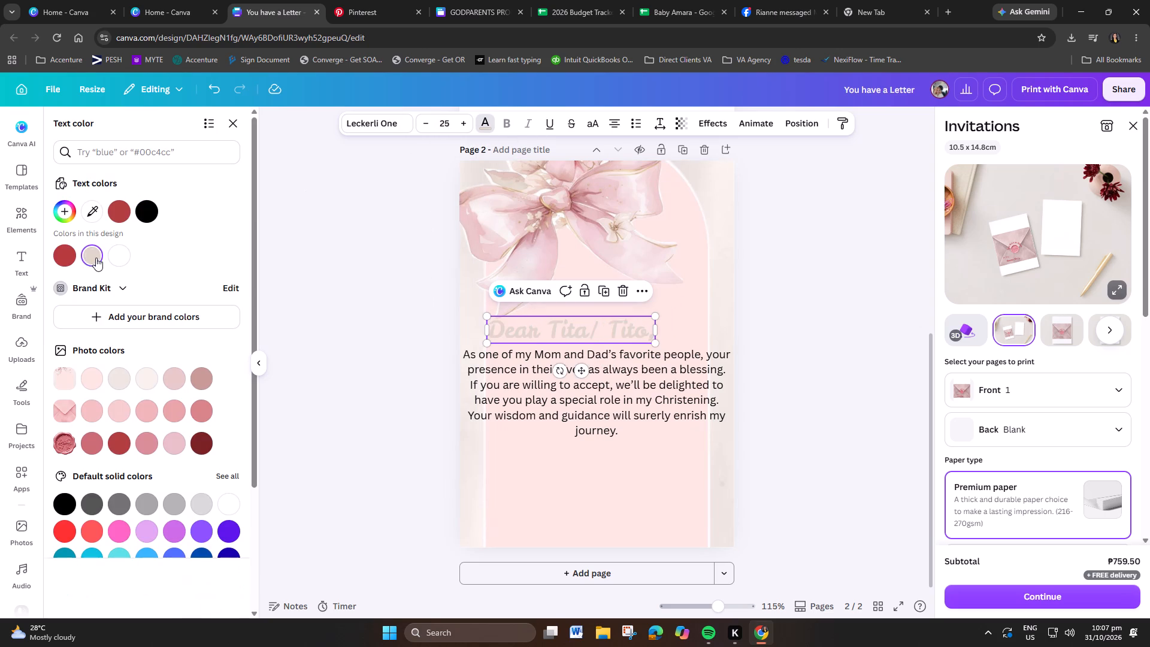
left_click(74, 256)
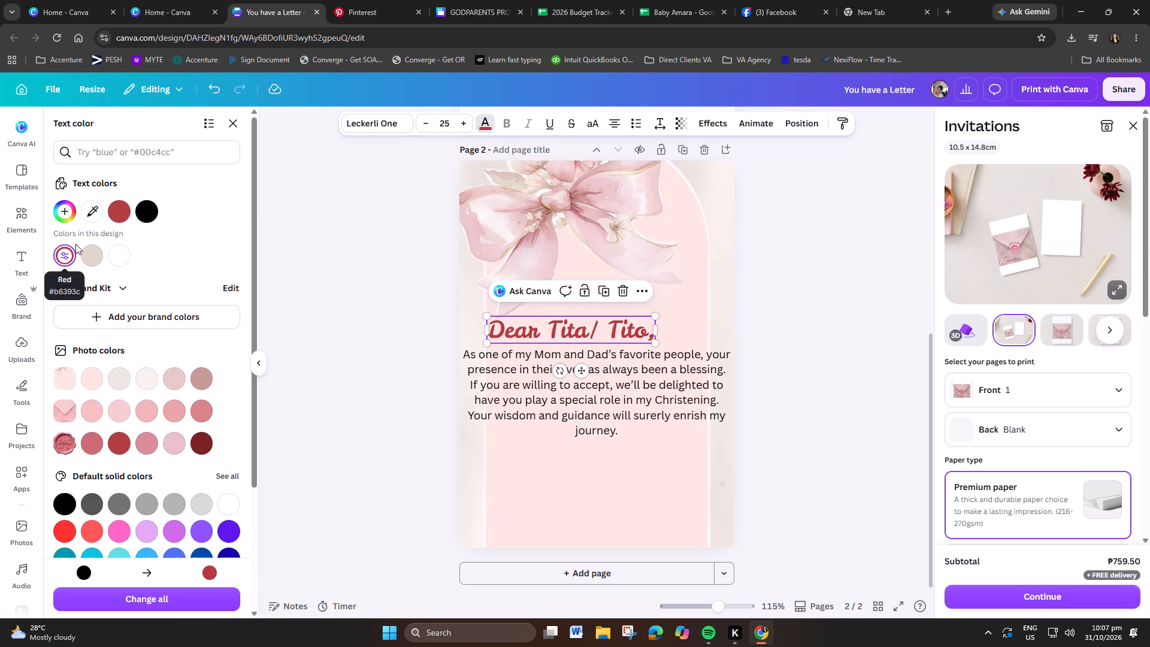
left_click(123, 213)
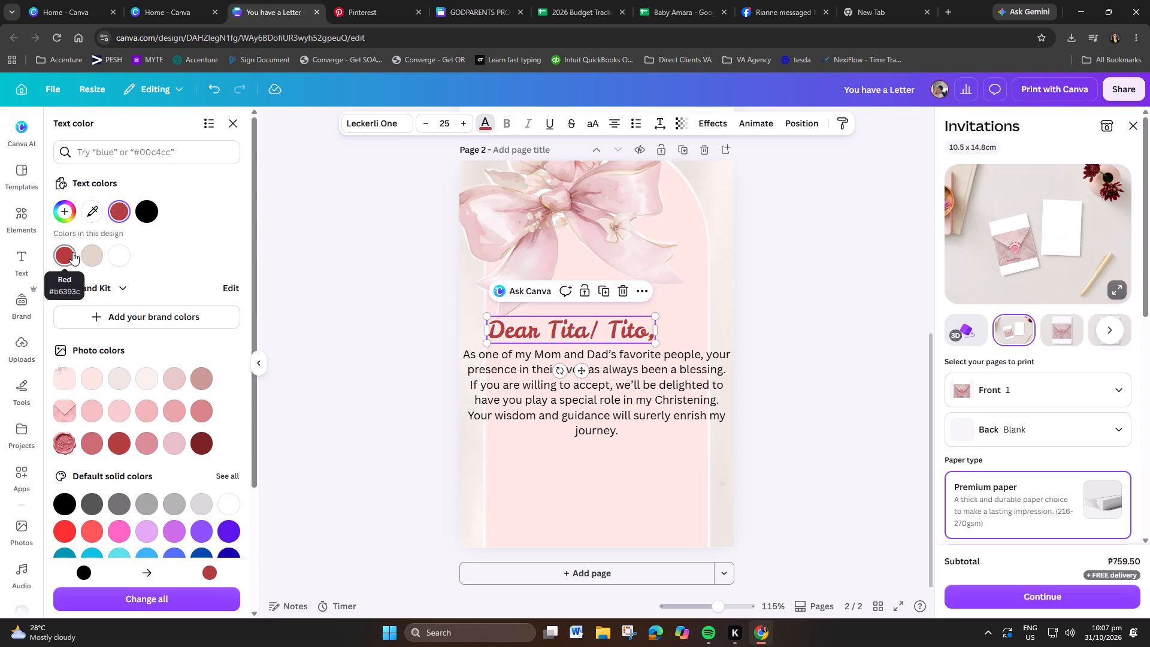
left_click(72, 252)
left_click_drag(591, 332, 597, 334)
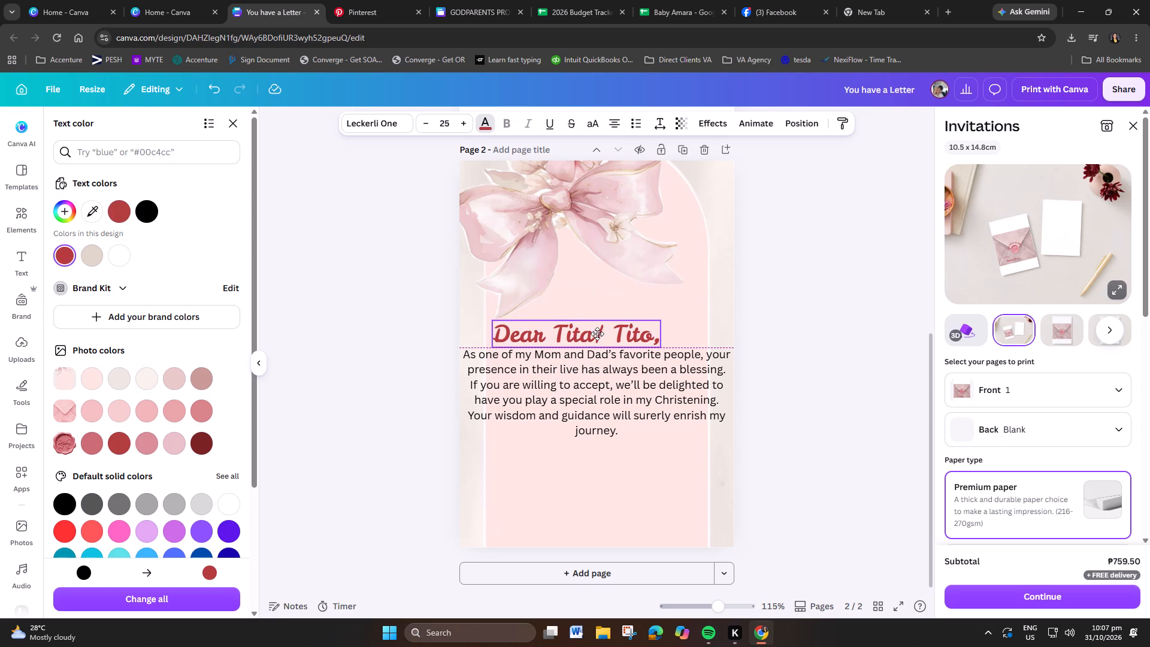
left_click_drag(597, 334, 597, 336)
Set the message text to the Dekko font, narrow its text box and center it within the arch below the heading.
left_click(645, 398)
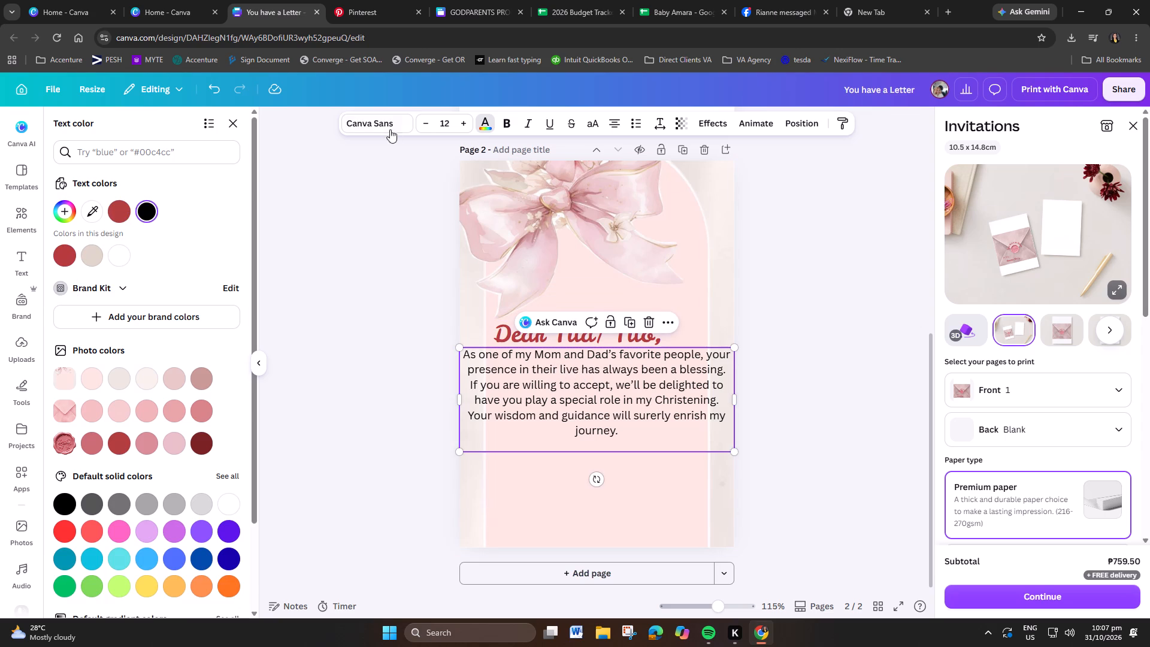
left_click(383, 126)
left_click(90, 288)
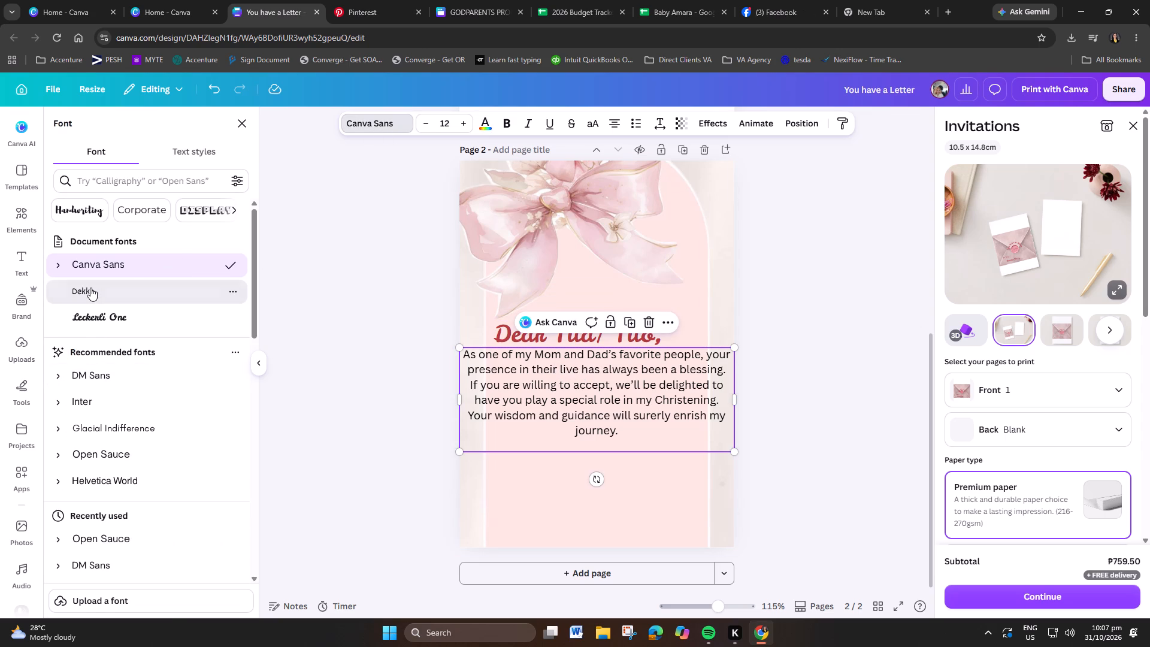
left_click_drag(735, 389, 659, 395)
left_click_drag(606, 390, 620, 403)
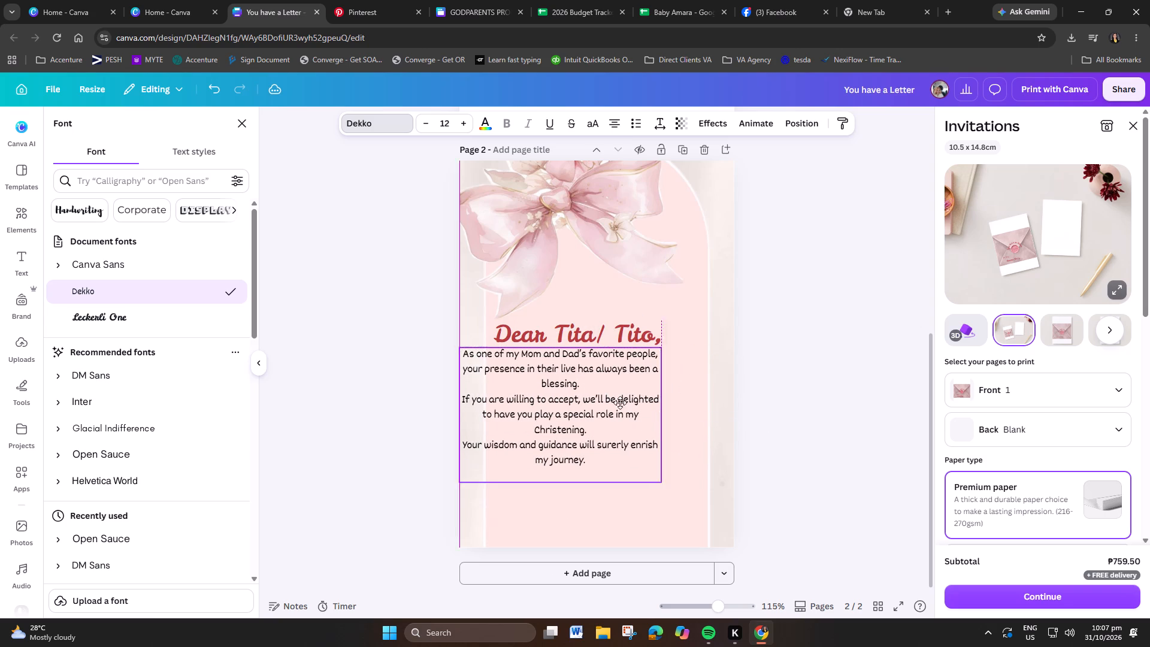
left_click_drag(620, 403, 642, 404)
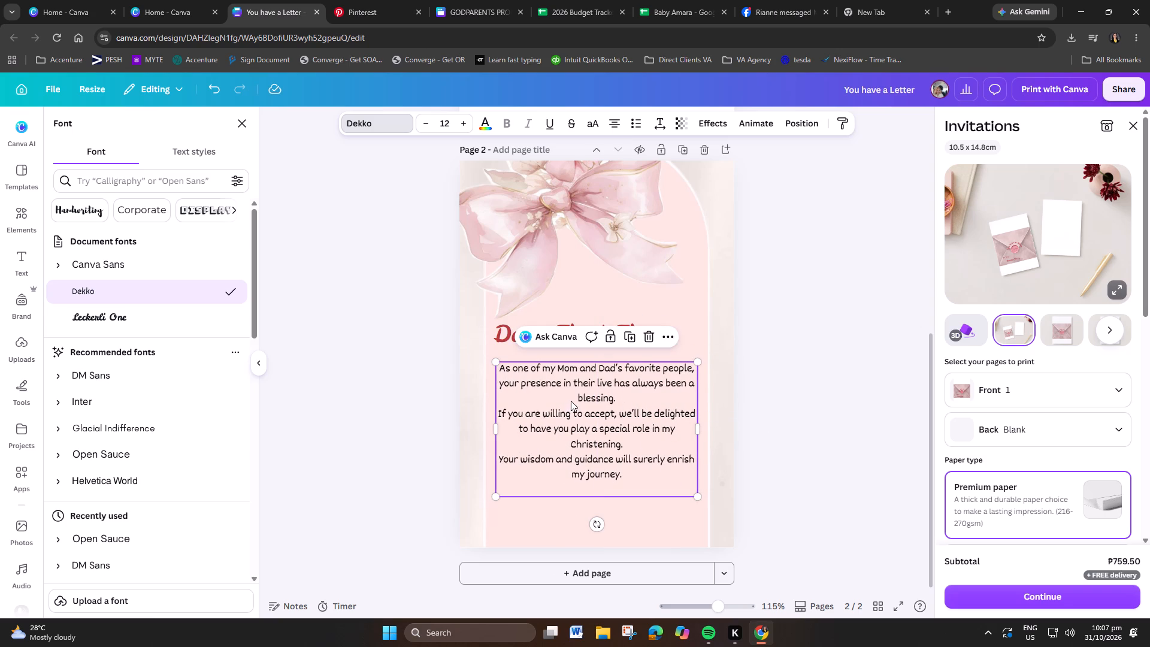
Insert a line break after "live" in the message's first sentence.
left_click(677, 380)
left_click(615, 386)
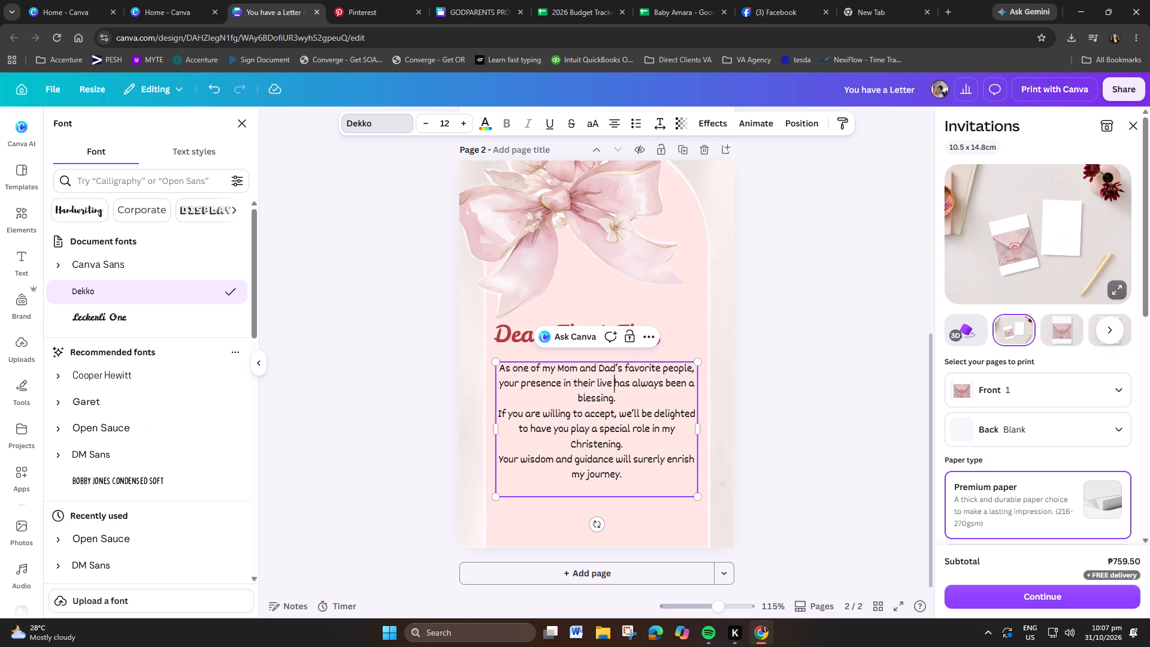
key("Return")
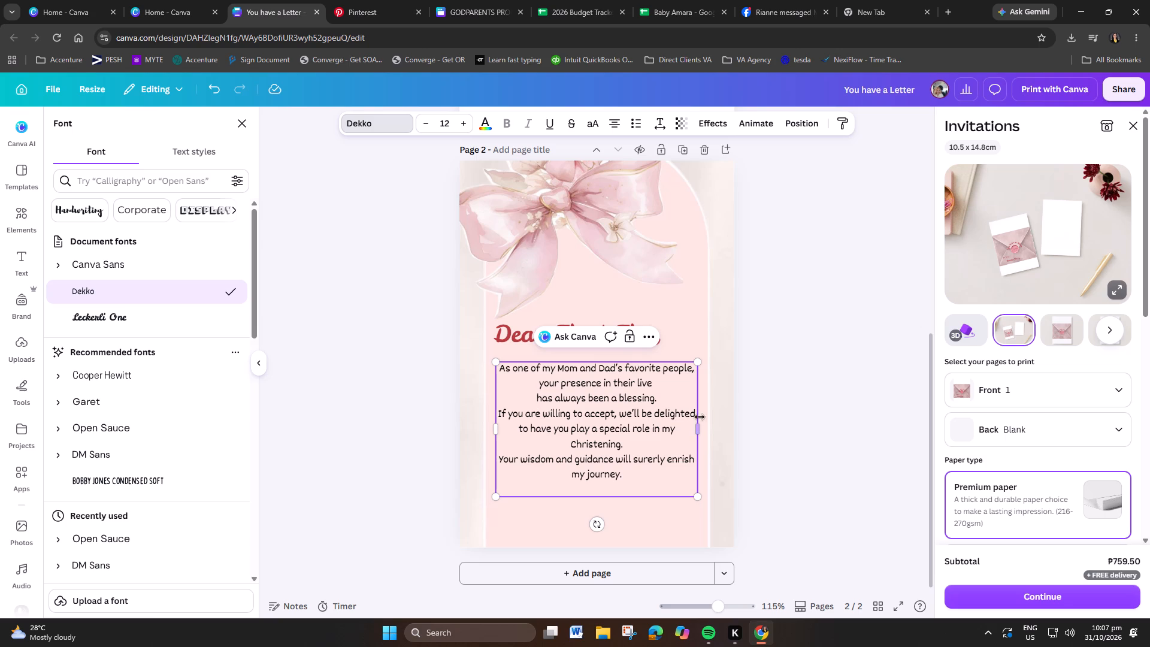
Shift the message text box slightly left within the arch and set its text alignment to justified.
left_click(697, 428)
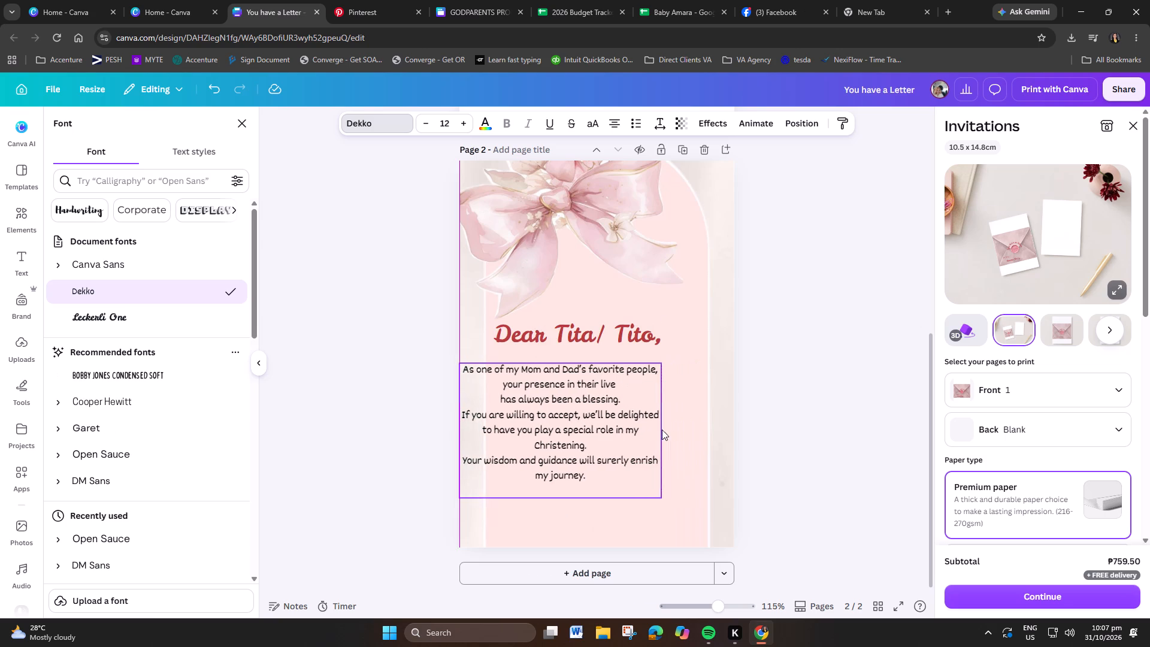
left_click(613, 126)
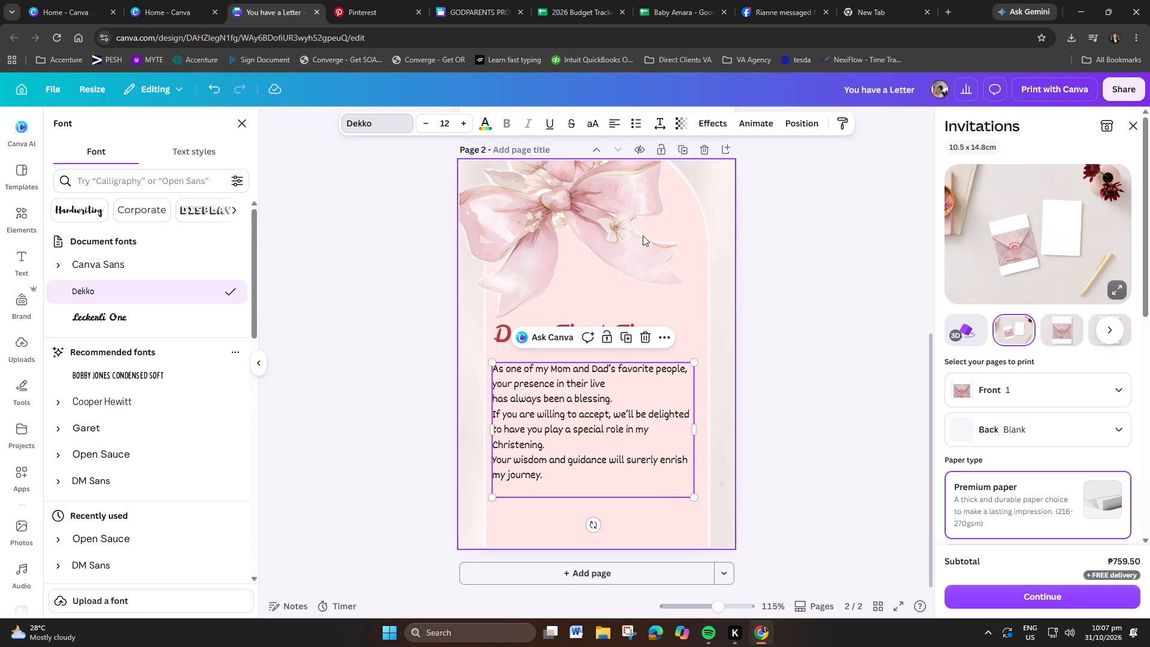
left_click(618, 129)
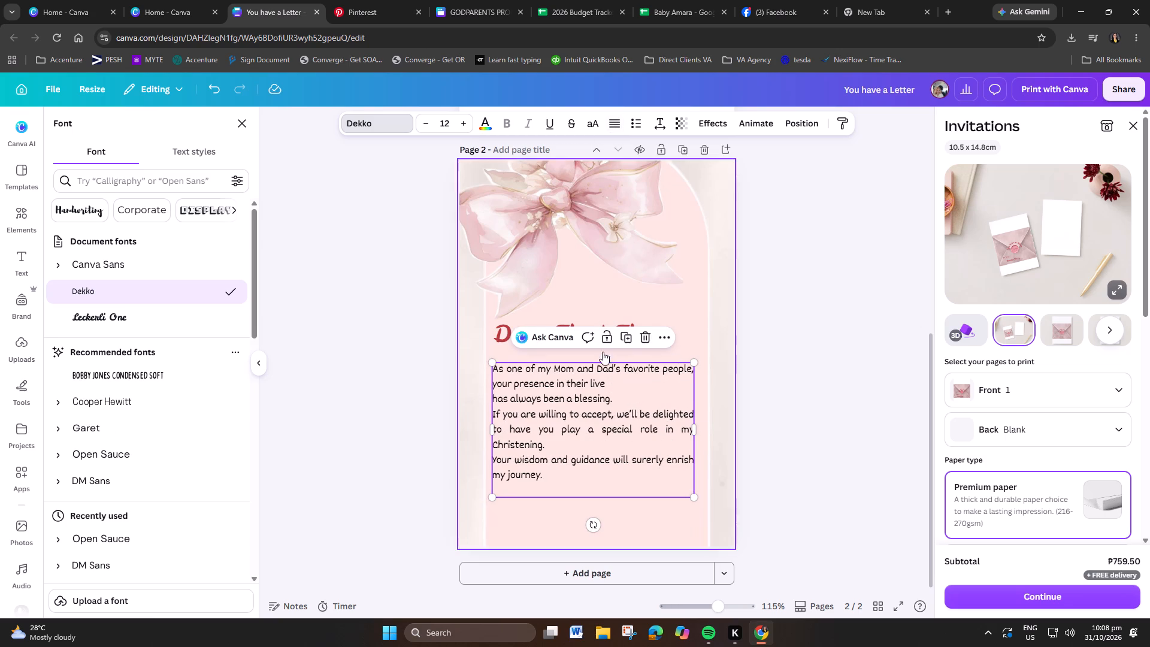
Join the message's lines into one continuous paragraph, keeping a space between sentences and the capital Y in "Your".
left_click(621, 412)
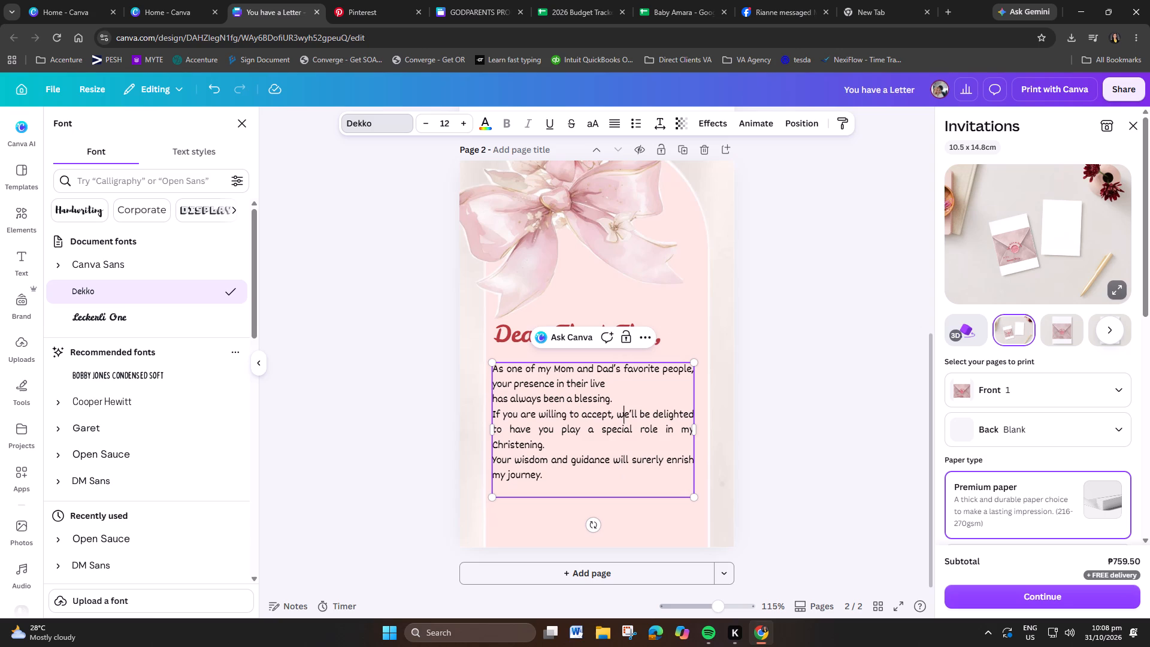
left_click(493, 401)
key("BackSpace")
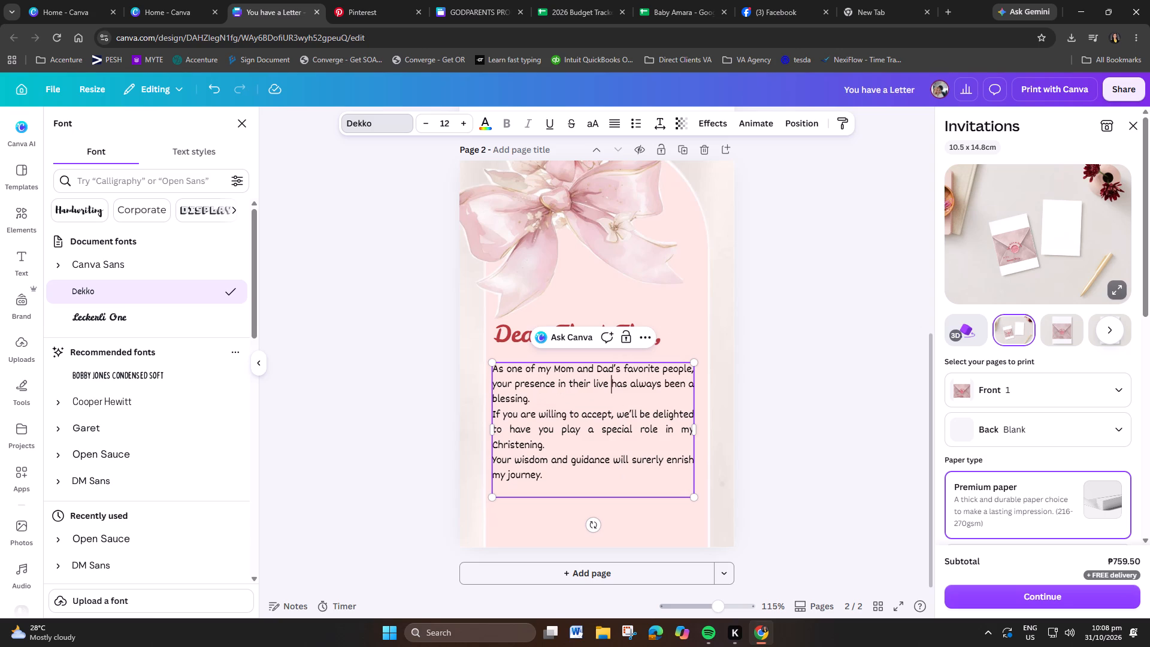
left_click(493, 416)
key("BackSpace")
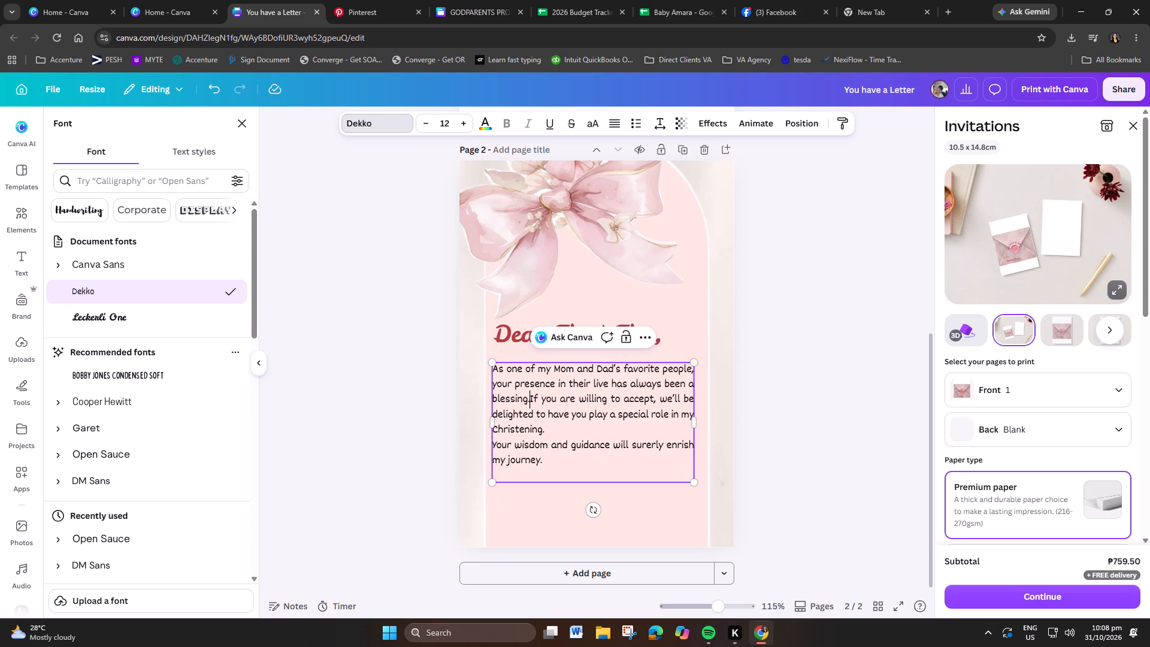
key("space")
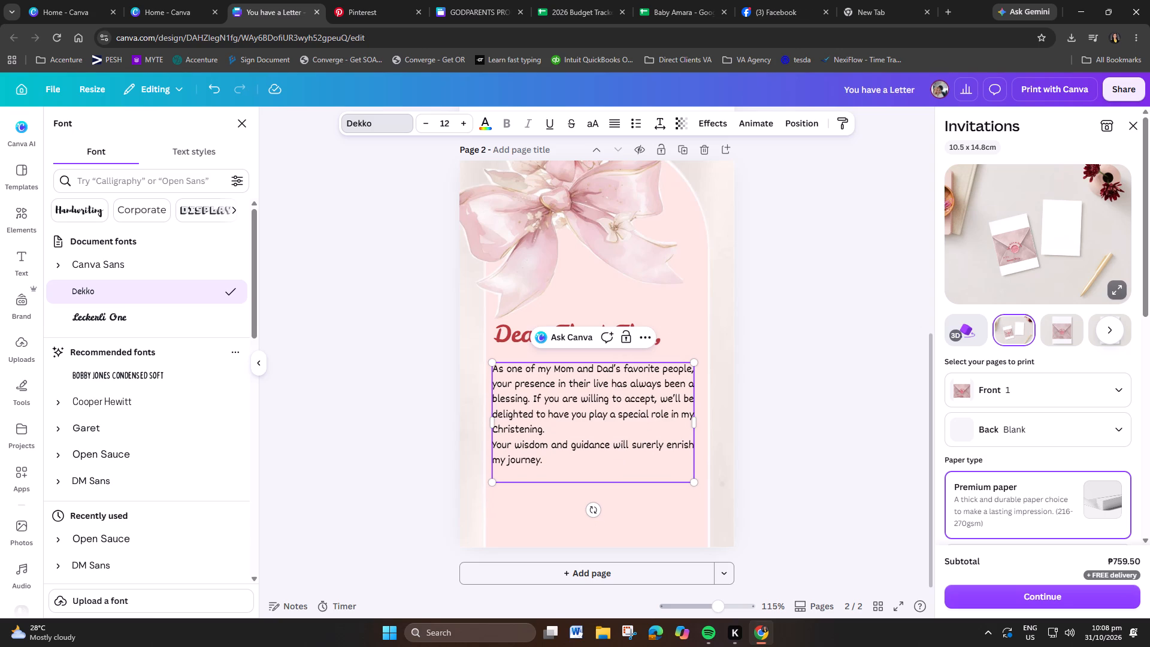
left_click(495, 445)
key("BackSpace")
key("BackSpace")
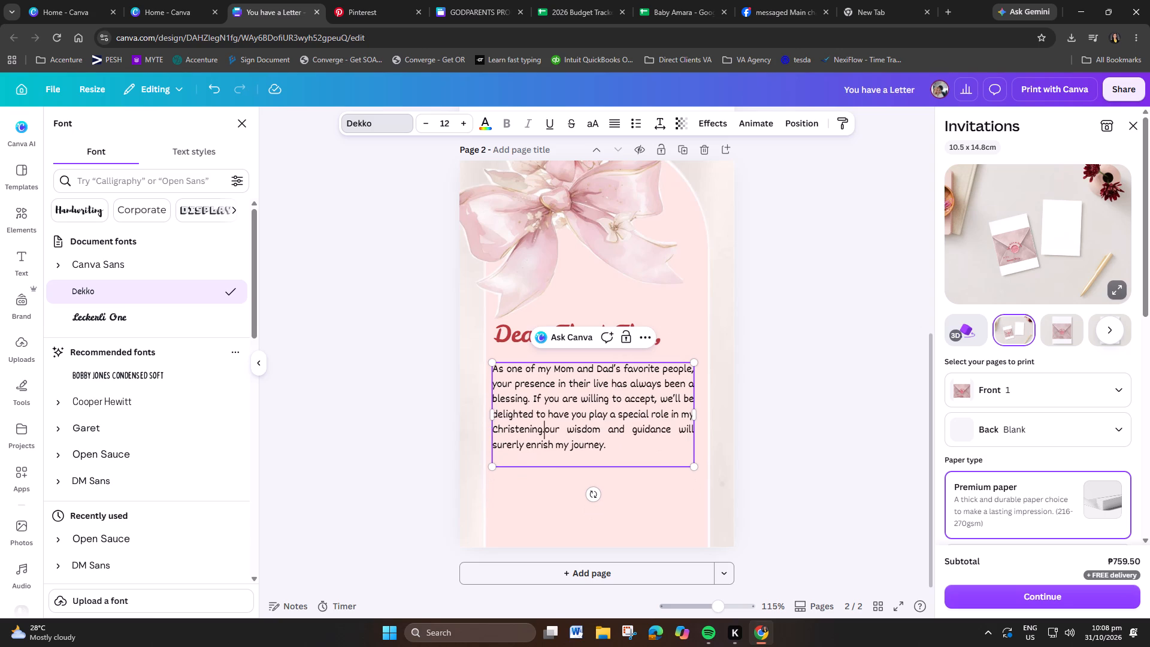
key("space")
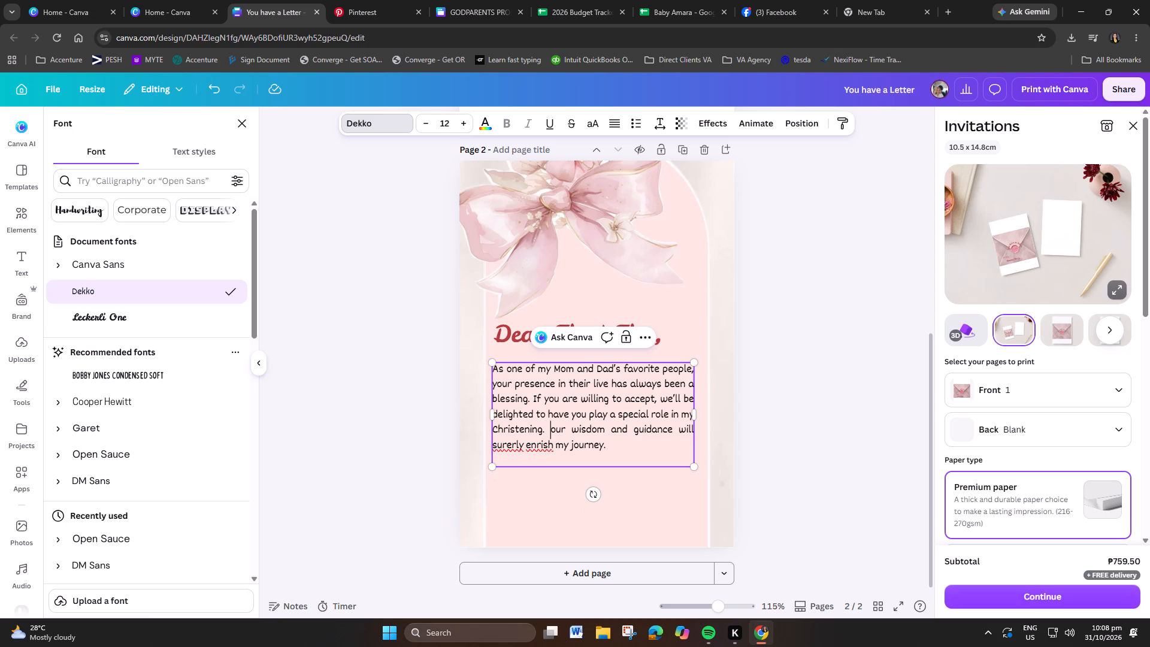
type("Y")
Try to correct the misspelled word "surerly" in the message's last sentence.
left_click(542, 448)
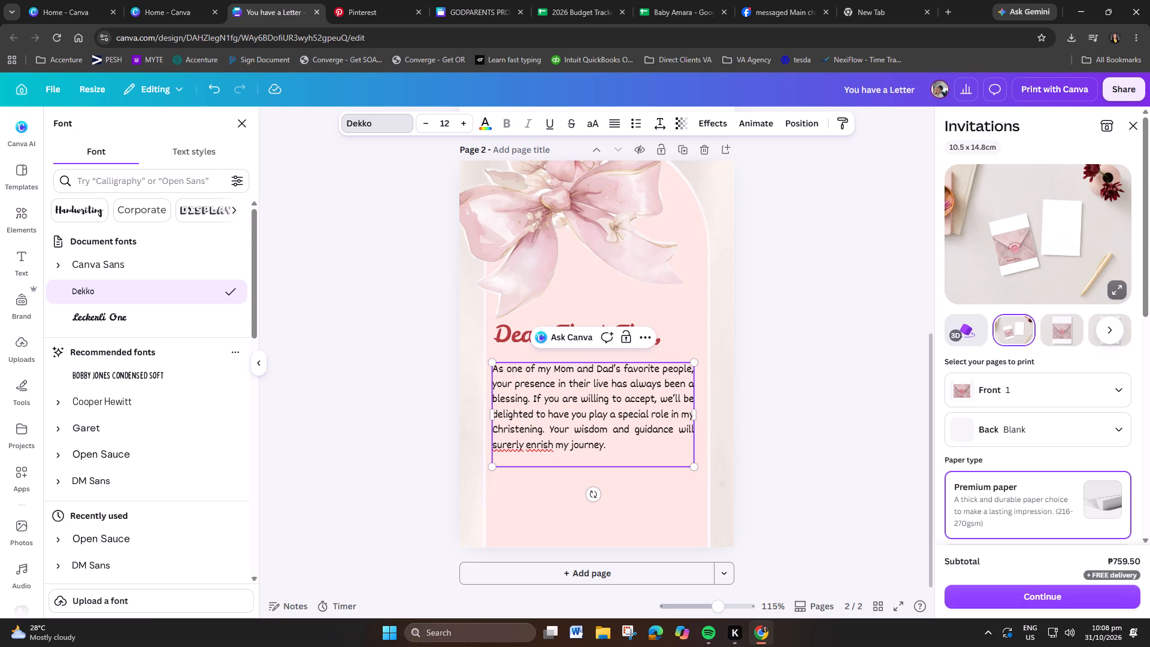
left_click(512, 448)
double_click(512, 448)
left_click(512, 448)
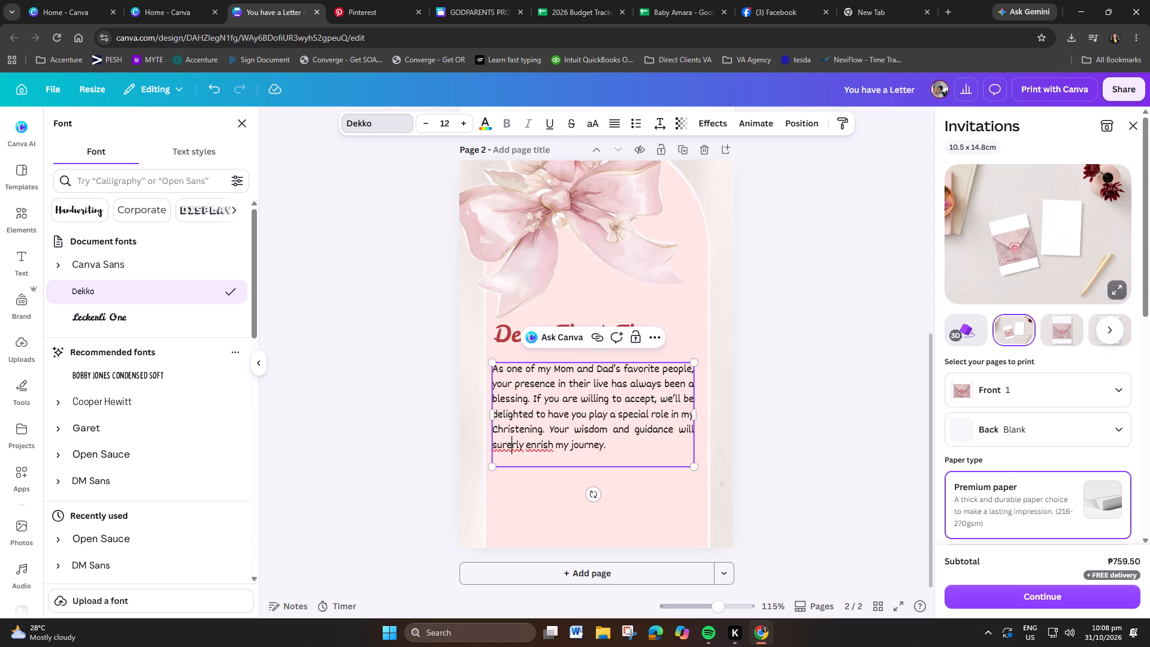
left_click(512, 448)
Ask Canva AI about the message text box, sending a copy of the full message as the prompt.
left_click(580, 337)
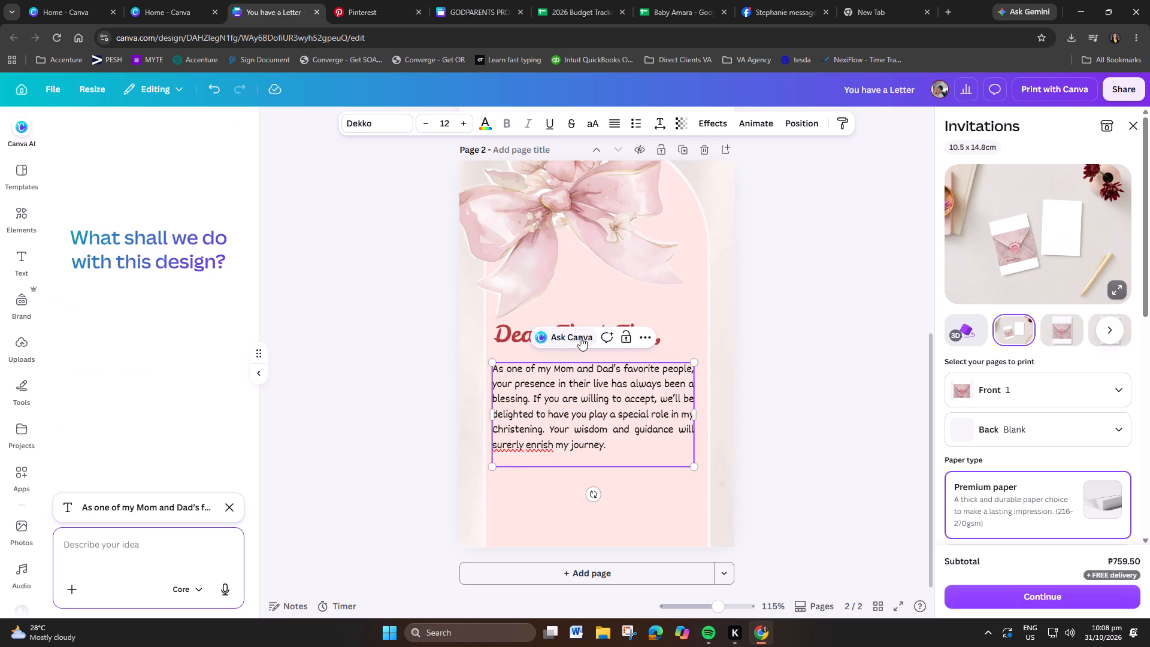
left_click(150, 503)
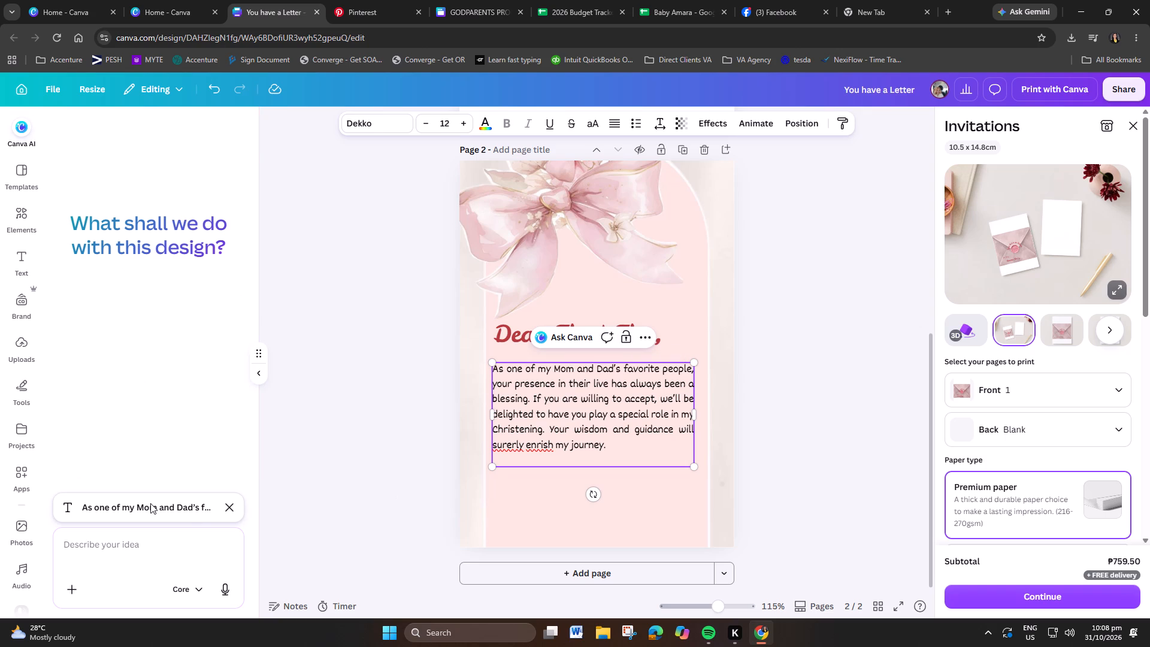
double_click(150, 504)
triple_click(157, 541)
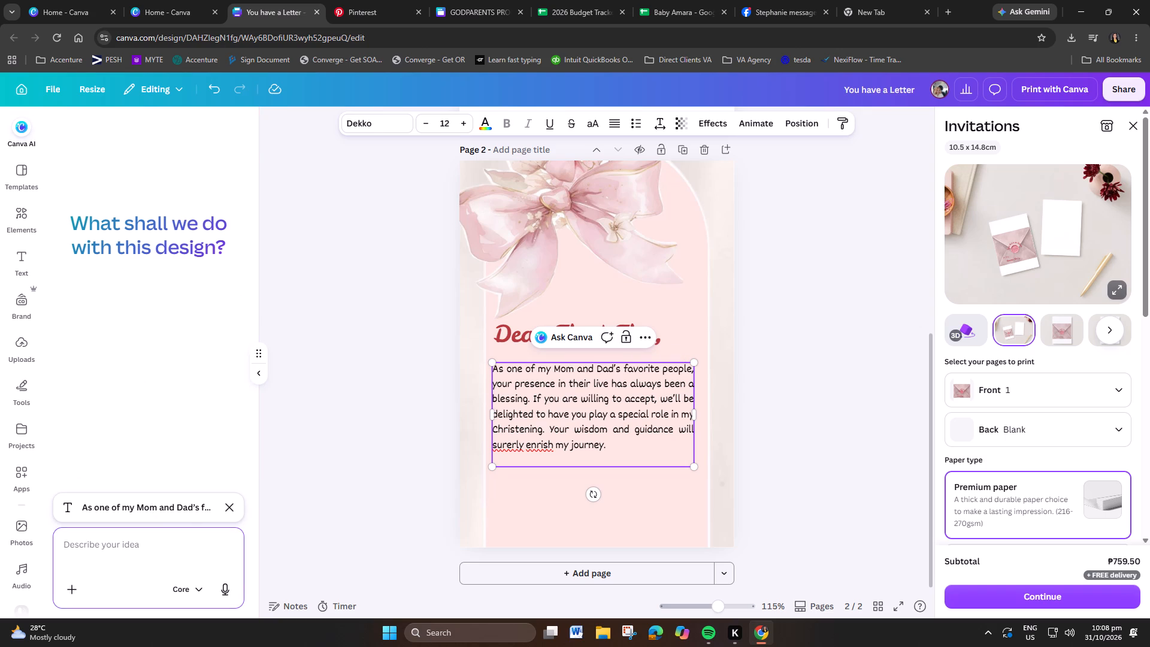
left_click(574, 443)
left_click_drag(605, 449, 486, 370)
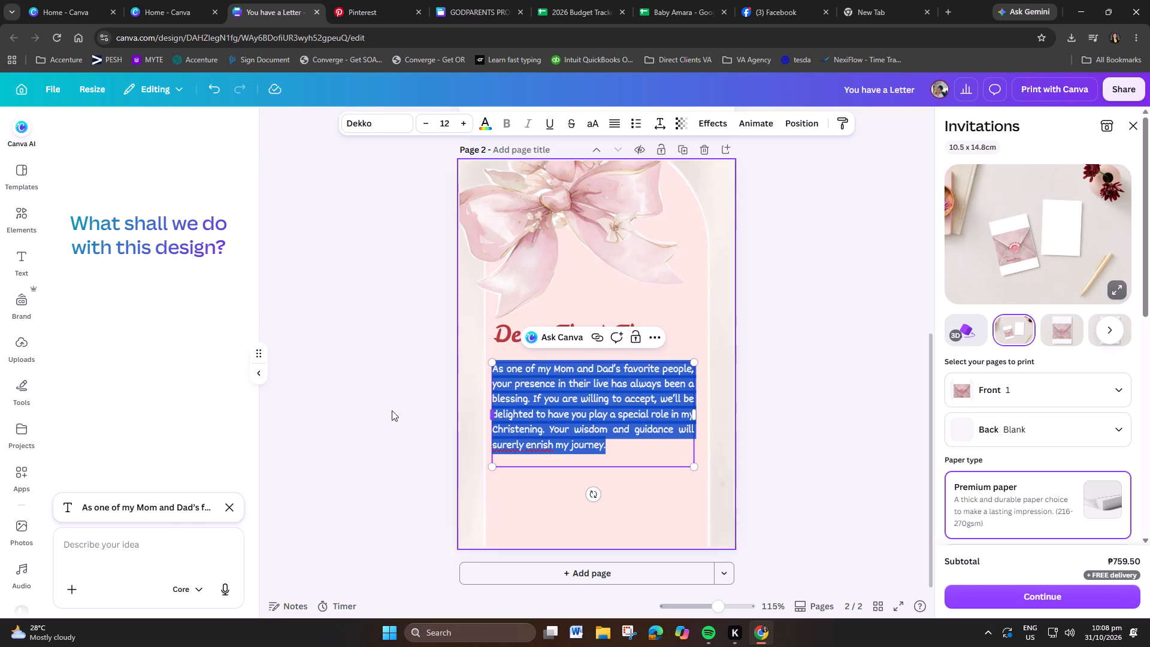
key("ctrl+c")
left_click(164, 536)
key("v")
left_click(163, 540)
key("ctrl+v")
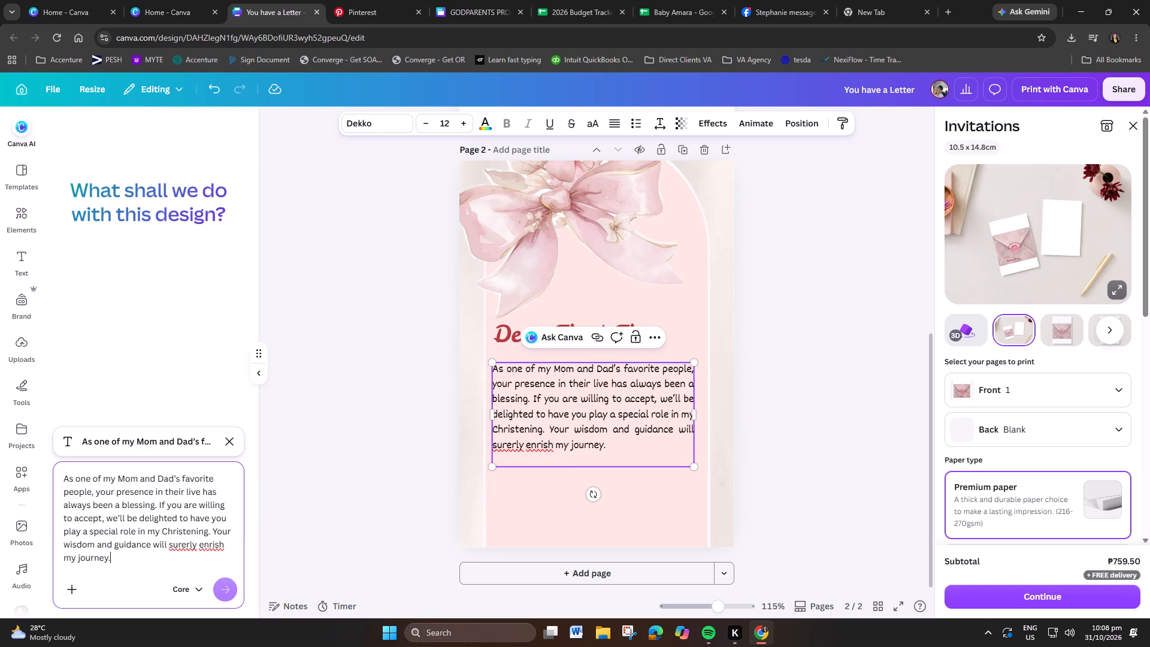
key("Return")
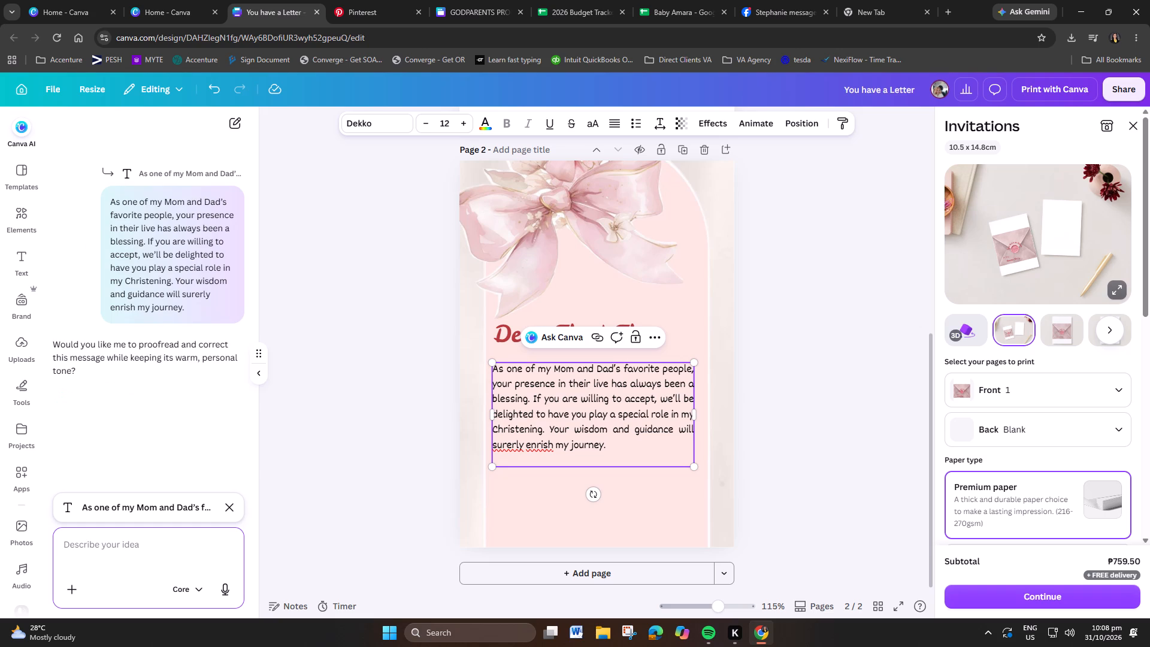
Reply "yea" to Canva AI's offer to proofread and correct the message.
left_click(94, 359)
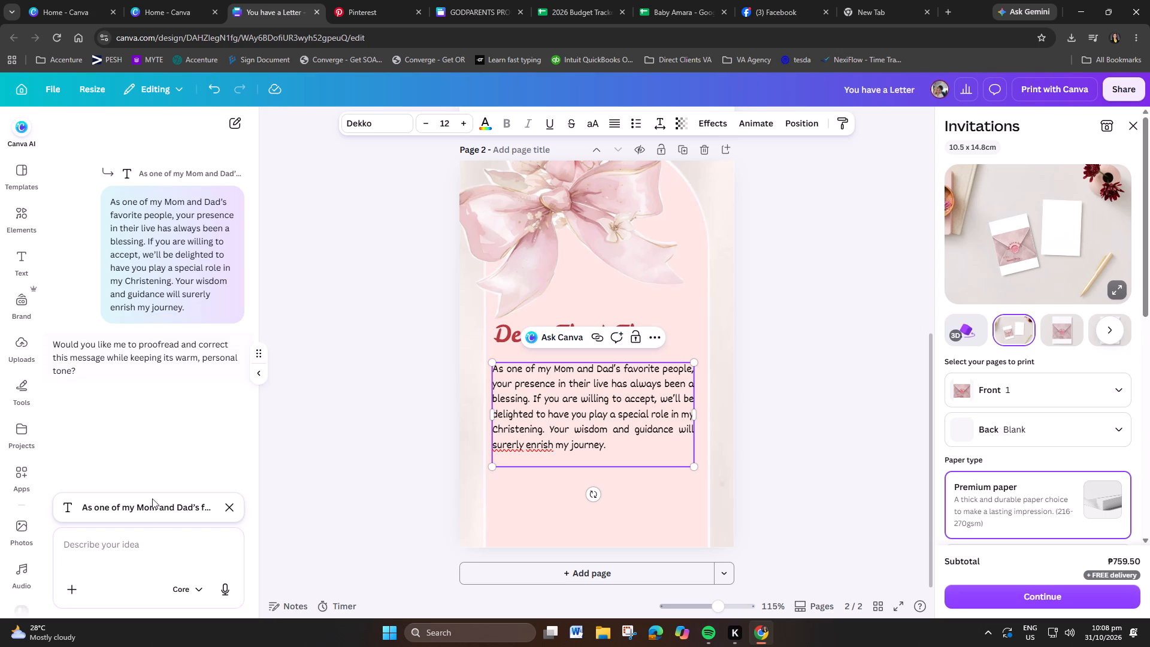
left_click(154, 557)
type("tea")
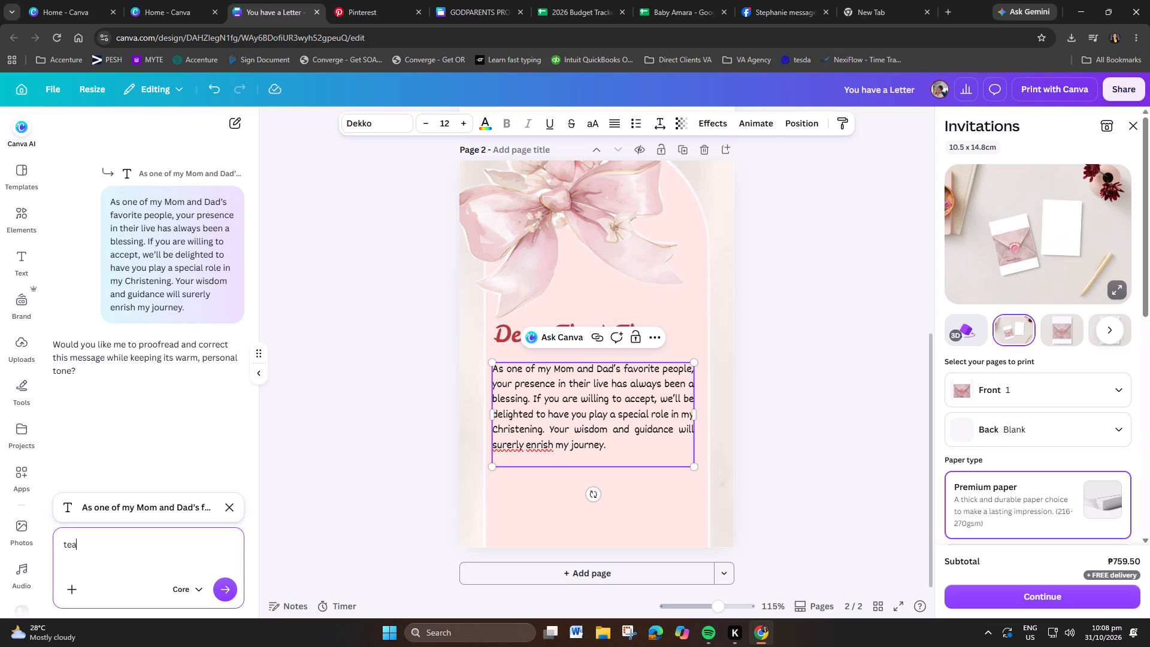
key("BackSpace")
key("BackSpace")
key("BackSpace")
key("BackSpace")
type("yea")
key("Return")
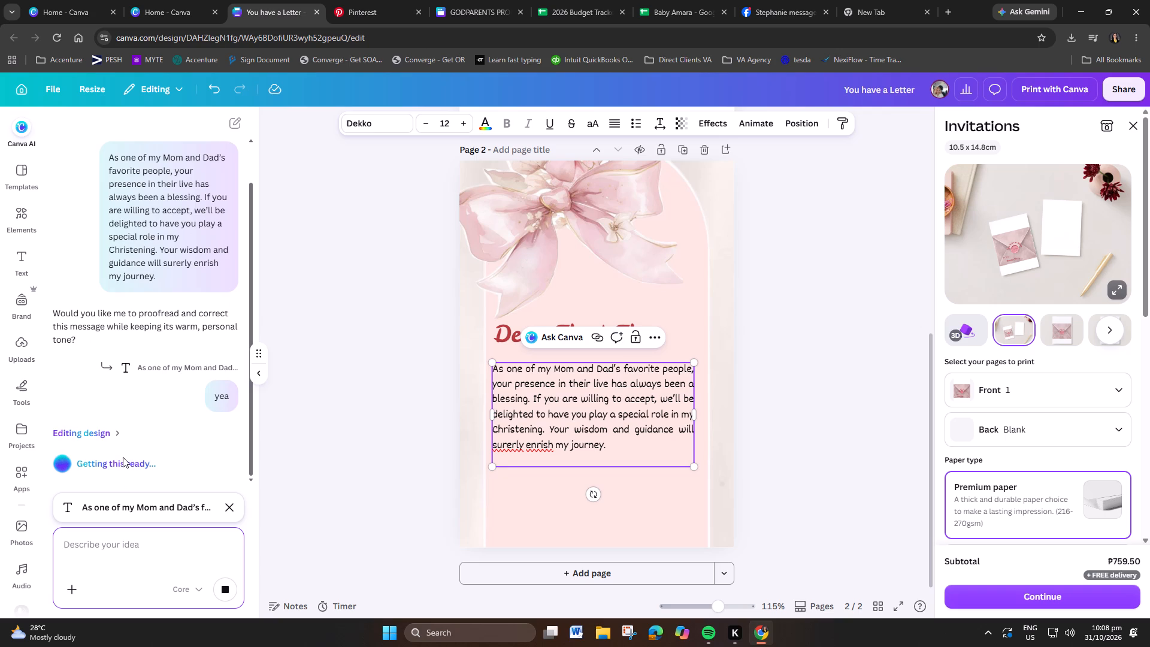
Run Magic Write's Fix spelling on the message text box and replace the message with the corrected version.
left_click(661, 339)
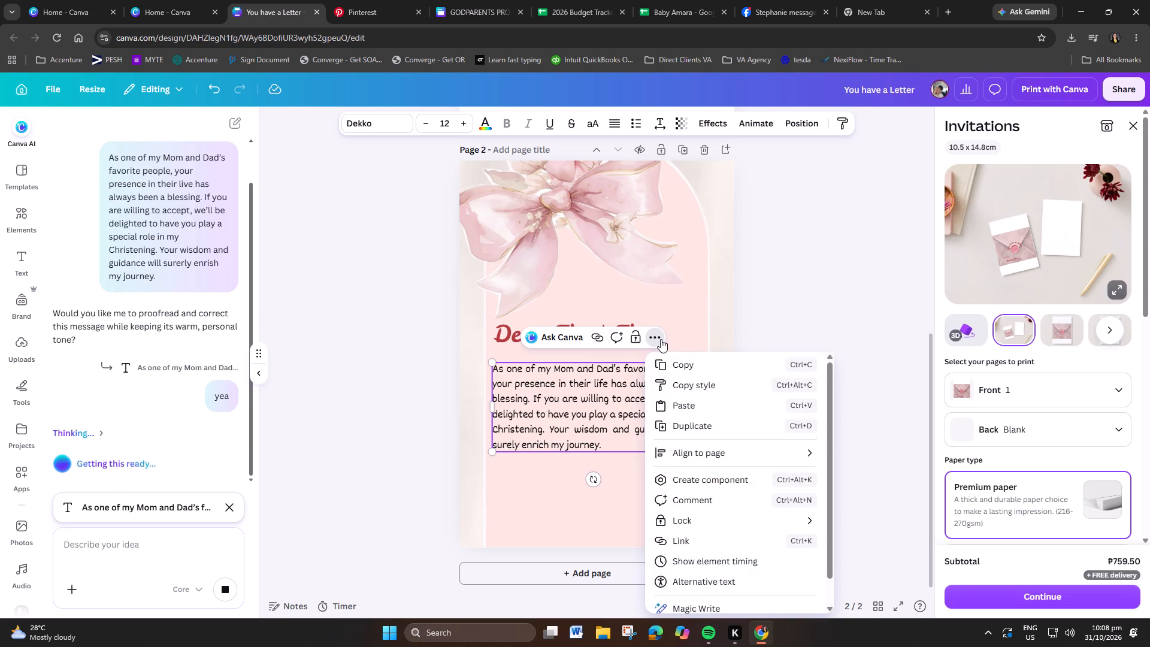
scroll(730, 507, "down", 2)
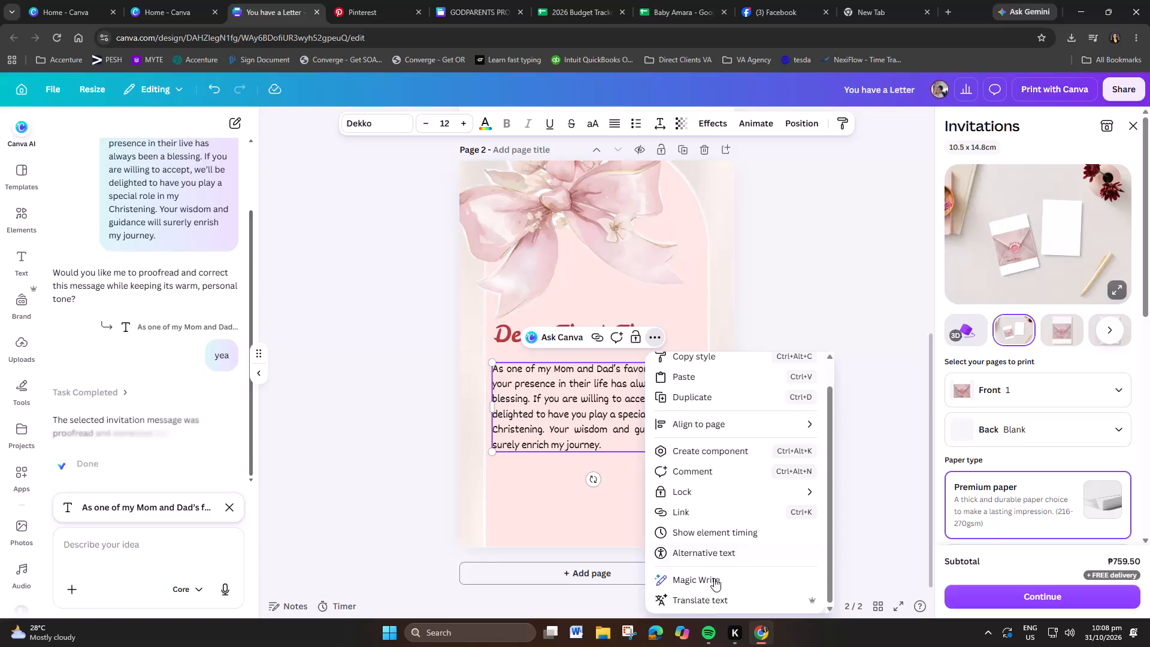
left_click(712, 578)
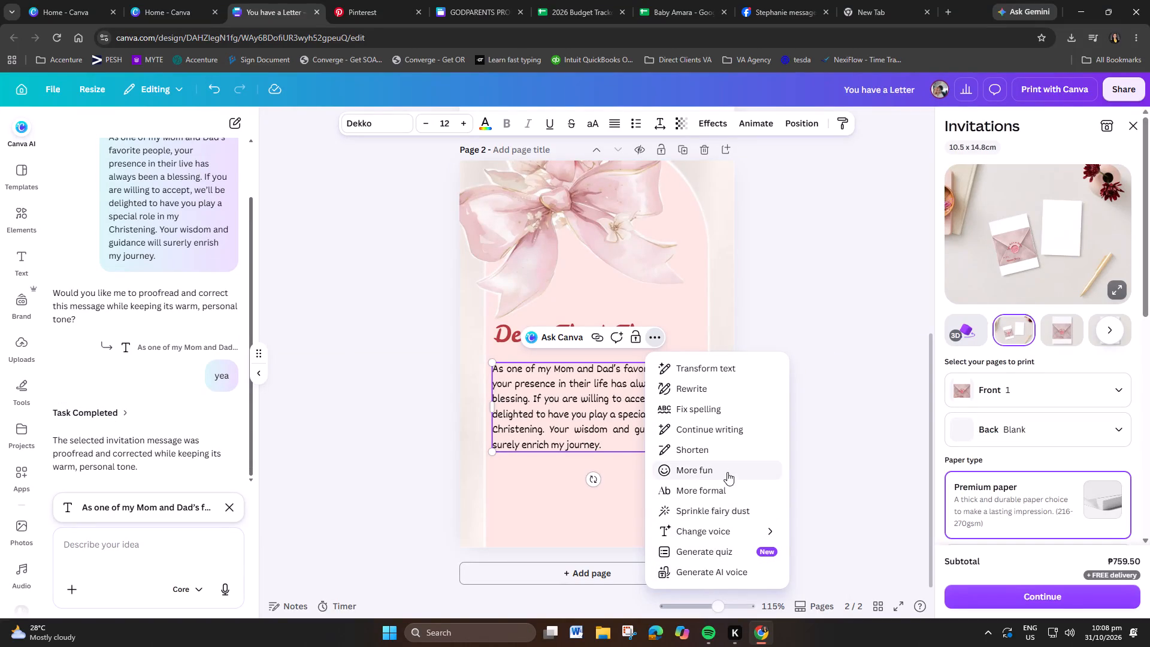
left_click(710, 406)
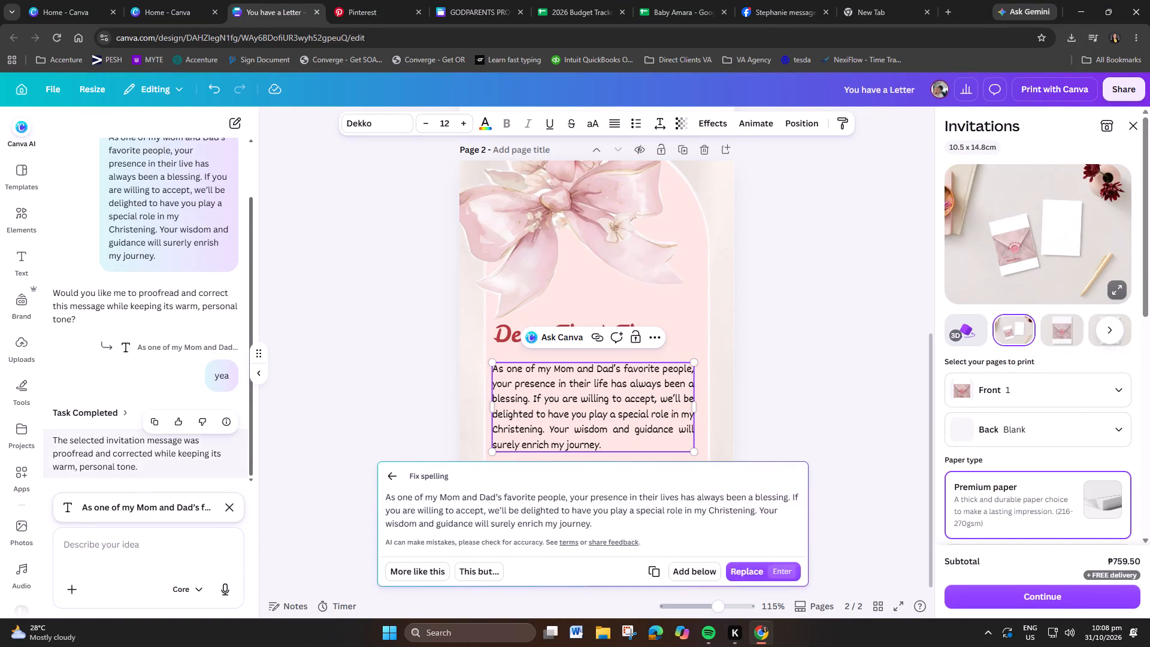
scroll(181, 451, "down", 1)
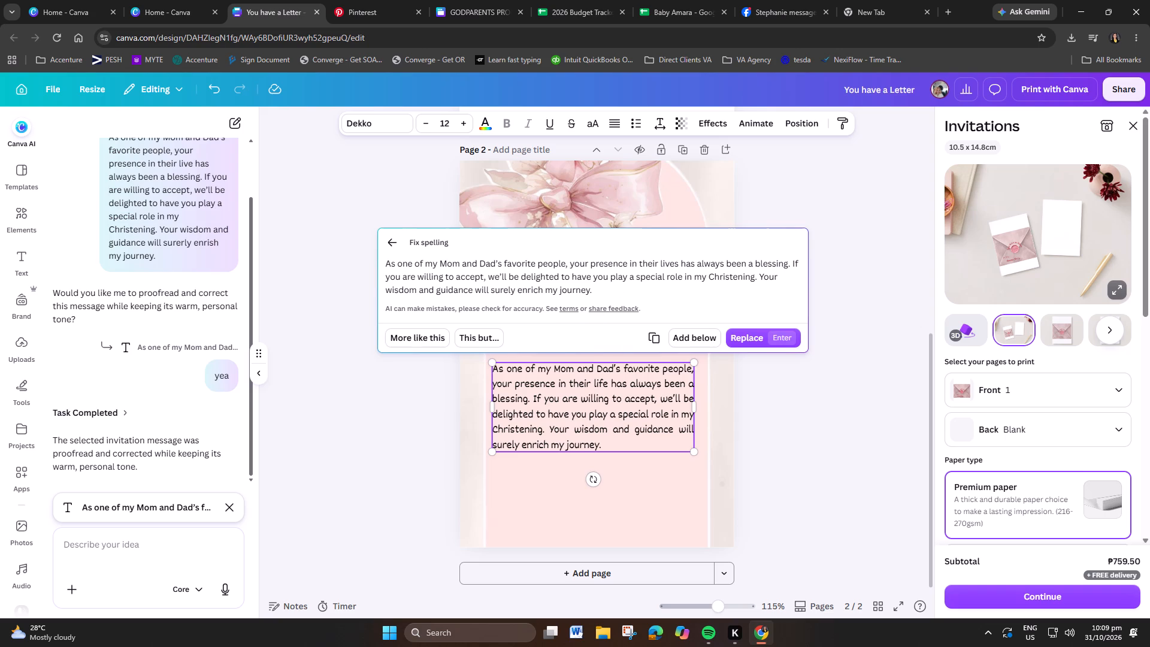
left_click(781, 337)
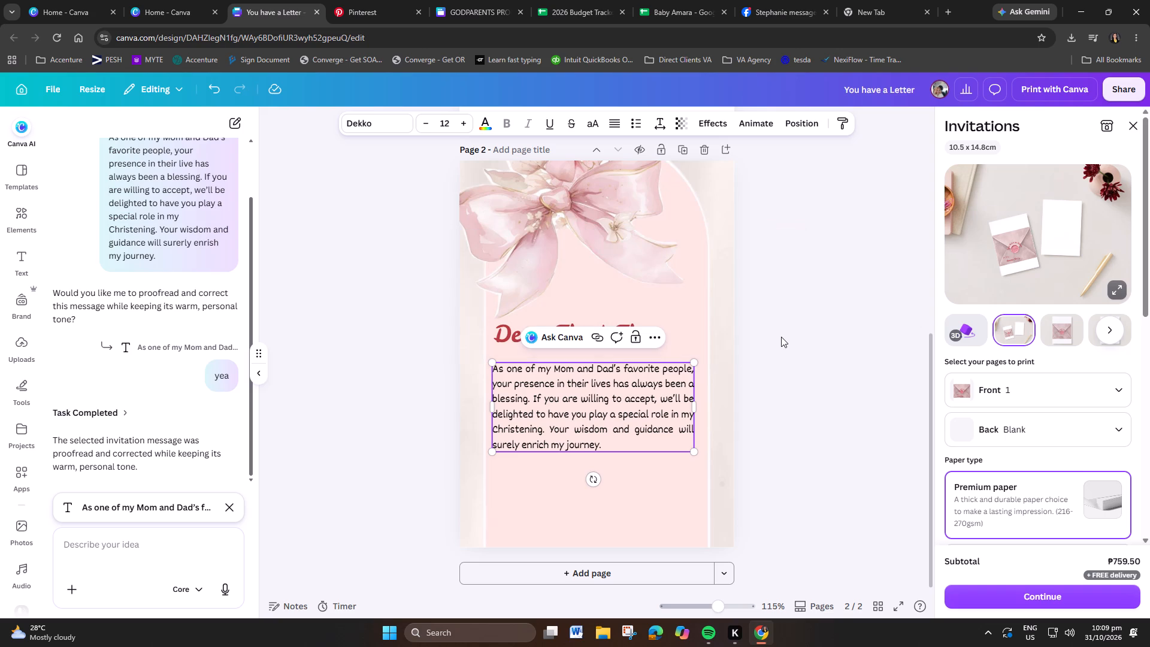
left_click(773, 390)
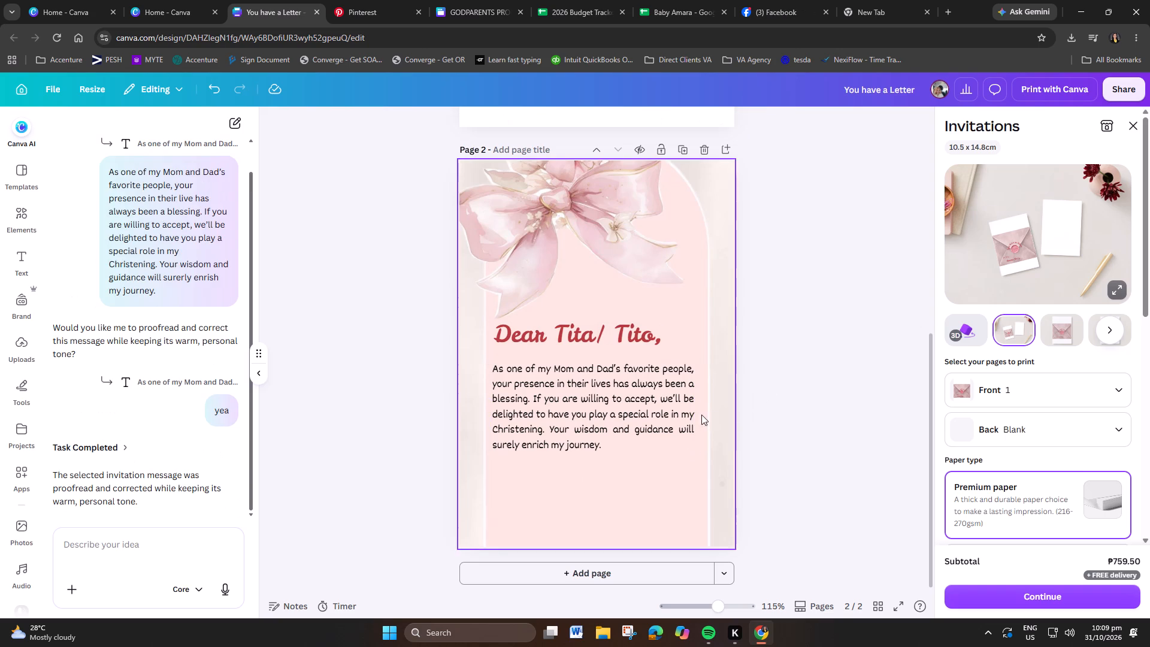
Narrow the message text box and centre it within the arch, beneath the "Dear Tita/ Tito," greeting.
left_click(688, 406)
left_click_drag(698, 404, 695, 404)
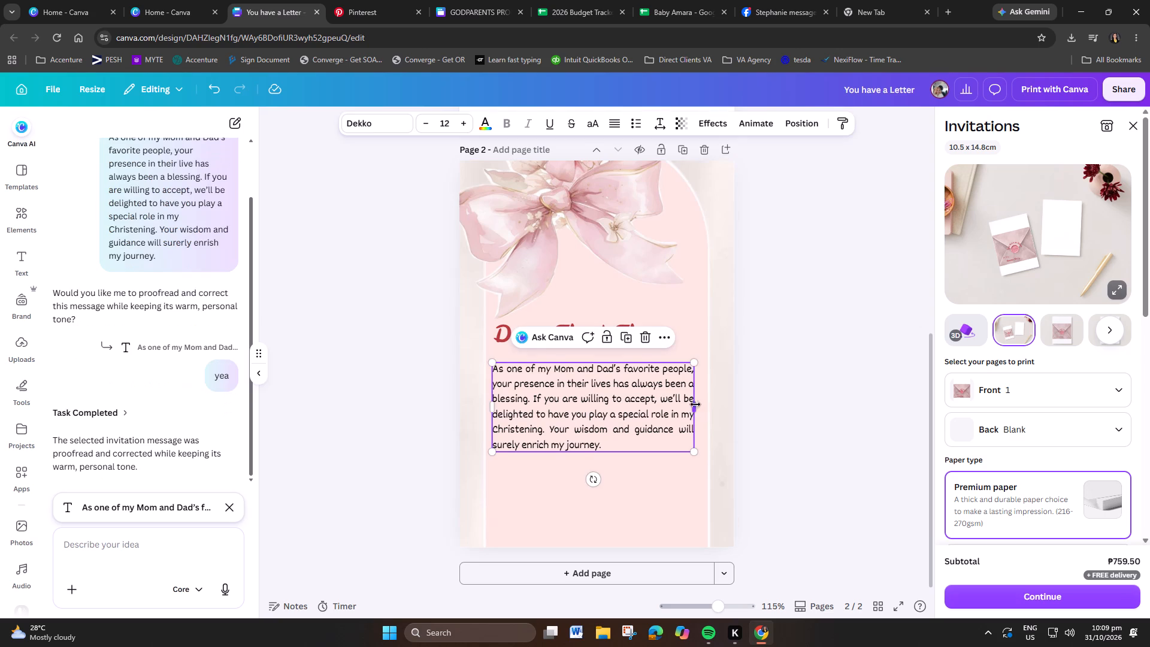
left_click_drag(695, 404, 676, 404)
left_click_drag(592, 391, 600, 392)
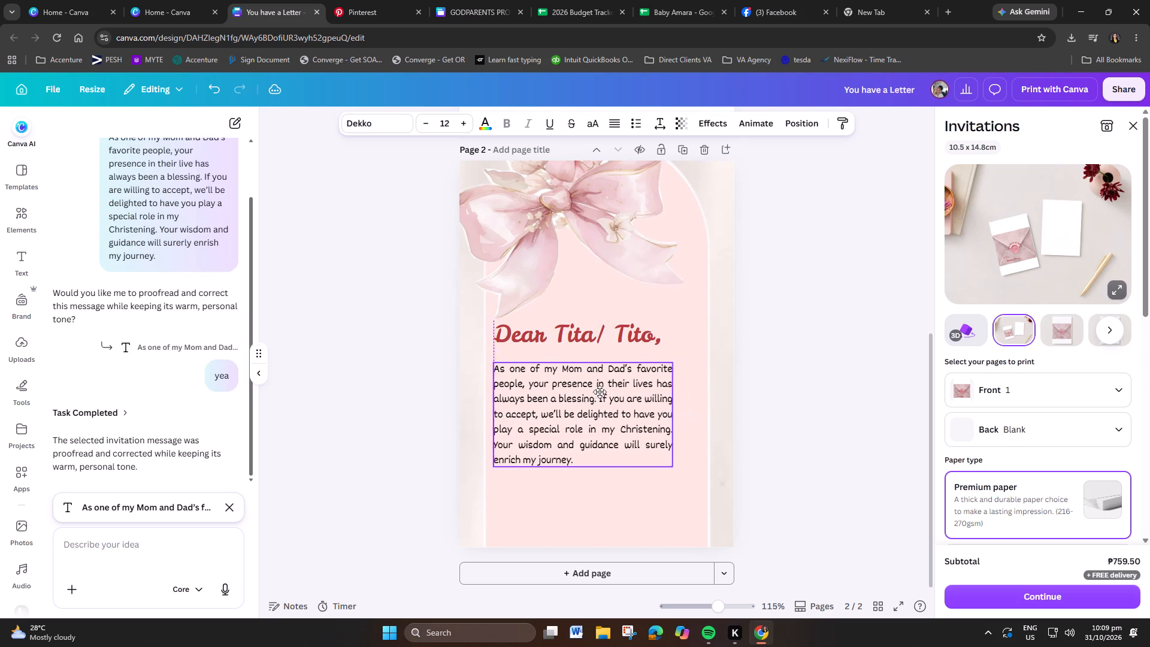
left_click_drag(600, 392, 610, 391)
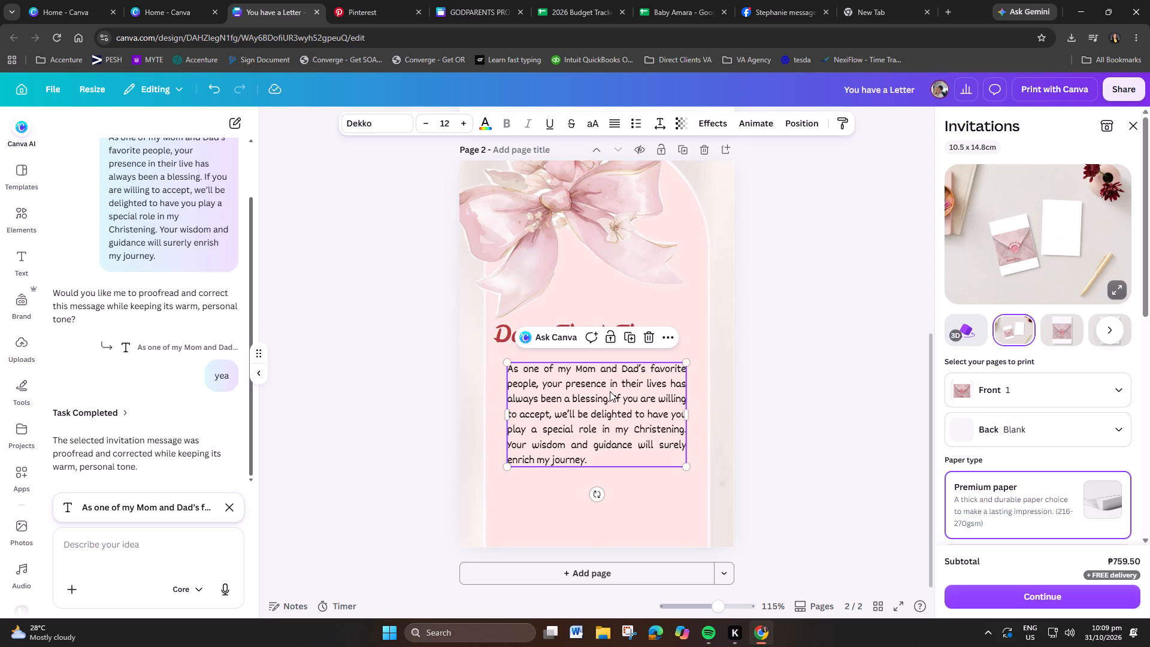
Set the message's font size to 13.
left_click(609, 391)
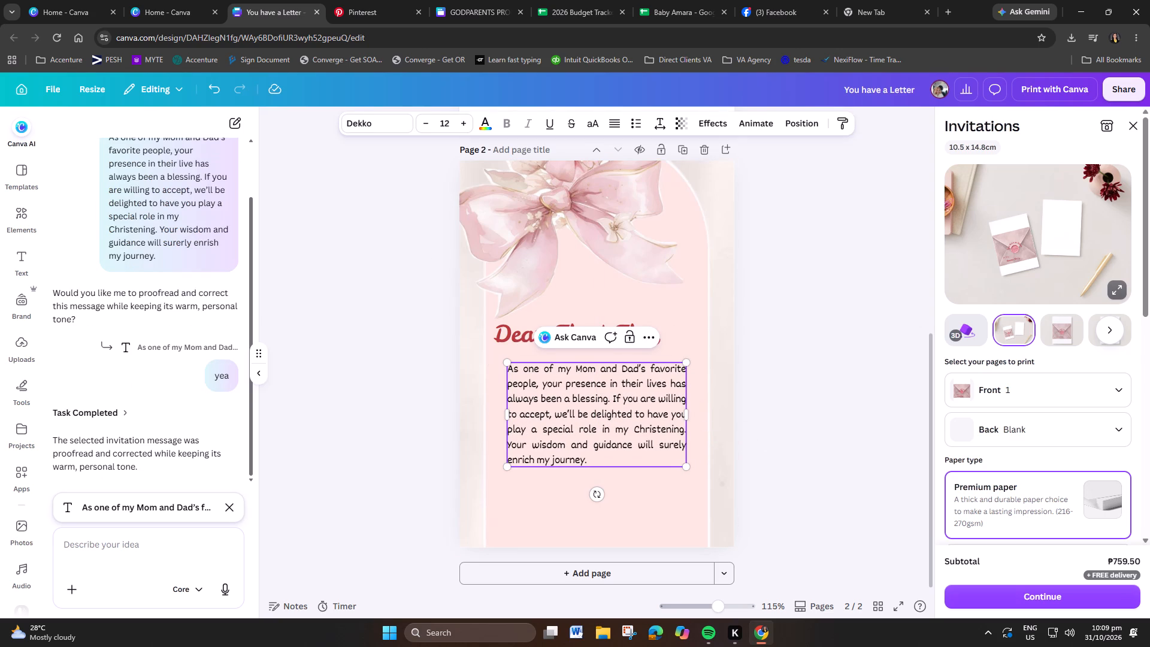
left_click(463, 125)
left_click(774, 392)
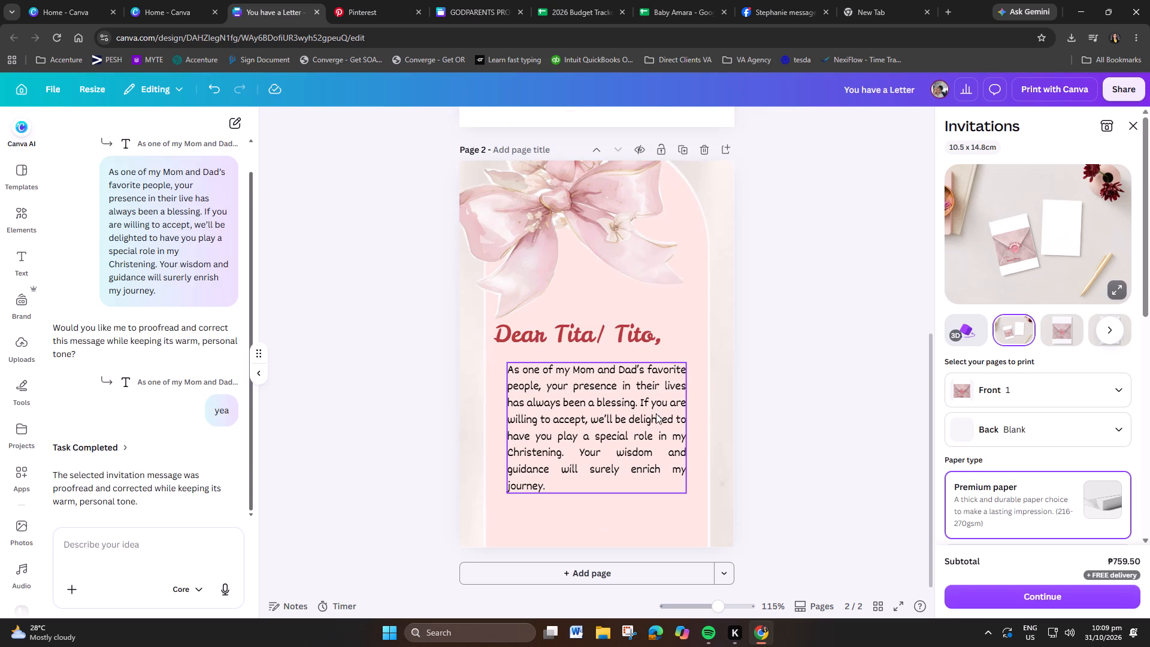
Change the colour of the entire message to the red #b13e3f.
left_click(656, 413)
left_click(653, 409)
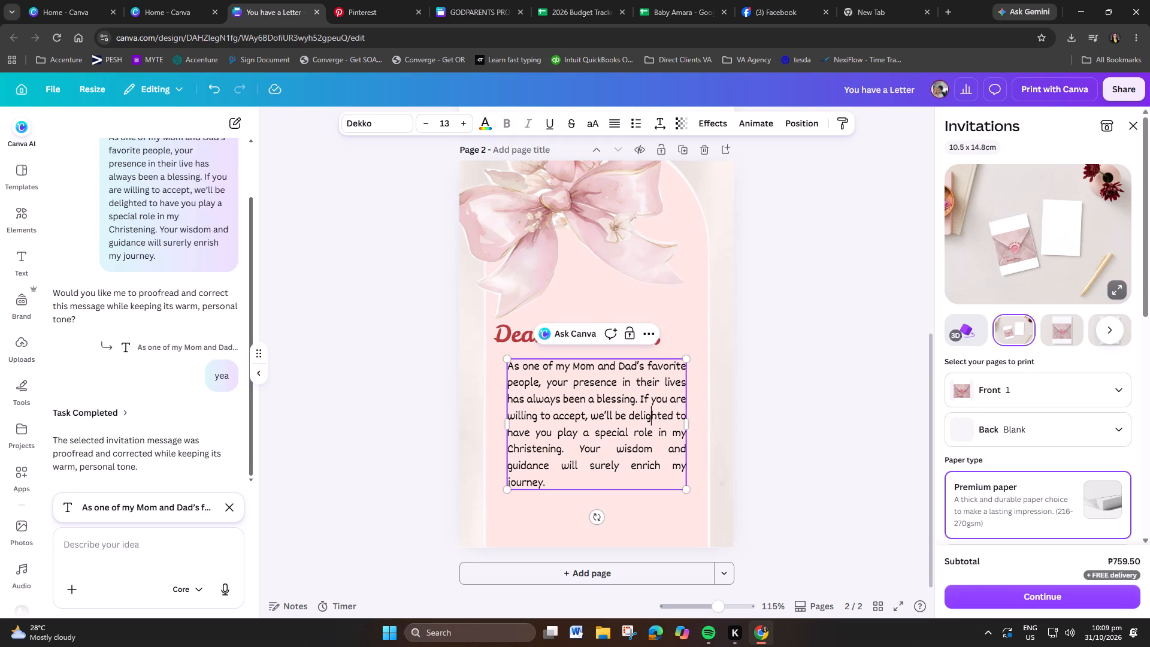
key("ctrl+a")
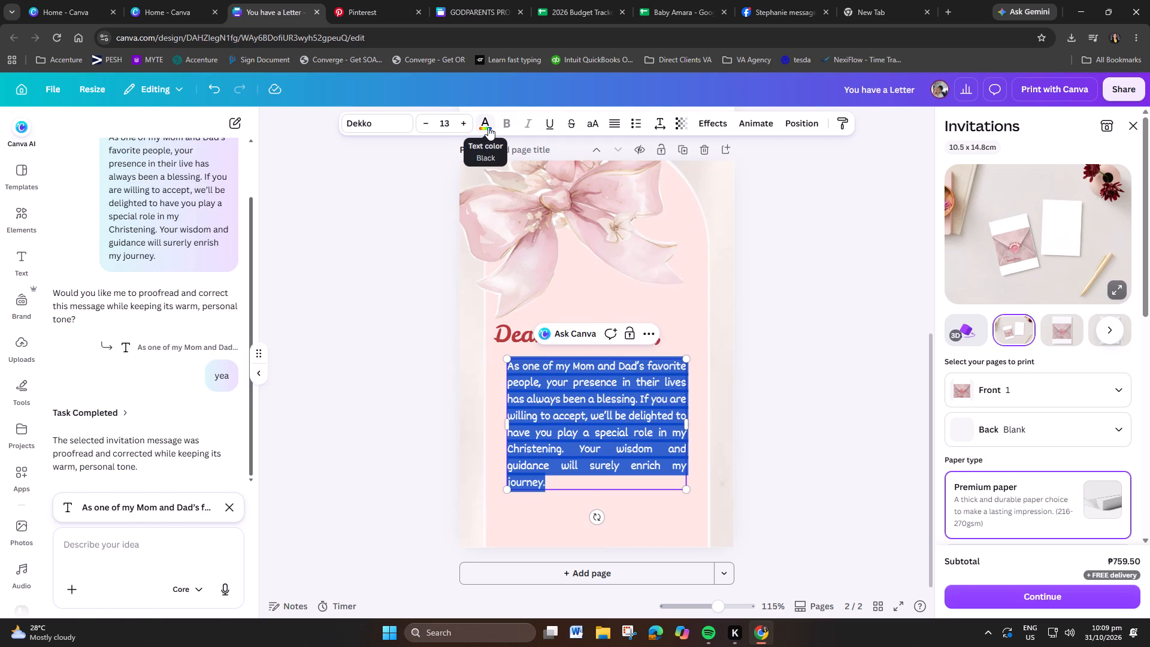
left_click(488, 127)
left_click(141, 214)
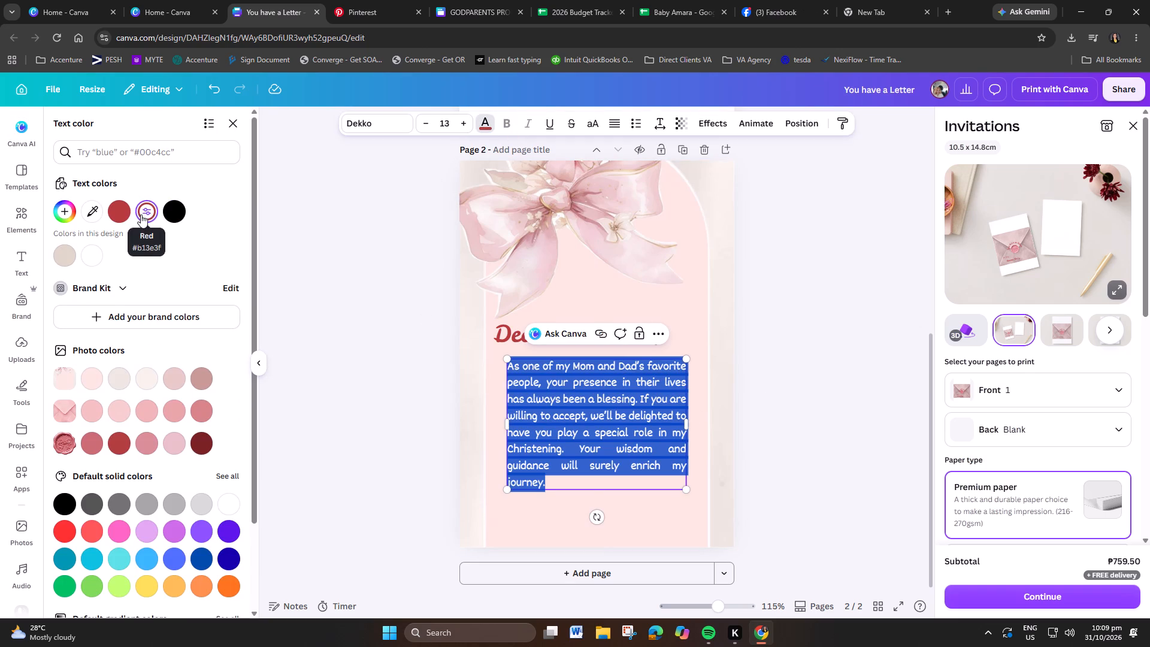
left_click(700, 298)
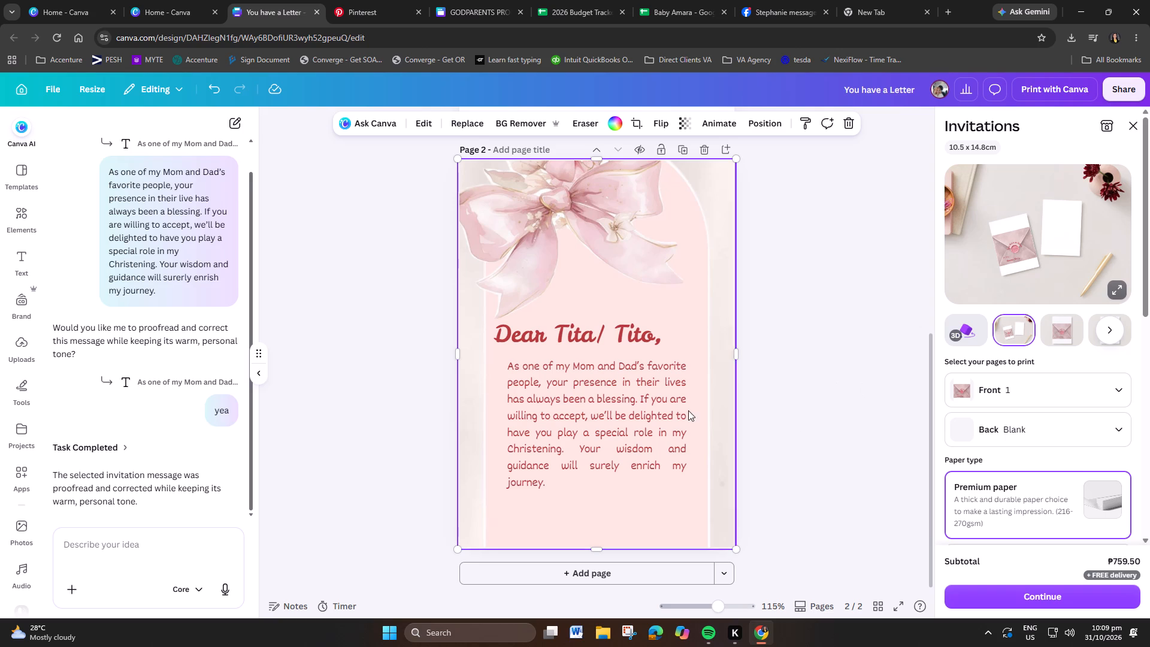
left_click(680, 407)
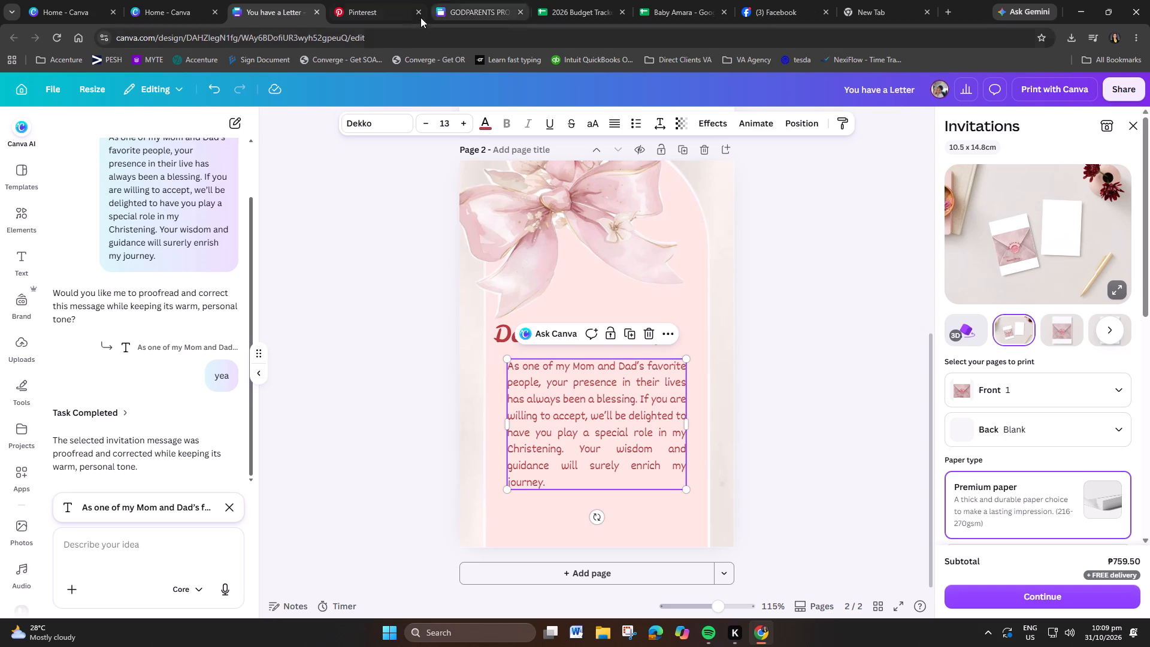
left_click(777, 360)
Review the Pinterest reference and the last page of the GODPARENTS PROPOSAL LETTER design before returning to the letter.
left_click(355, 0)
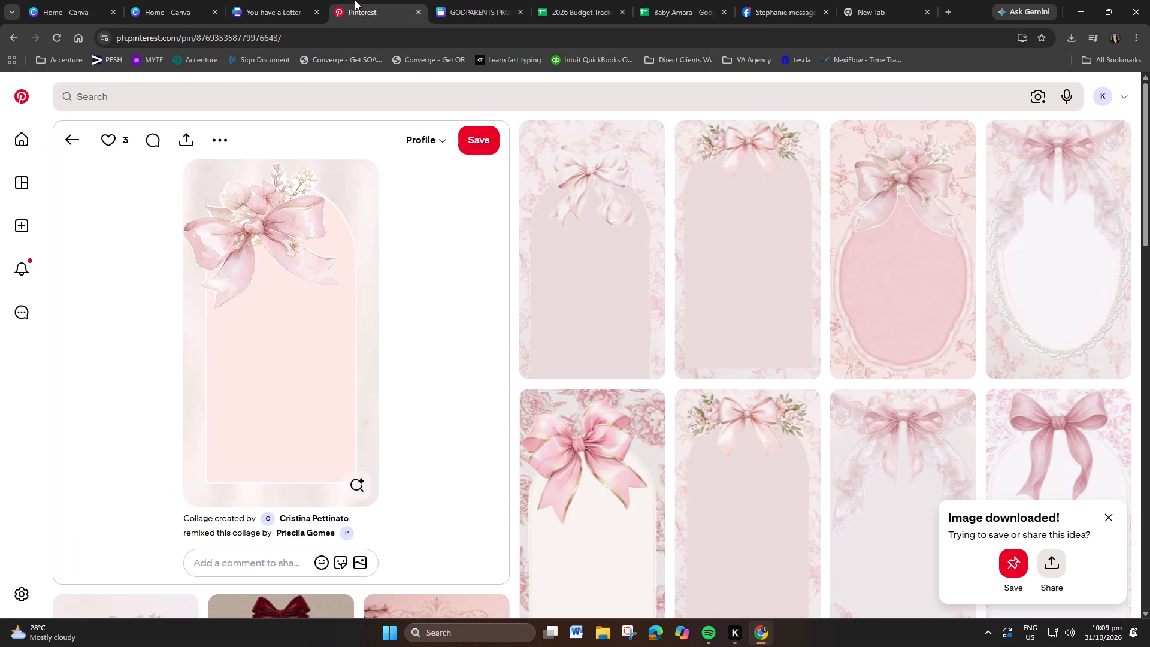
left_click(455, 0)
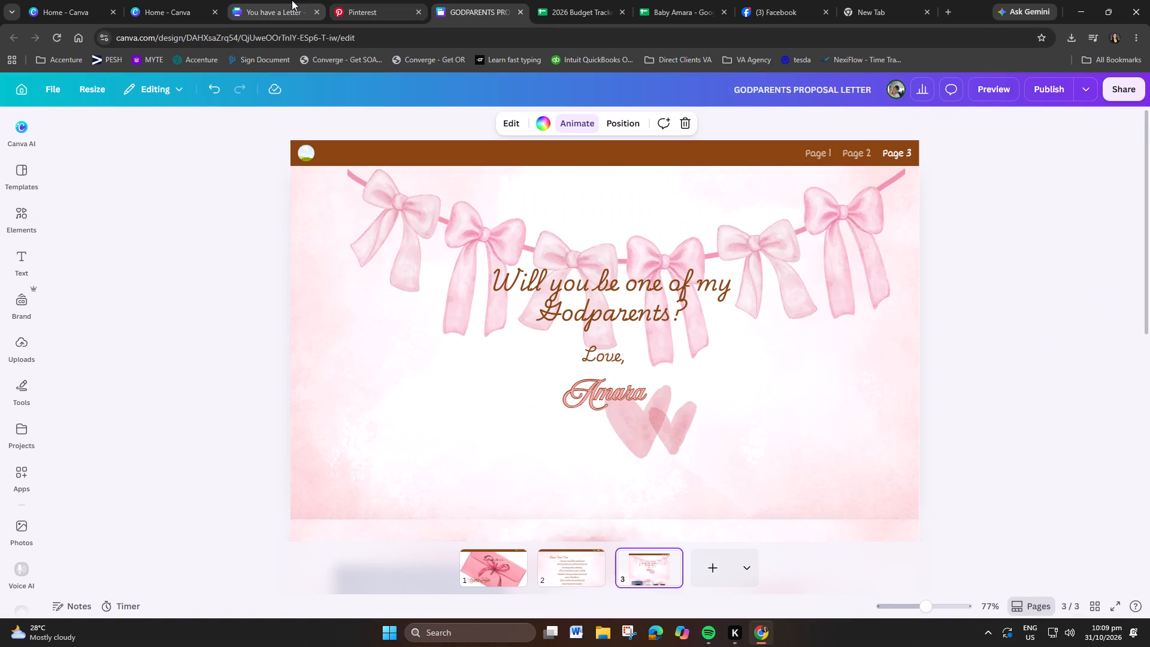
left_click(277, 0)
Duplicate page 2, the letter page.
left_click(683, 334)
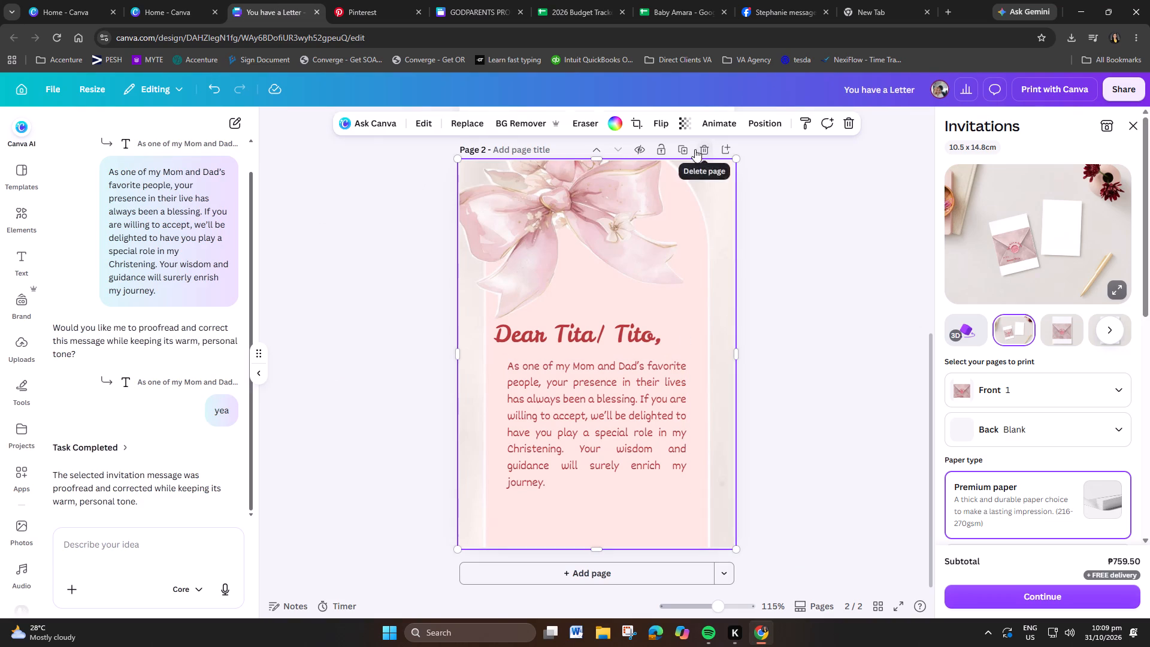
left_click(682, 149)
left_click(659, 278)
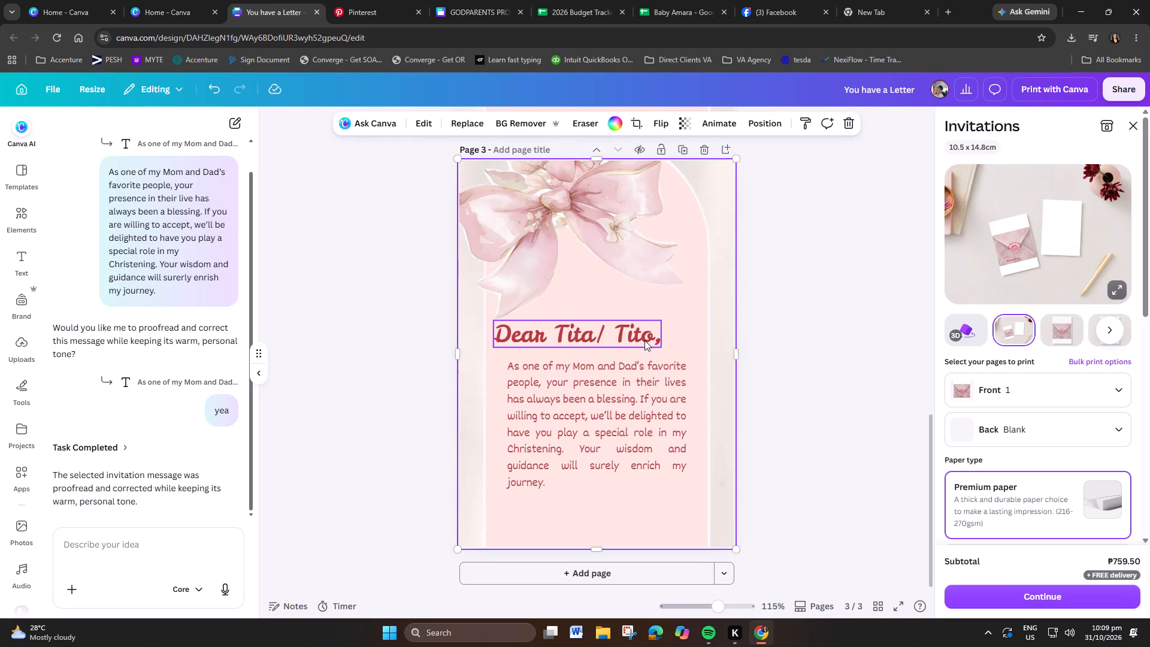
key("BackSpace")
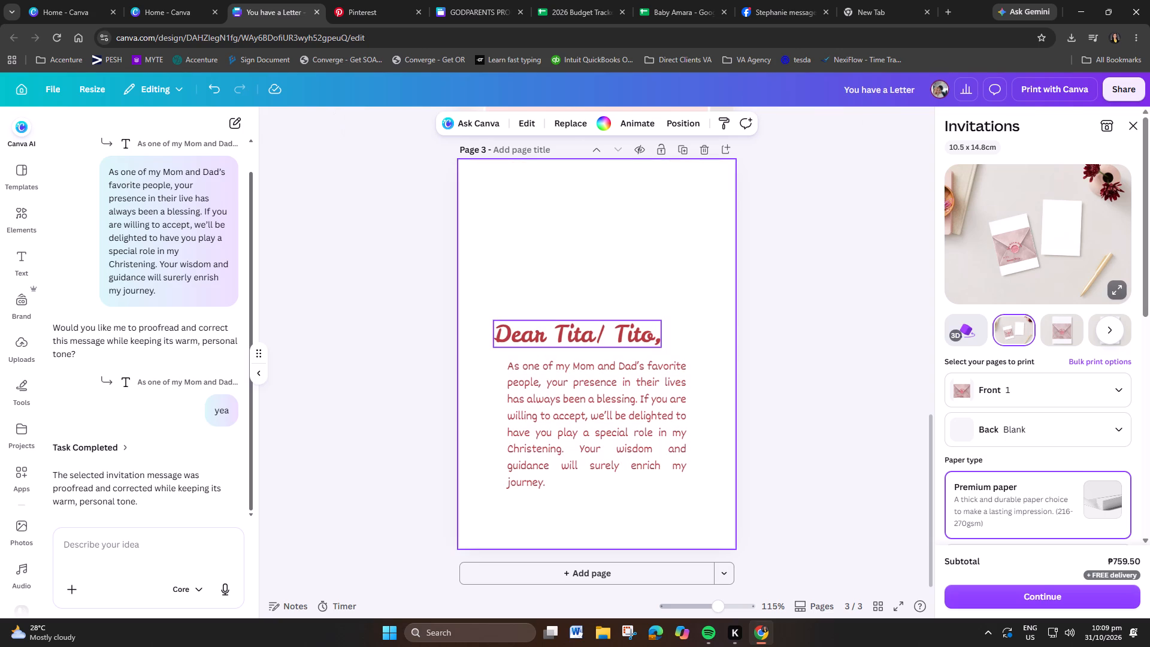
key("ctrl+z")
Delete the "Dear Tita/ Tito," greeting and the message from page 3, leaving only the floral bow arch background.
left_click(634, 334)
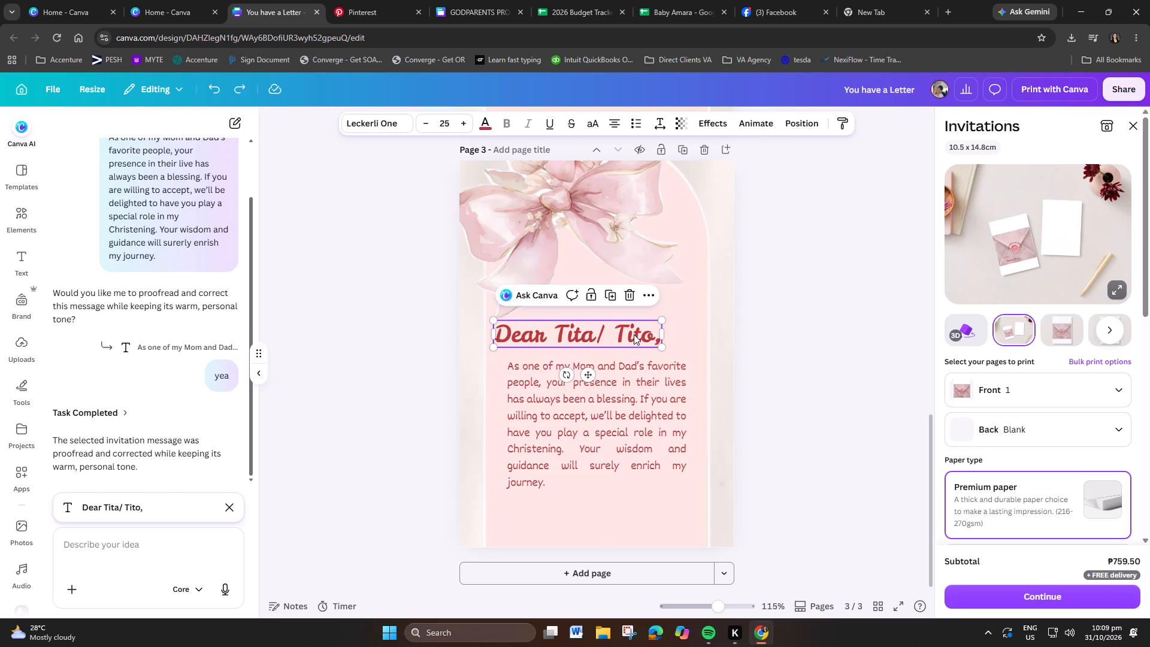
key("BackSpace")
left_click(618, 374)
key("BackSpace")
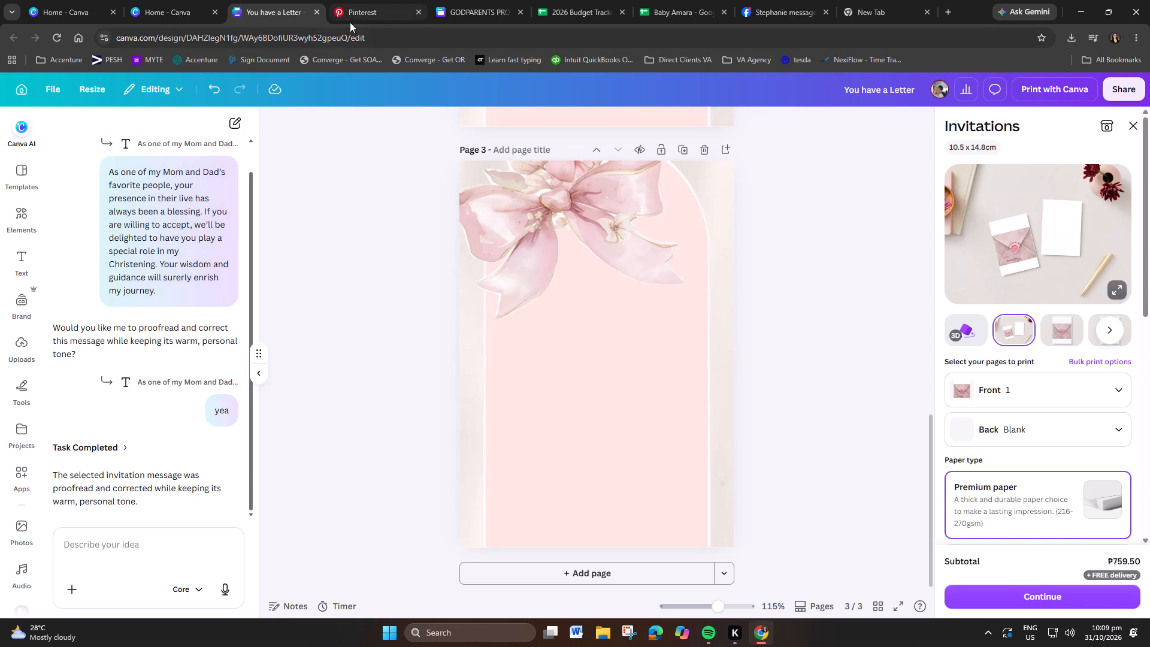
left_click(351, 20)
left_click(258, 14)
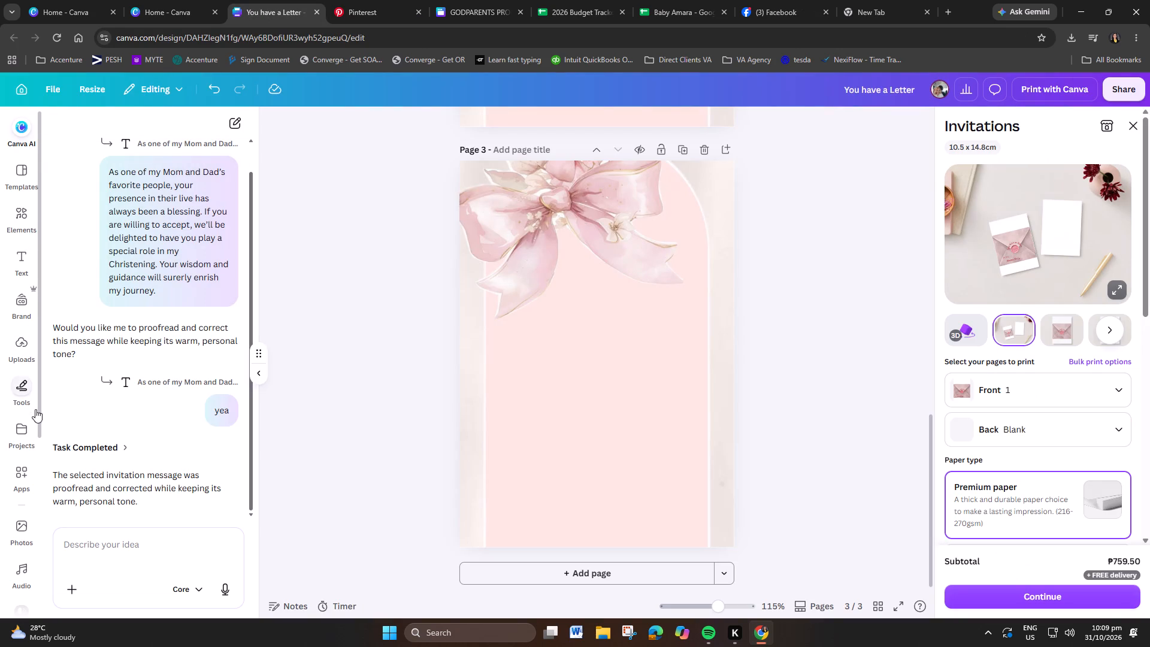
Search the Canva apps for "question" and open the ouRSVP app.
left_click(29, 483)
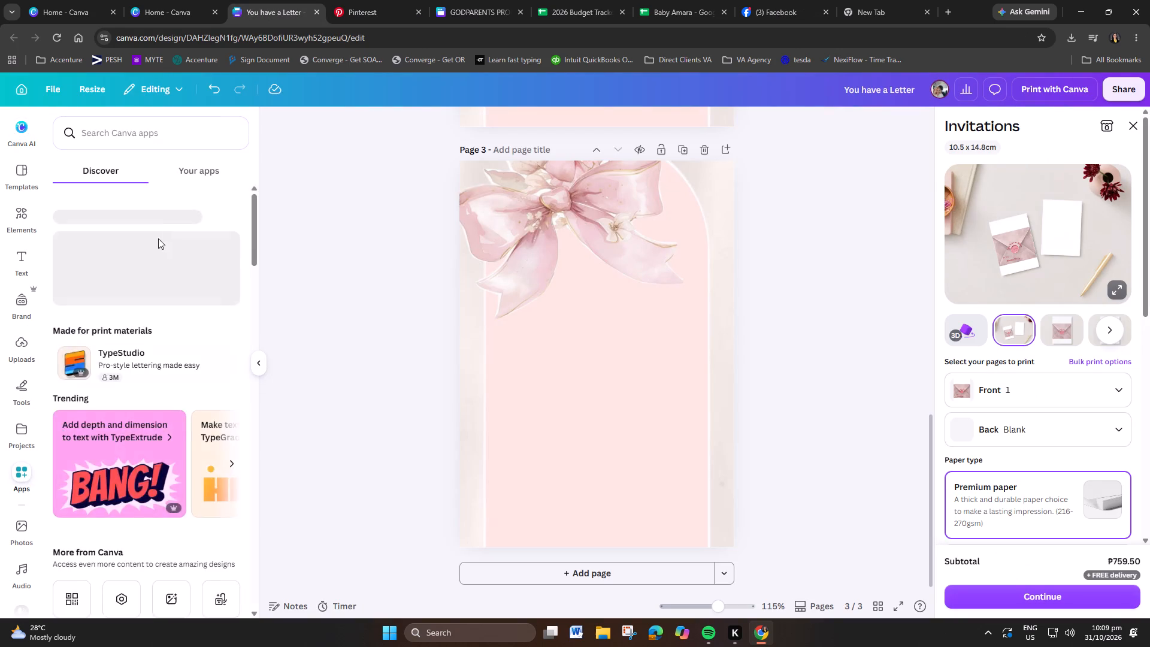
left_click(190, 171)
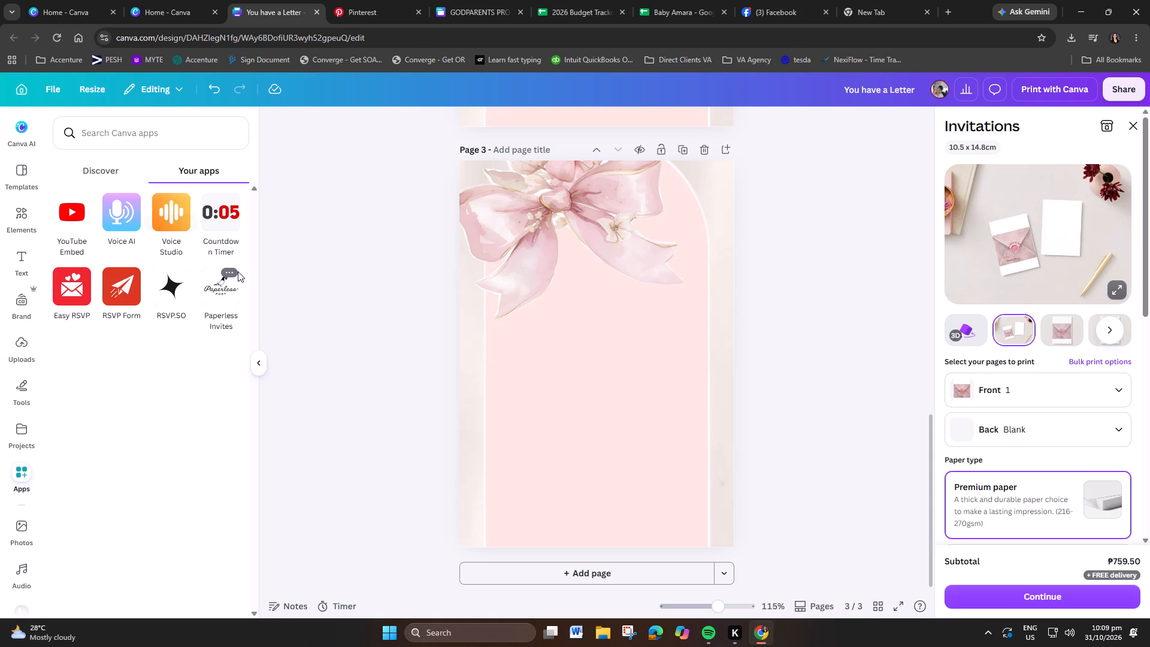
left_click(122, 137)
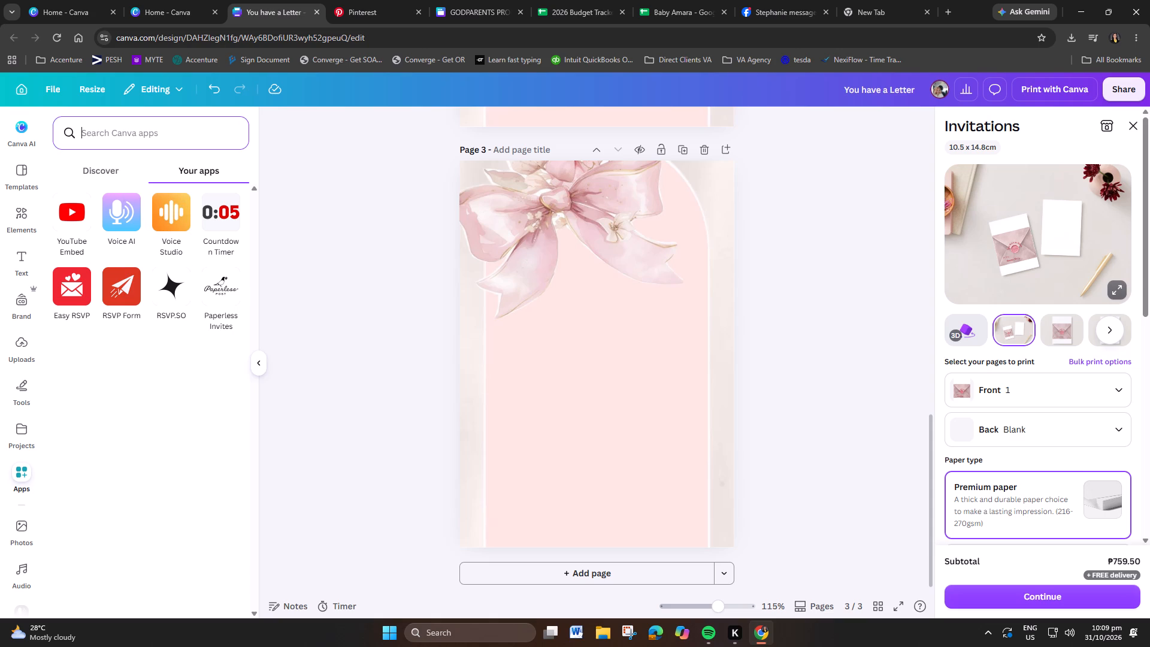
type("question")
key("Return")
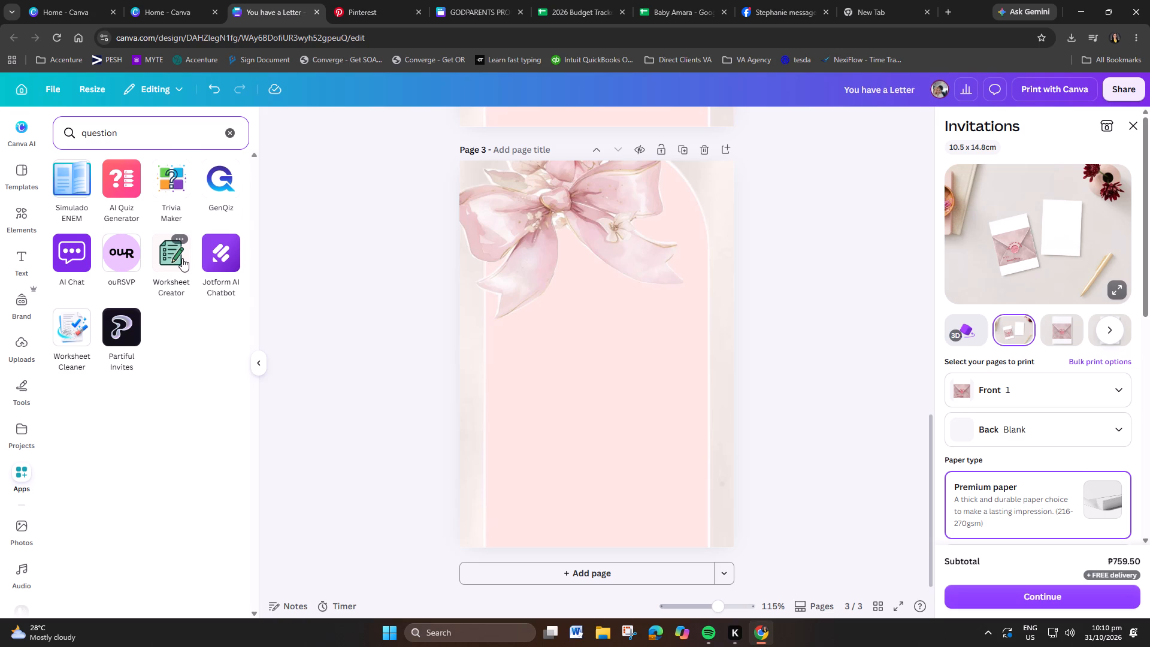
left_click(134, 262)
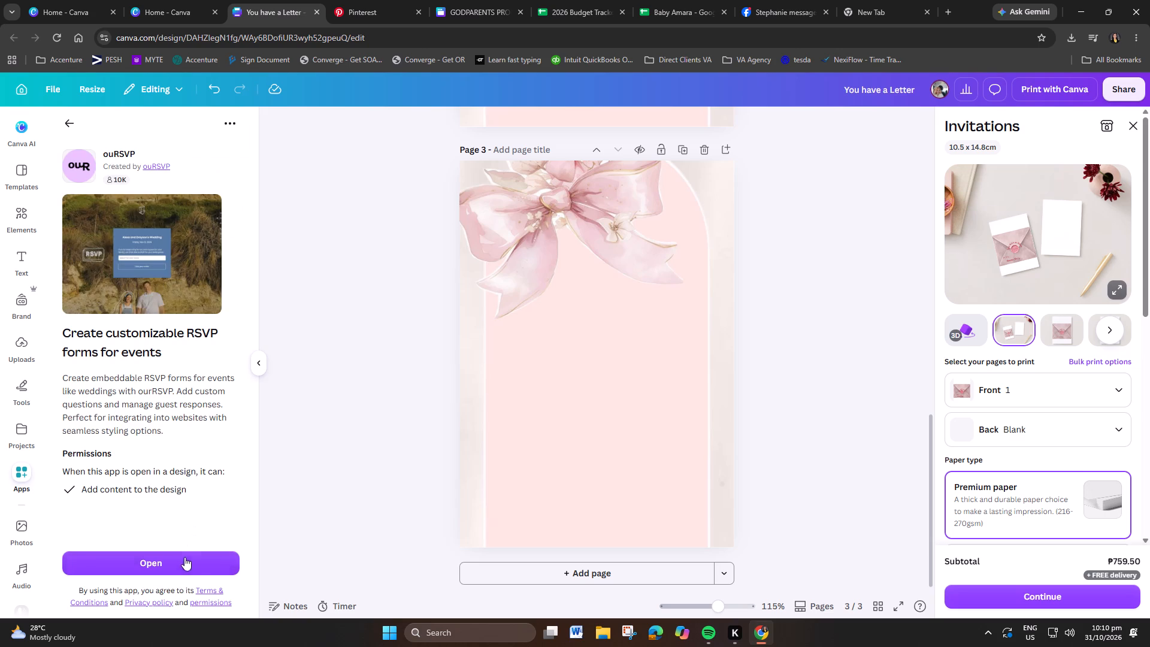
left_click(184, 558)
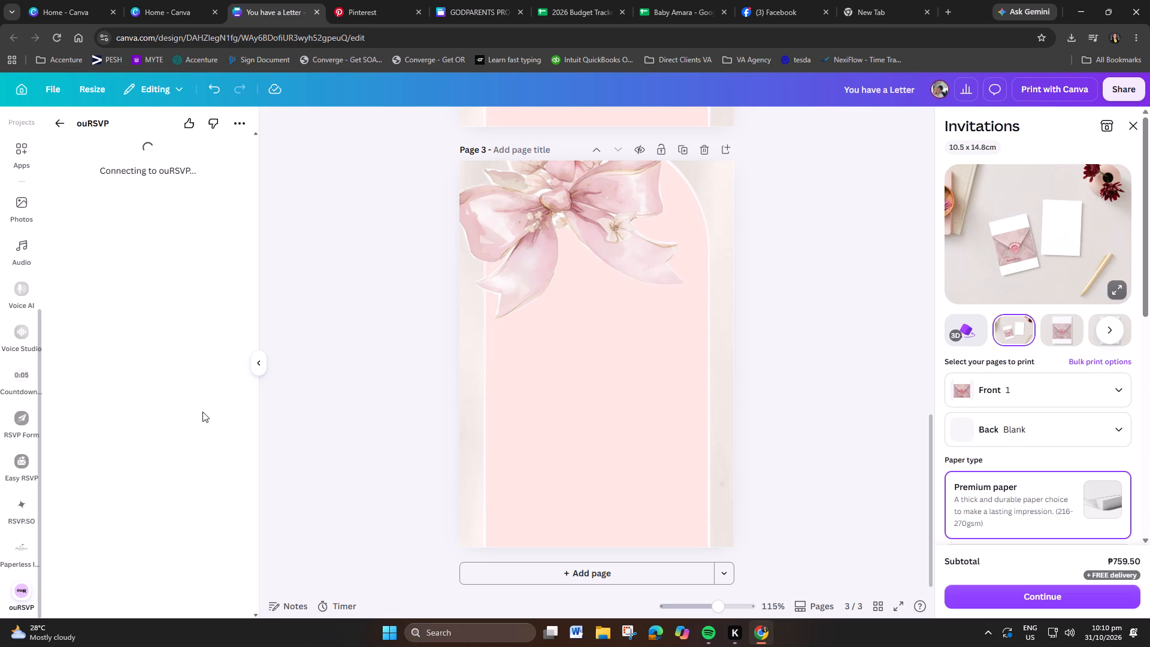
left_click(194, 316)
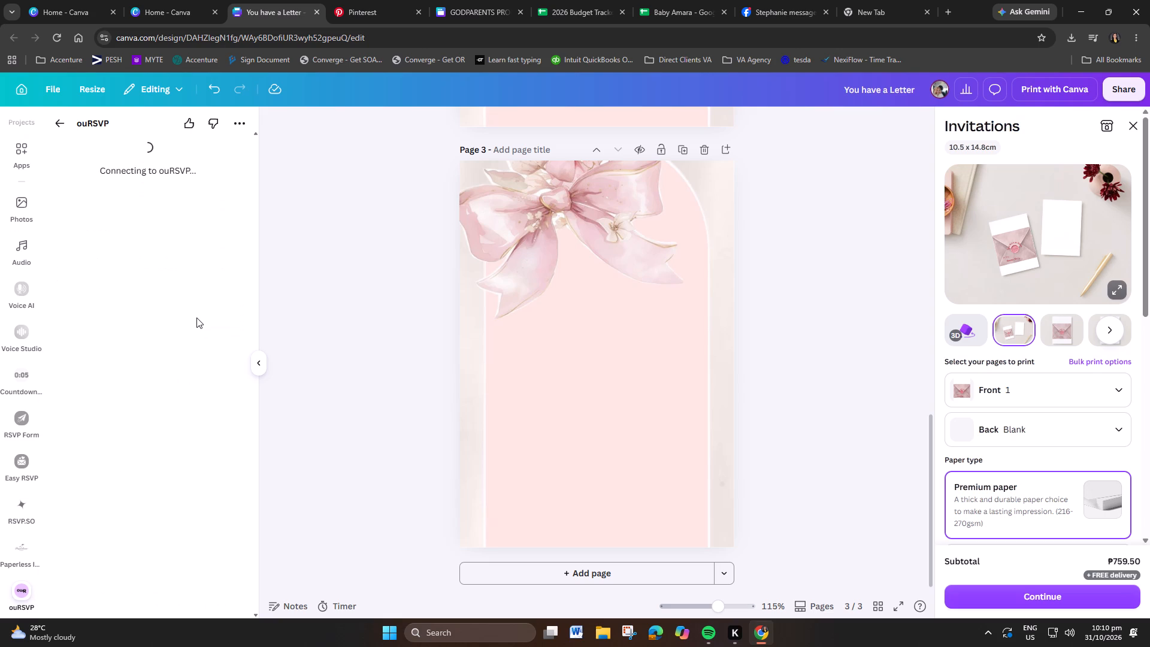
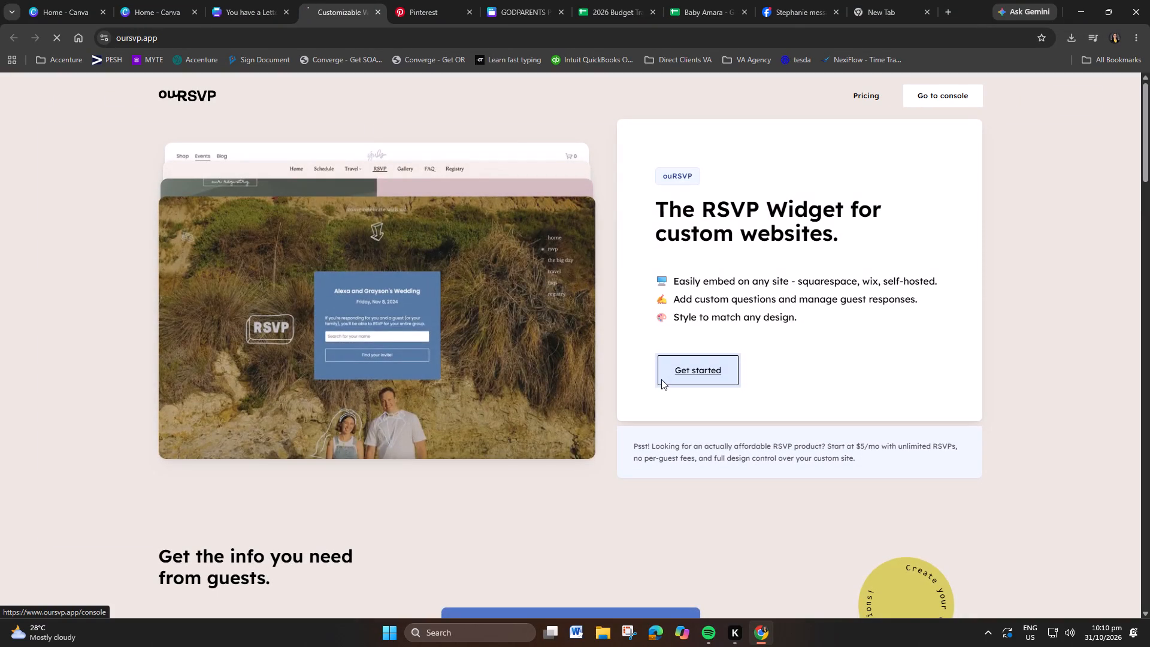
Preview the demo RSVP form in the Palm Springs, Elegant and Limoncello styles and examine its layout and setup notes.
scroll(588, 363, "down", 1)
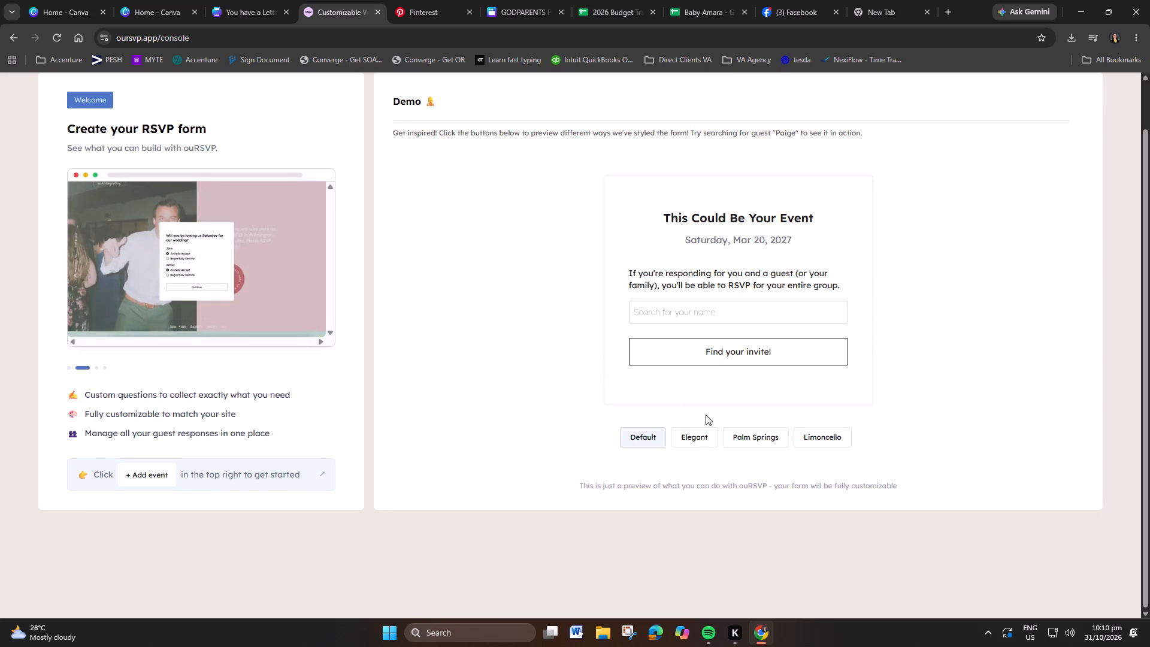
left_click(730, 434)
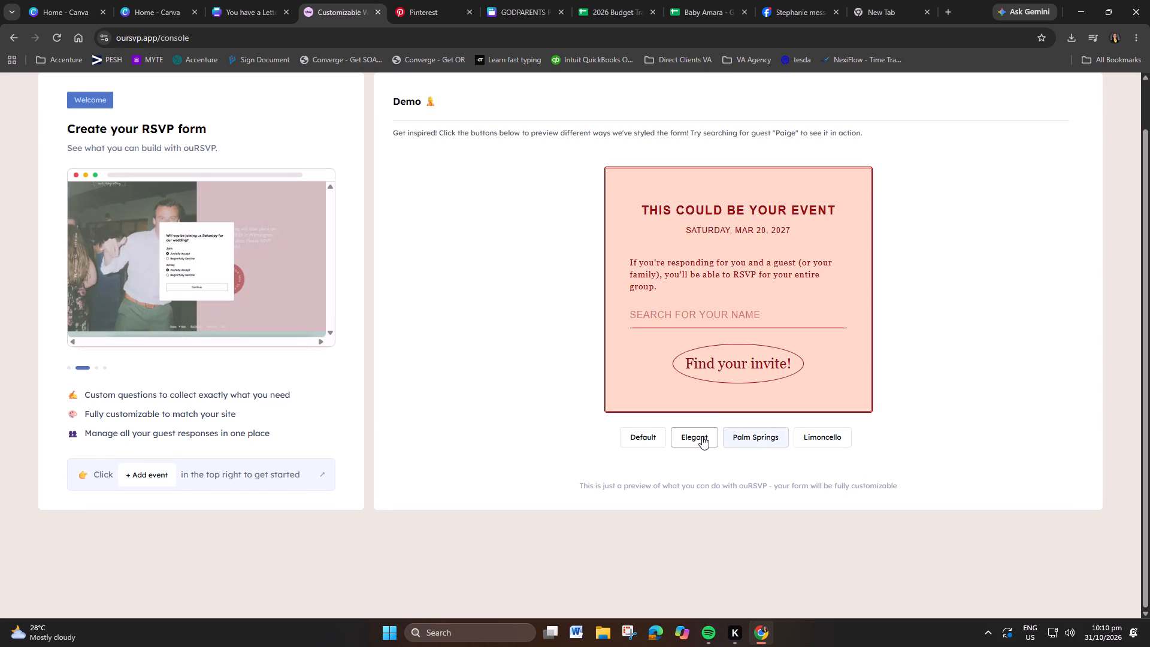
left_click(702, 436)
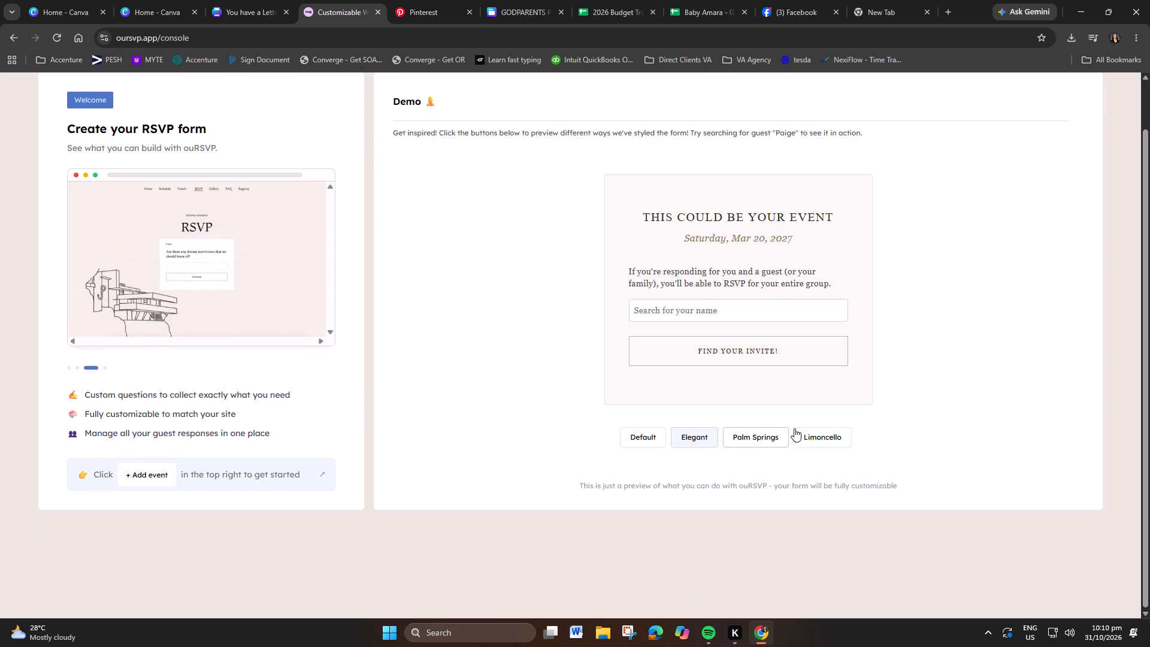
left_click(809, 431)
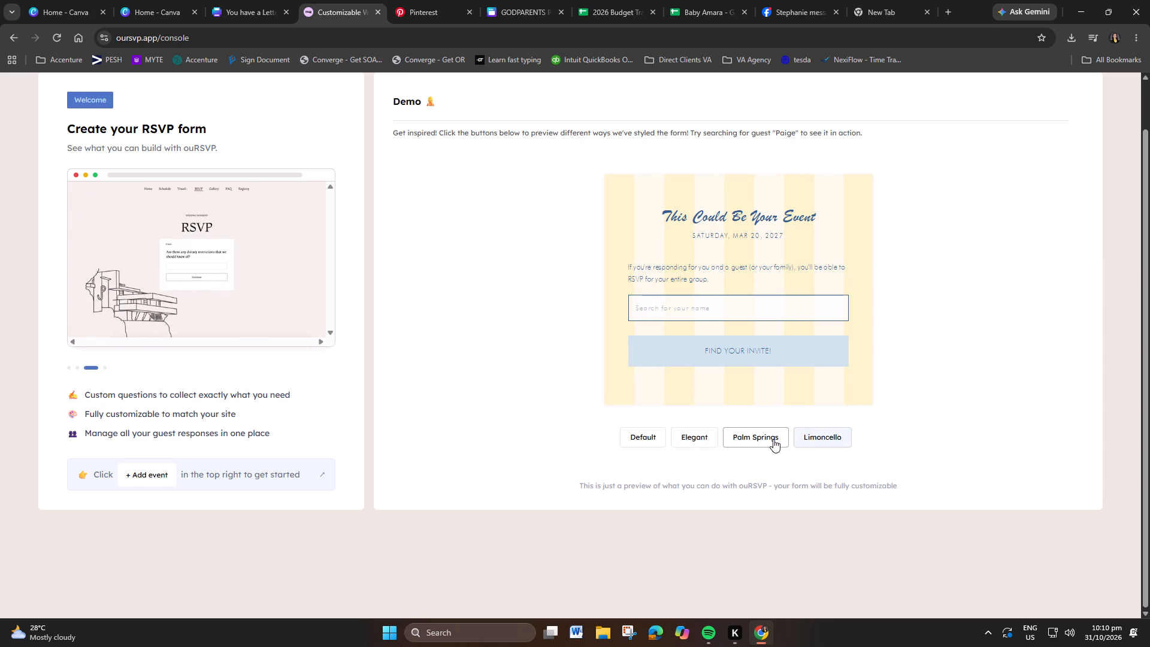
left_click(773, 439)
left_click(825, 433)
left_click(784, 218)
left_click(769, 228)
left_click(701, 303)
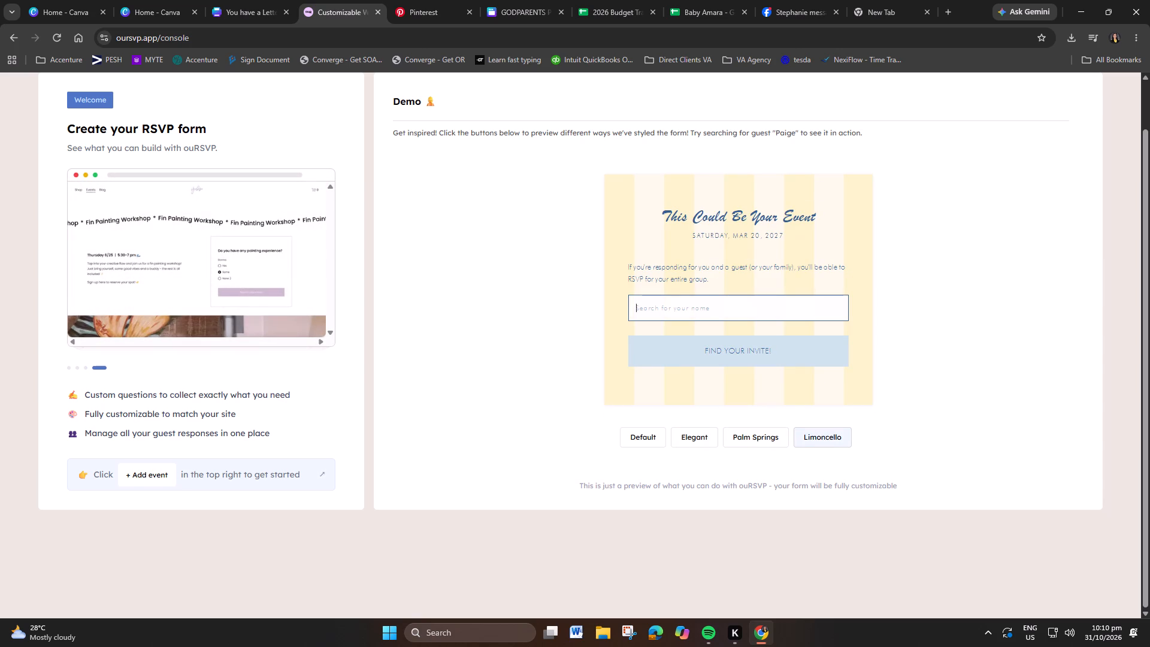
left_click(697, 286)
left_click(695, 275)
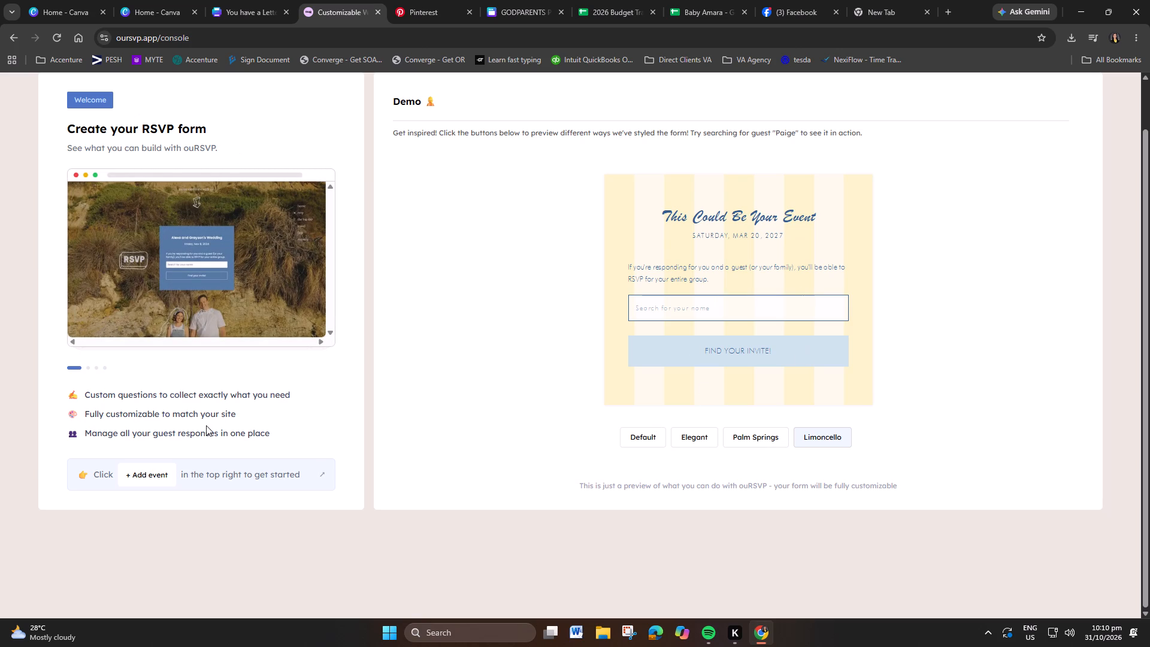
left_click(774, 351)
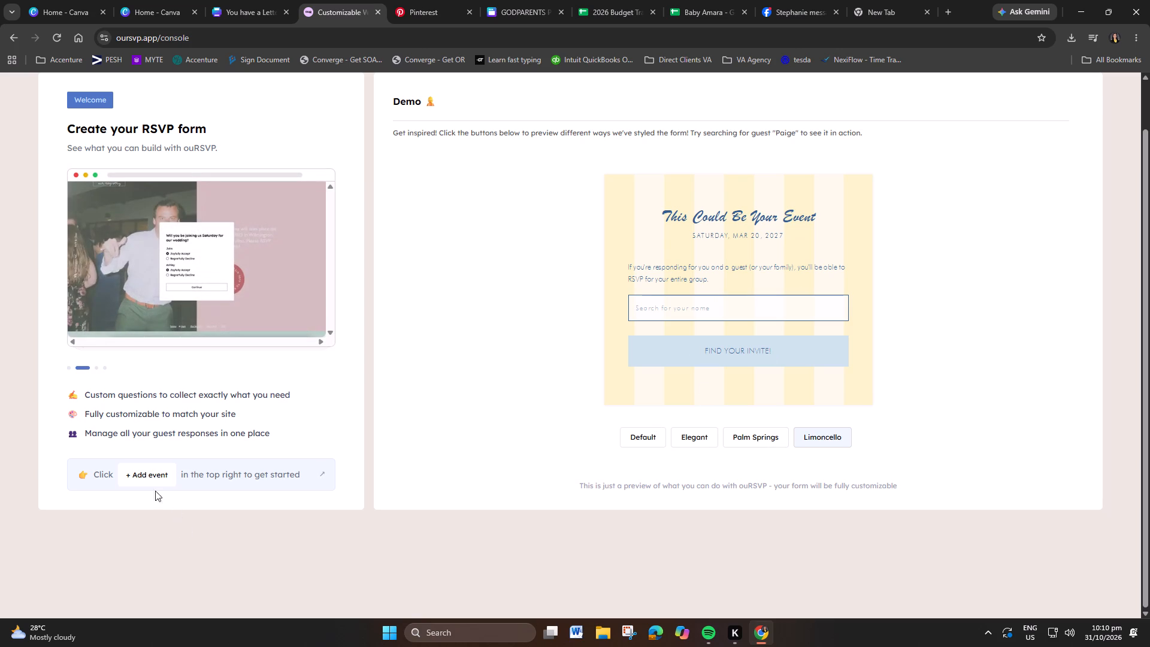
left_click(104, 477)
left_click(113, 392)
Add a new event in the RSVP console, keeping its default name.
scroll(382, 296, "up", 2)
left_click(974, 105)
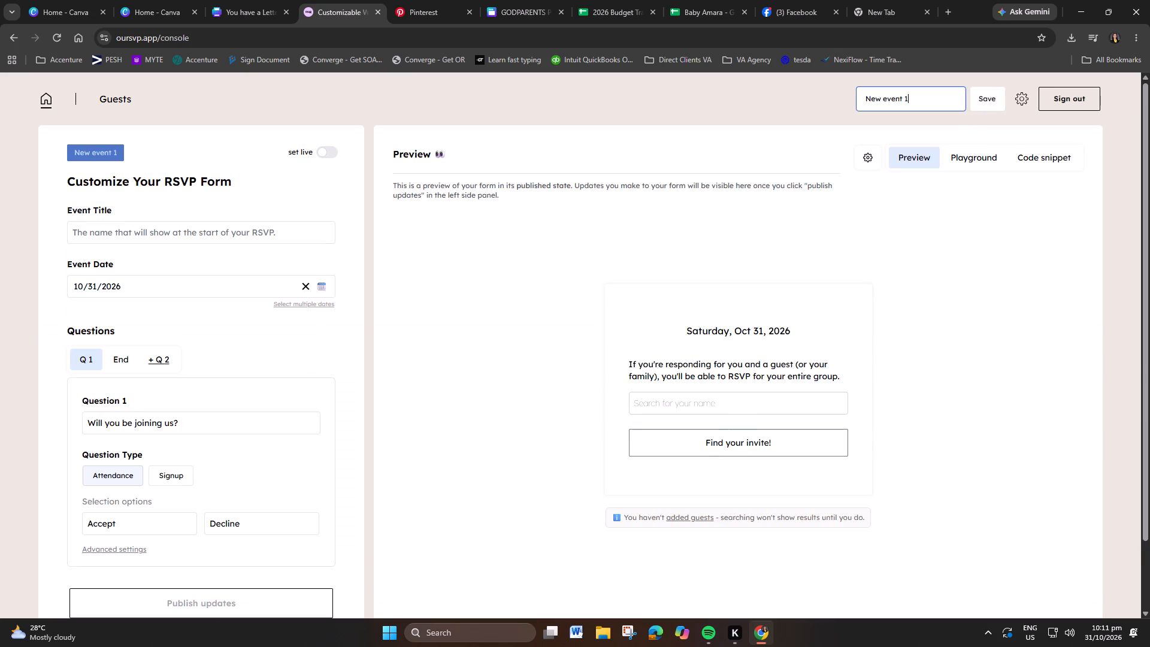
left_click(736, 373)
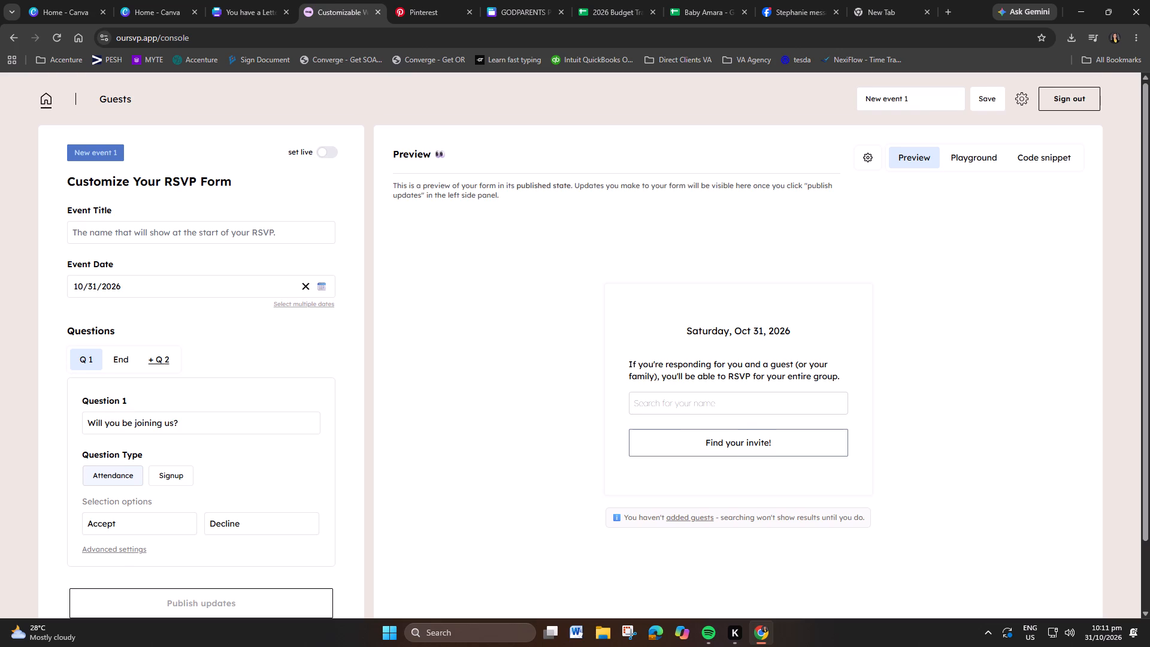
Change Question 1 to "Will you be one of my Godparents?", following the wording on page 3 of the Canva proposal letter.
scroll(249, 419, "down", 1)
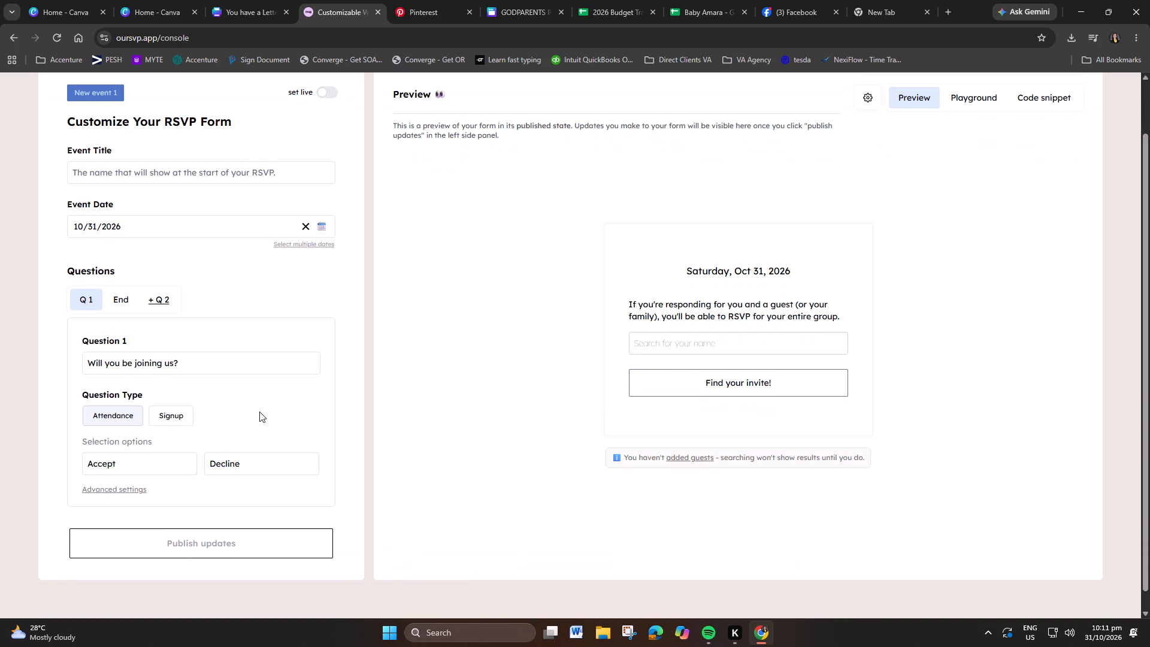
scroll(259, 405, "down", 1)
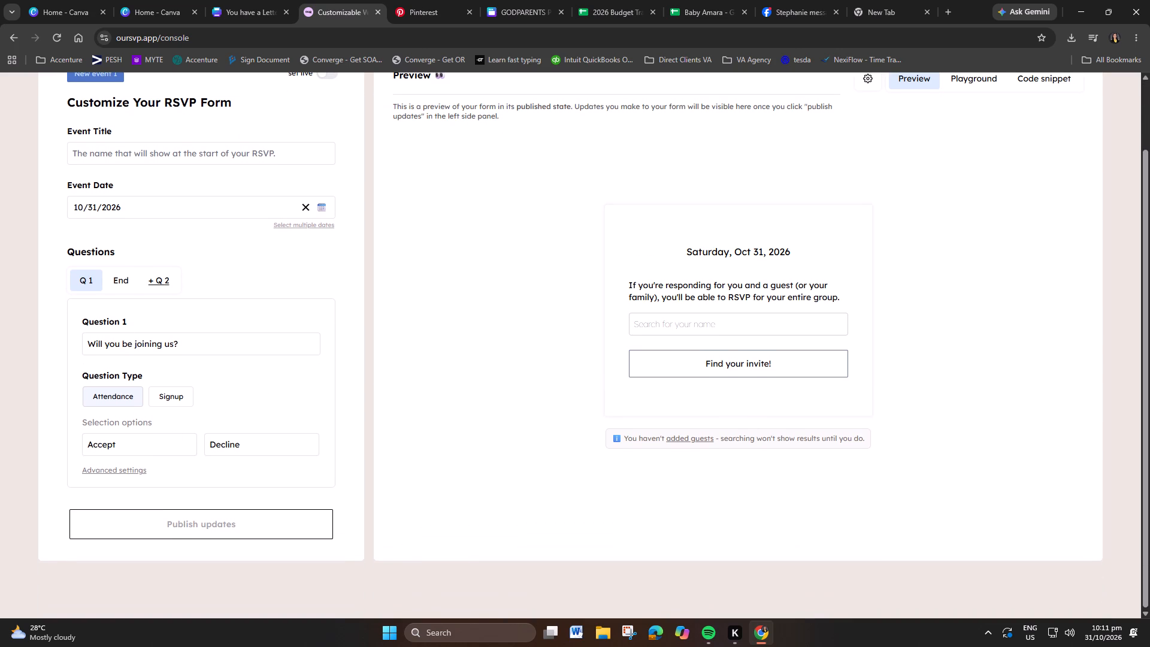
left_click(435, 11)
left_click(497, 5)
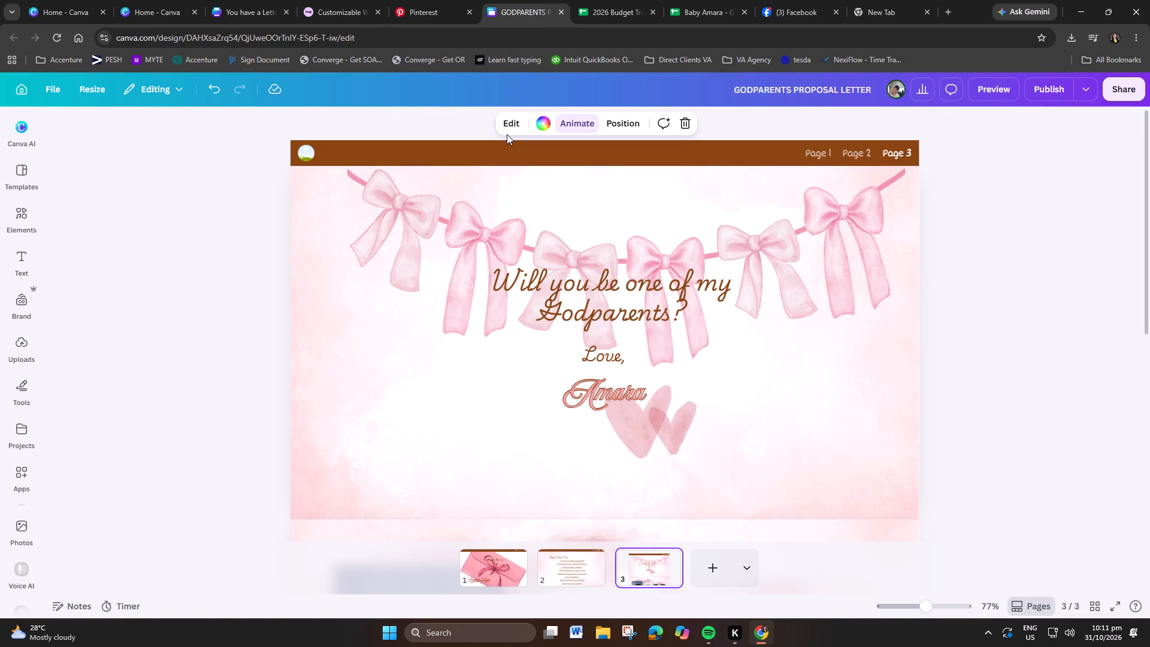
left_click(437, 0)
left_click(335, 0)
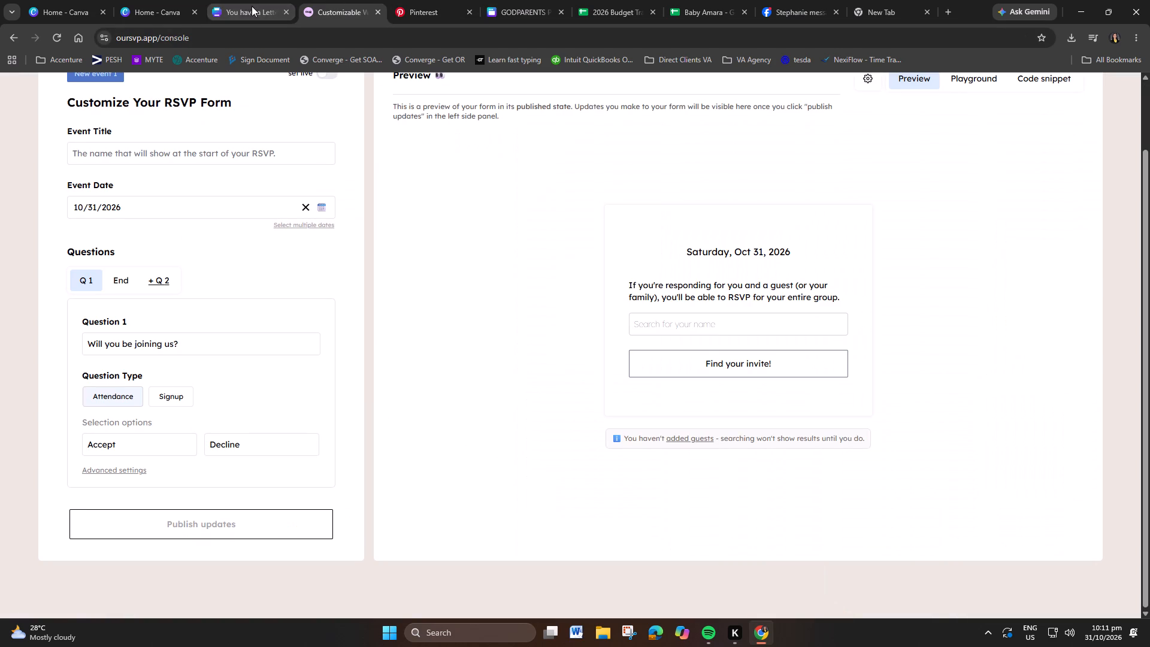
left_click(705, 294)
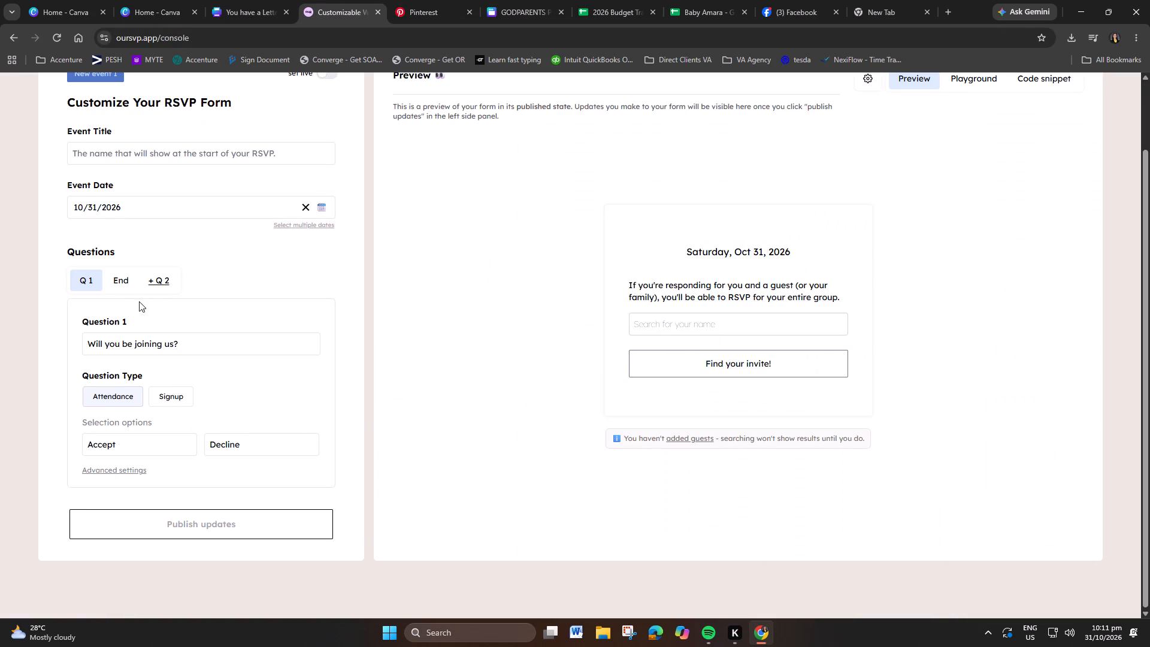
left_click(168, 347)
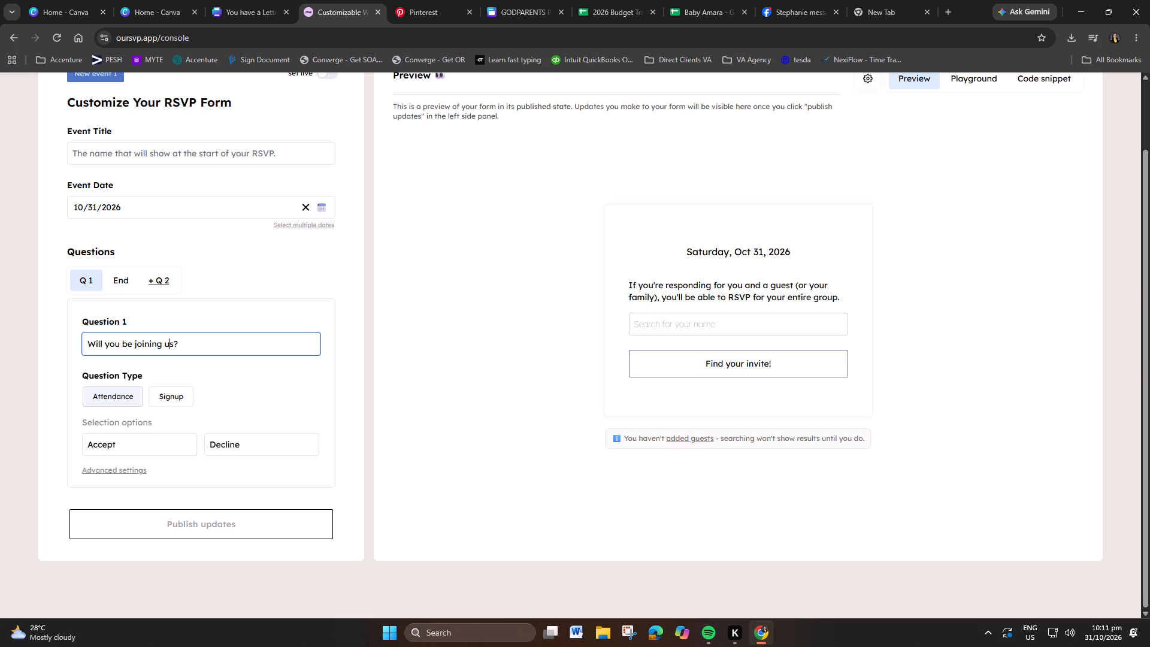
left_click(437, 0)
left_click(500, 0)
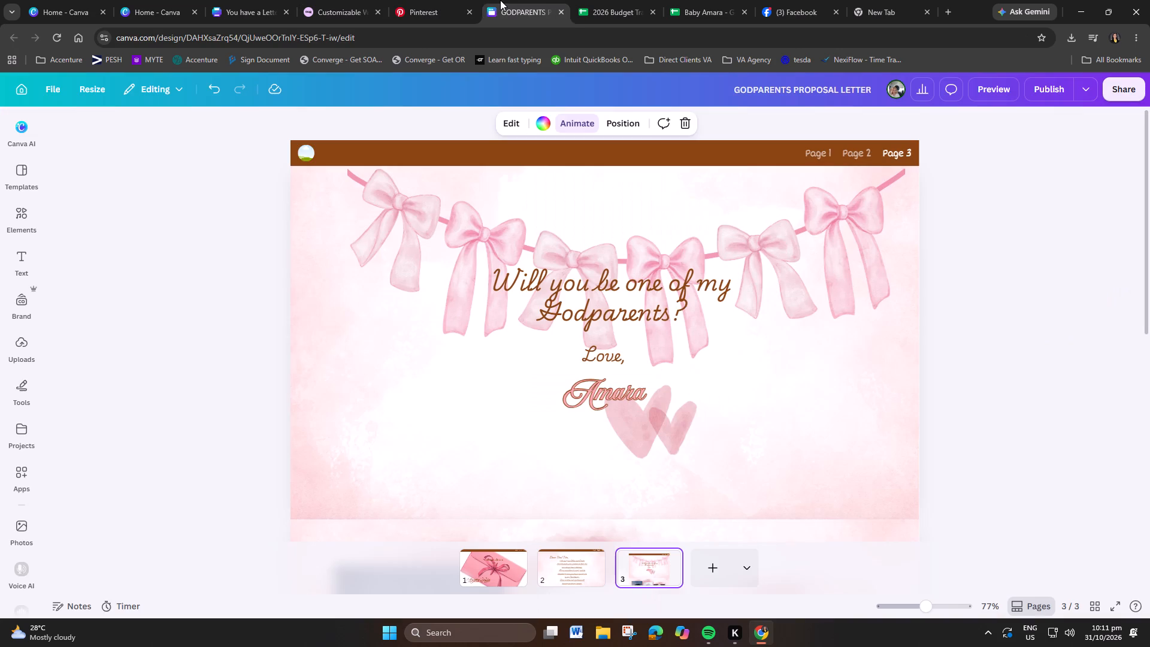
left_click(356, 1)
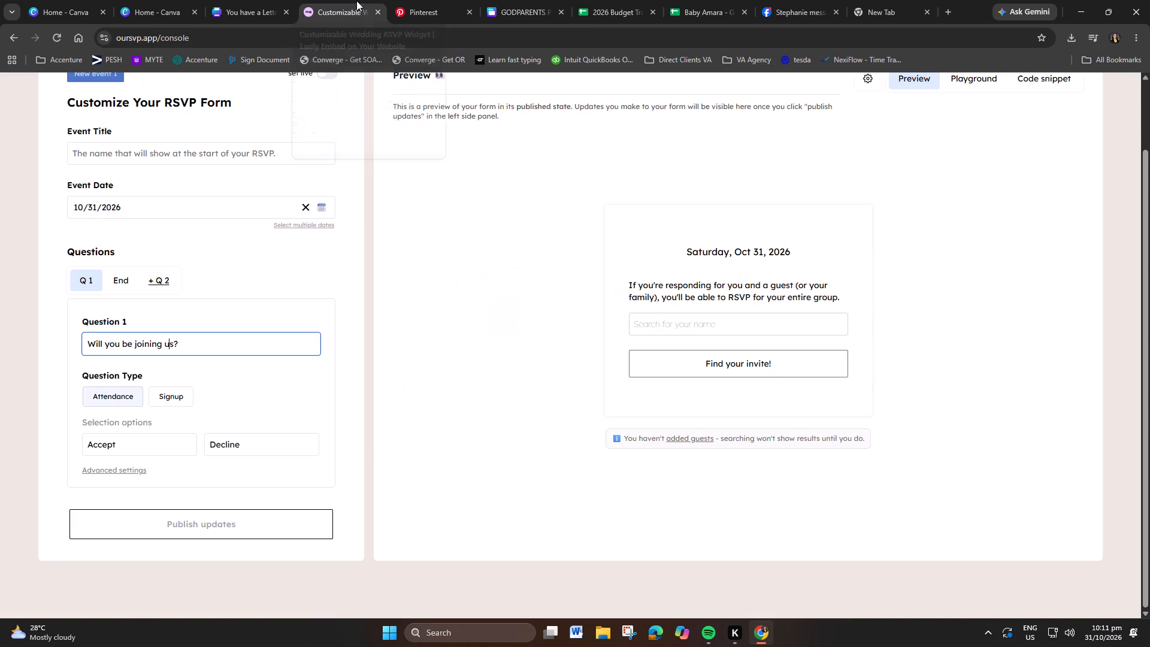
left_click_drag(196, 340, 123, 353)
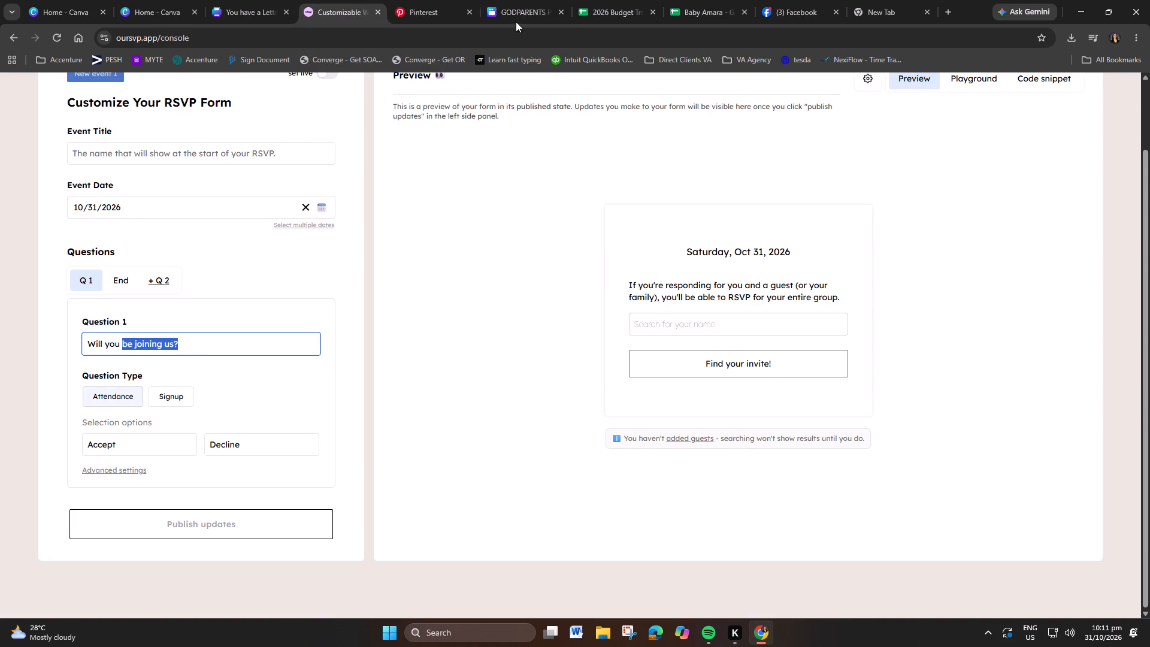
left_click(541, 0)
left_click(340, 11)
left_click_drag(184, 348, 143, 348)
left_click(137, 345)
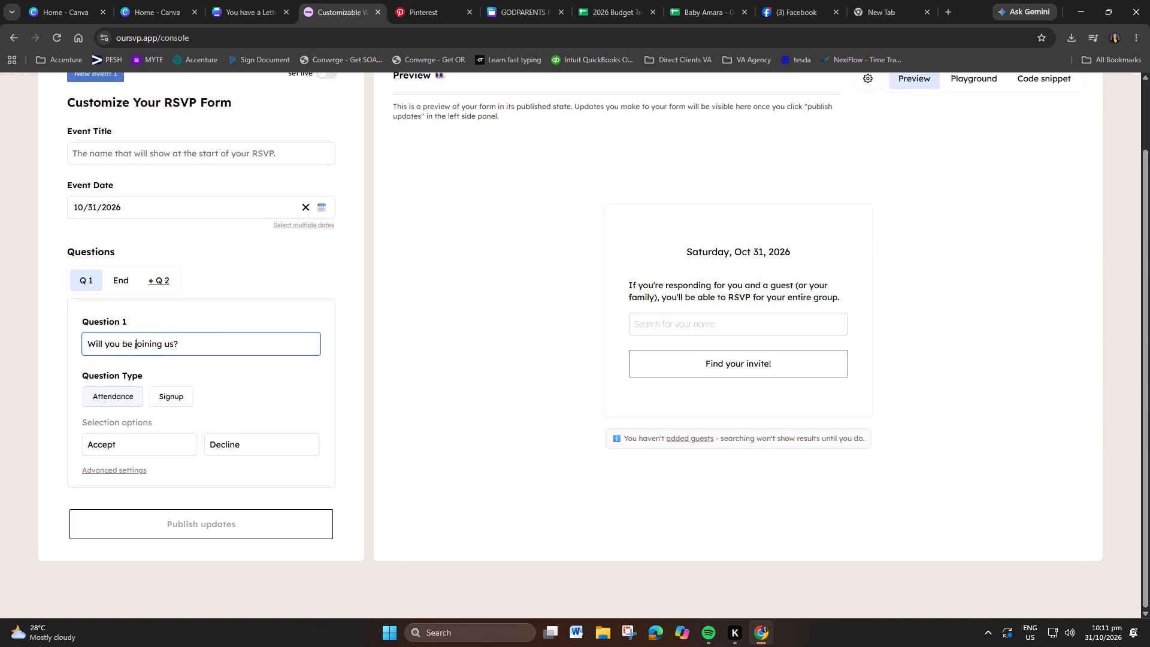
left_click_drag(135, 345, 223, 340)
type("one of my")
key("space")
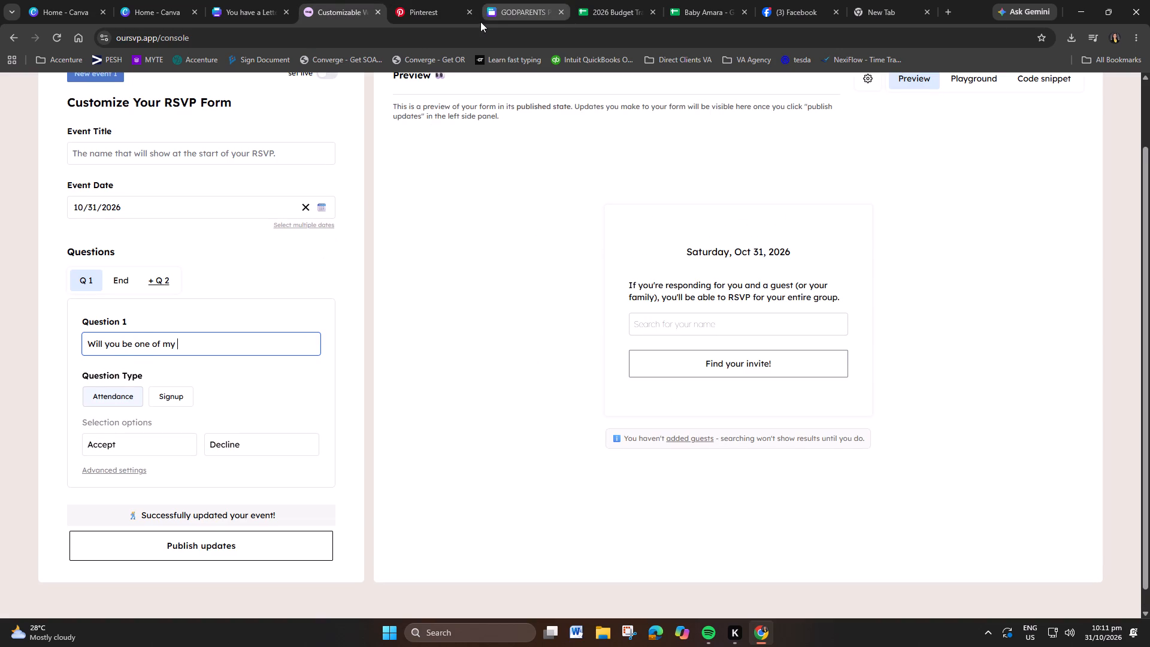
left_click(505, 13)
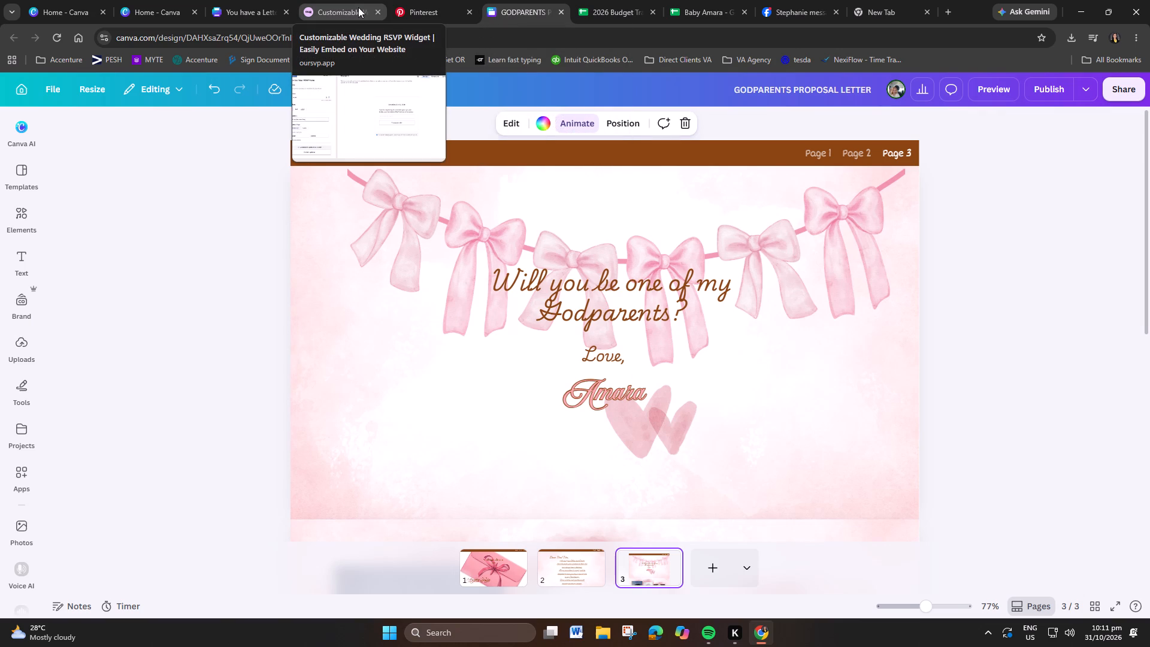
left_click(358, 7)
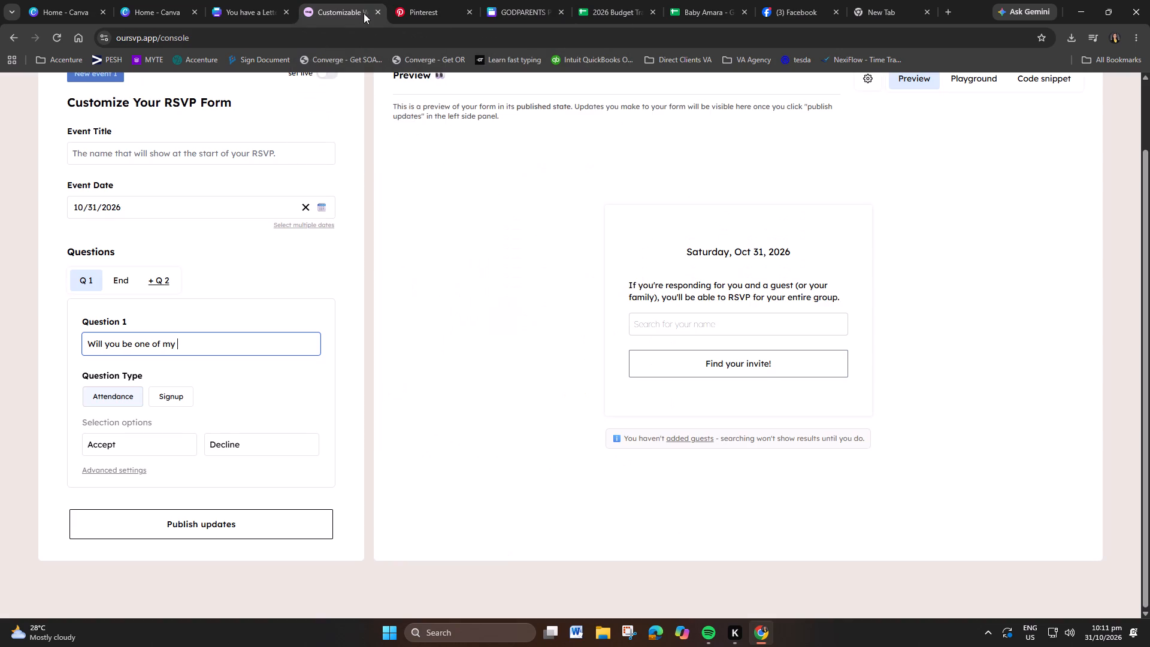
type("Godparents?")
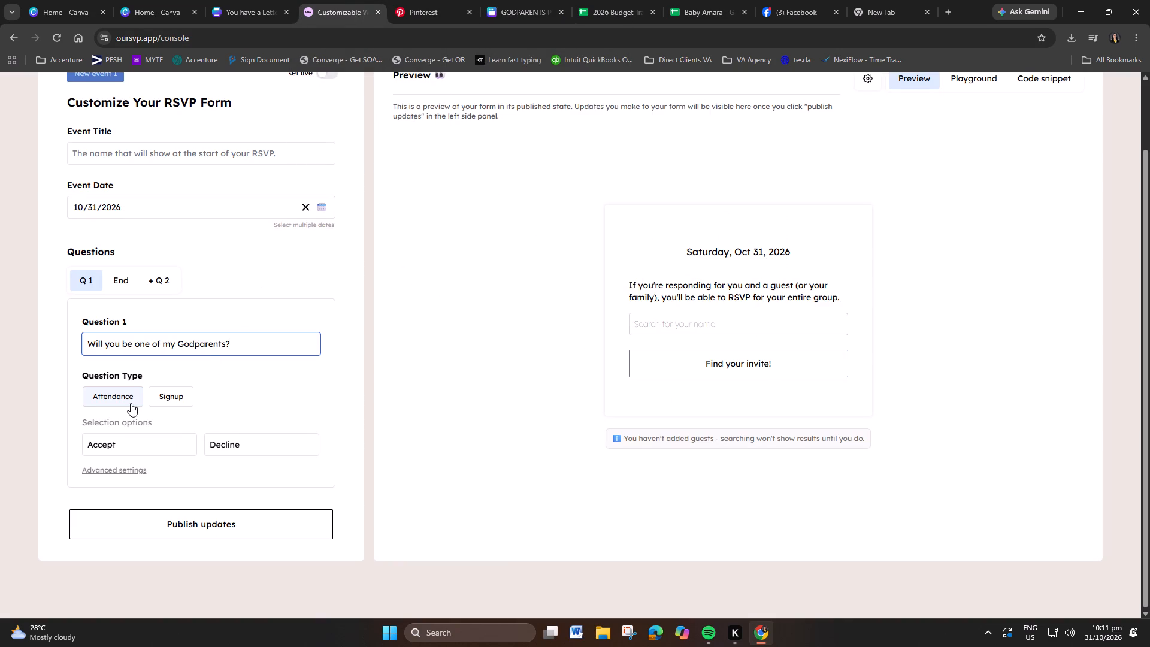
Set Question 1's attendance selection options to "Yes" and "No".
left_click(129, 398)
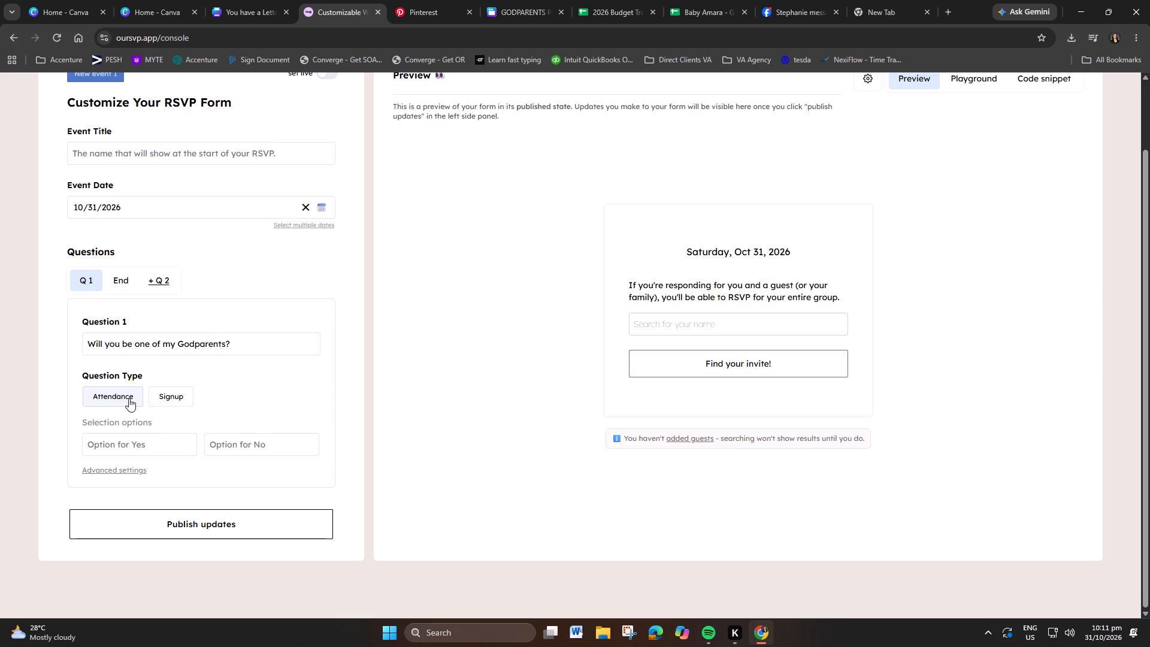
left_click(153, 447)
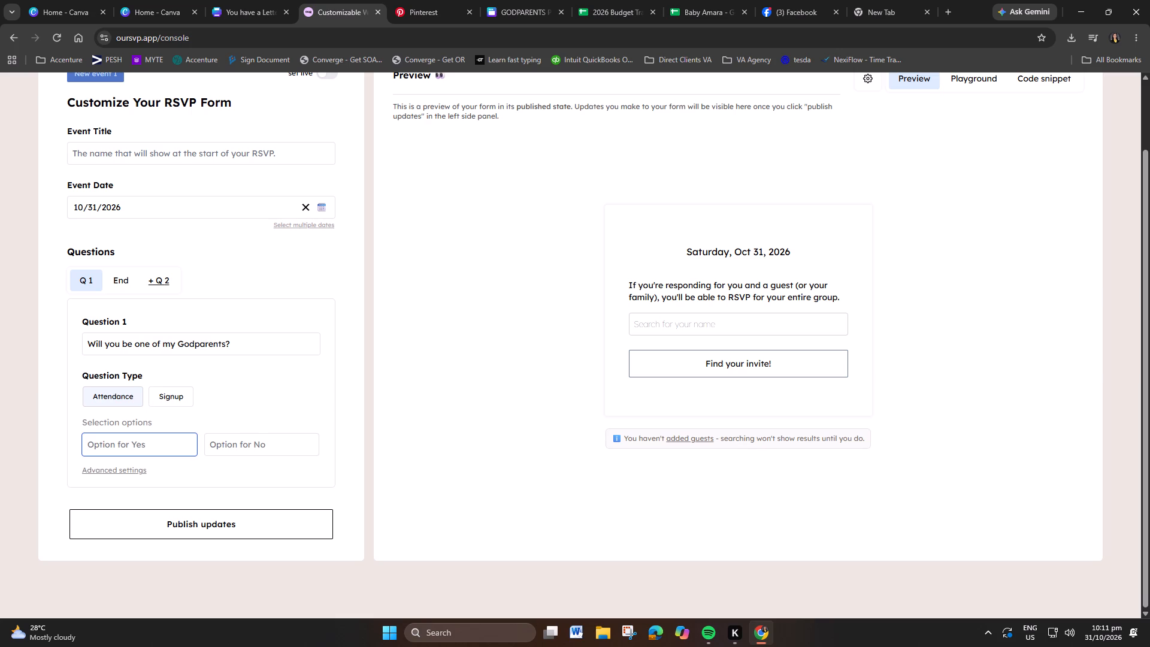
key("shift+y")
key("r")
key("BackSpace")
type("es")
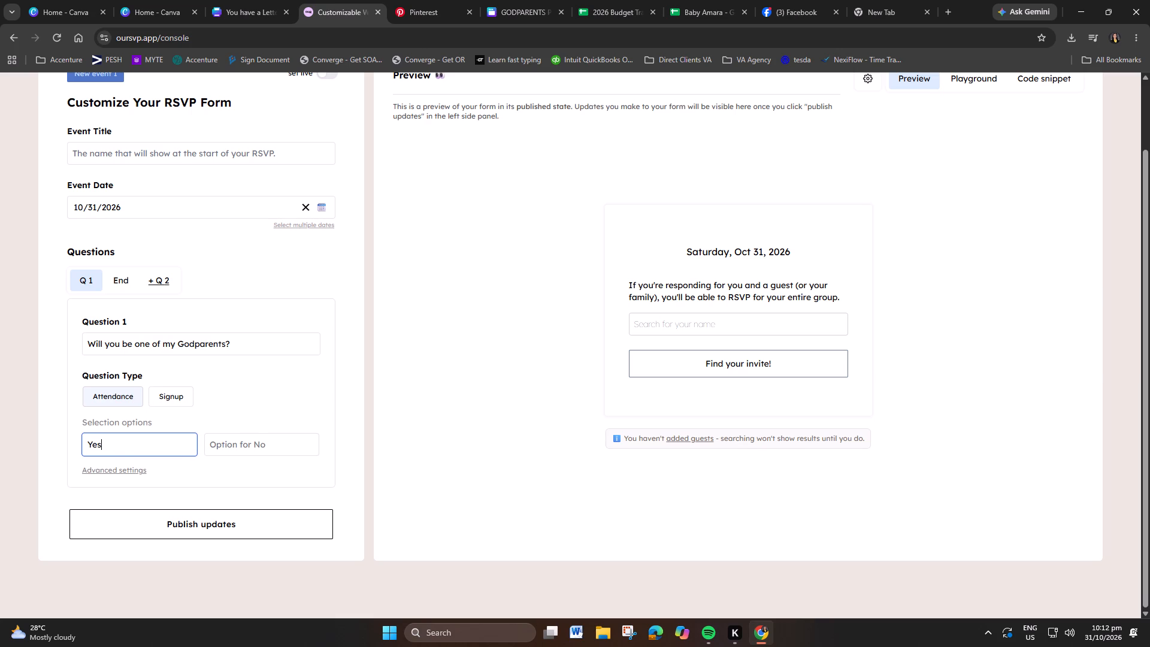
left_click(233, 442)
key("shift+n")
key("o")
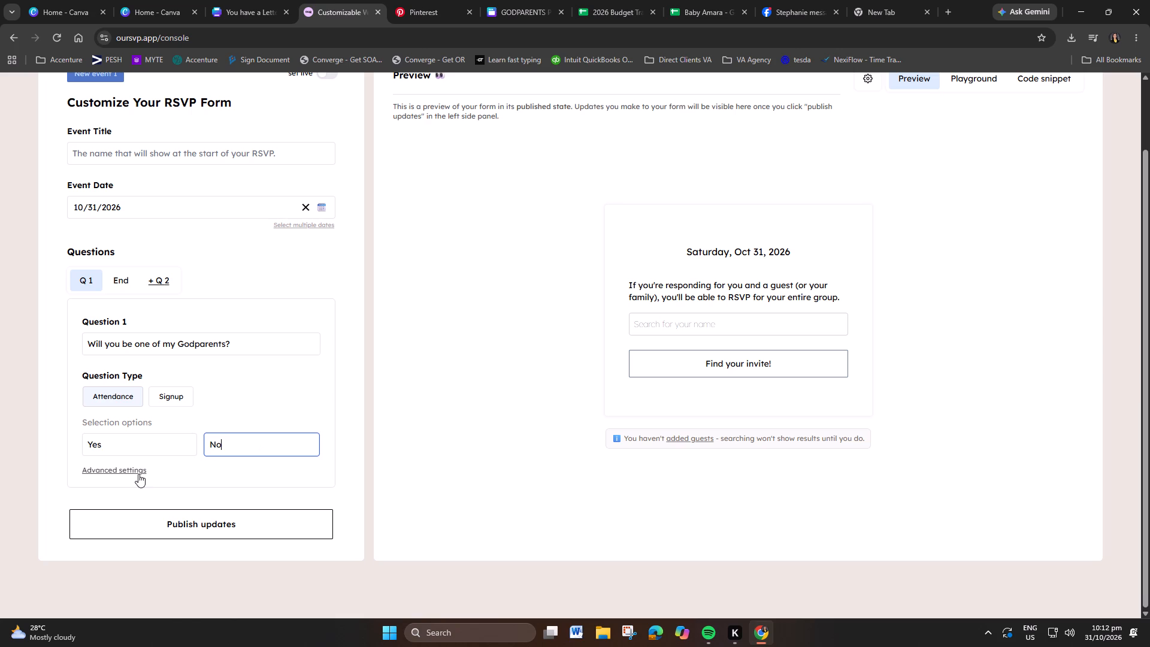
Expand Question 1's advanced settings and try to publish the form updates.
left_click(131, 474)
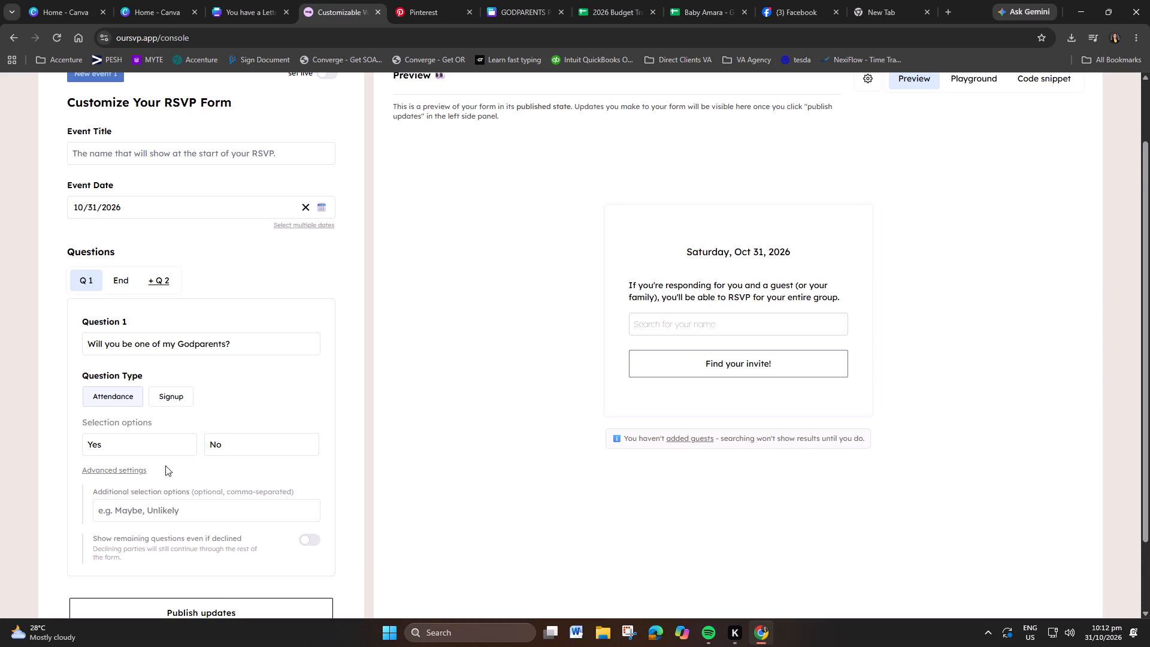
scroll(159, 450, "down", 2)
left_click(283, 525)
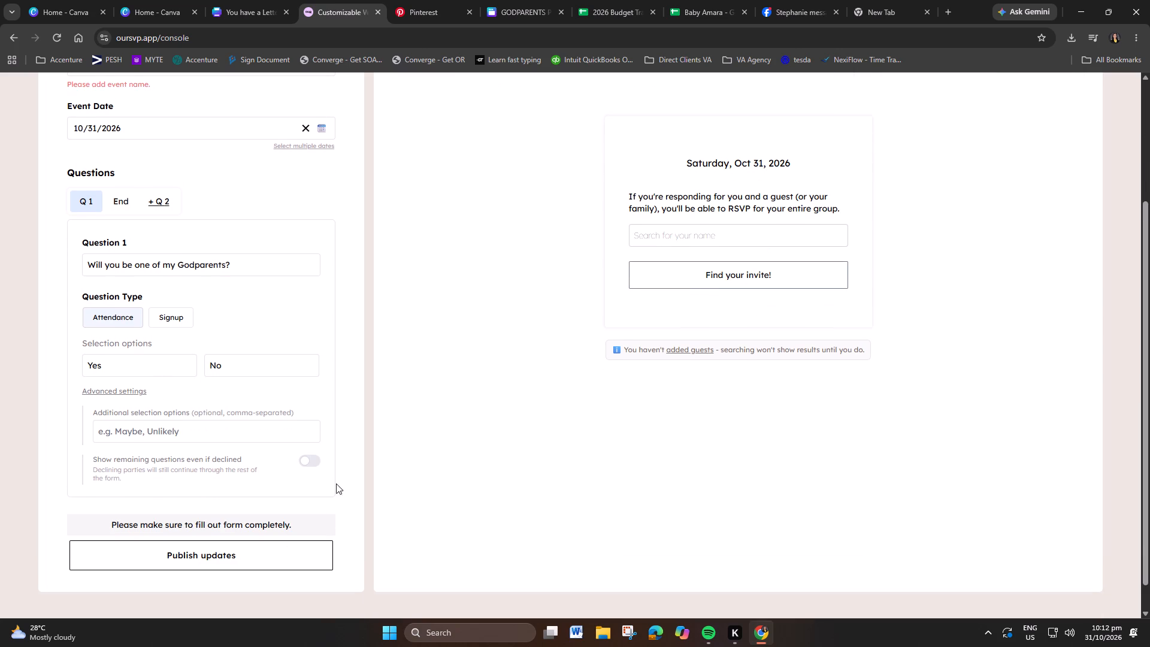
Check the end confirmation card's messages and add a blank second question to the RSVP form.
scroll(249, 368, "up", 1)
left_click(122, 260)
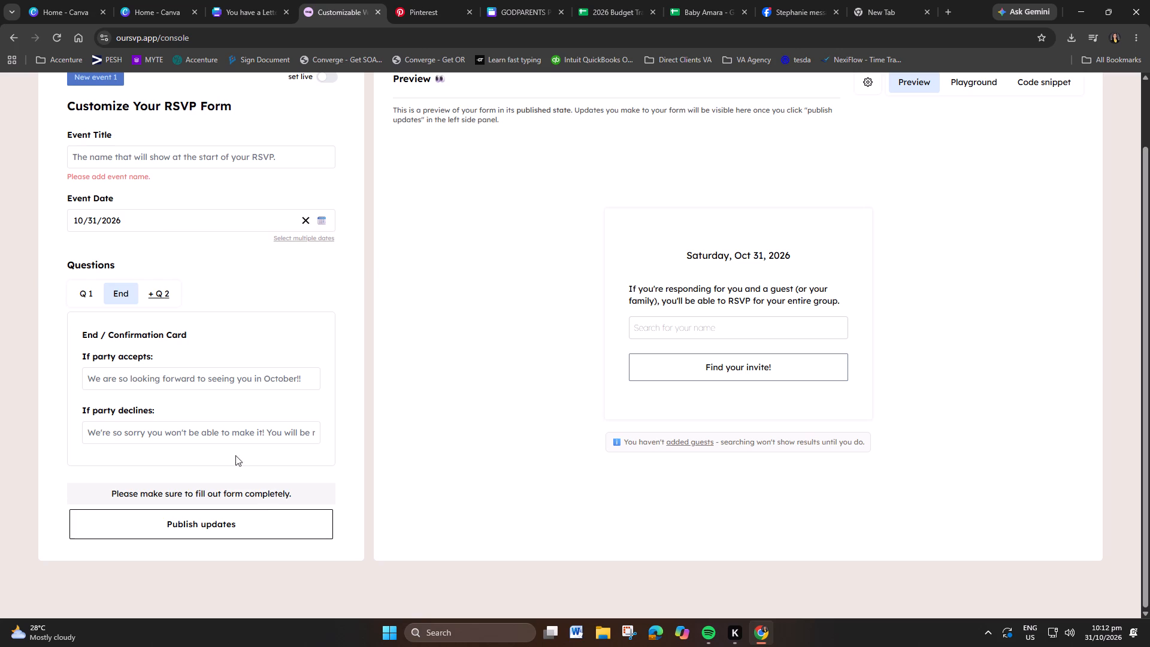
left_click(162, 298)
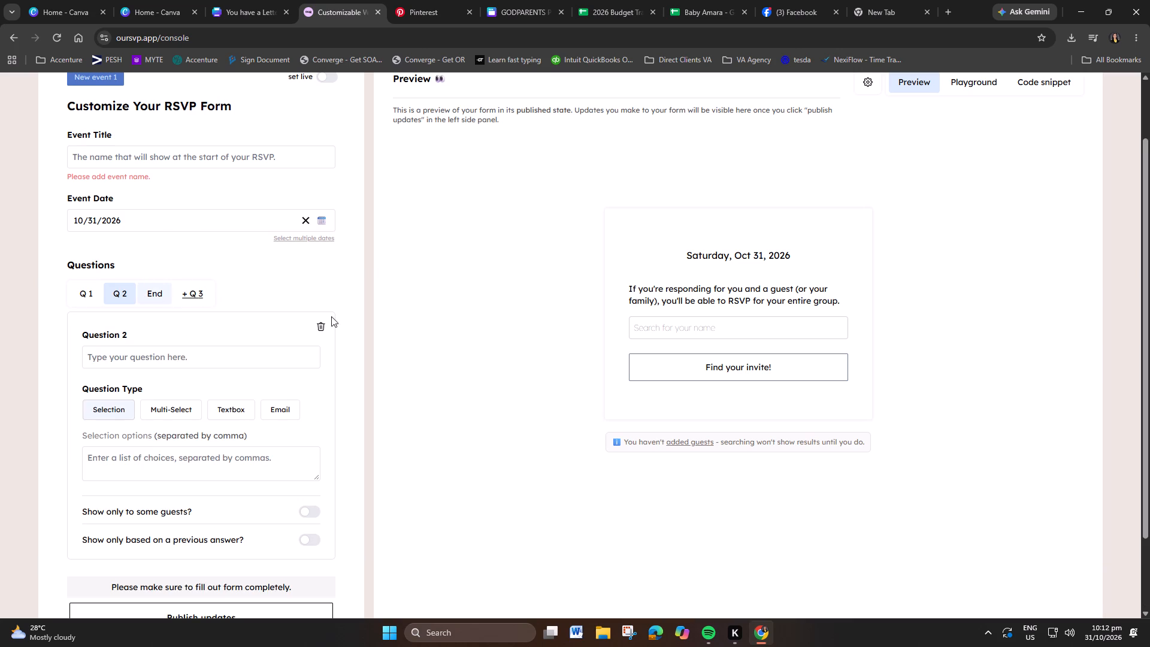
Delete the blank second question from the RSVP form.
left_click(321, 321)
left_click(321, 328)
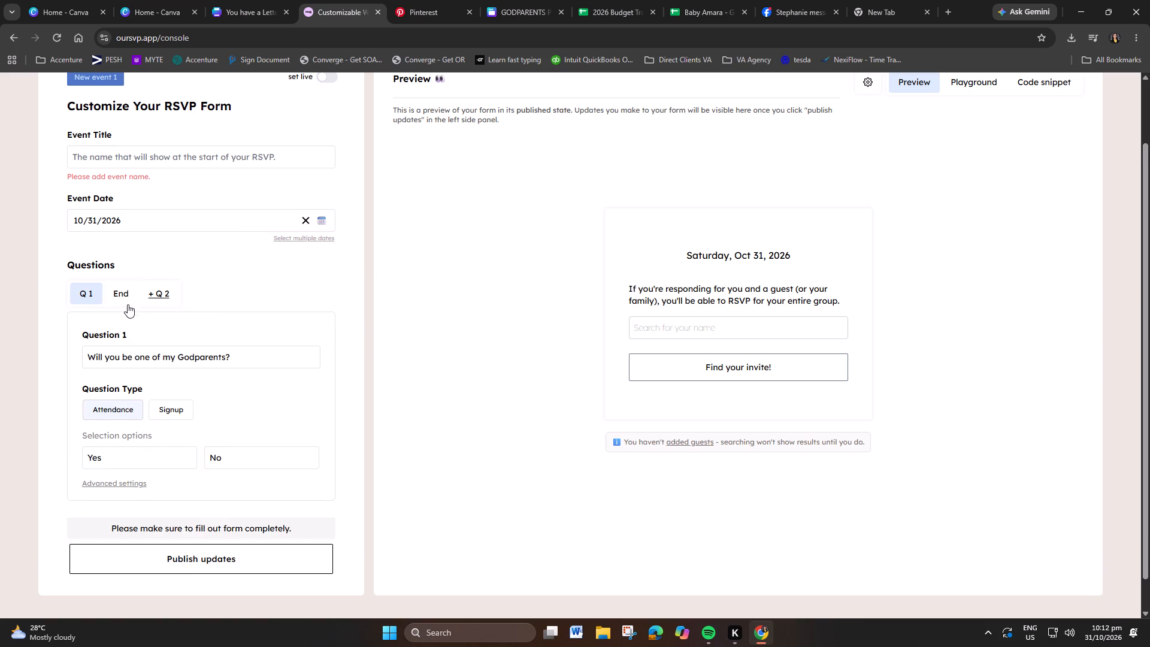
Check the end confirmation card's acceptance and decline messages, return to Question 1 and try to publish the form updates.
left_click(124, 300)
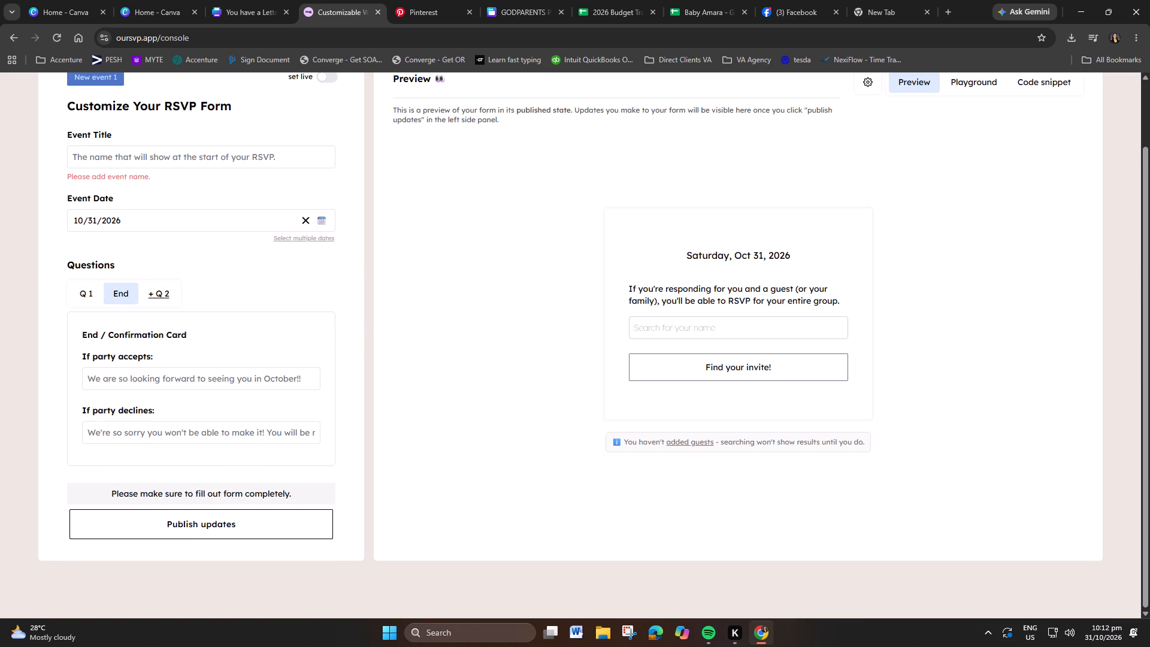
left_click(189, 383)
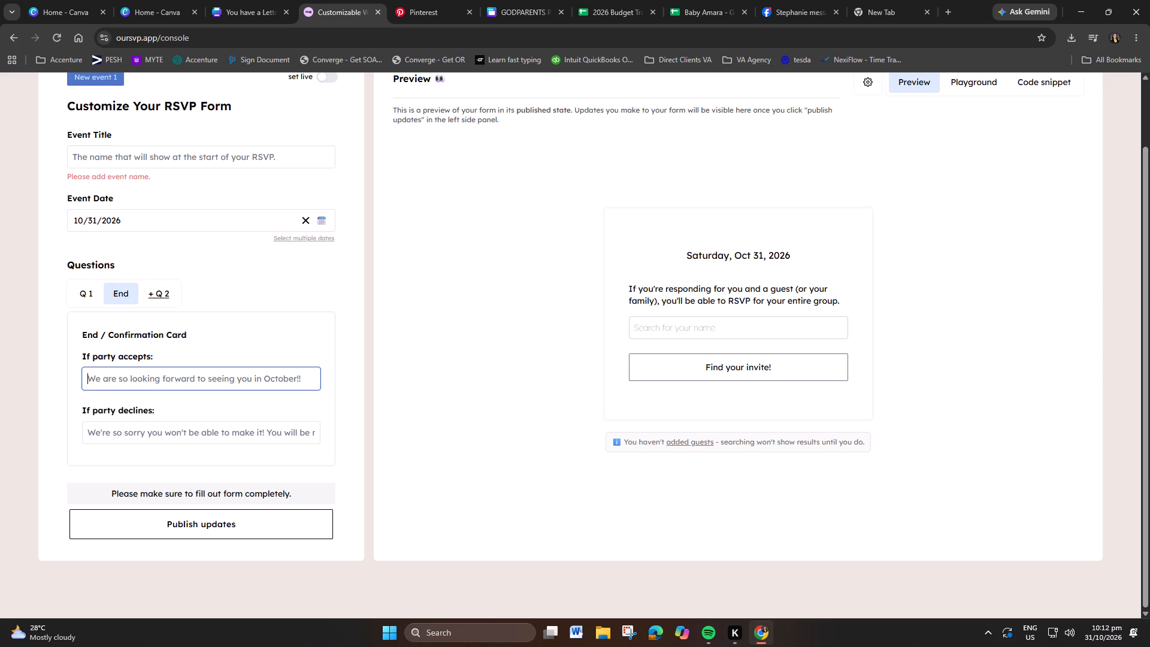
left_click(89, 300)
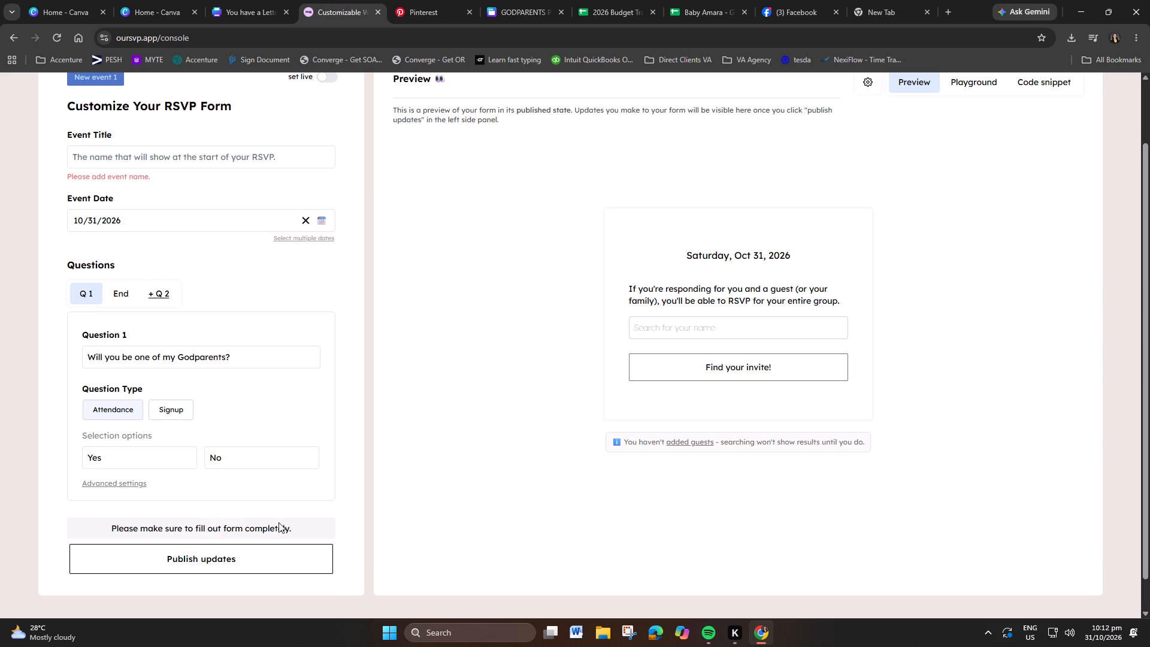
left_click(274, 554)
Set the event date to January 9, 2027.
scroll(274, 542, "up", 2)
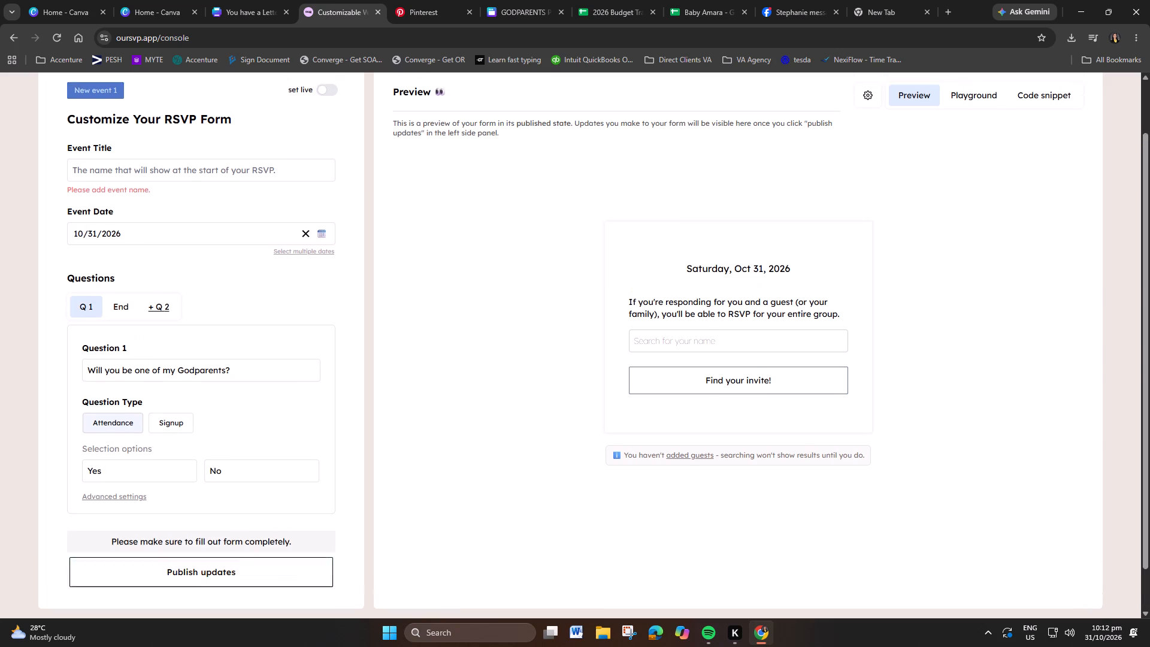
left_click(326, 297)
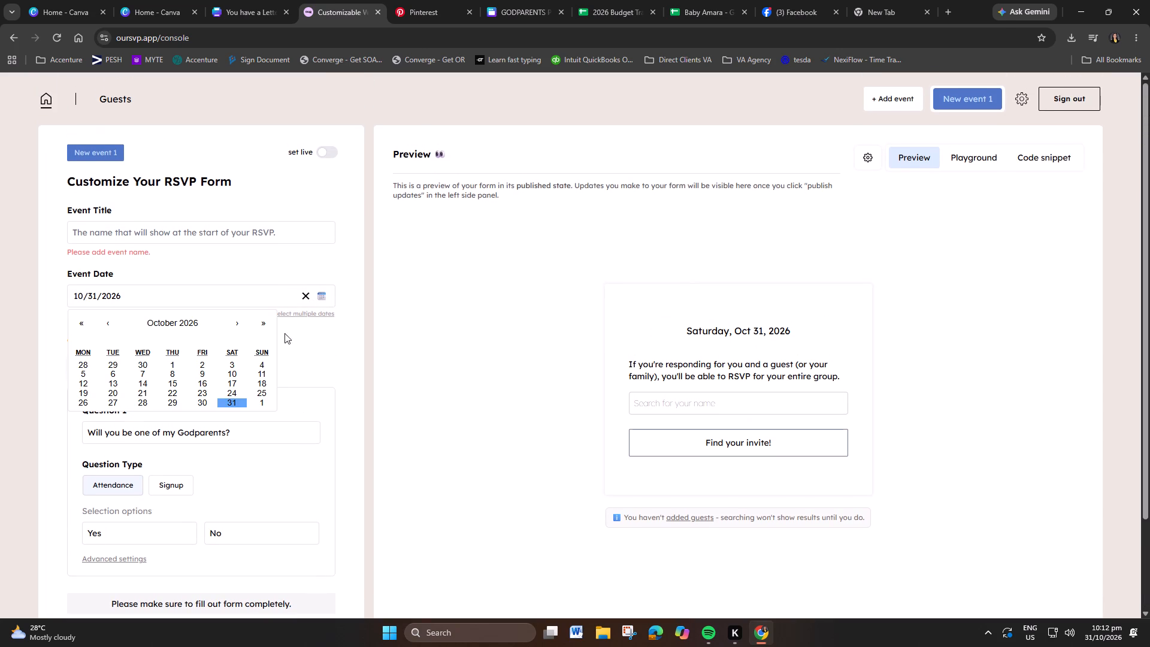
left_click(241, 328)
left_click(241, 328)
left_click(241, 328)
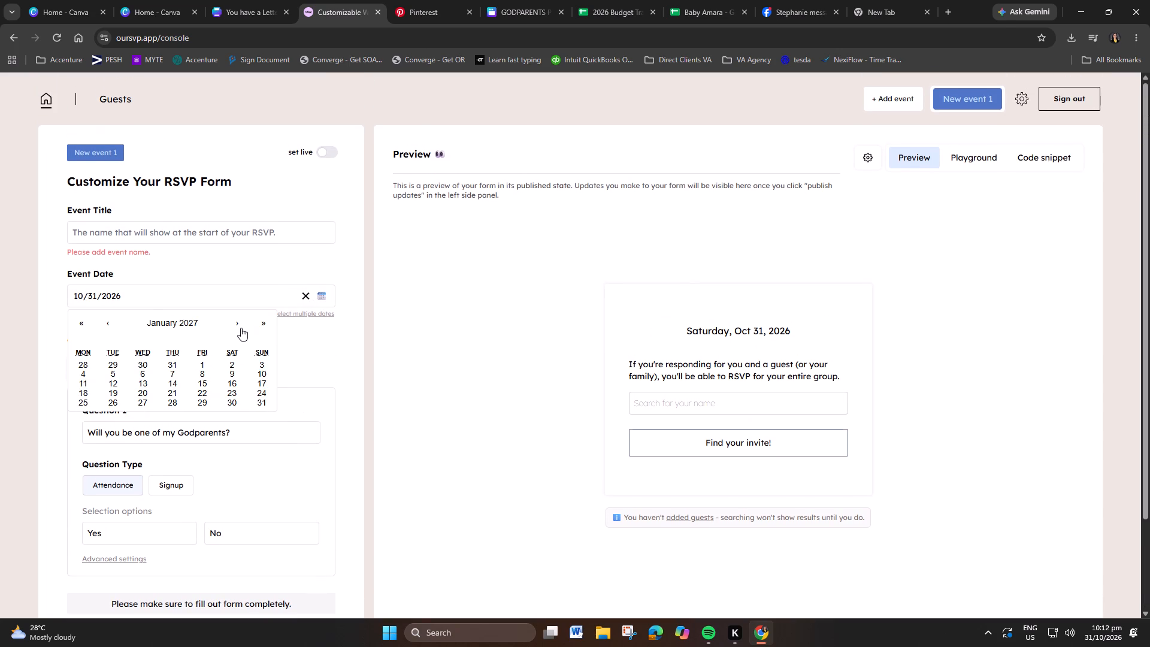
left_click(232, 371)
Enter "Amara's Christening" as the event title.
left_click(177, 232)
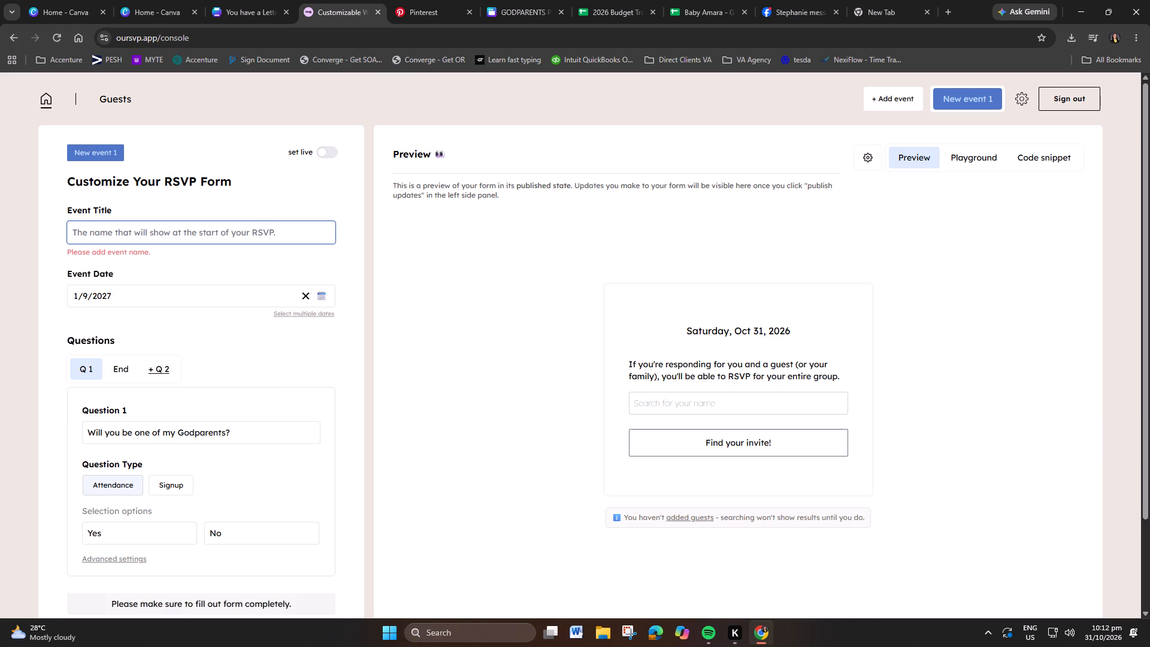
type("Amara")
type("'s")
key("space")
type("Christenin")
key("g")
Publish the form updates and check the RSVP form in the preview.
scroll(213, 274, "down", 2)
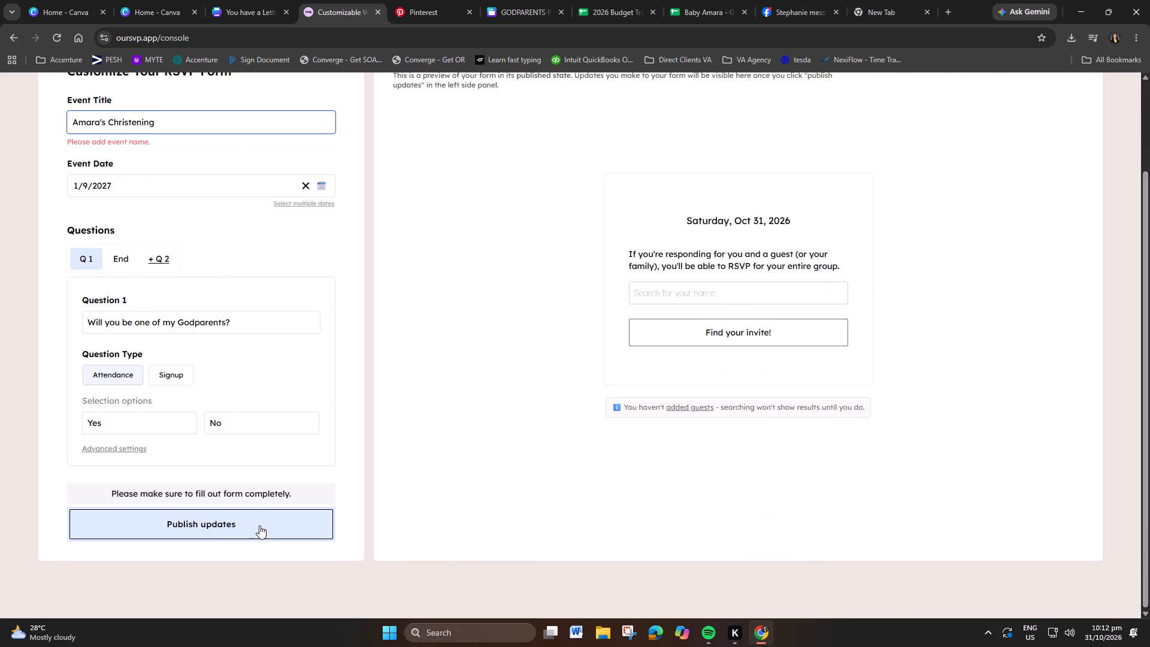
left_click(259, 525)
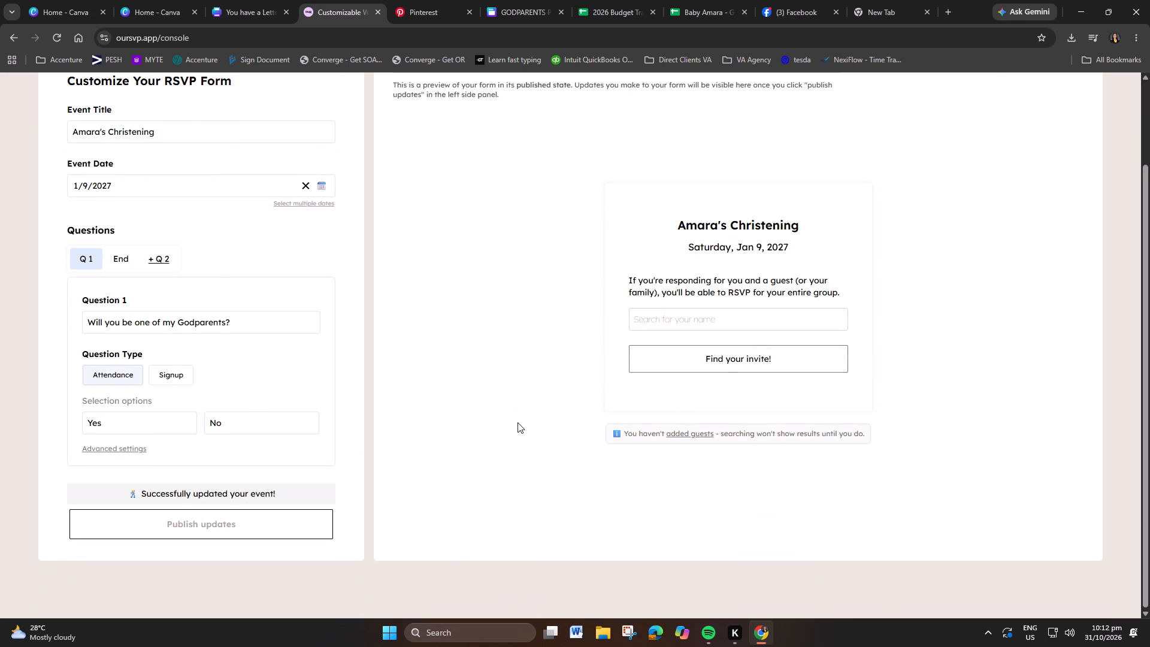
scroll(725, 418, "up", 1)
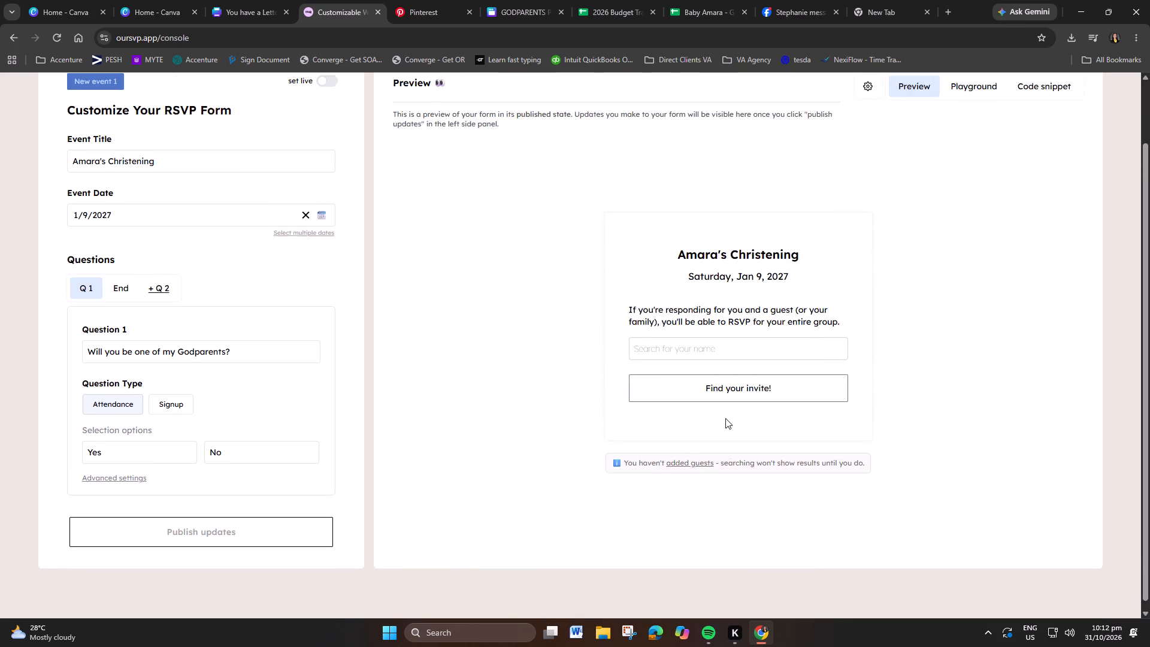
scroll(725, 418, "up", 1)
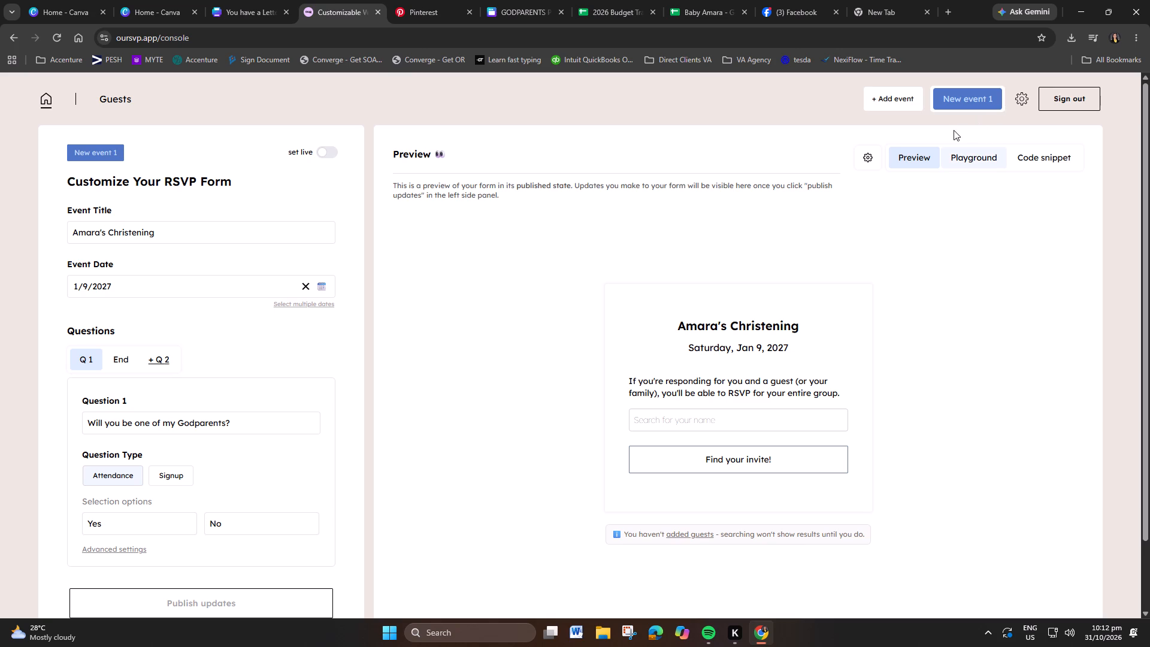
left_click(910, 161)
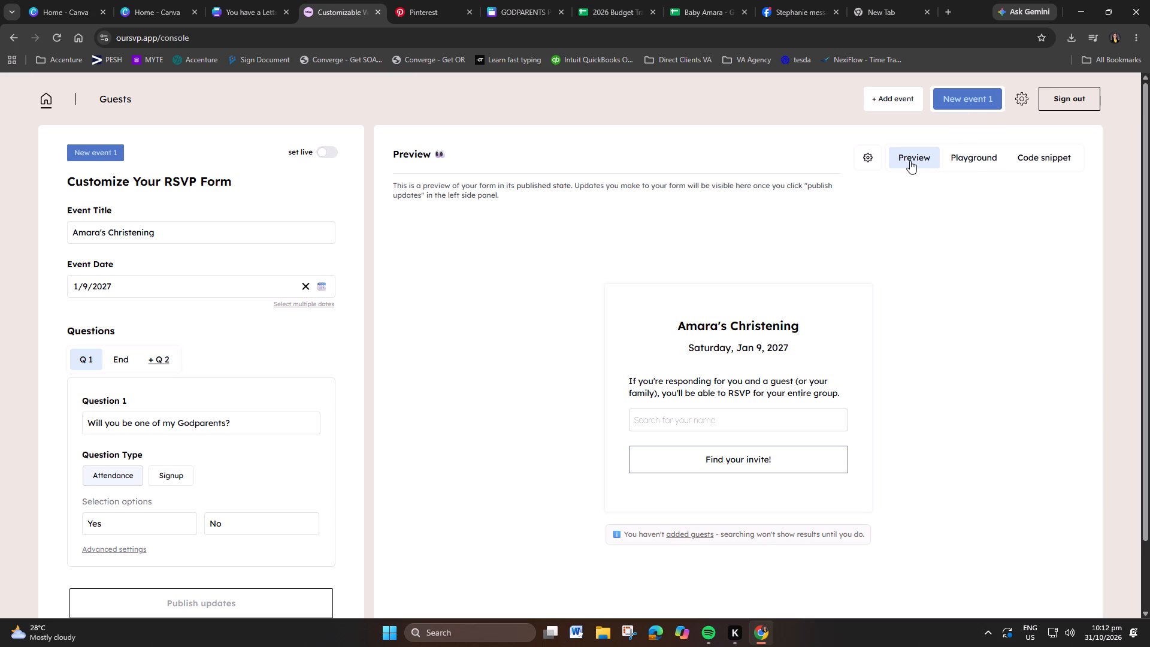
left_click(910, 161)
Try the Elegant, Default and pink-and-red Palm Spri... presets in the style playground and test the "Find your invite!" option.
left_click(976, 162)
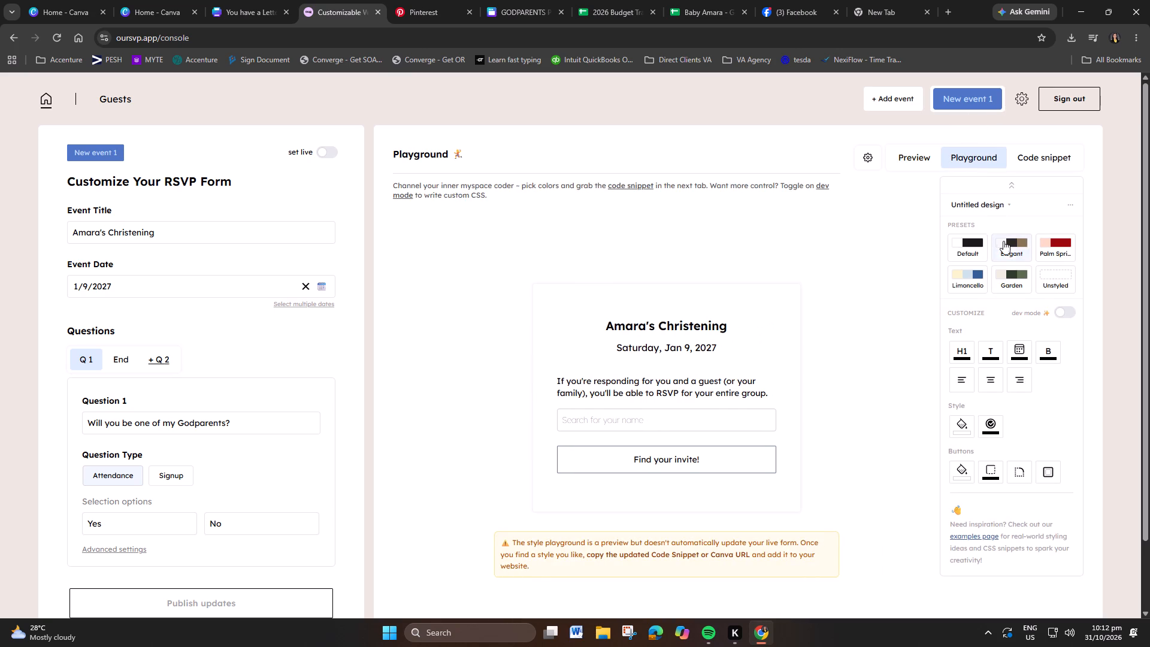
left_click(1007, 246)
left_click(963, 252)
left_click(1055, 243)
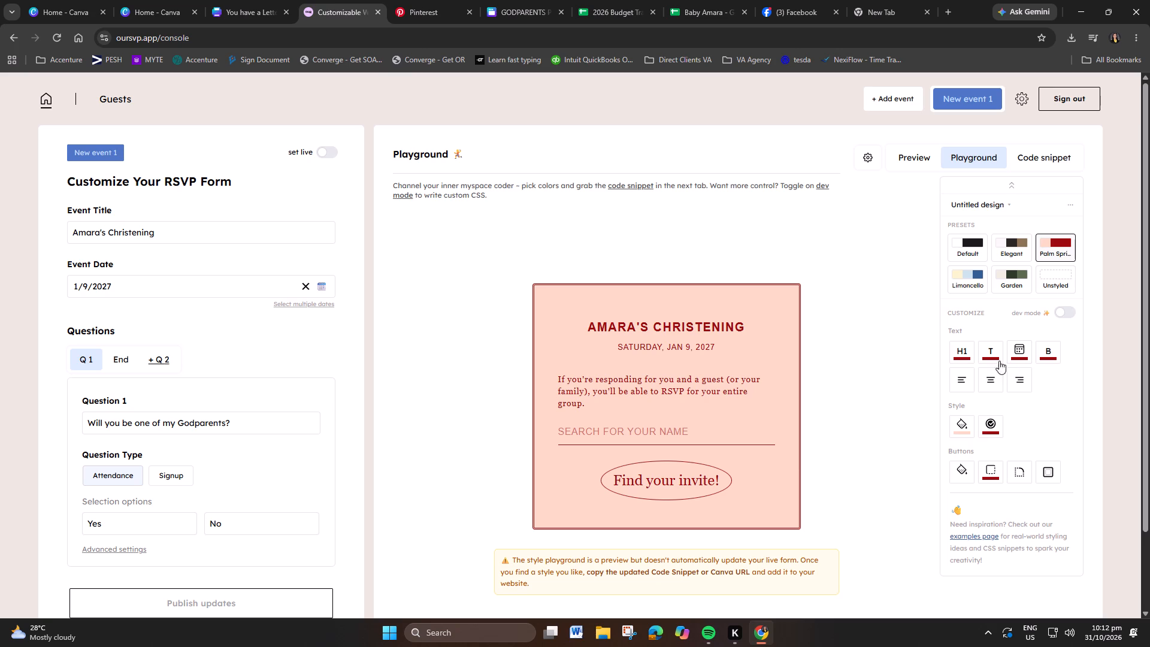
left_click(677, 391)
scroll(858, 307, "down", 2)
left_click(684, 388)
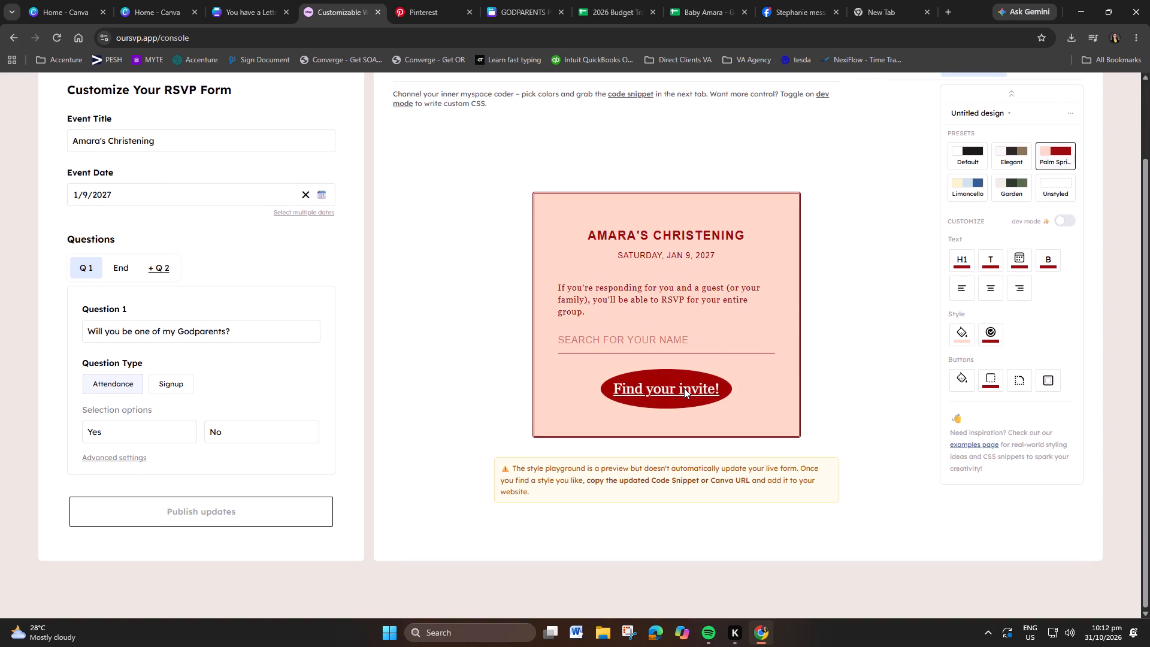
double_click(684, 388)
scroll(832, 341, "up", 3)
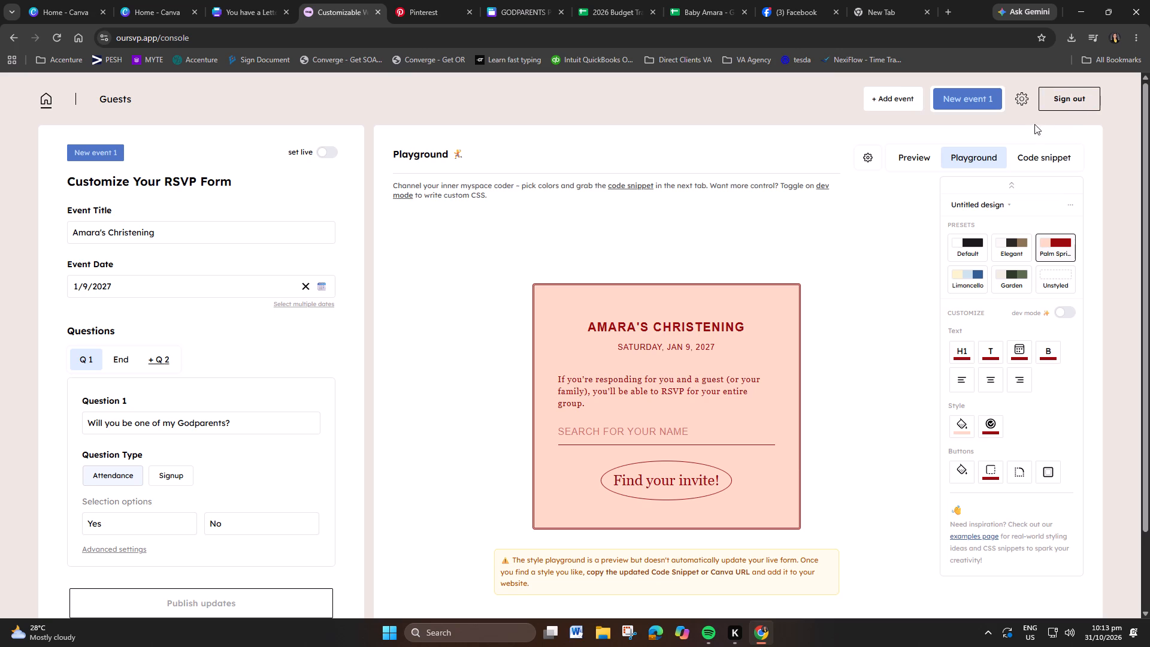
Switch to the "You have a Letter" Canva design, leave its ouRSVP app, and close the ouRSVP console page.
left_click(233, 7)
left_click(95, 174)
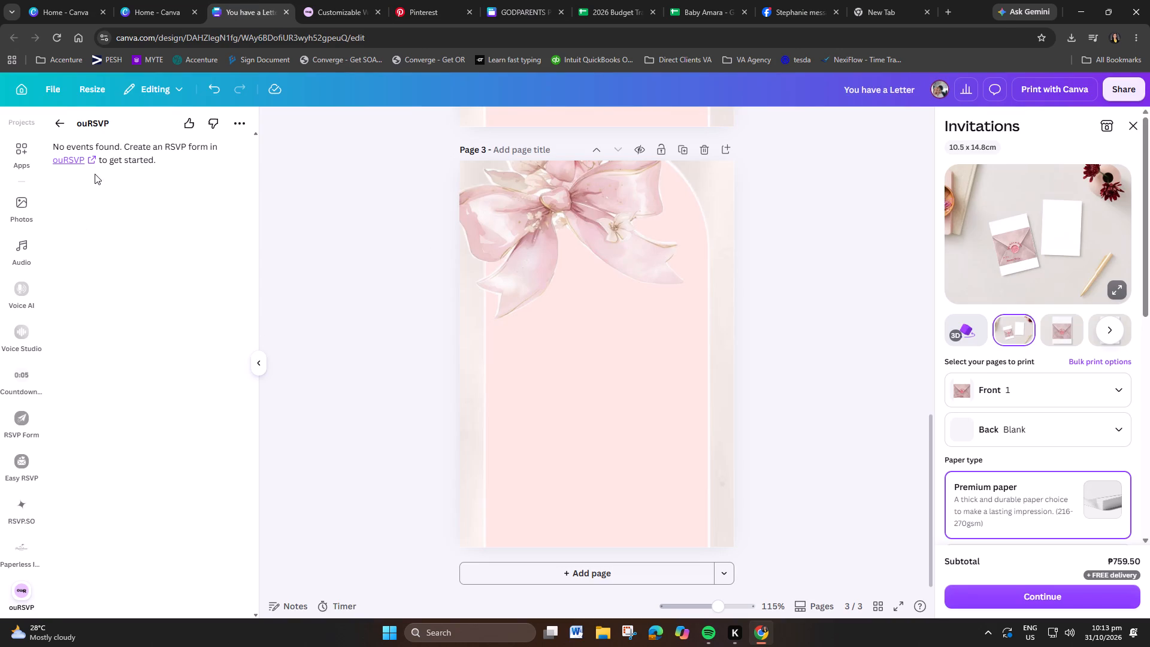
left_click(60, 126)
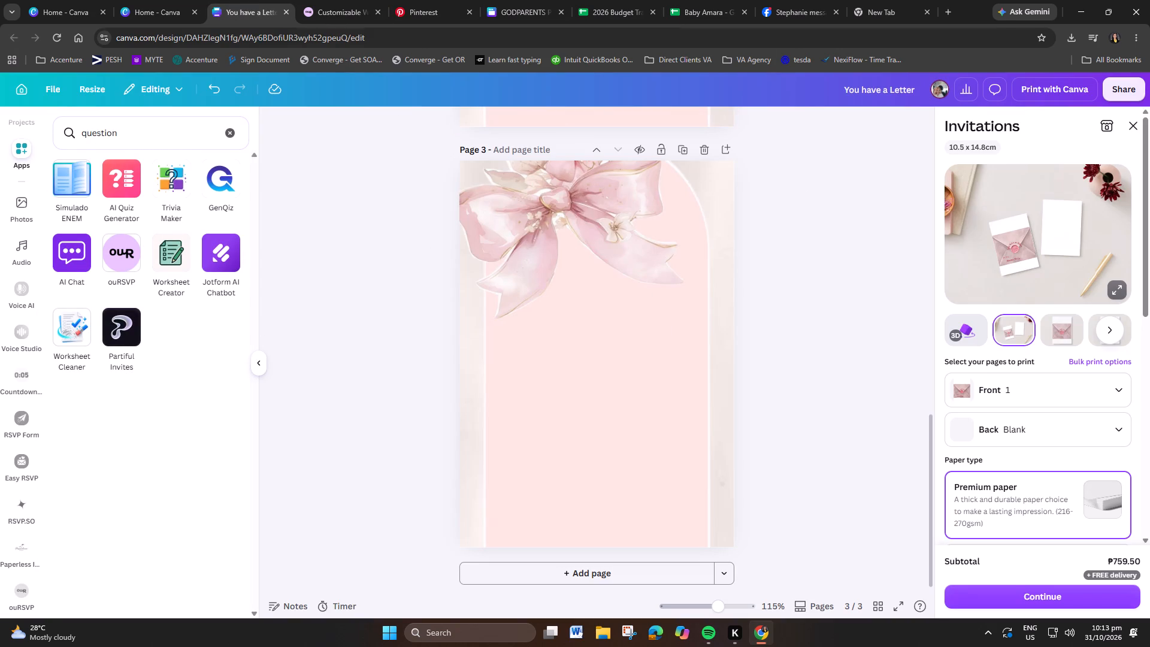
left_click(342, 14)
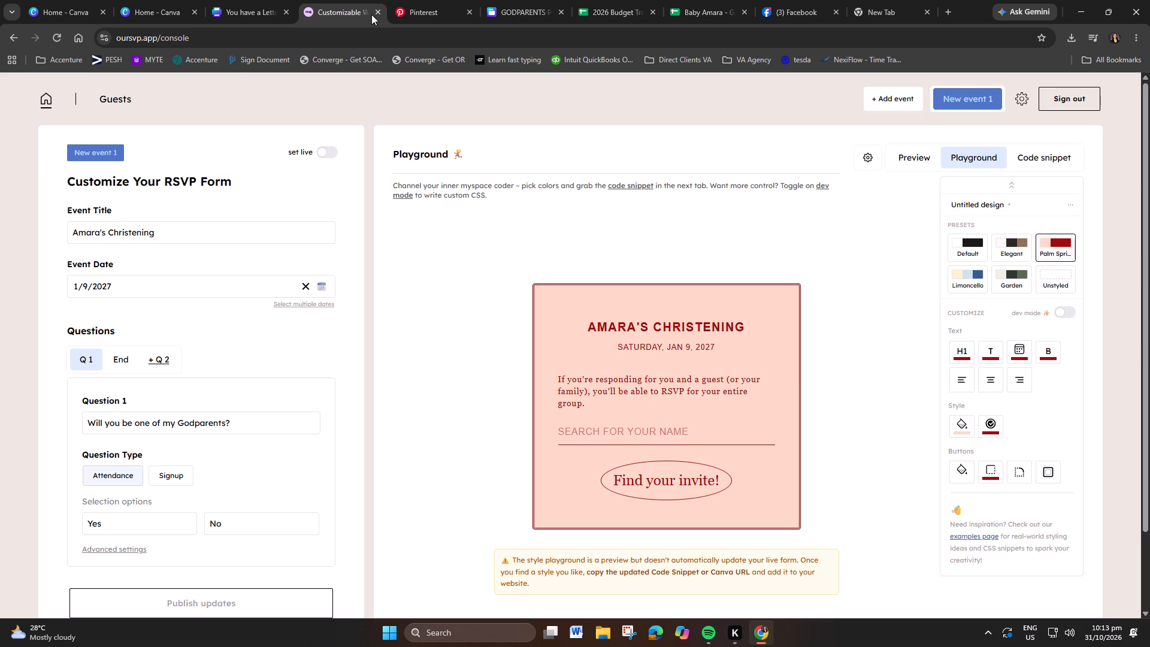
left_click(376, 14)
left_click(253, 10)
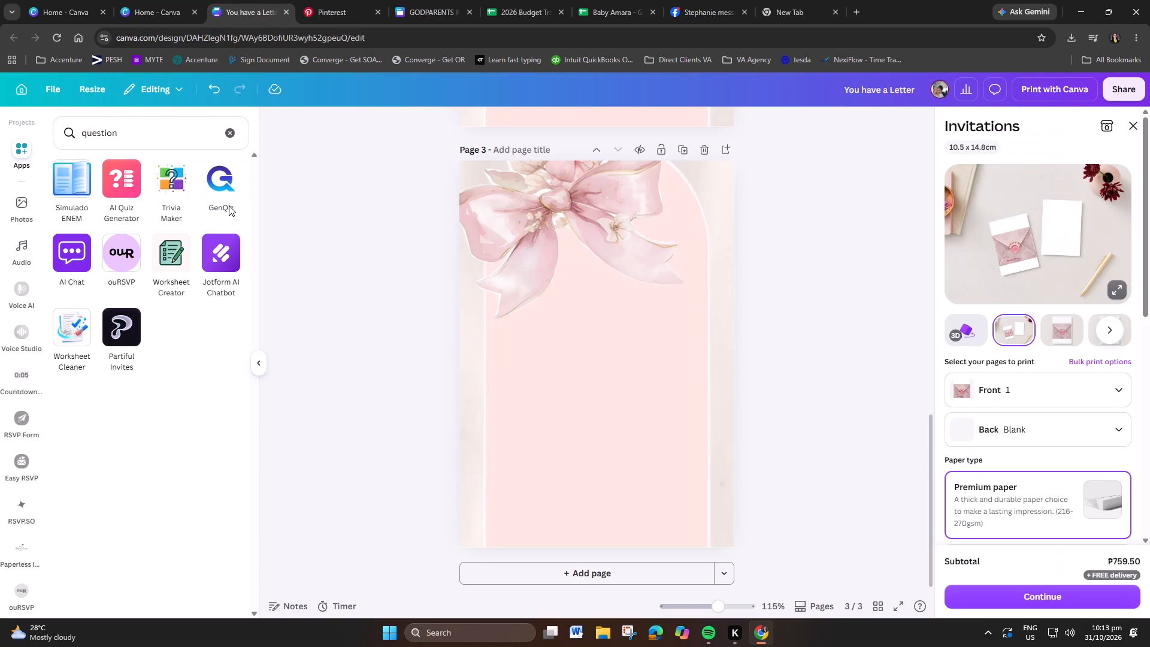
Add a body text box and a subheading text box to page 3 of the "You have a Letter" design.
scroll(33, 332, "up", 3)
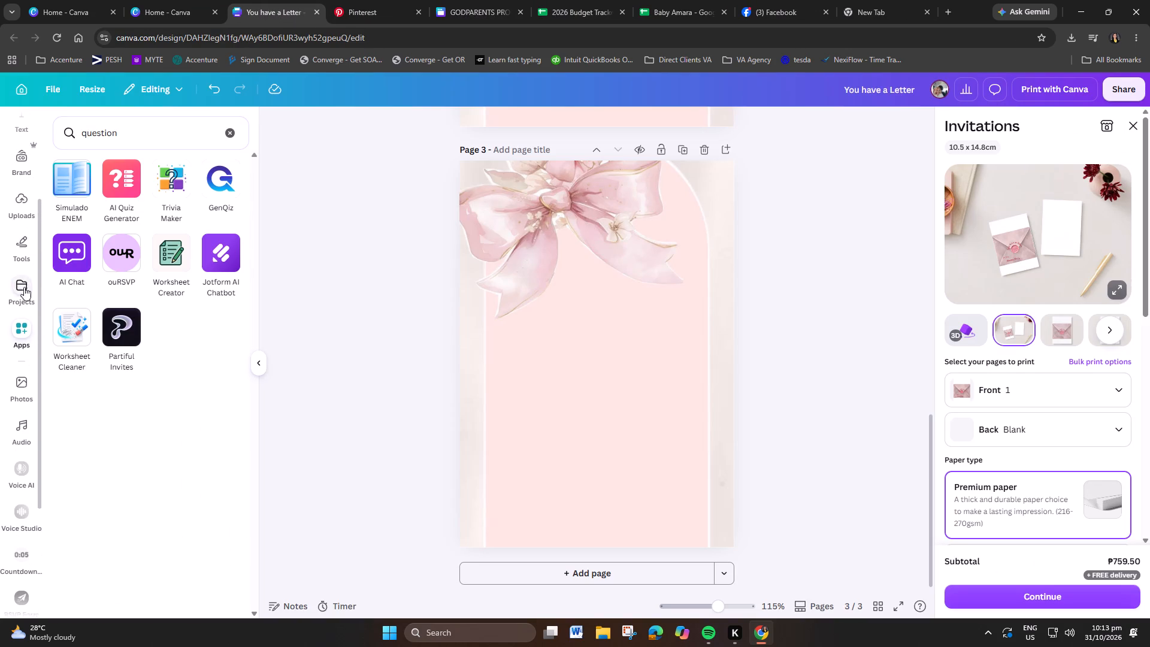
scroll(26, 210, "up", 1)
left_click(20, 174)
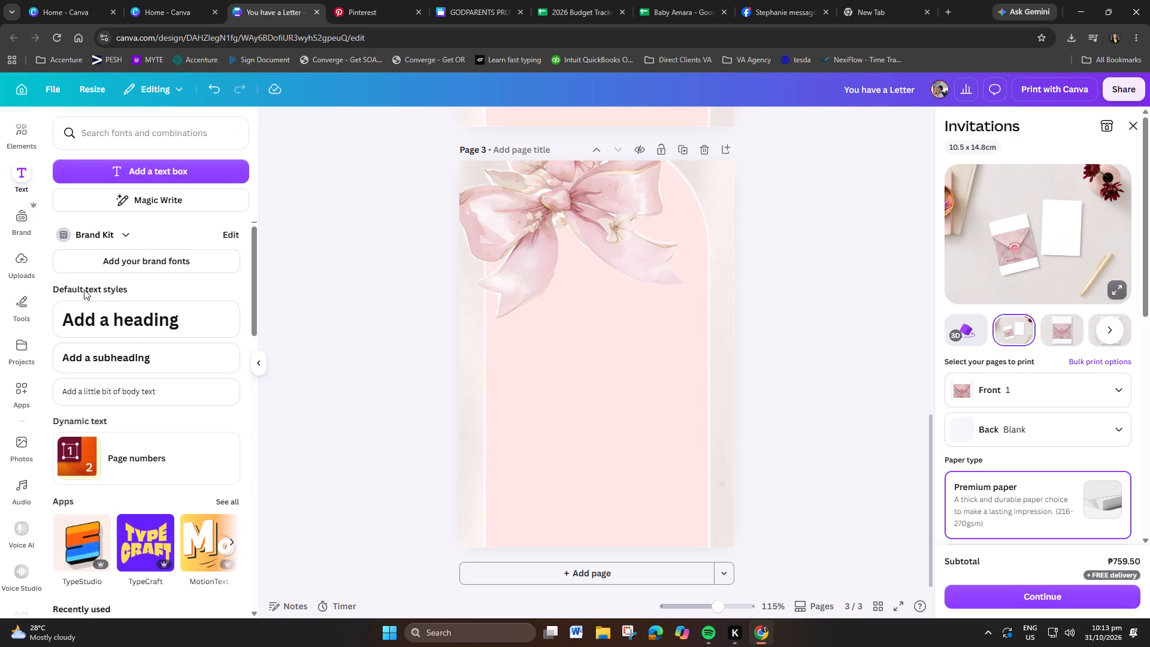
left_click(161, 395)
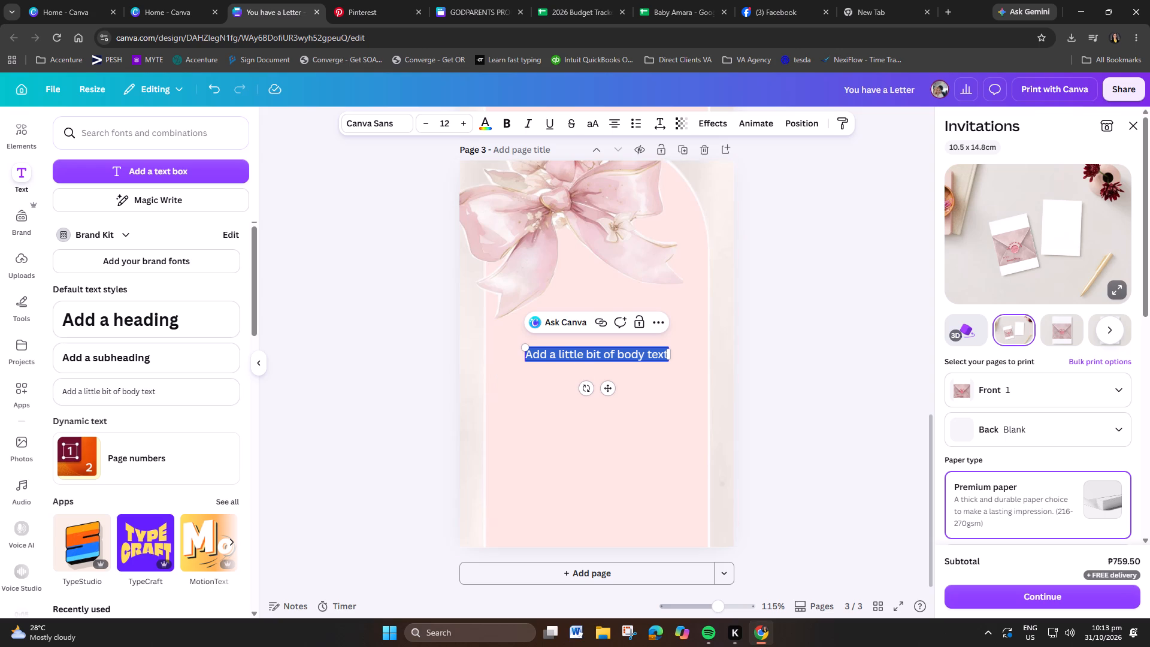
left_click(192, 356)
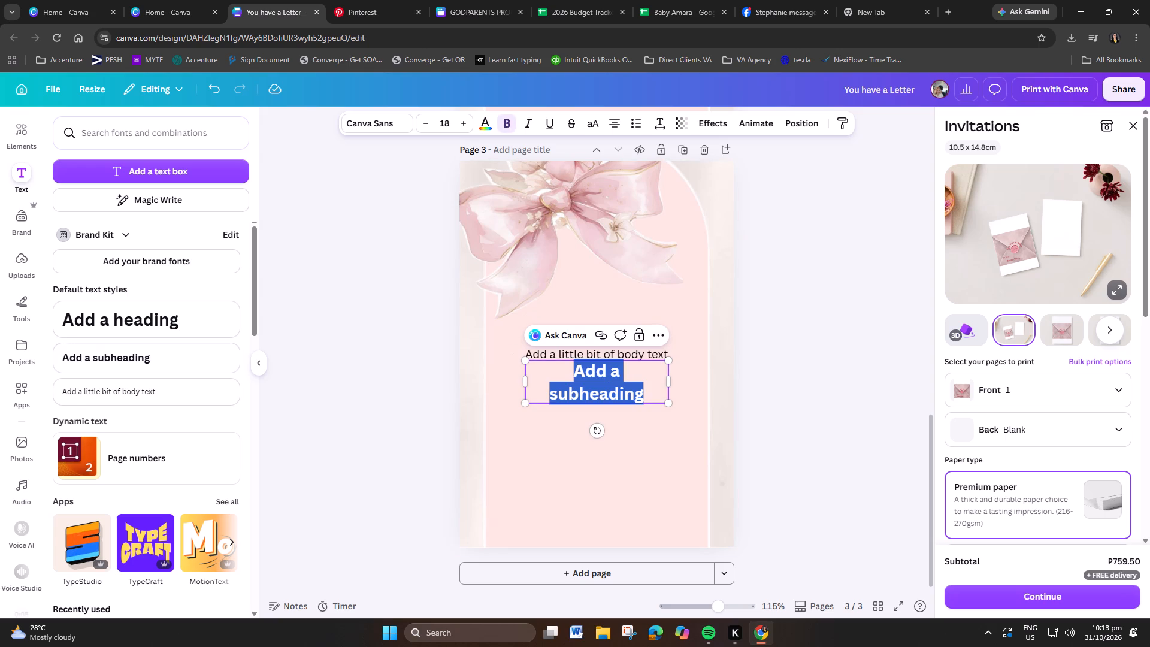
Replace page 3's body text with "Will you be one of my Godparents?", copied from page 3 of the GODPARENTS PROPOSAL LETTER design.
left_click(459, 0)
left_click(368, 1)
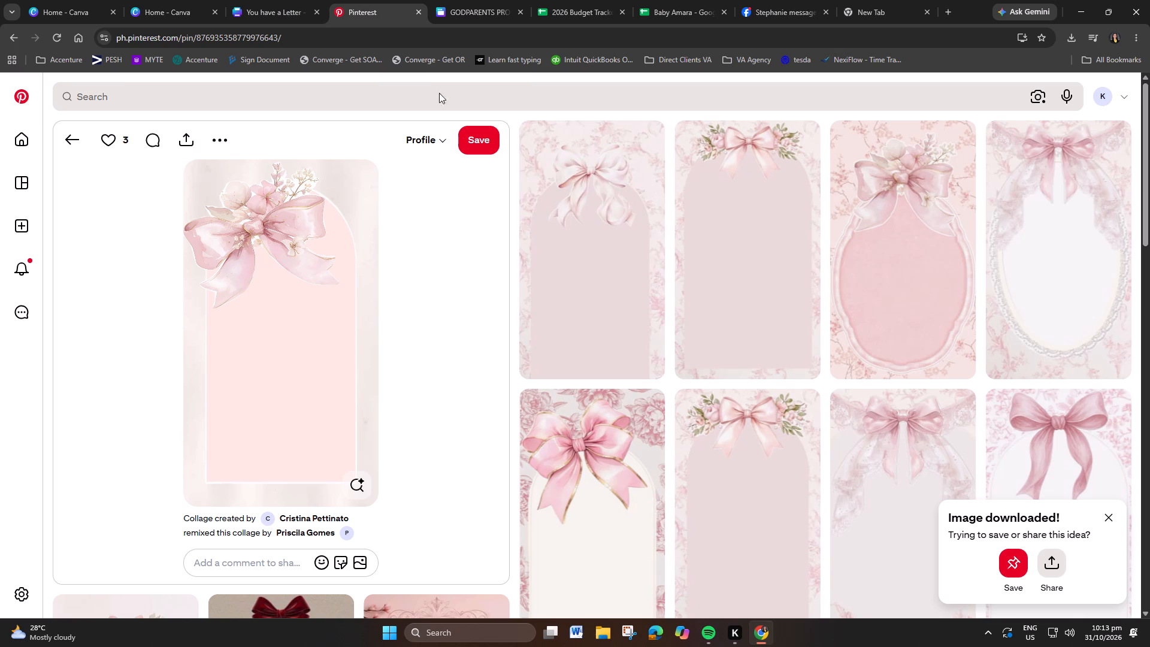
left_click(267, 1)
left_click(600, 356)
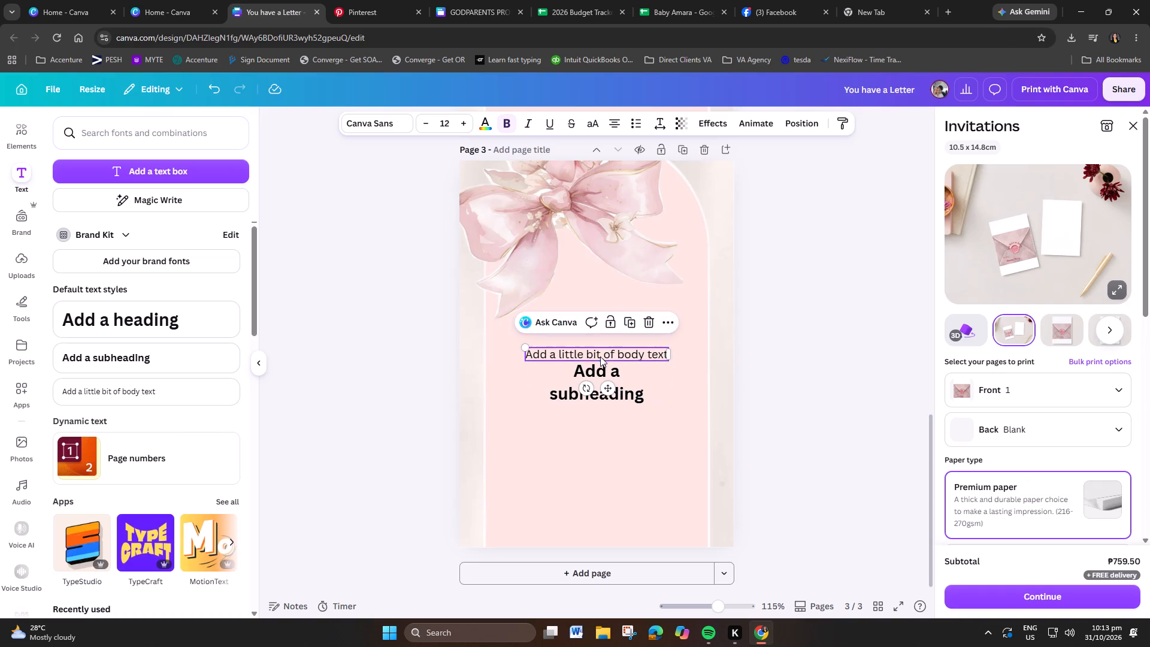
double_click(600, 354)
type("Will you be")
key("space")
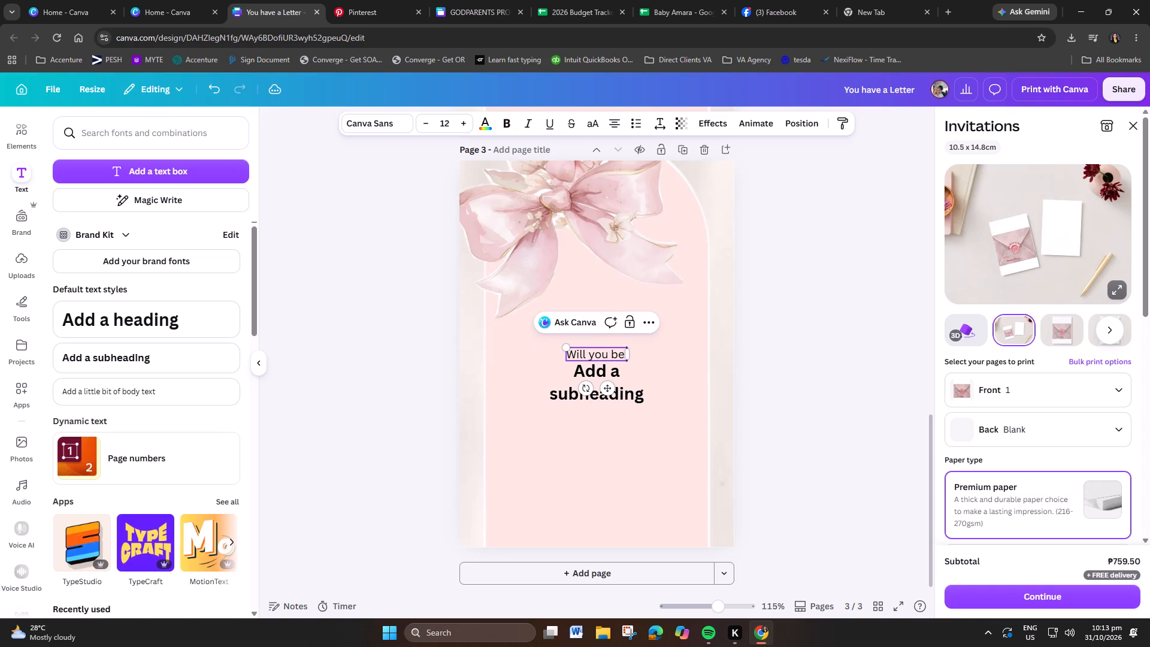
left_click(505, 0)
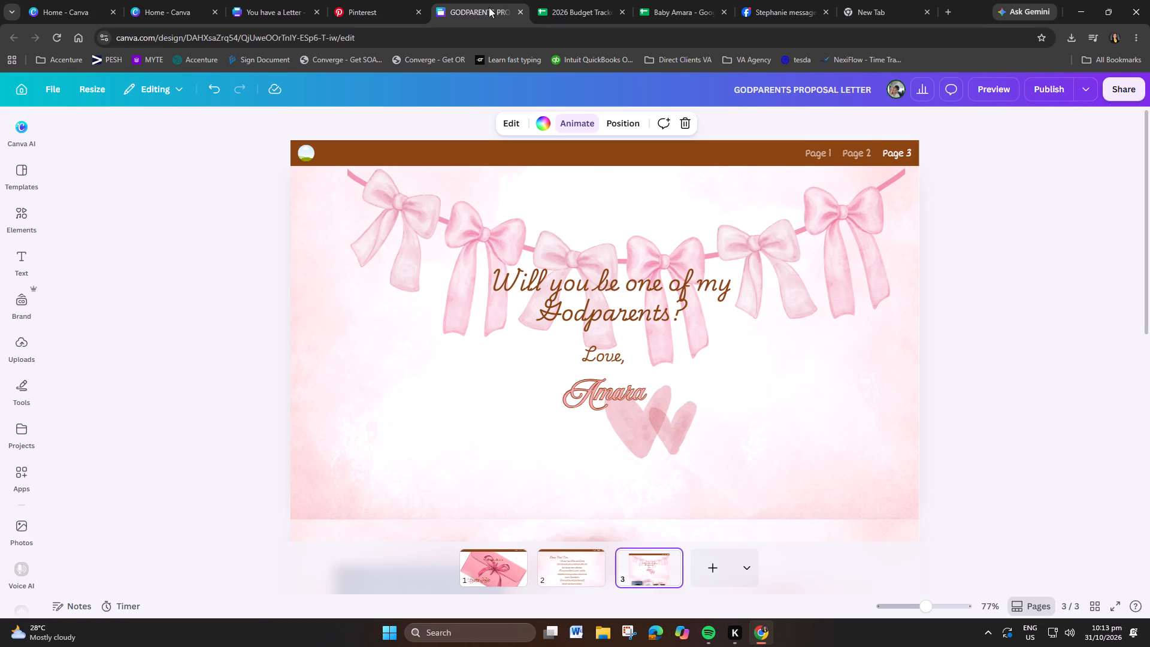
triple_click(616, 282)
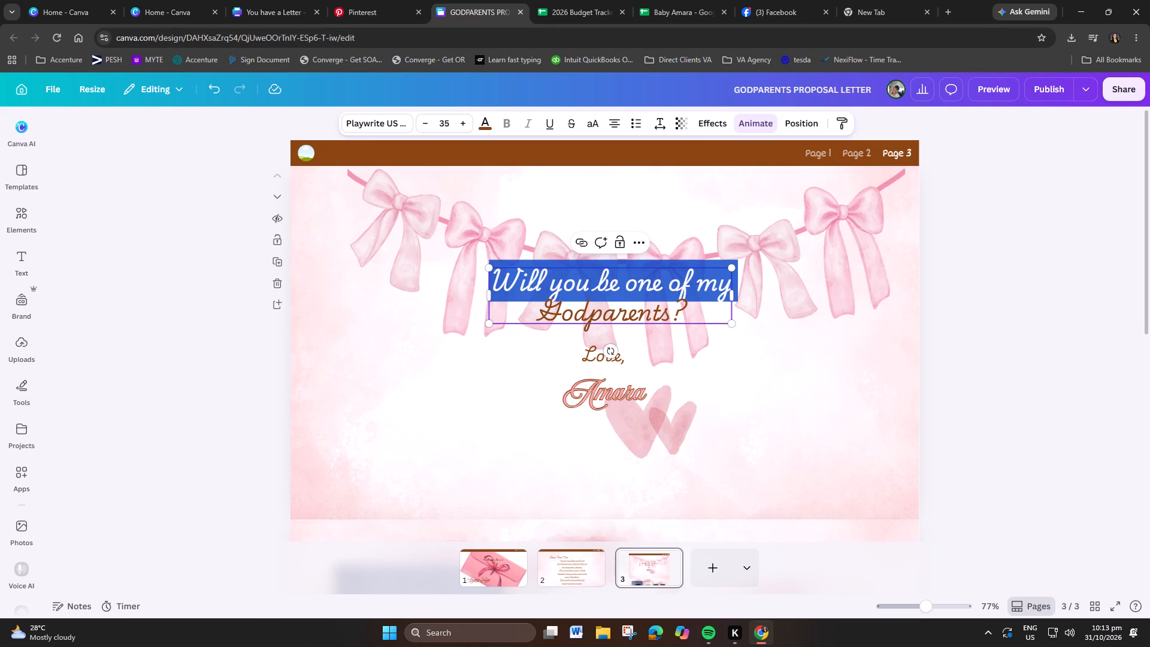
key("ctrl+a")
key("ctrl+c")
left_click(274, 1)
triple_click(585, 356)
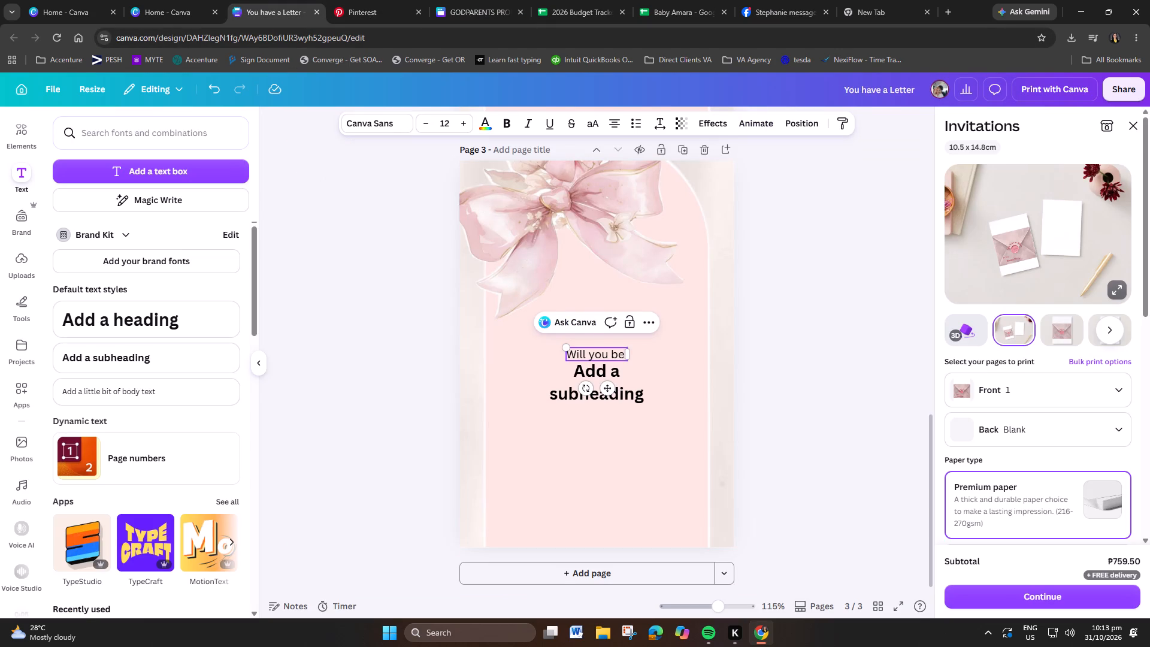
key("ctrl+v")
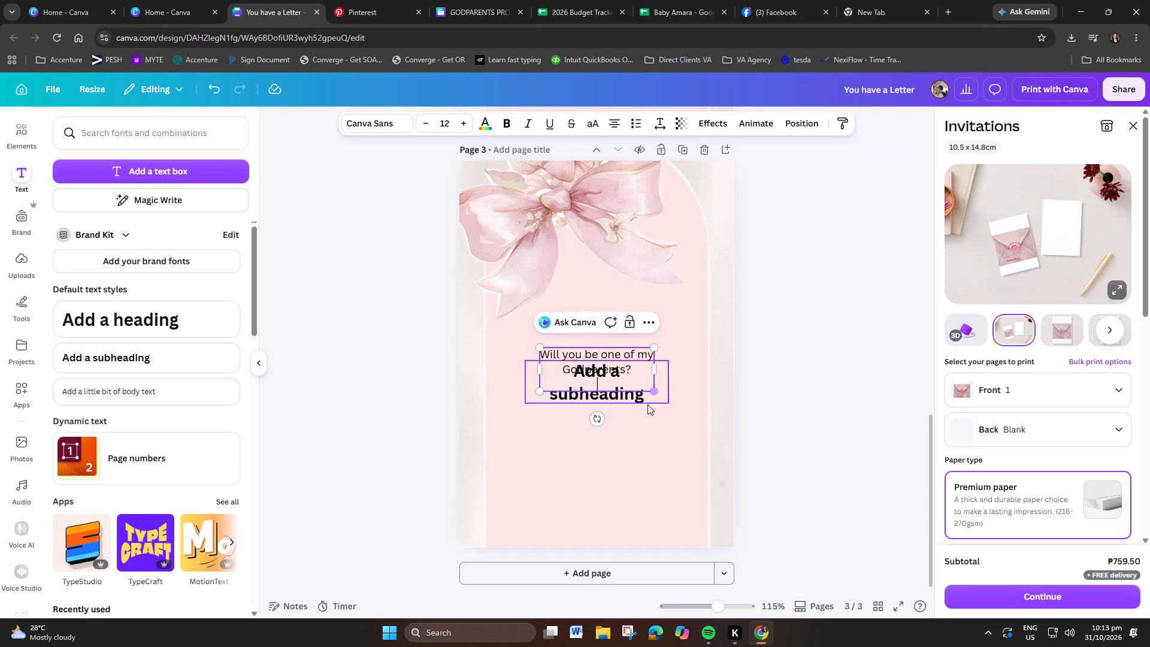
Move the "Add a subheading" text down so it sits clear below the godparents question.
left_click(600, 400)
left_click_drag(611, 400, 611, 462)
Remove the empty trailing line from the godparents question text box.
left_click(603, 359)
double_click(628, 383)
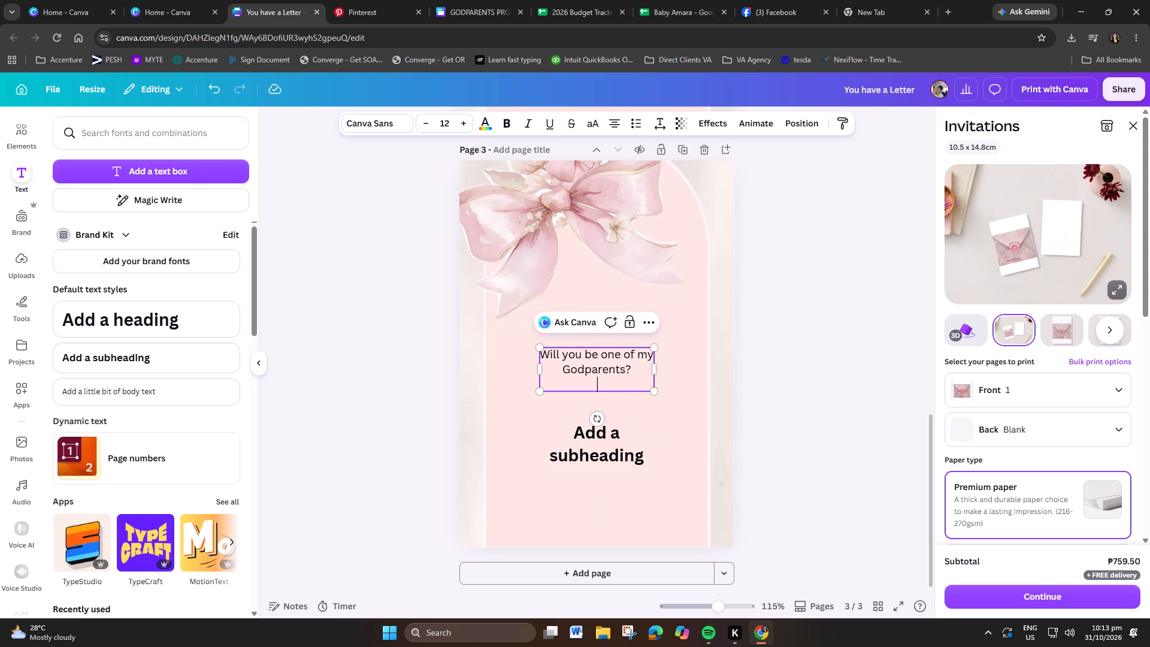
key("BackSpace")
Set all of page 3's godparents question to the Leckerli One font at size 20.
triple_click(599, 370)
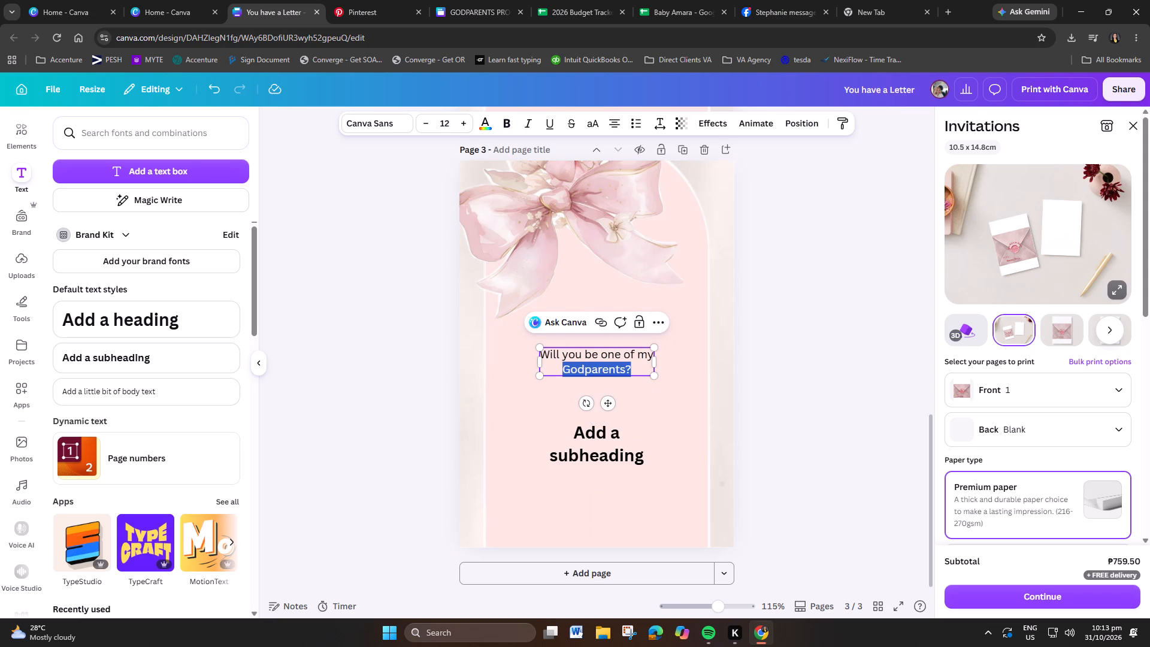
key("ctrl+a")
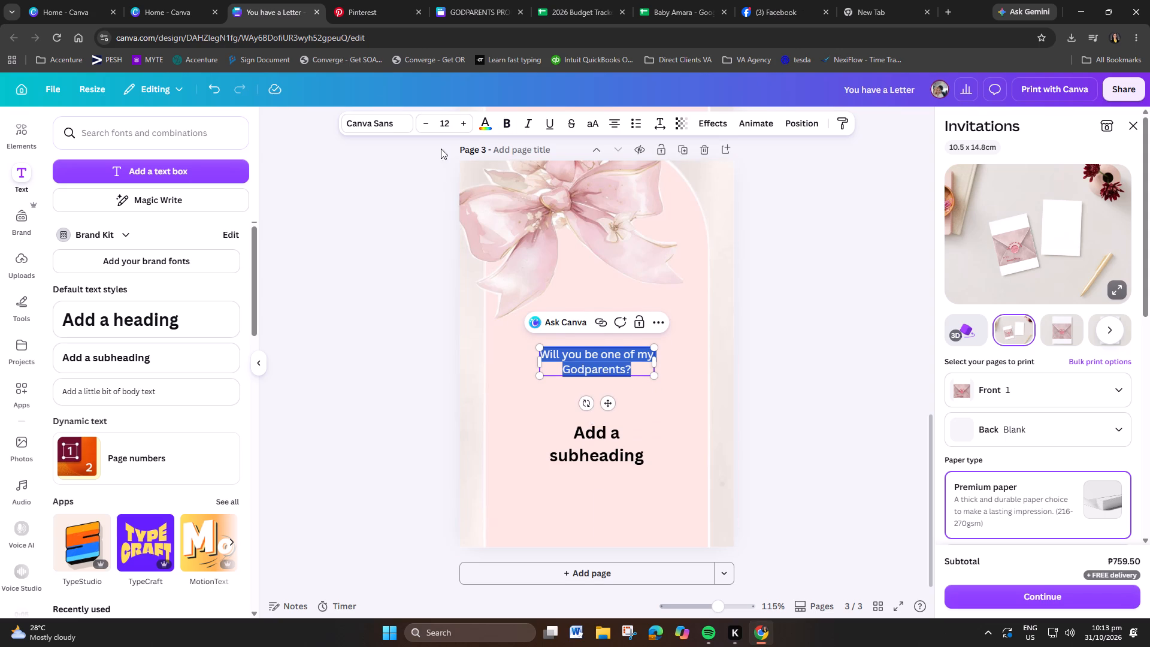
left_click(397, 128)
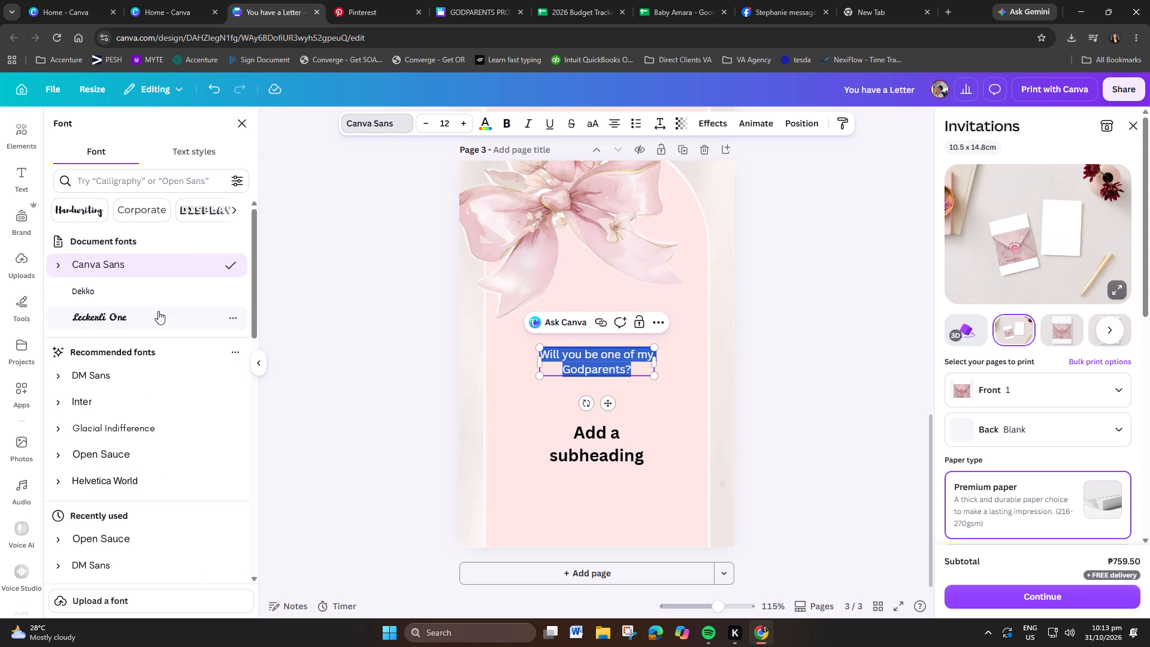
left_click(158, 311)
left_click(449, 123)
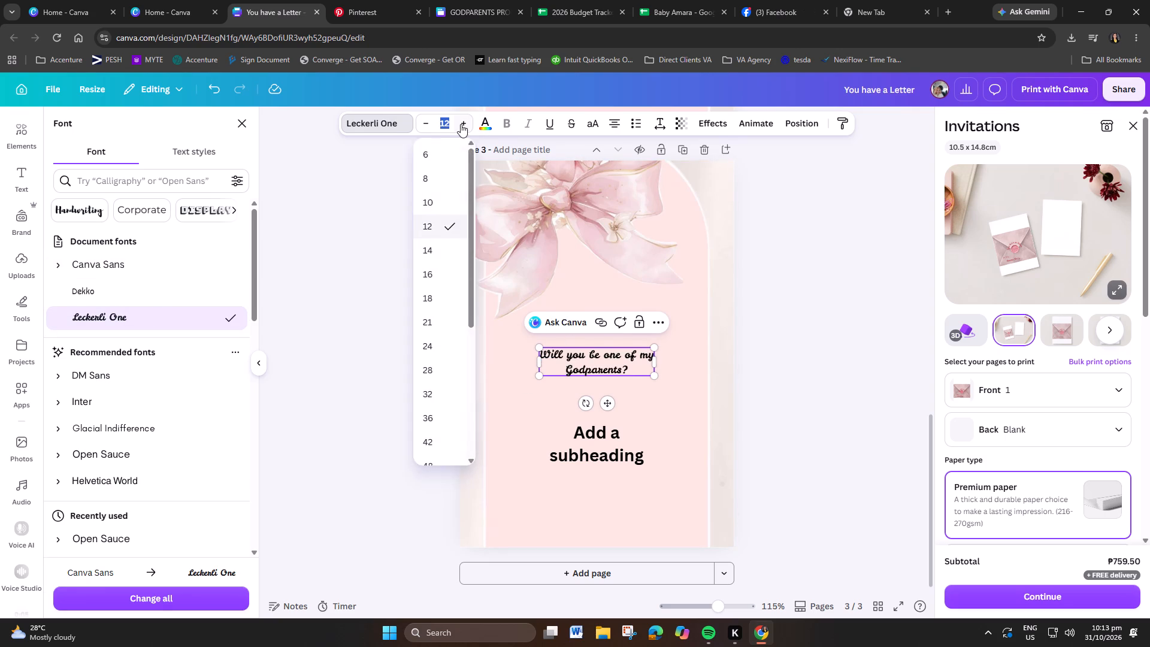
left_click(462, 124)
triple_click(462, 124)
triple_click(462, 124)
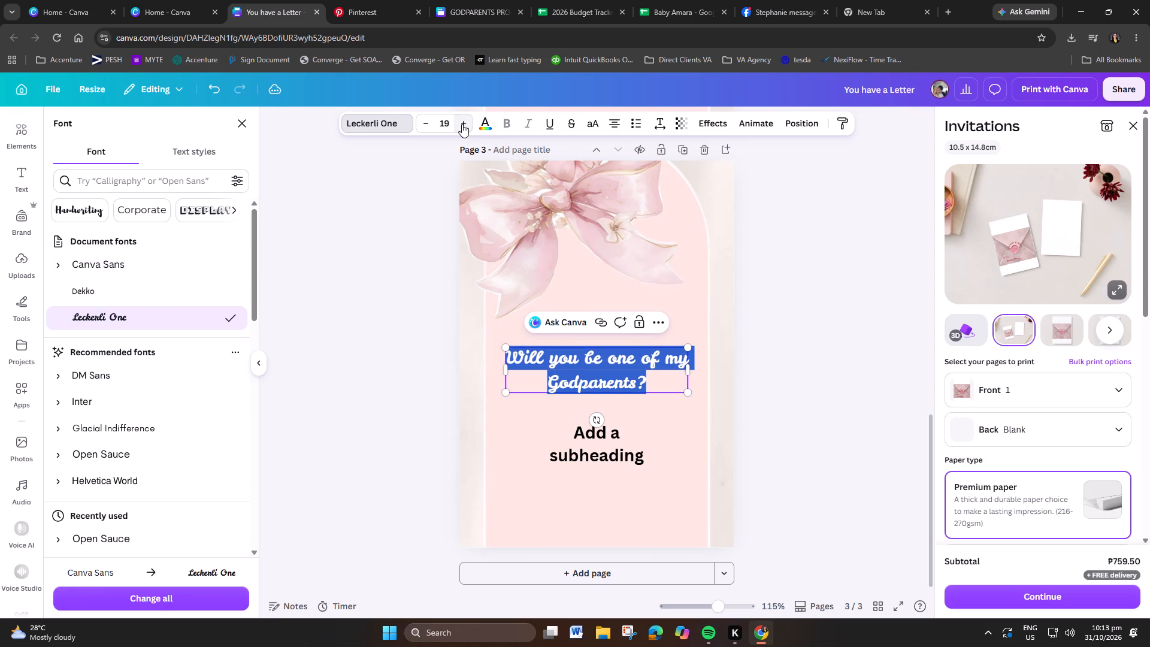
left_click(488, 123)
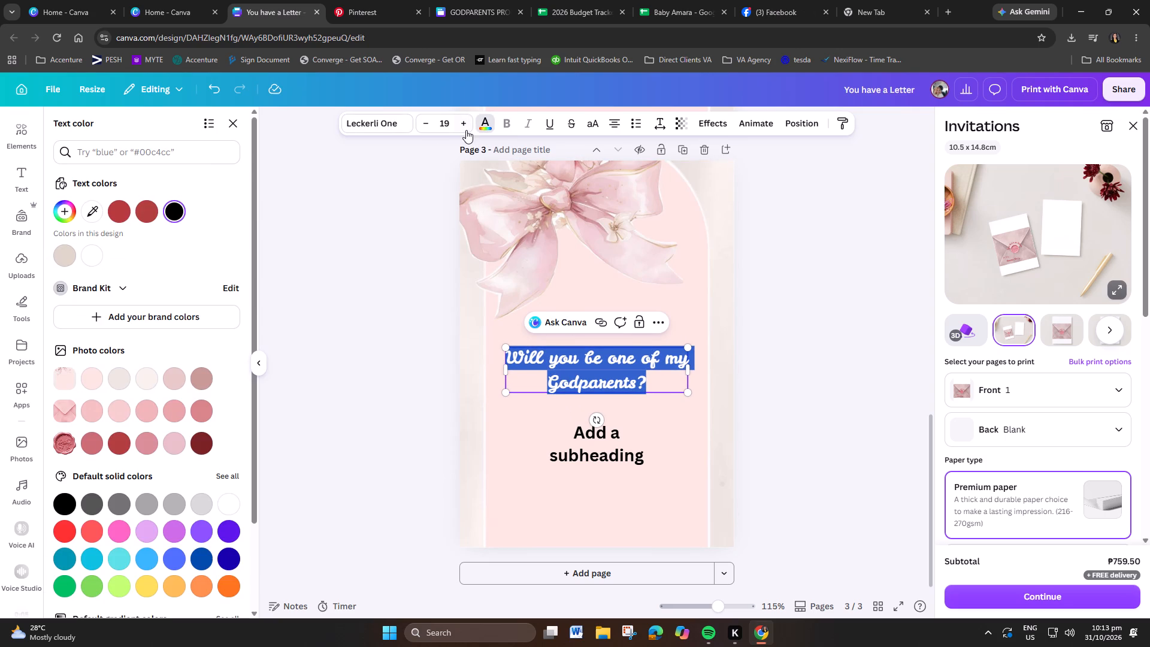
left_click(469, 125)
Recolour the godparents question, trying a pale pink from the photo colours before applying the design's dark red.
left_click(66, 252)
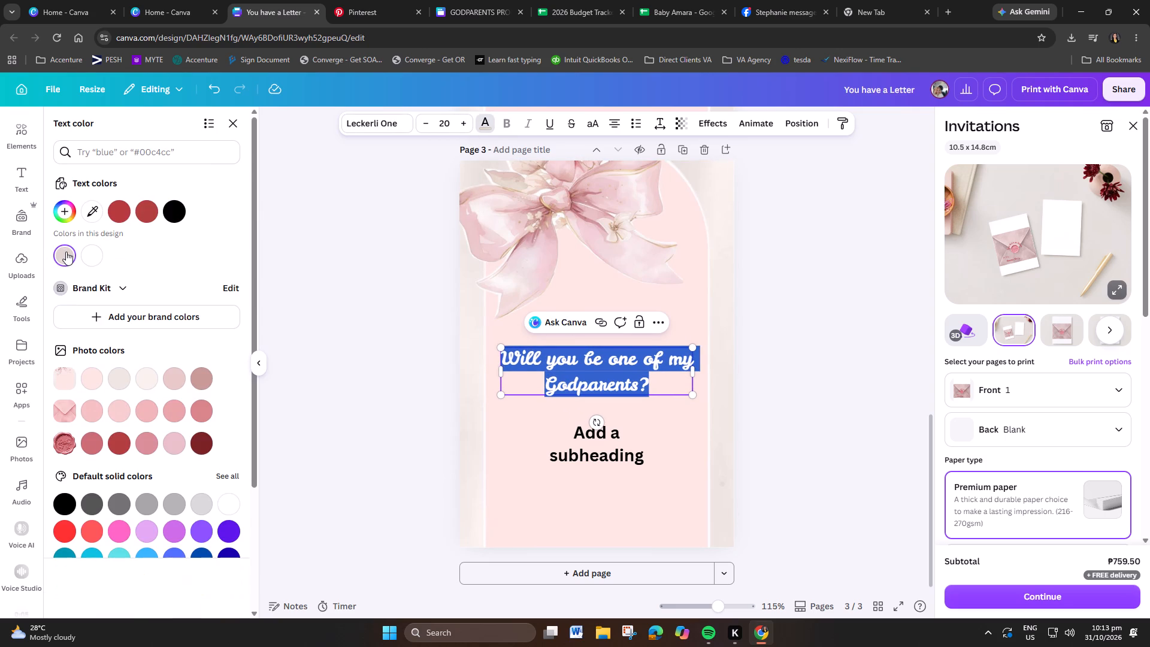
left_click(120, 410)
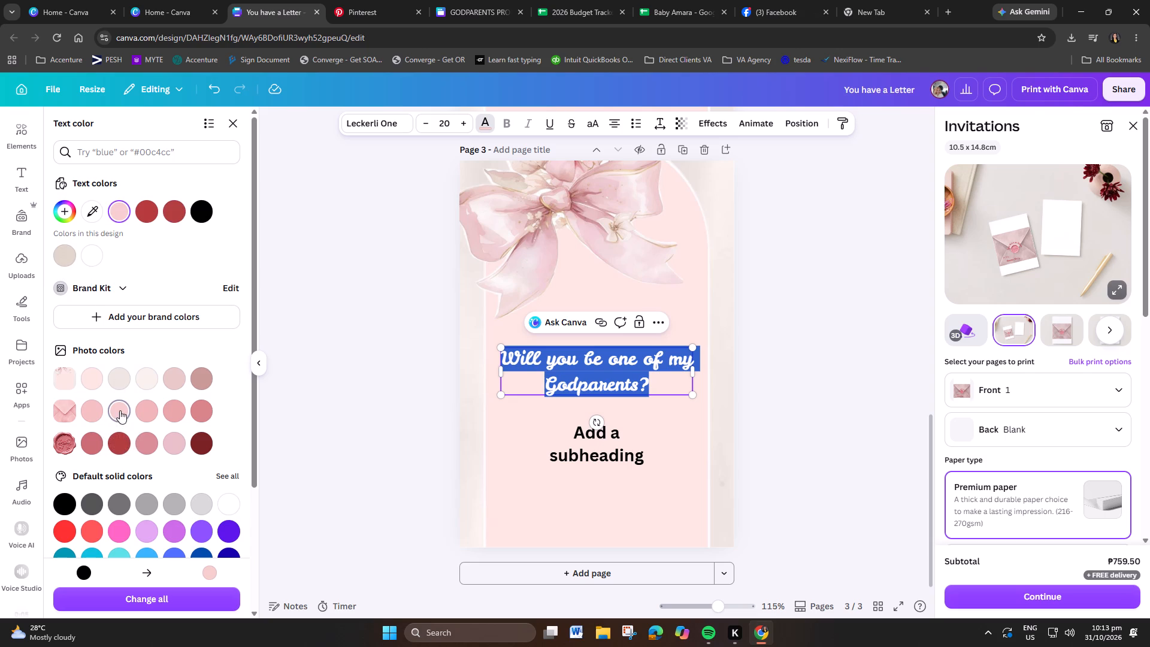
left_click(679, 419)
left_click(583, 368)
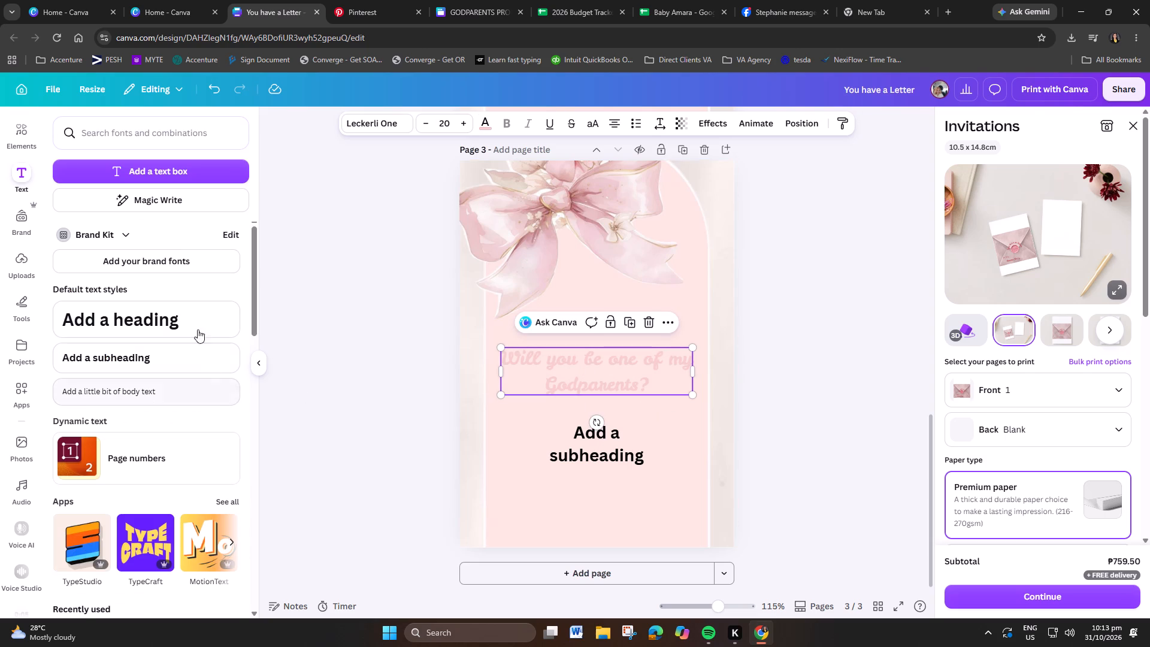
left_click(485, 123)
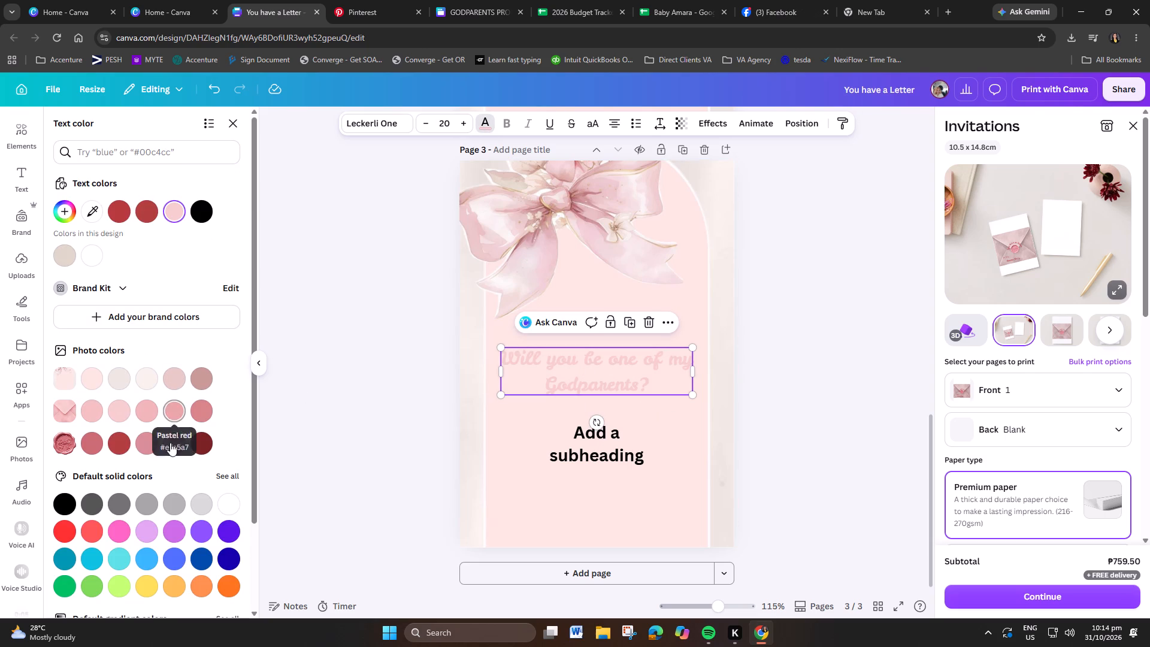
left_click(147, 201)
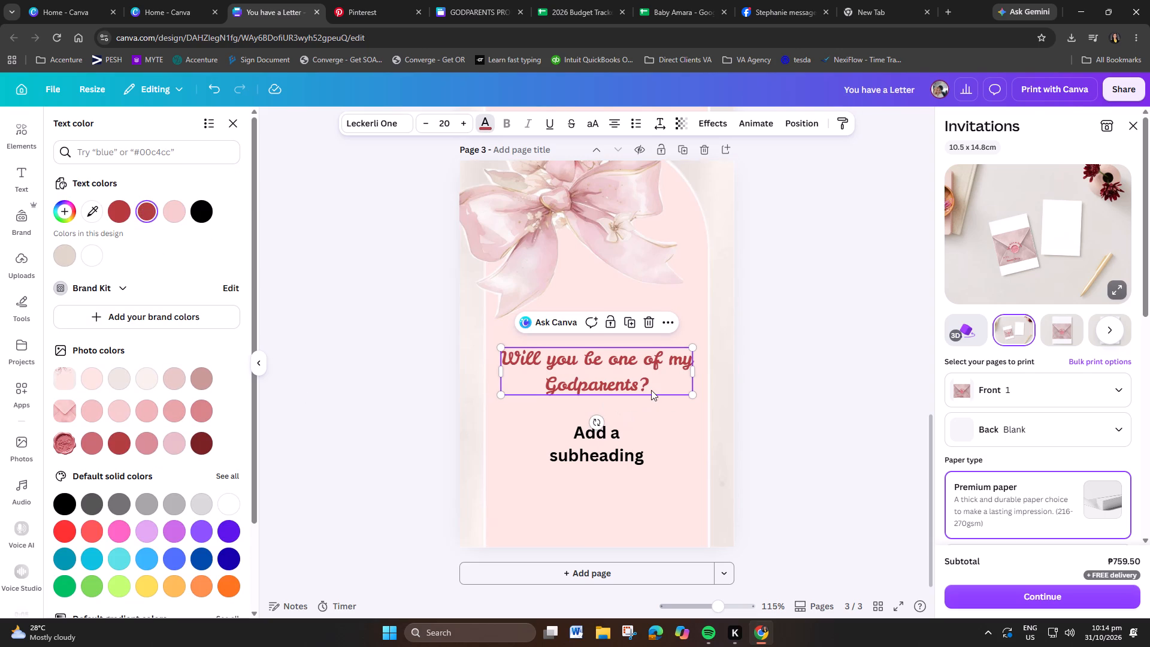
left_click(674, 422)
Move the godparents question up slightly toward the bow, keeping it horizontally centred on the page.
left_click_drag(623, 367, 623, 343)
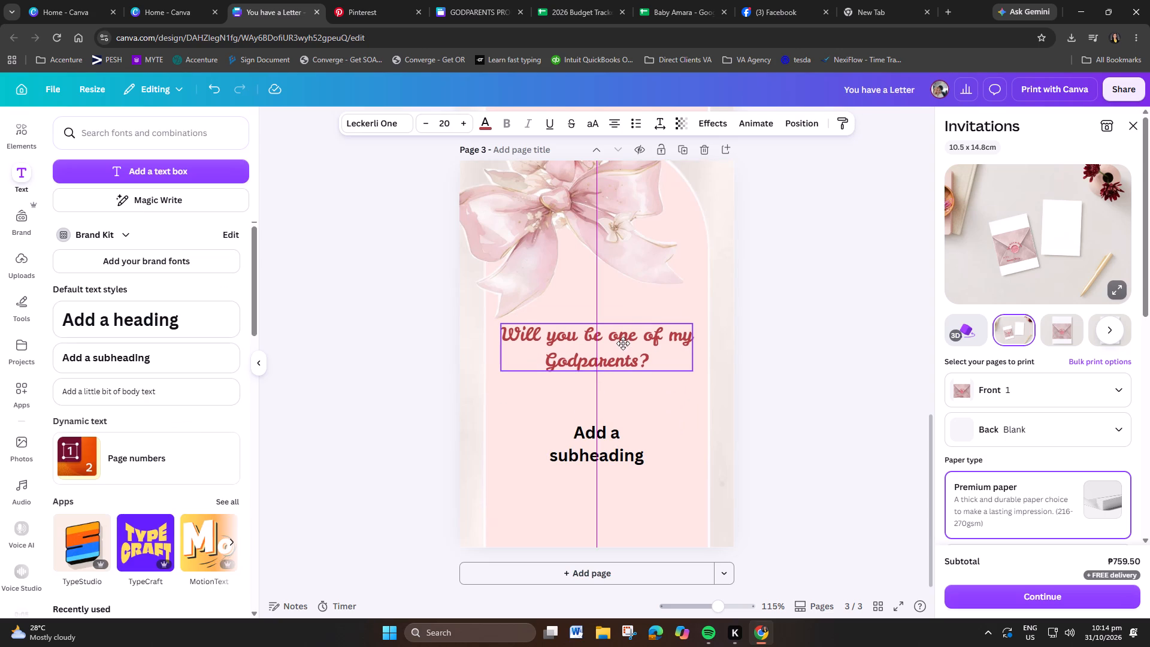
left_click_drag(623, 343, 623, 348)
Replace the "Add a subheading" text with "Love," and narrow its text box to fit the word closely.
left_click(611, 449)
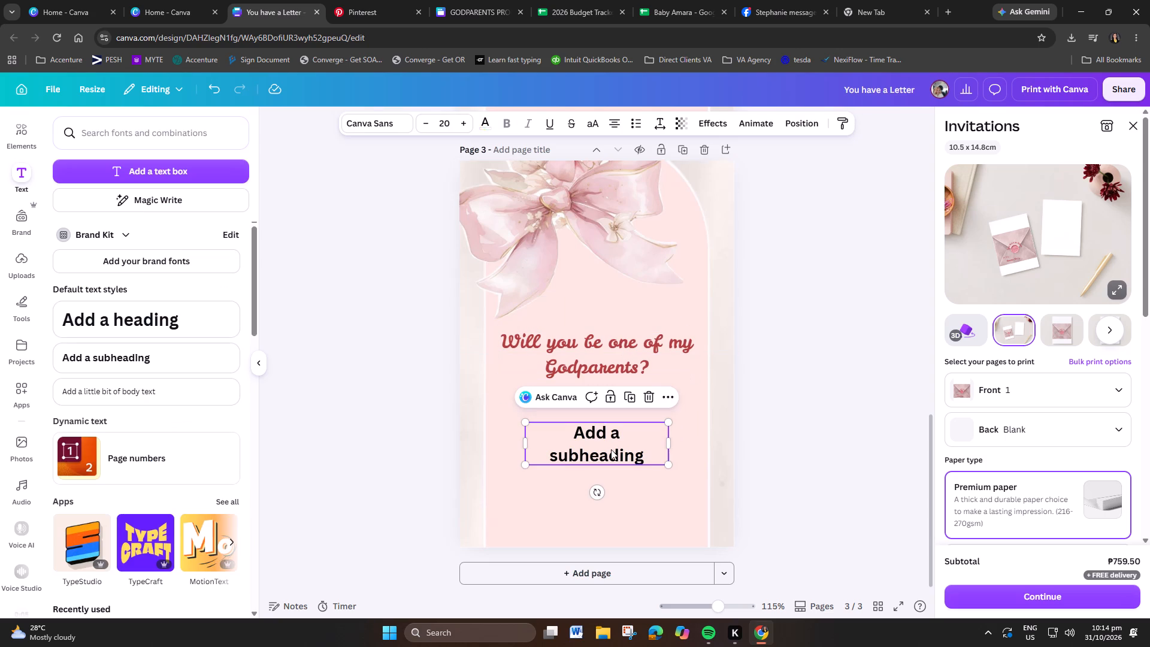
double_click(611, 447)
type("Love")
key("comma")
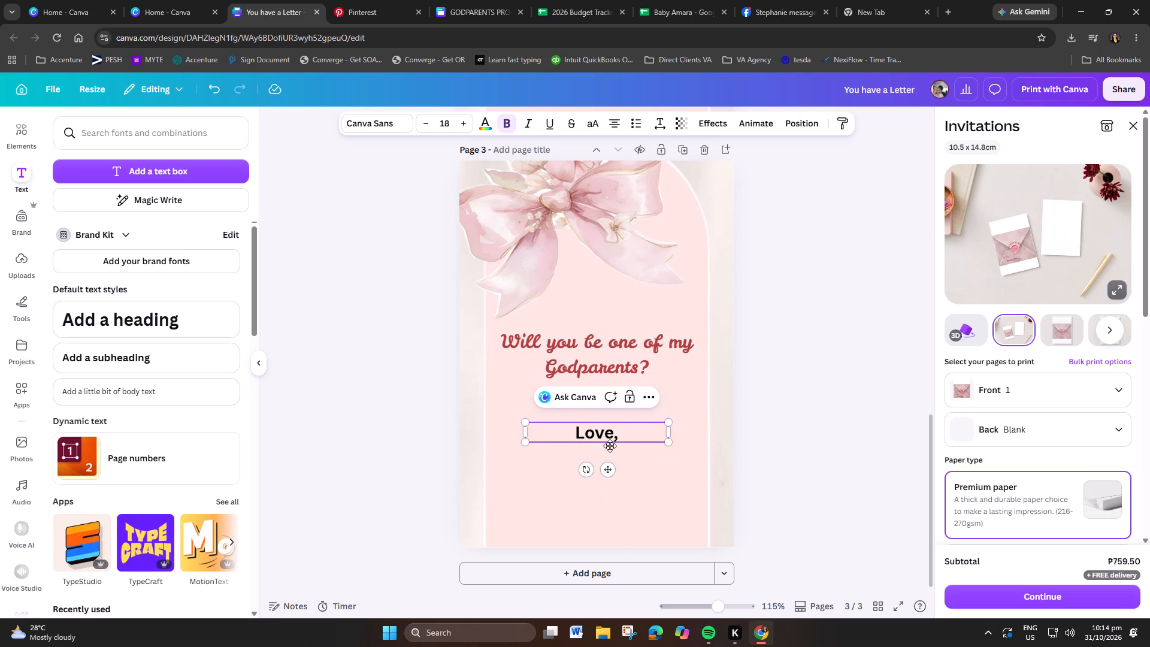
left_click_drag(669, 434, 624, 439)
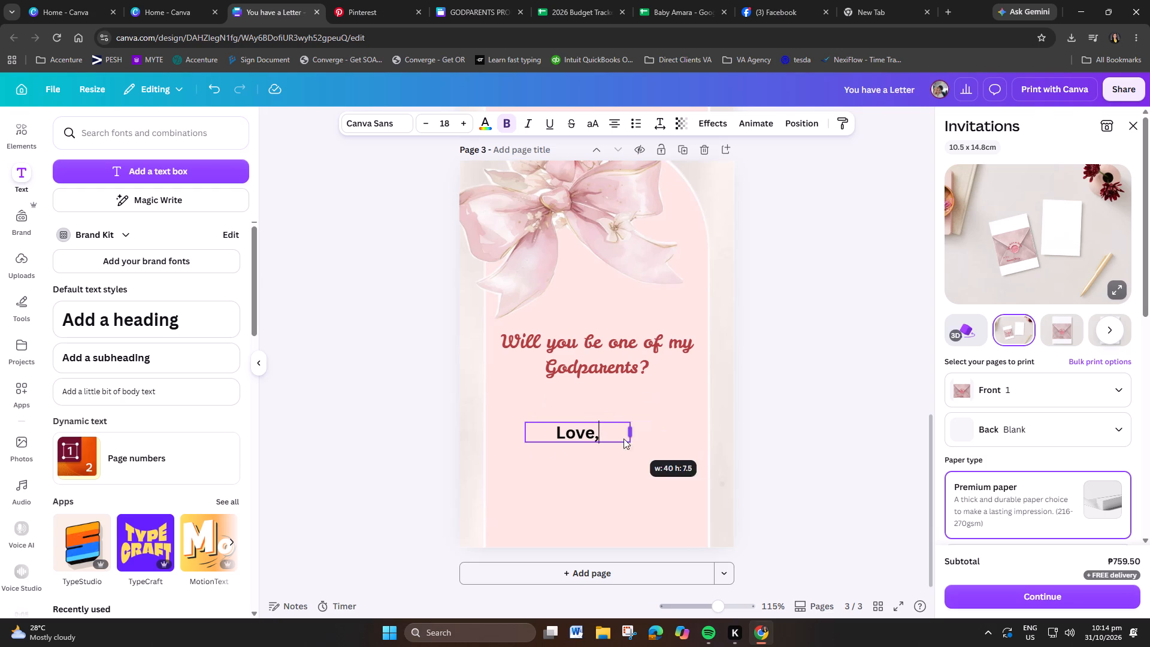
left_click_drag(624, 439, 585, 439)
left_click(620, 440)
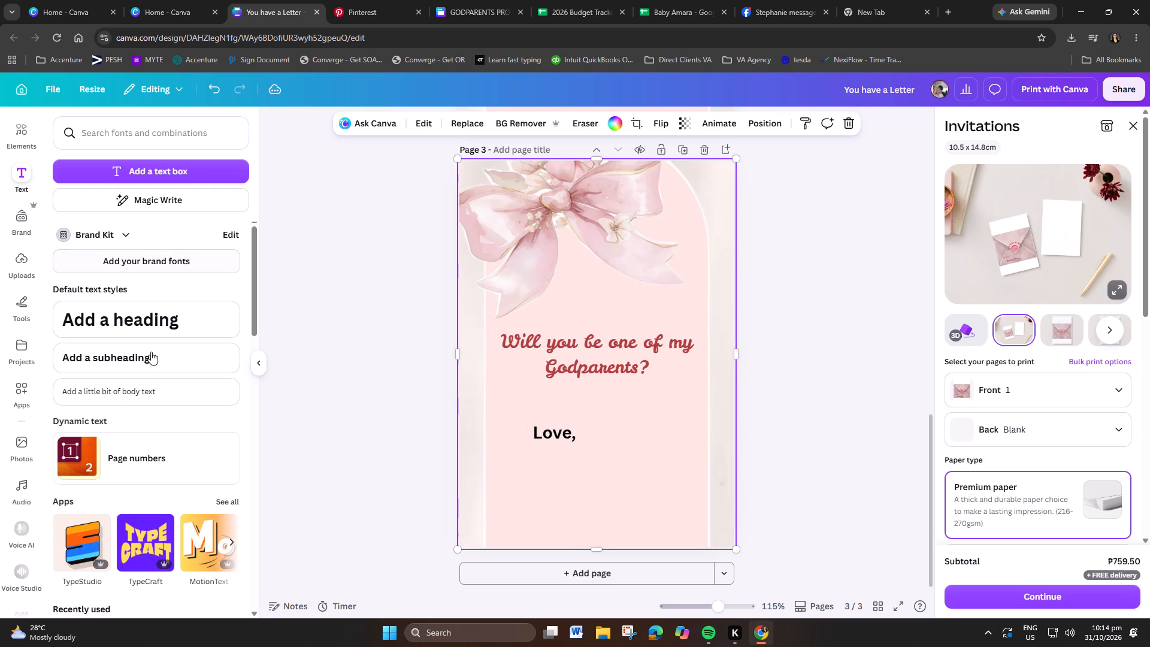
Add a new subheading with Amara's two-word name, check the sign-off in the GODPARENTS PROPOSAL LETTER design, and place the name below "Love,".
left_click(148, 359)
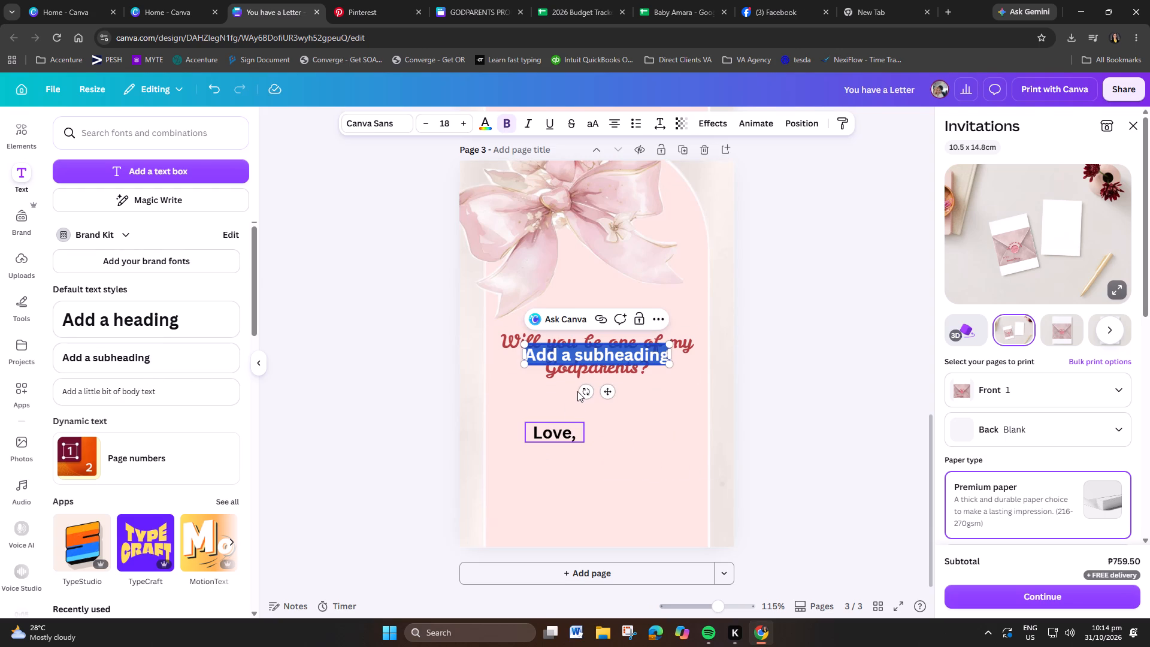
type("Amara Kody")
left_click(458, 0)
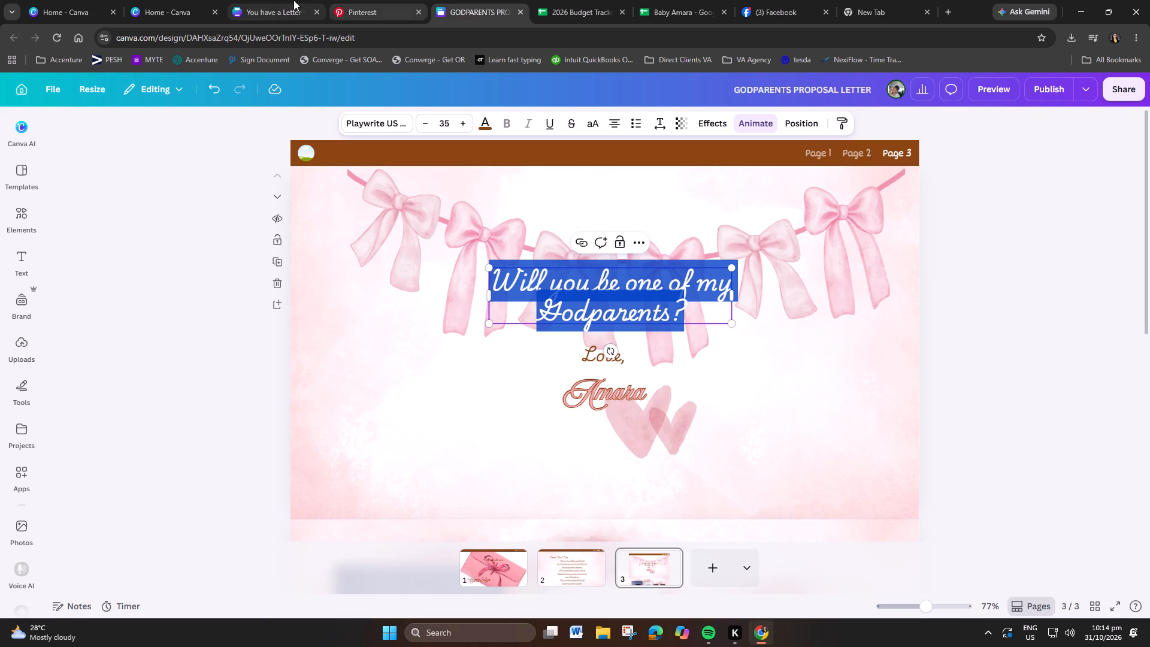
left_click(290, 8)
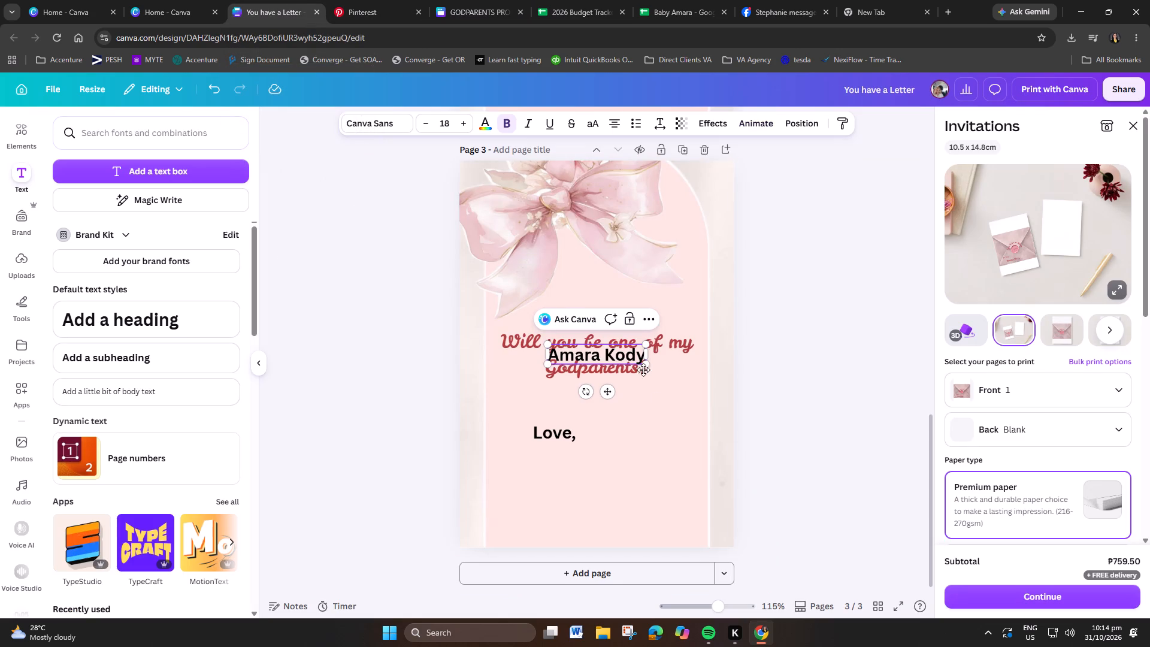
left_click(666, 413)
left_click_drag(628, 359, 640, 461)
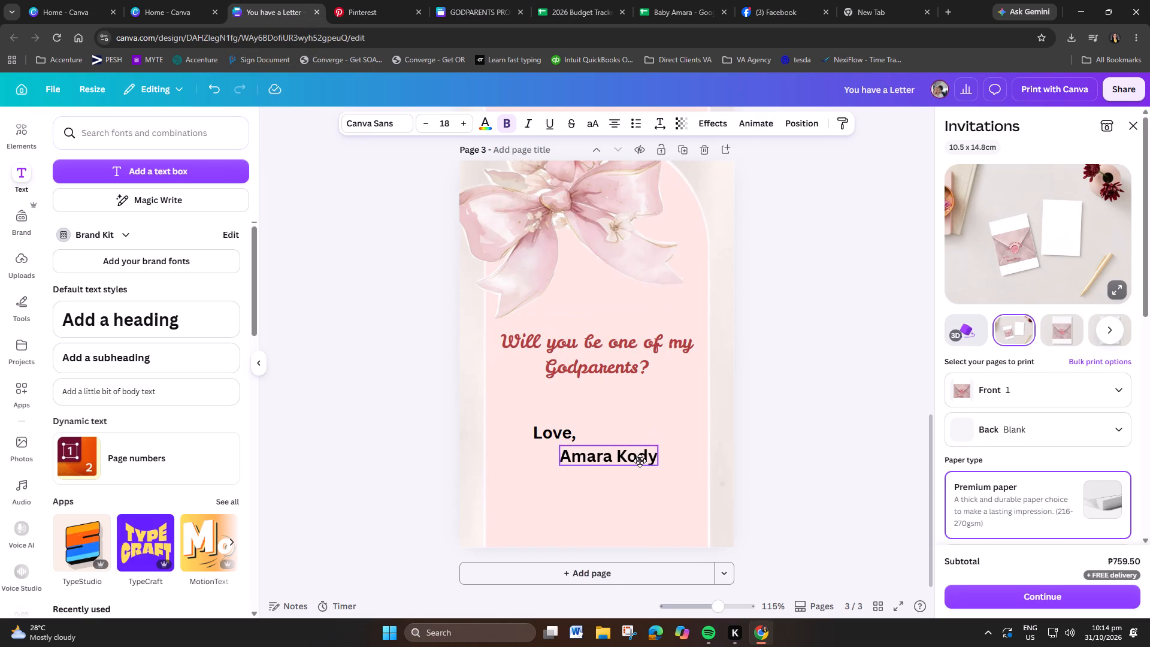
left_click_drag(640, 461, 639, 461)
Nudge the godparents question down and move "Love," up and left so it sits just beneath the question.
left_click_drag(627, 367, 627, 373)
left_click_drag(561, 433, 544, 409)
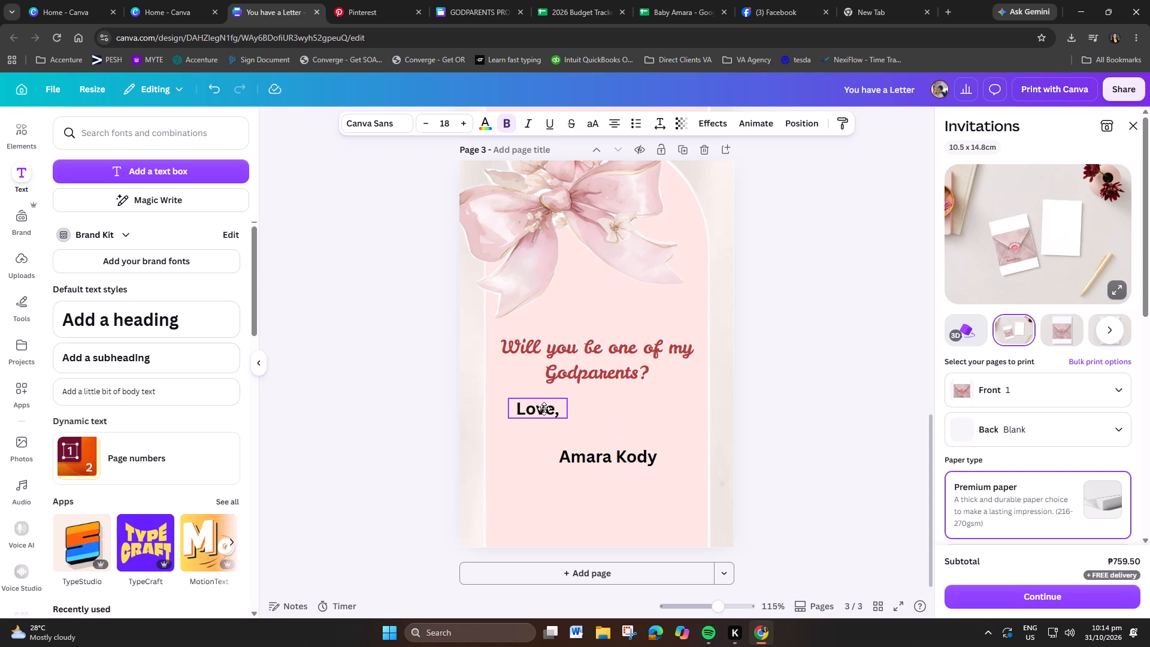
left_click_drag(544, 409, 541, 413)
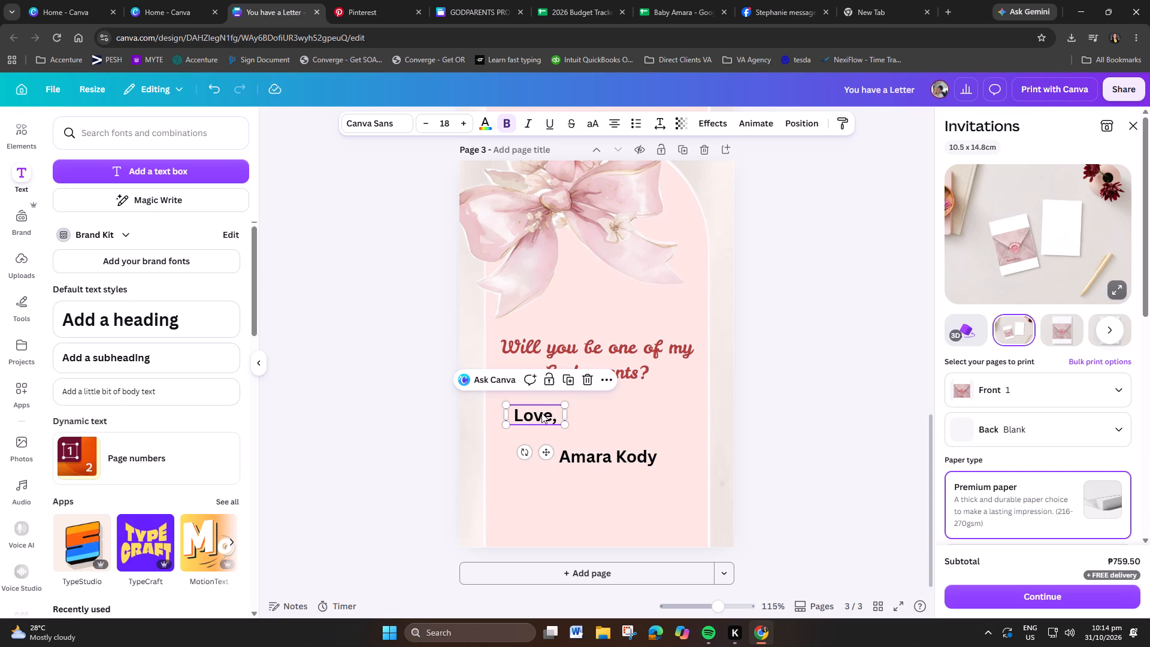
Format "Love," in the Dekko font at size 20, coloured with the design's red #b6393c.
left_click(463, 125)
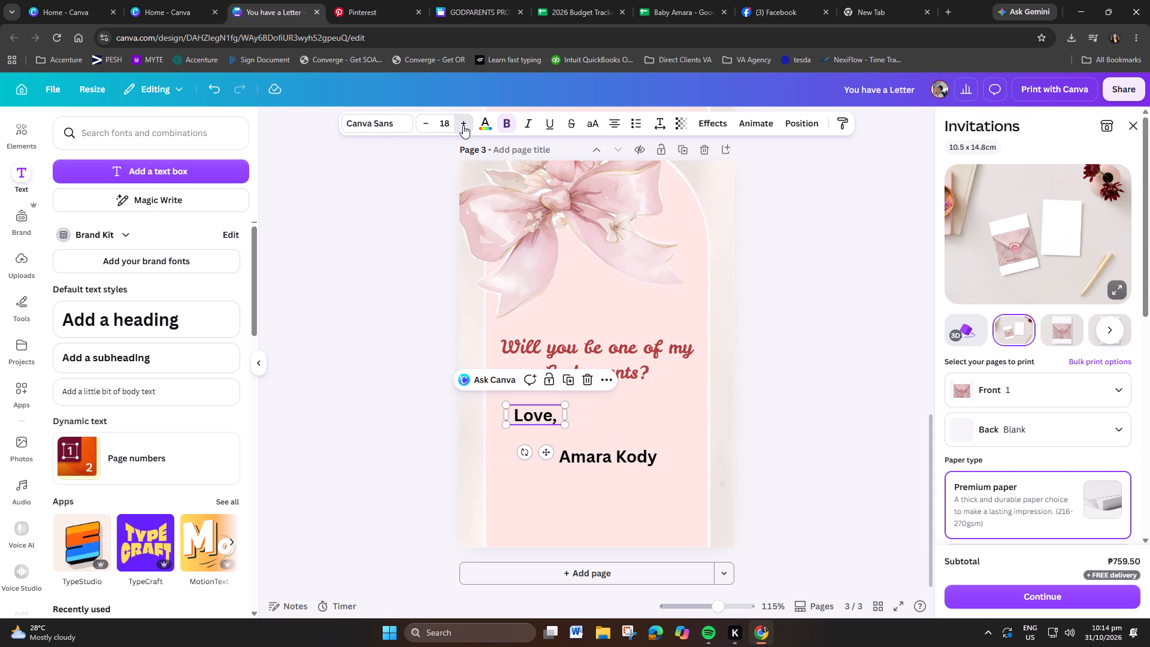
left_click(463, 125)
left_click(386, 129)
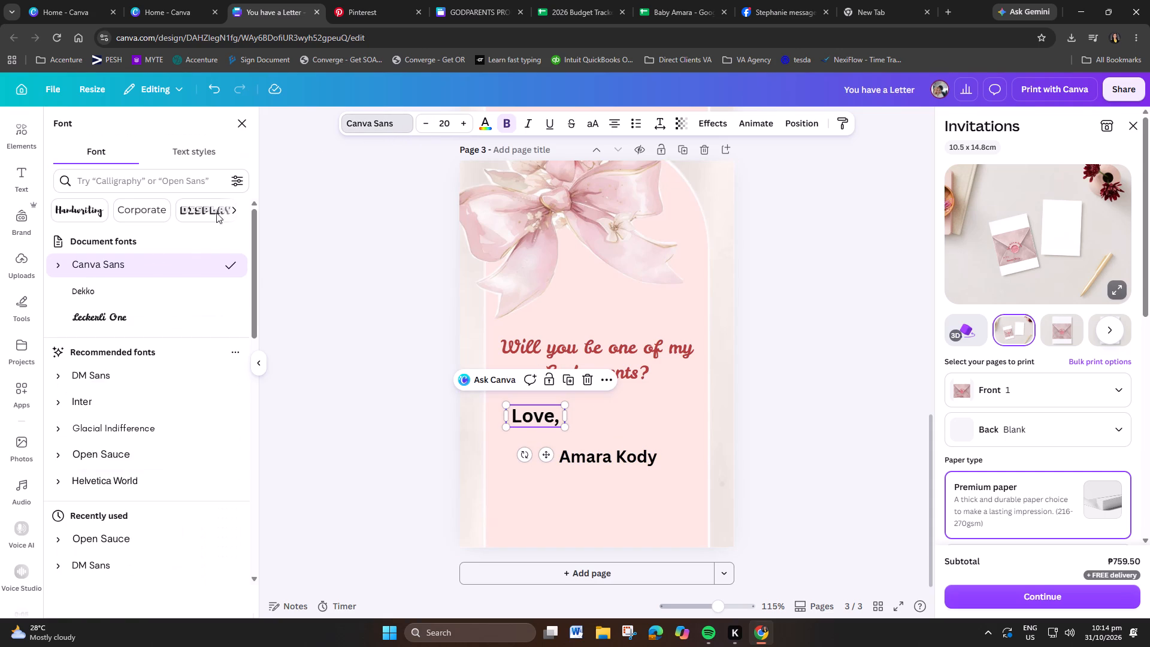
left_click(105, 293)
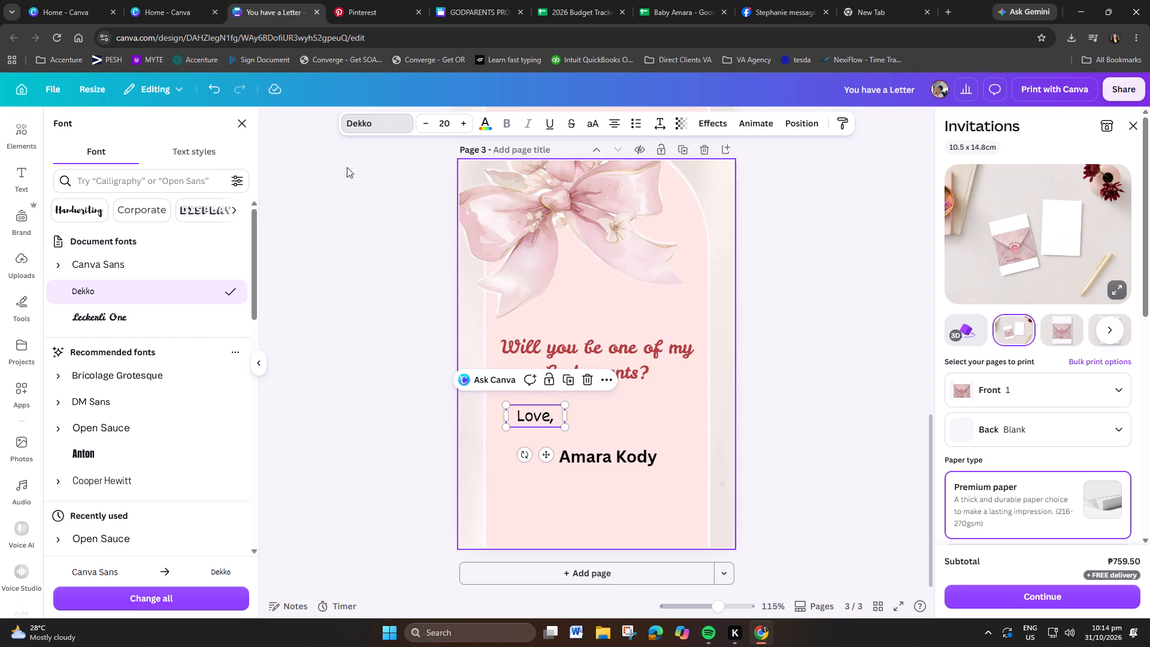
left_click(485, 127)
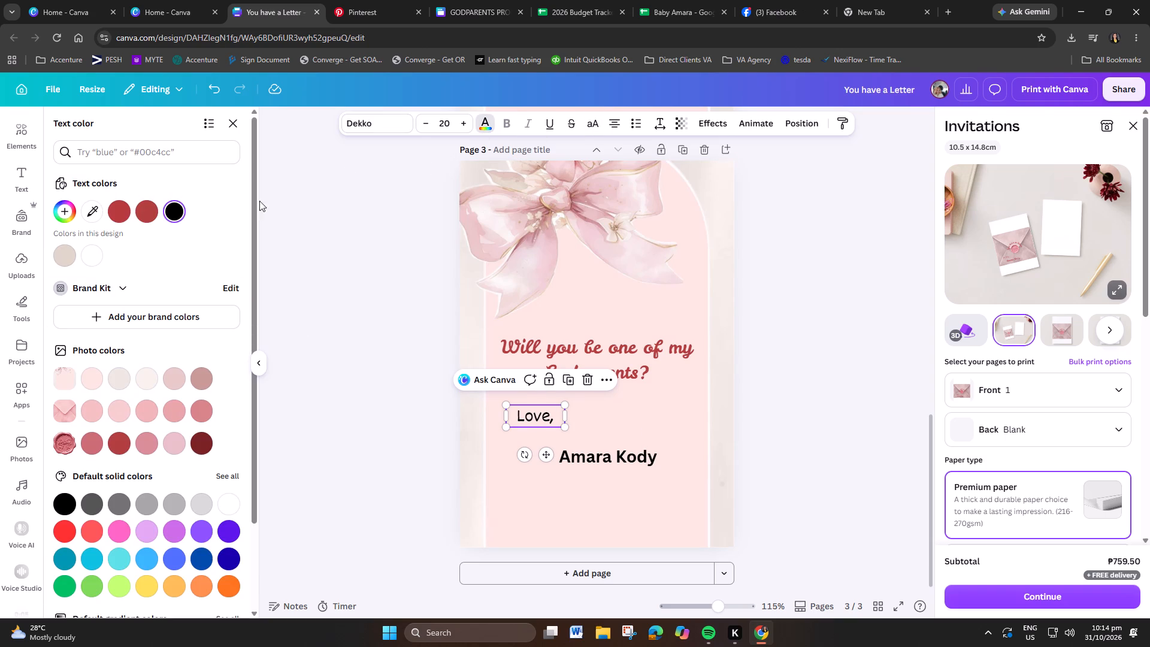
left_click(143, 212)
left_click(128, 207)
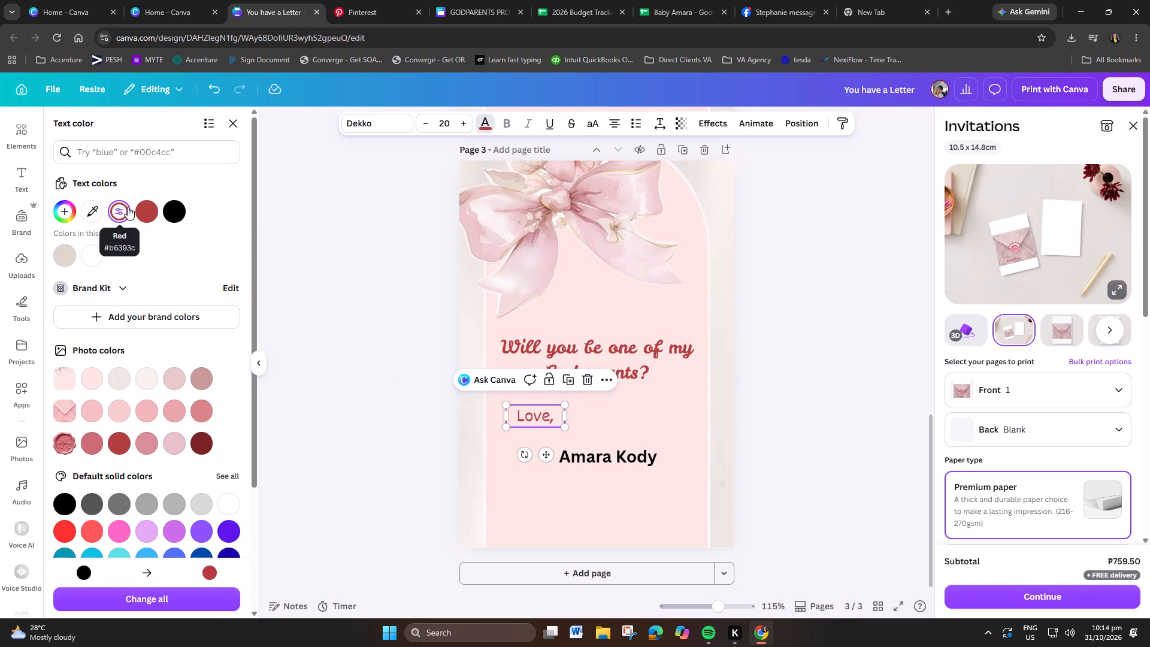
left_click(146, 208)
left_click(120, 208)
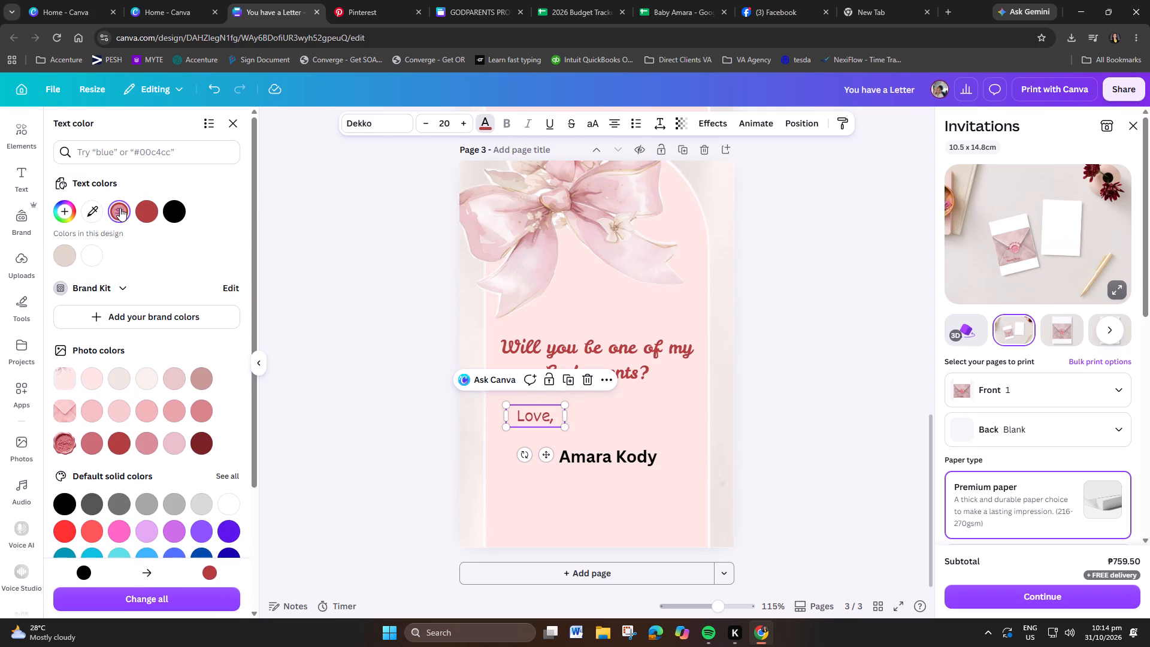
left_click(603, 420)
Move Amara's name up and slightly left so it sits centred just below "Love,".
left_click_drag(604, 456, 592, 441)
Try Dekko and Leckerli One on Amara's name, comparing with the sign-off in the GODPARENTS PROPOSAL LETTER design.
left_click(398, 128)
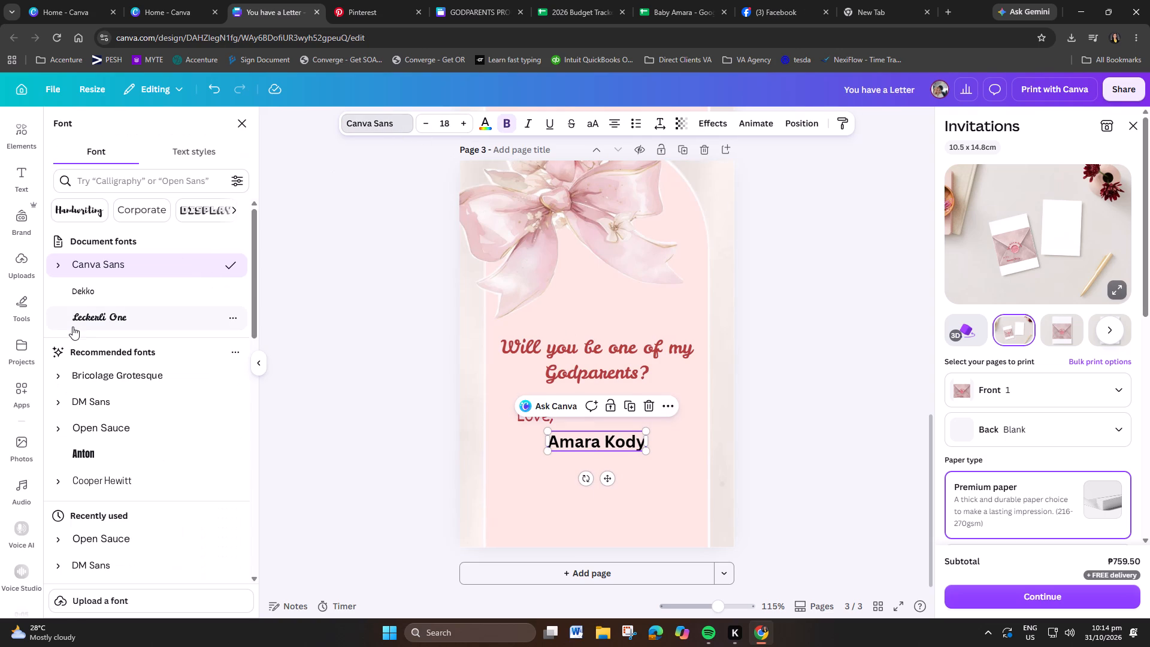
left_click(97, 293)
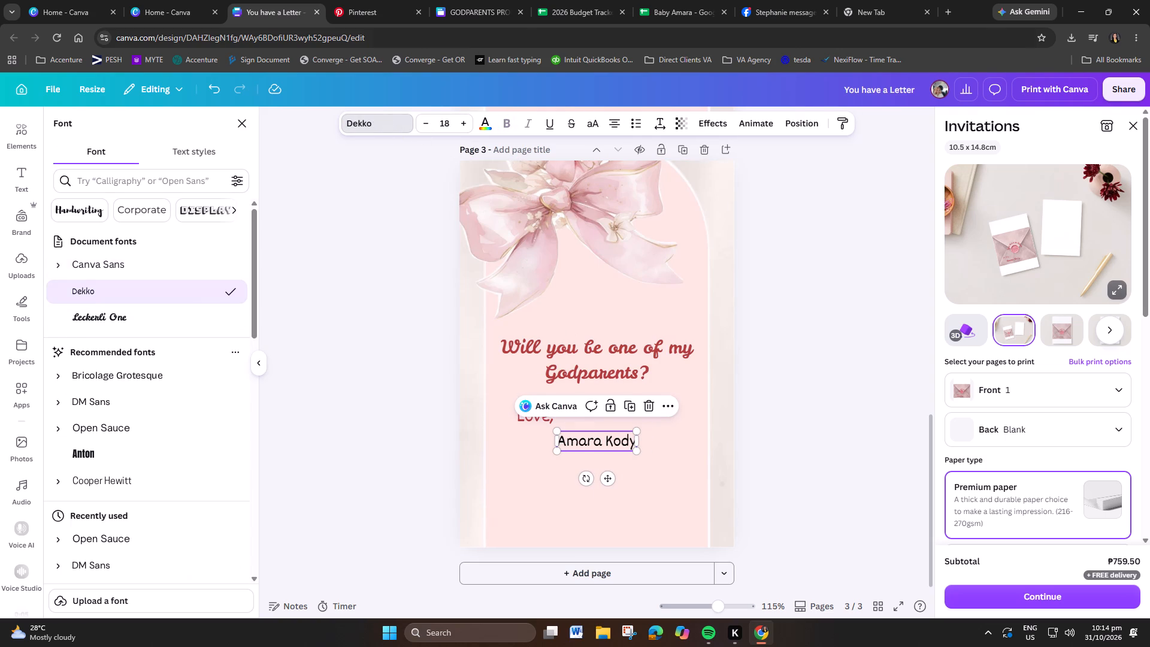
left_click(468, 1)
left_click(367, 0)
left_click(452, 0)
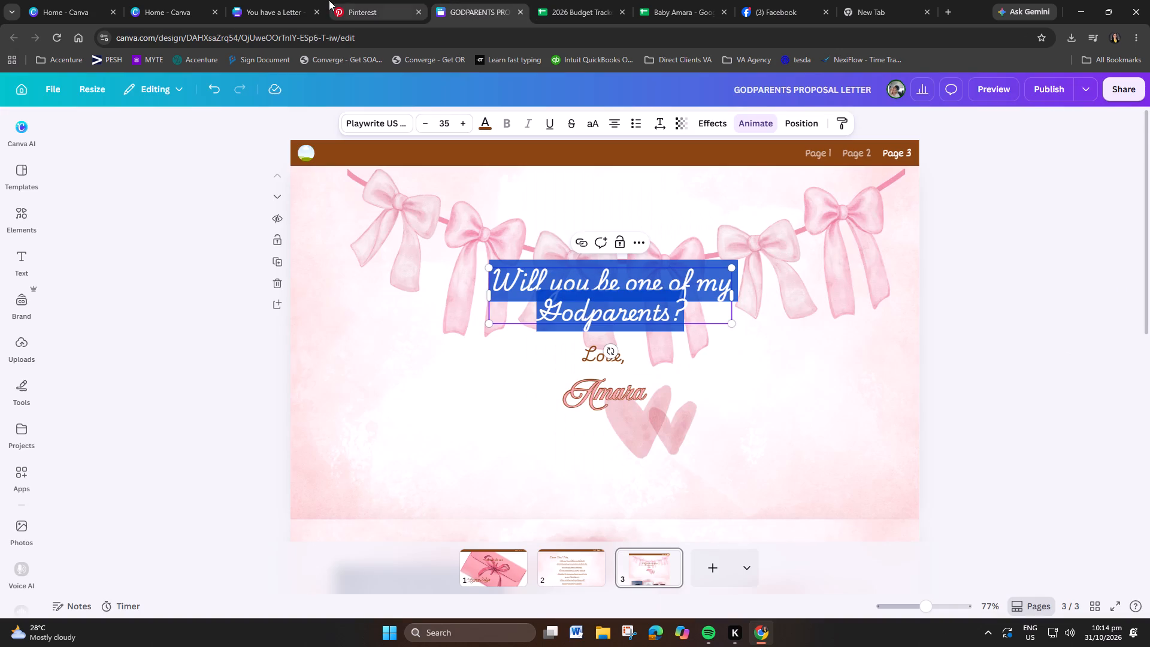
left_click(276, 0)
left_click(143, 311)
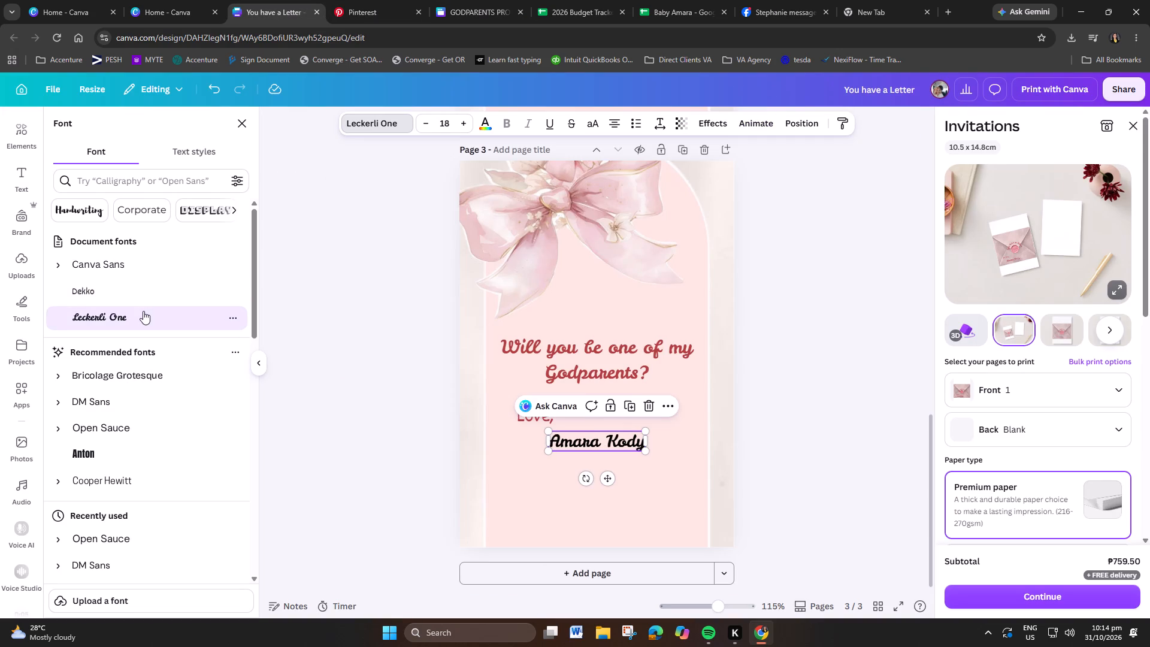
Browse the Display fonts and format Amara's name in Atlante Display at size 20, coloured with the first of the design's two reds.
left_click(202, 214)
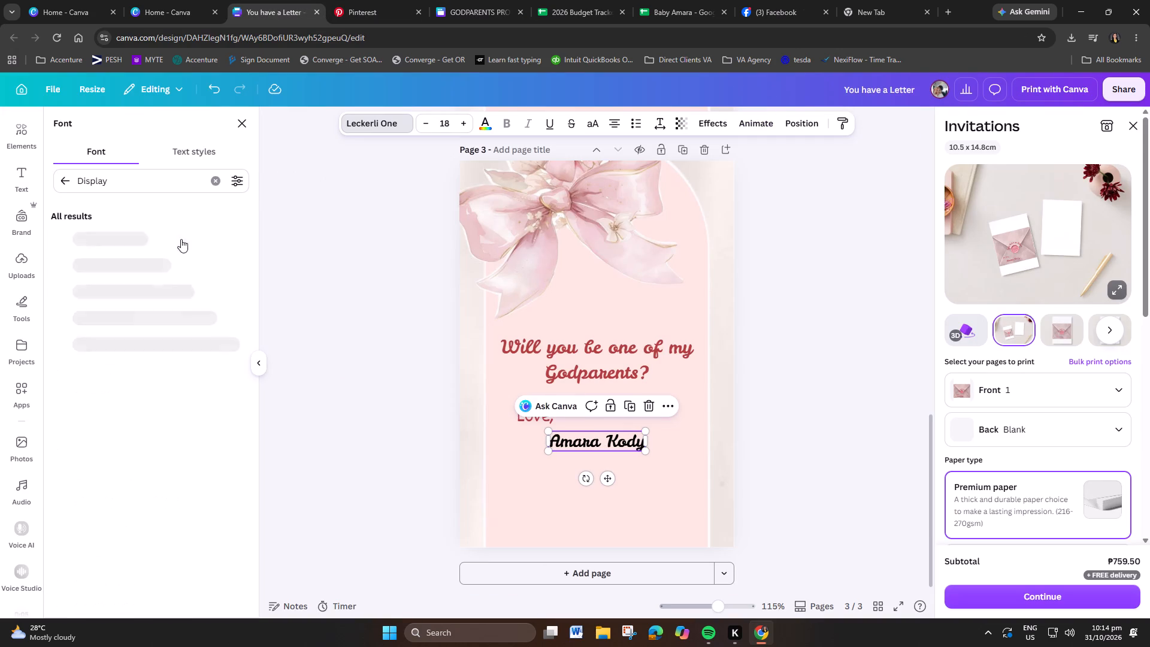
left_click(140, 243)
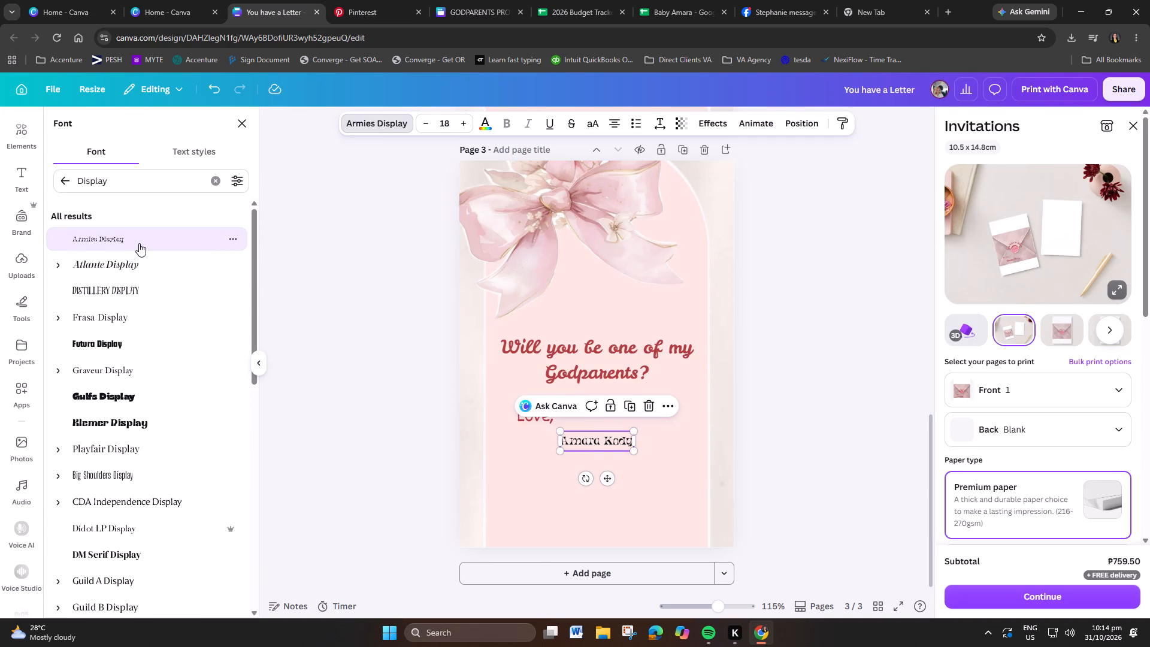
left_click(139, 259)
left_click(142, 290)
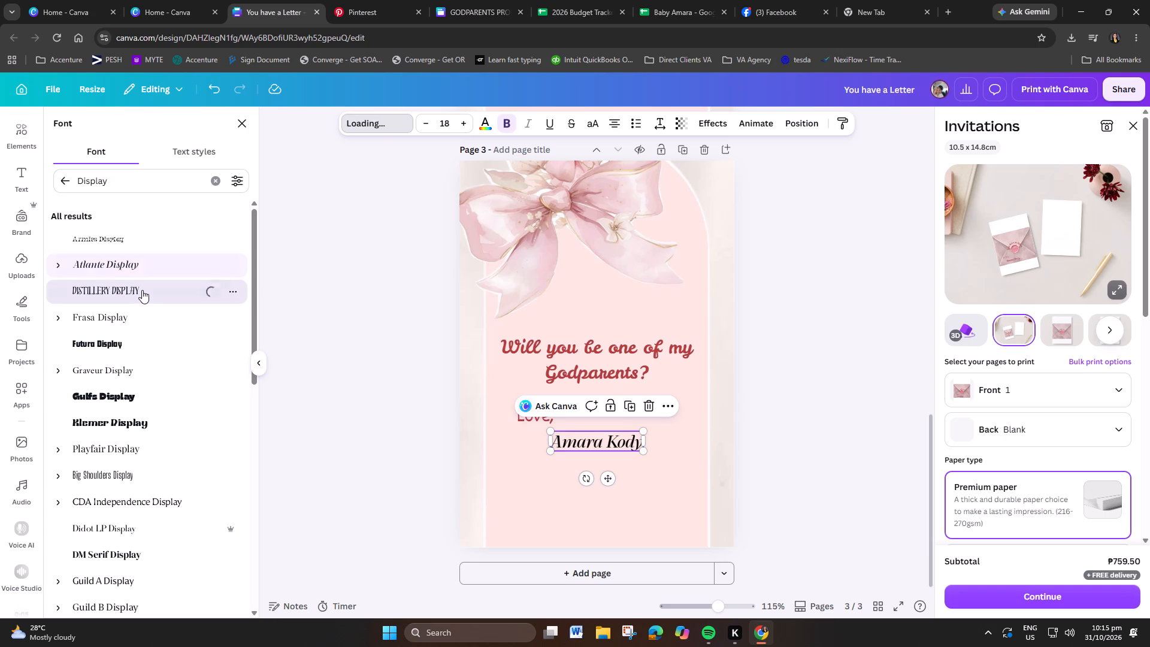
left_click(136, 264)
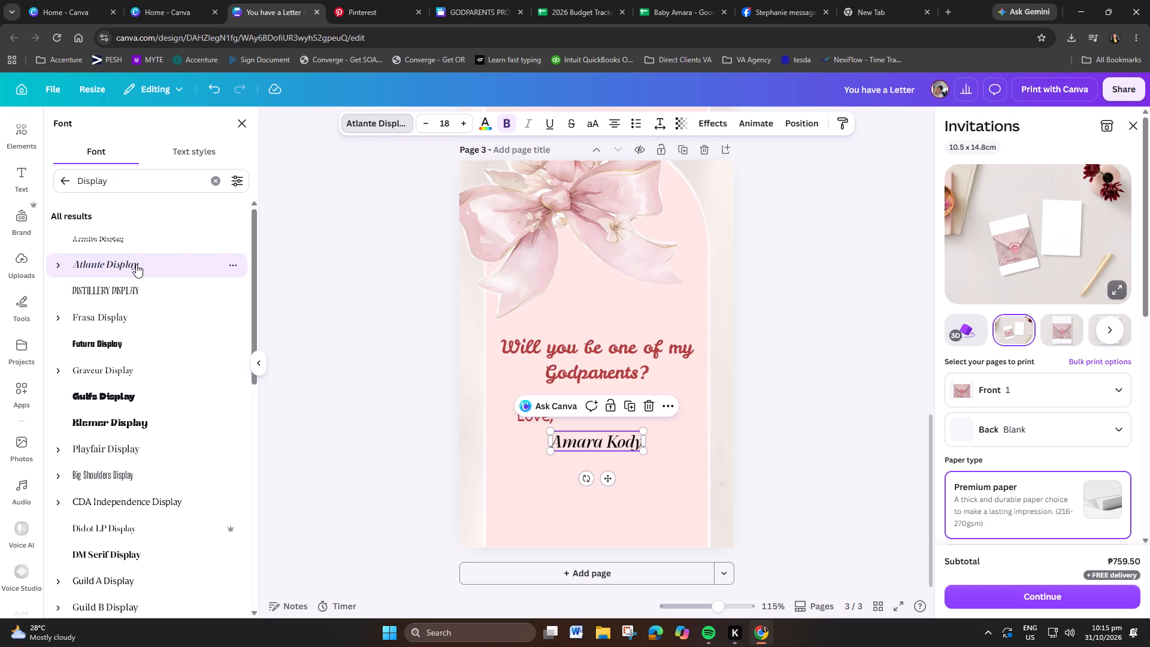
double_click(464, 126)
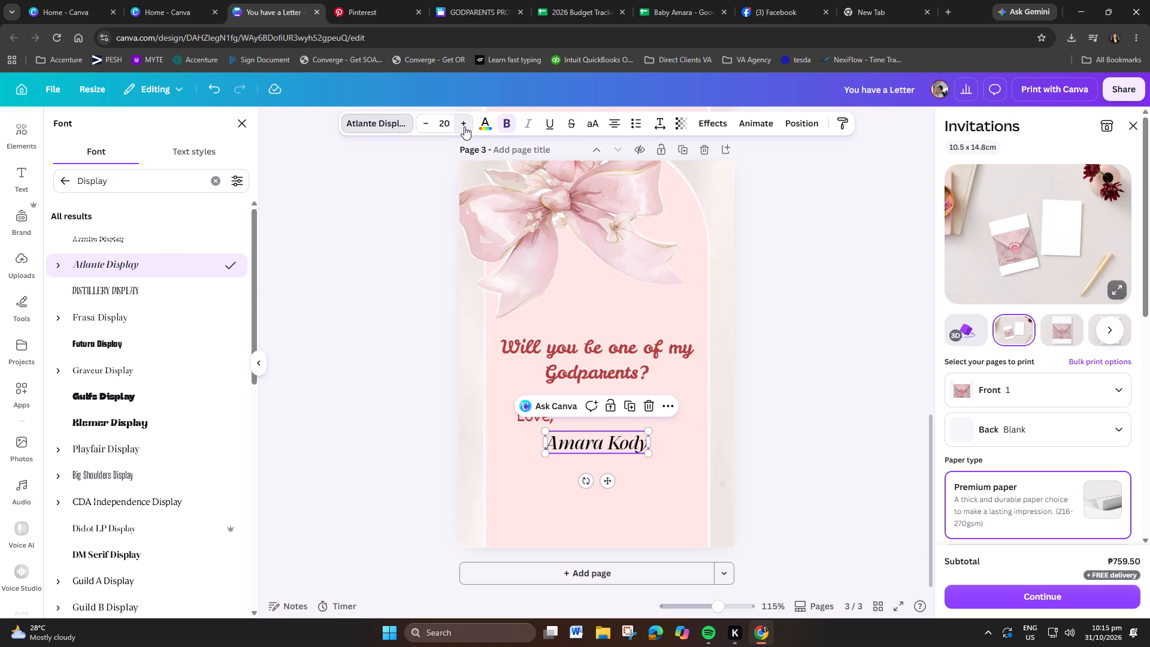
left_click(489, 128)
left_click(117, 216)
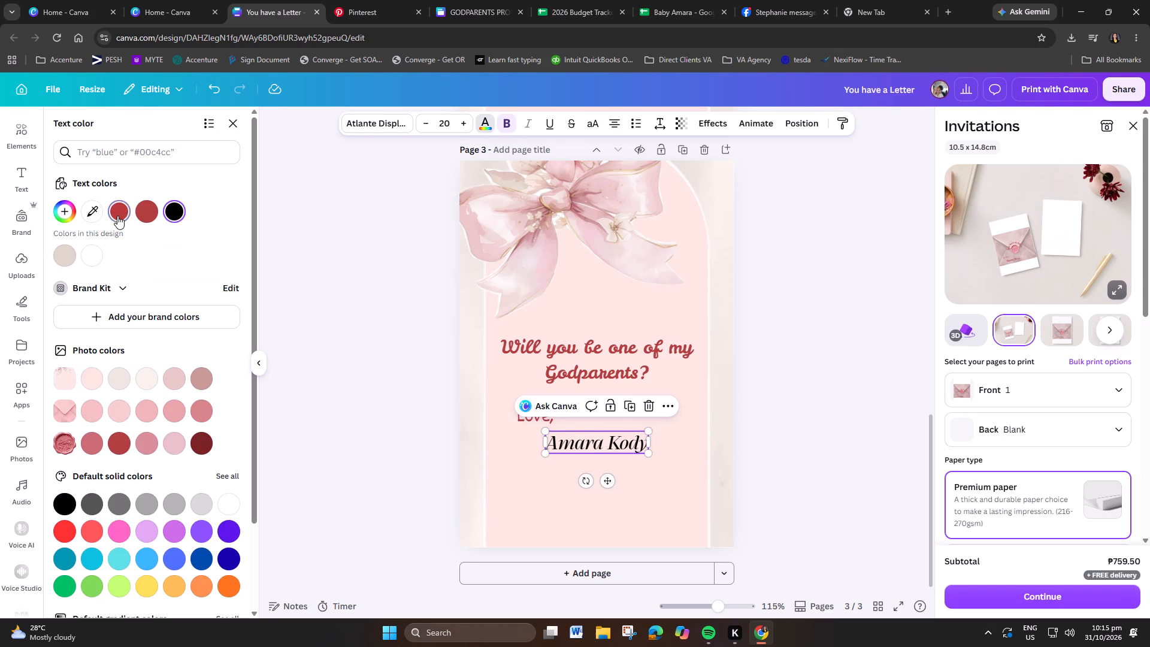
left_click(643, 482)
Shift Amara's name slightly left so it sits closer beneath "Love,".
left_click_drag(610, 444, 604, 444)
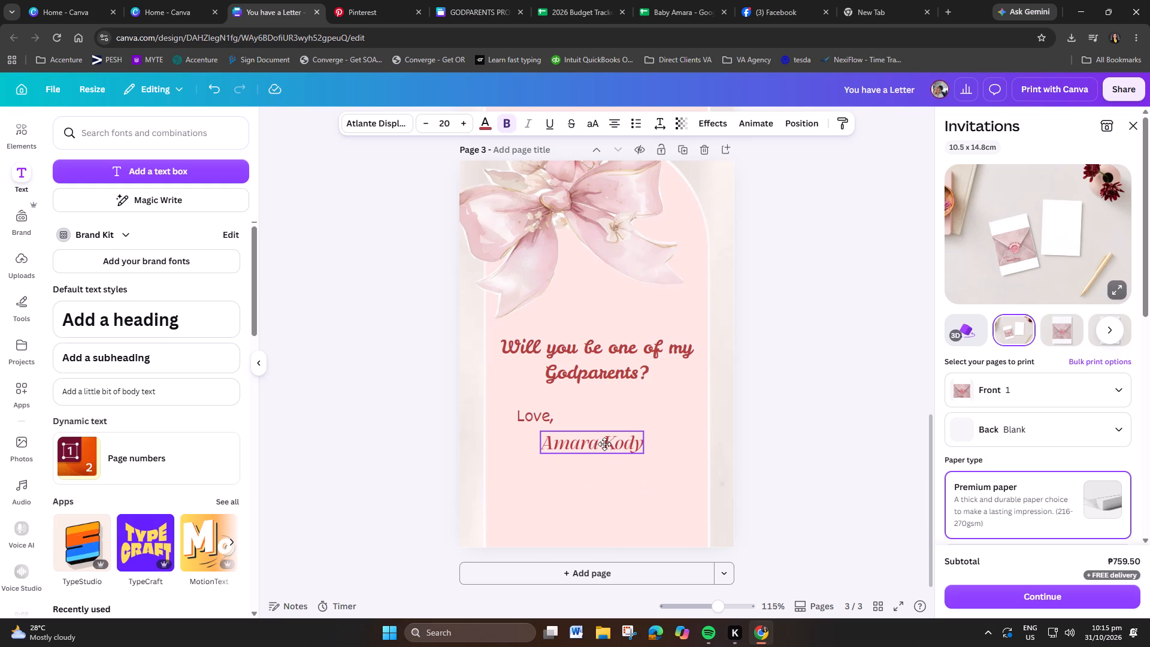
left_click_drag(604, 444, 602, 444)
left_click(670, 456)
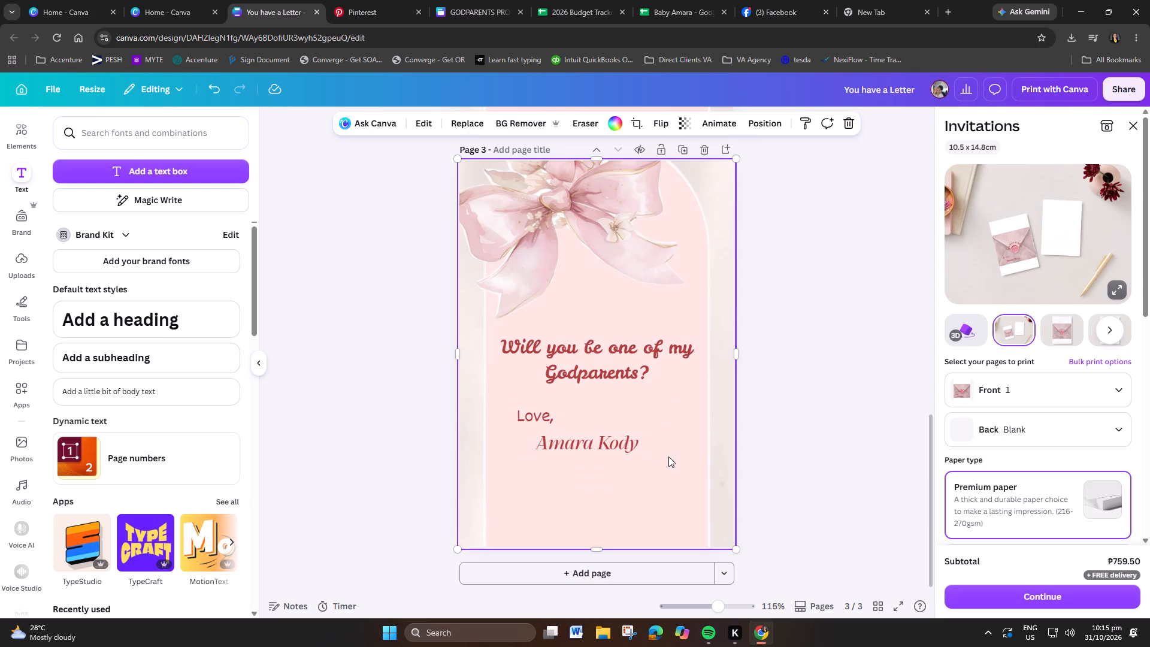
Apply the second of the design's two reds to the godparents question, "Love," and Amara's name so all three match.
left_click(619, 371)
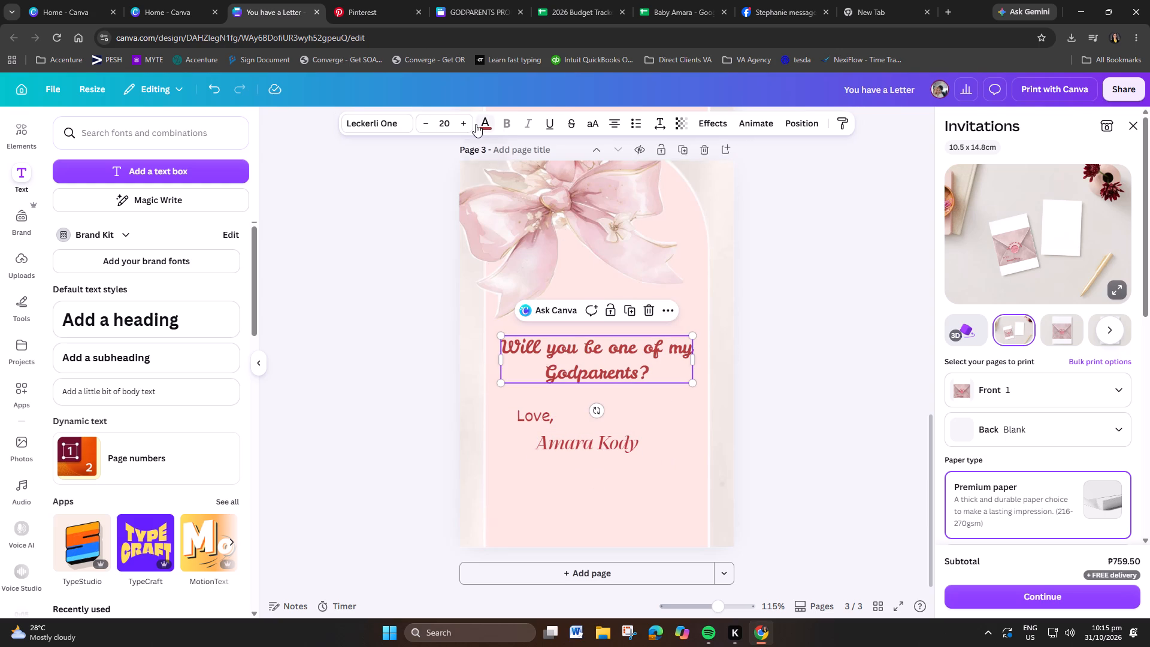
left_click(504, 124)
left_click(482, 125)
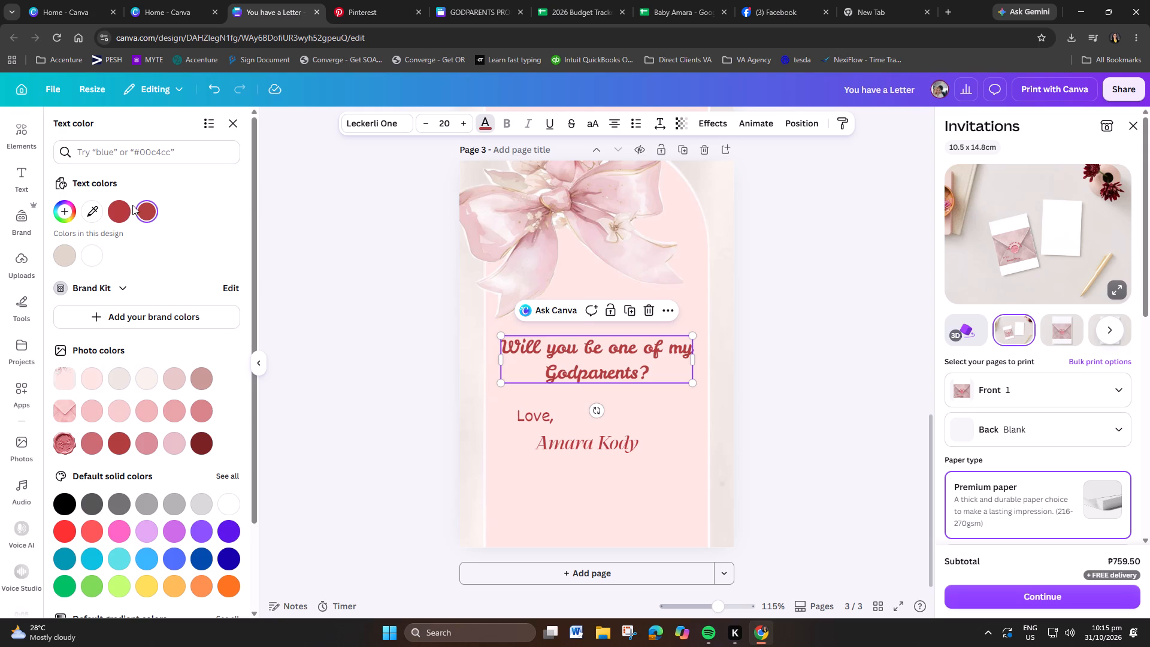
left_click(155, 210)
left_click(153, 210)
left_click(652, 452)
left_click(551, 419)
left_click(488, 128)
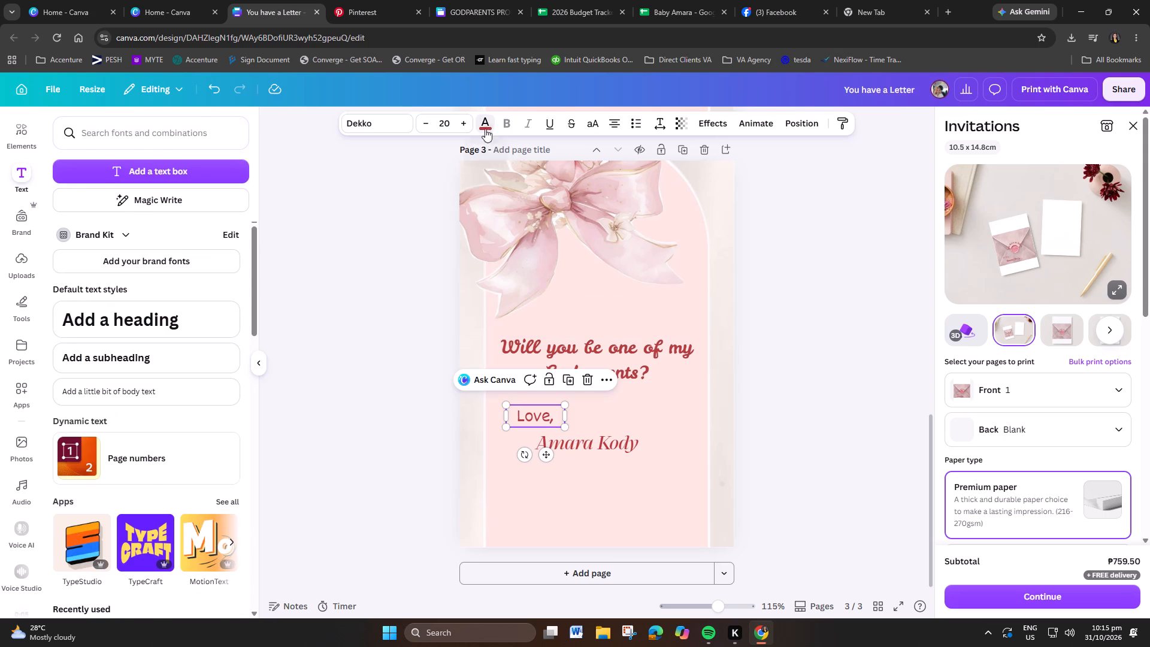
left_click(149, 219)
left_click(618, 404)
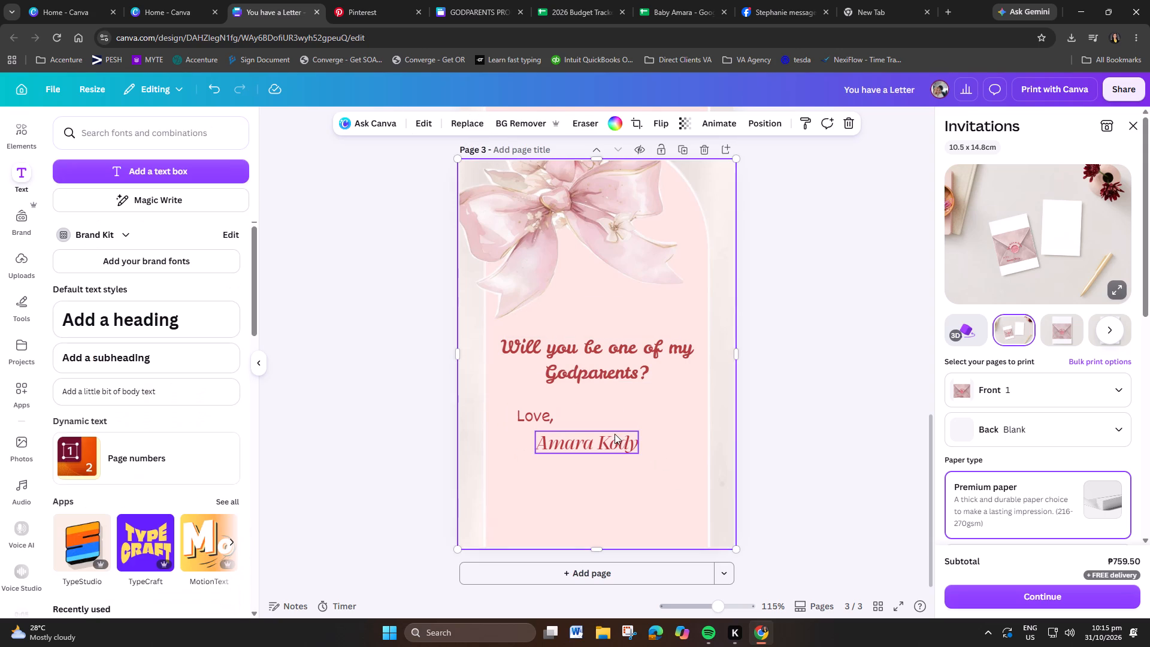
left_click(610, 443)
left_click(488, 119)
left_click(155, 217)
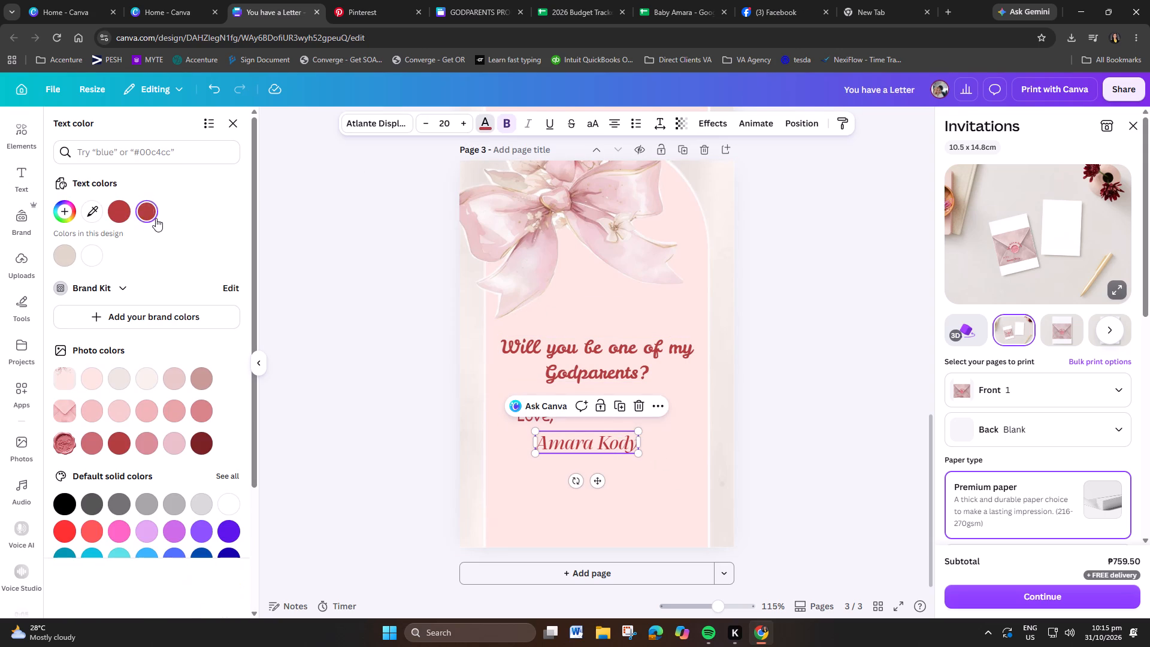
left_click(664, 489)
Open the Display font choices for the "Love," text.
left_click(544, 422)
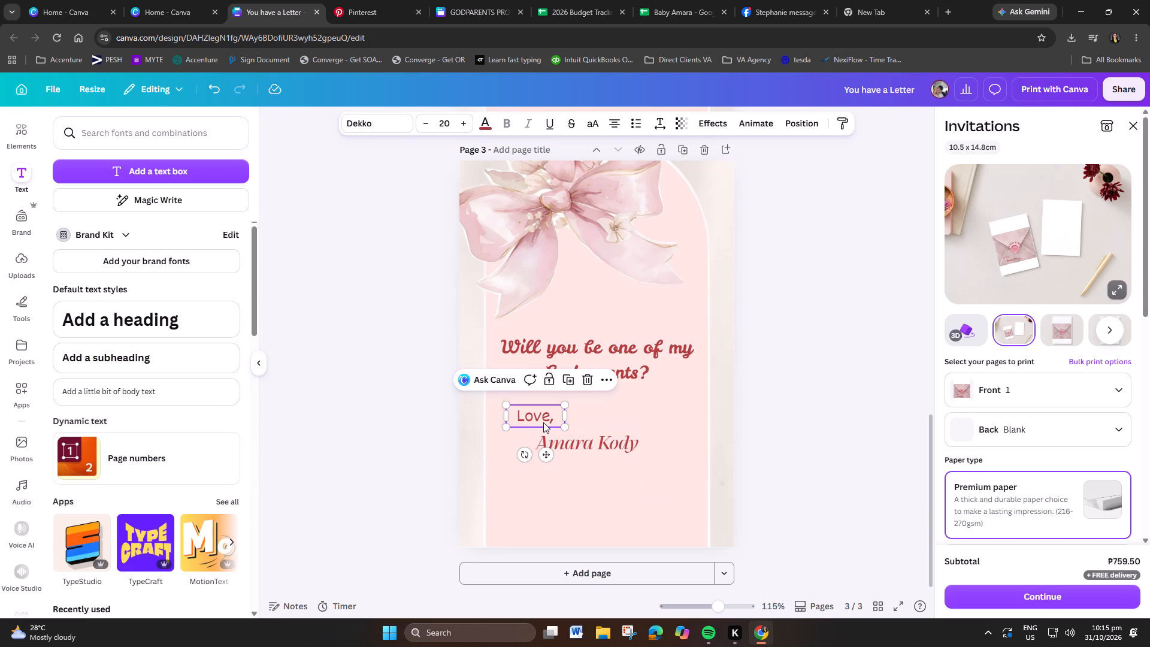
left_click(401, 120)
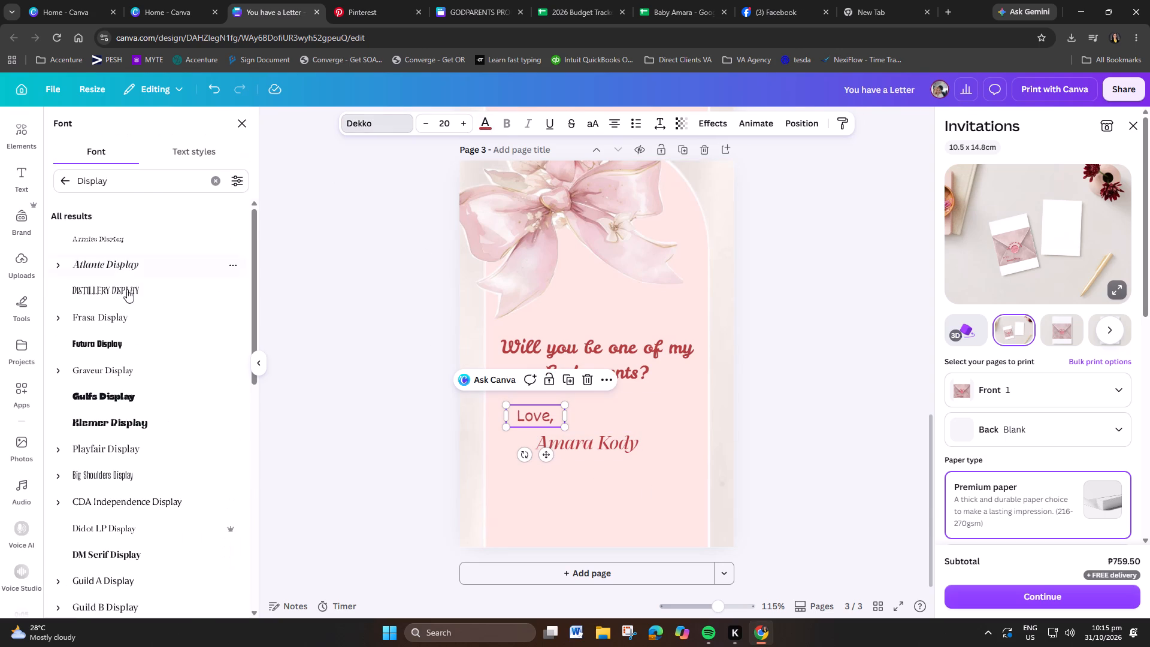